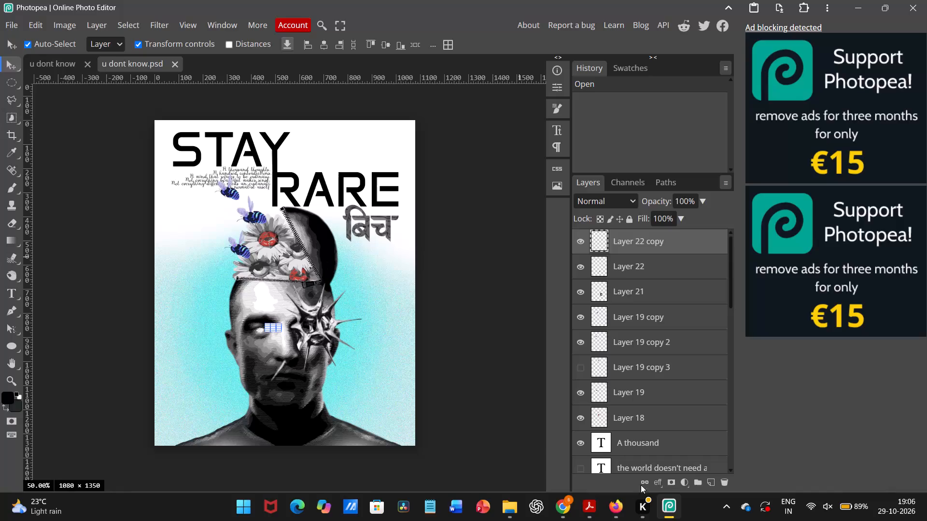
# Examine the face, the spiked metallic ornament over the eye and the overall poster composition up close and in full.
pyautogui.hscroll(1, 311, 292)
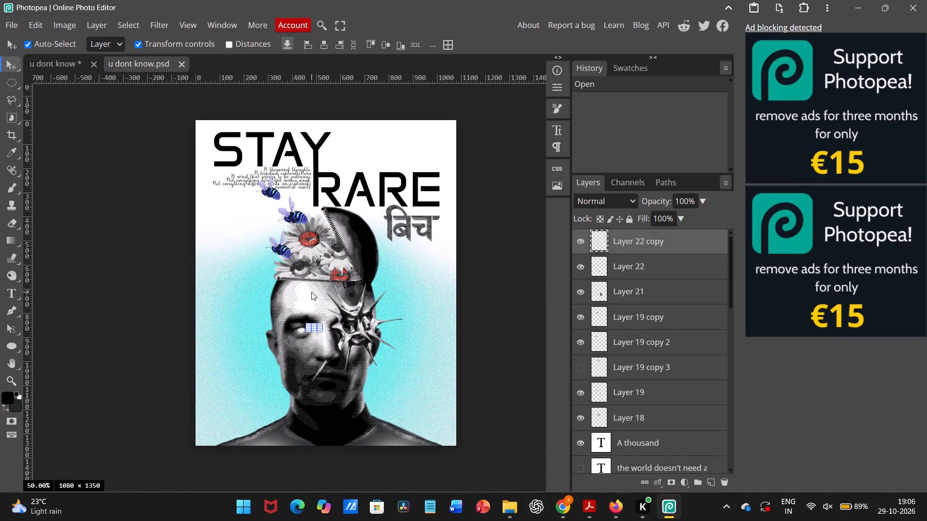
pyautogui.hscroll(-1, 311, 292)
pyautogui.click(131, 298)
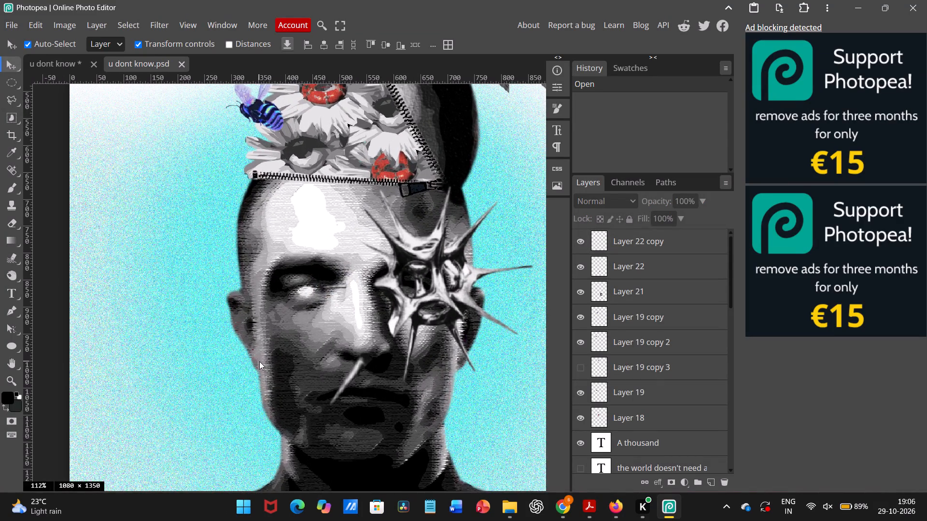
pyautogui.hscroll(-1, 259, 361)
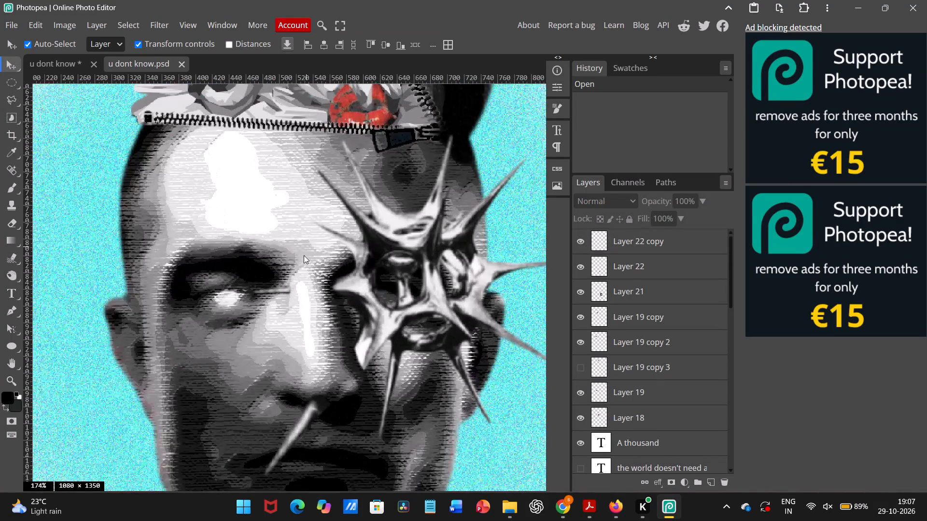
pyautogui.scroll(-1, 297, 284)
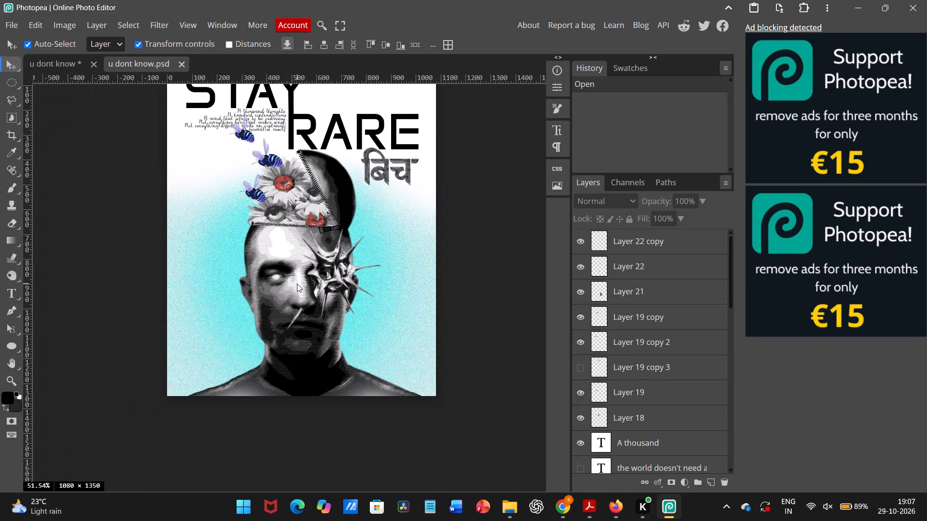
pyautogui.scroll(2, 331, 273)
pyautogui.scroll(-1, 331, 273)
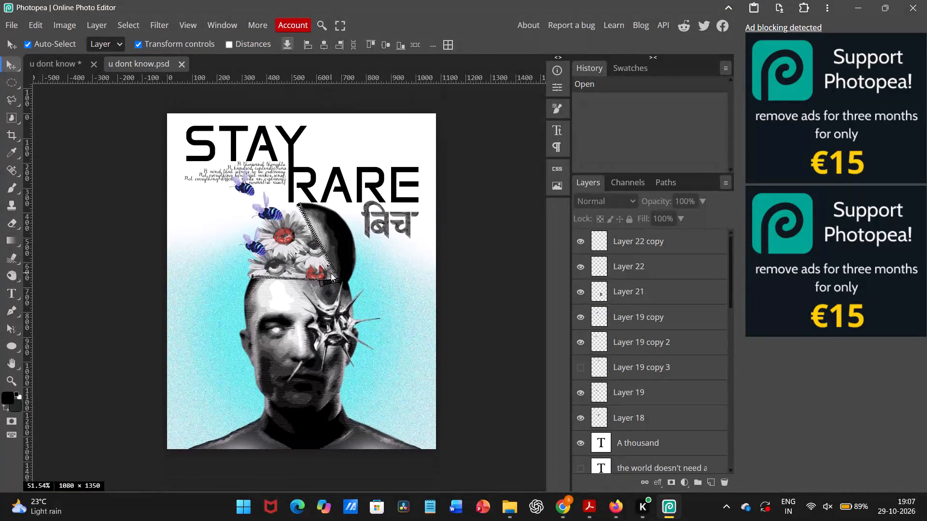
pyautogui.scroll(-1, 331, 273)
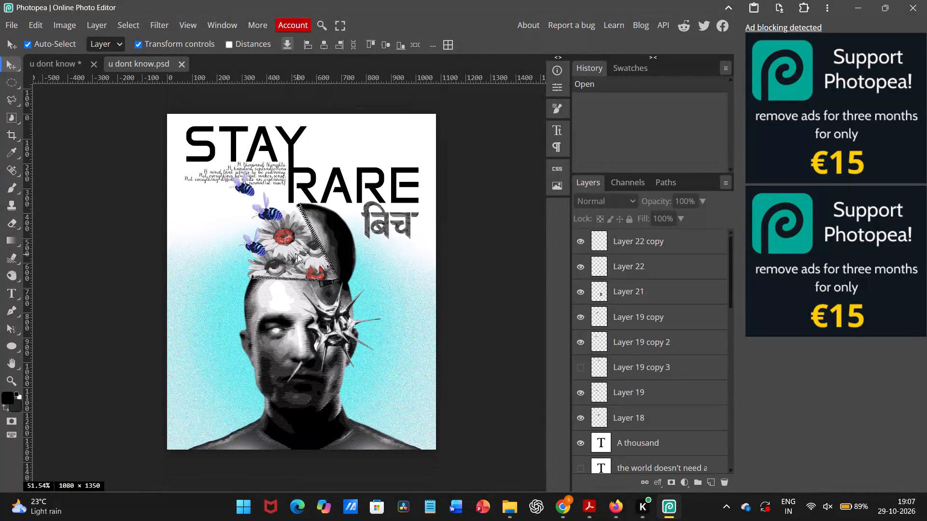
# Compare the poster with and without the Hindi lettering by hiding Layer 17 and showing it again.
pyautogui.click(371, 225)
pyautogui.click(384, 228)
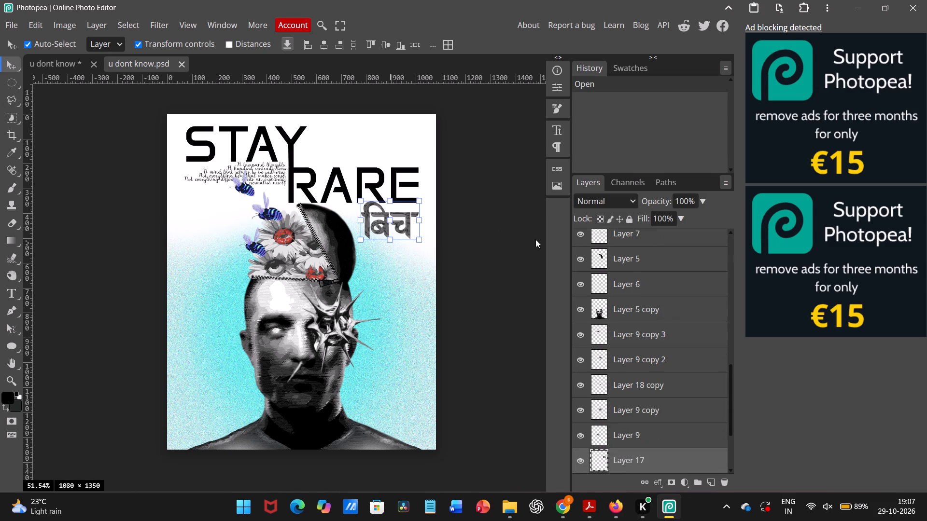
pyautogui.click(581, 461)
pyautogui.click(509, 384)
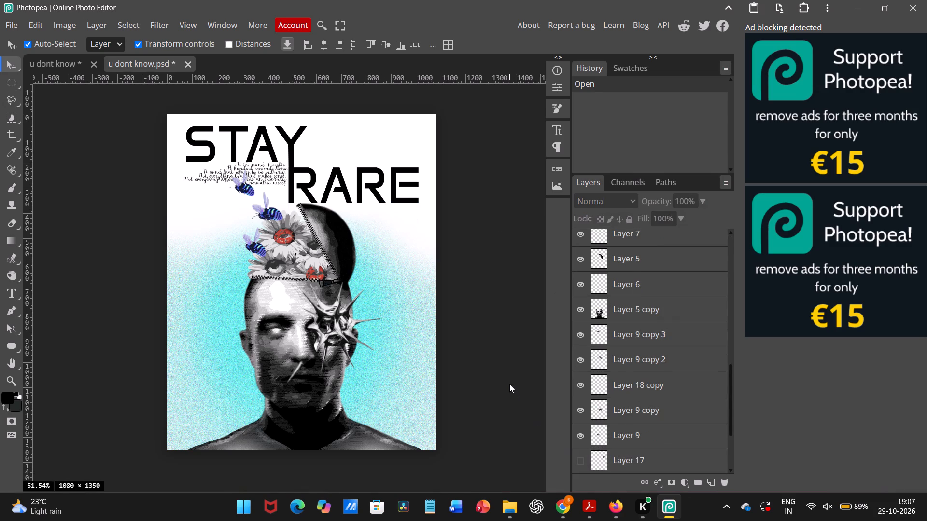
pyautogui.click(581, 453)
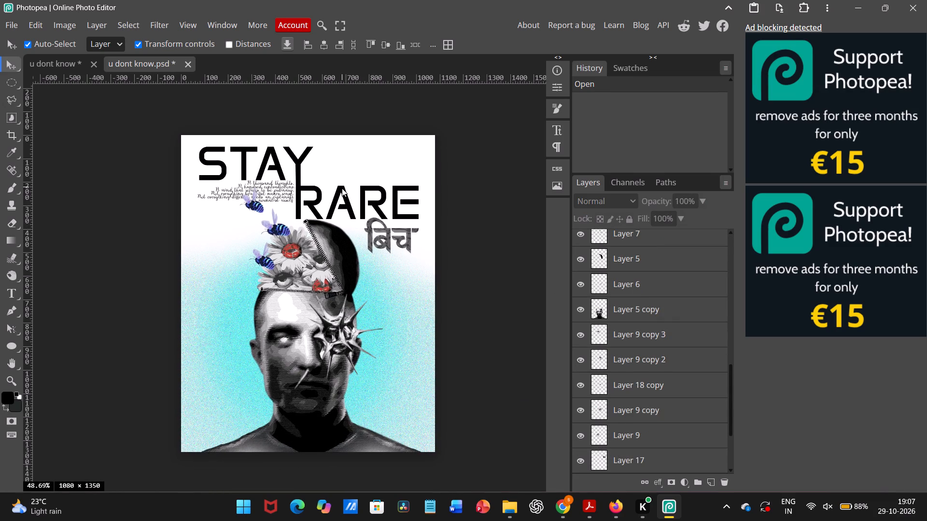
# Apply a Free Transform to the STAY RARE title at 100% scale and 0° rotation, and deselect the layer.
pyautogui.click(337, 199)
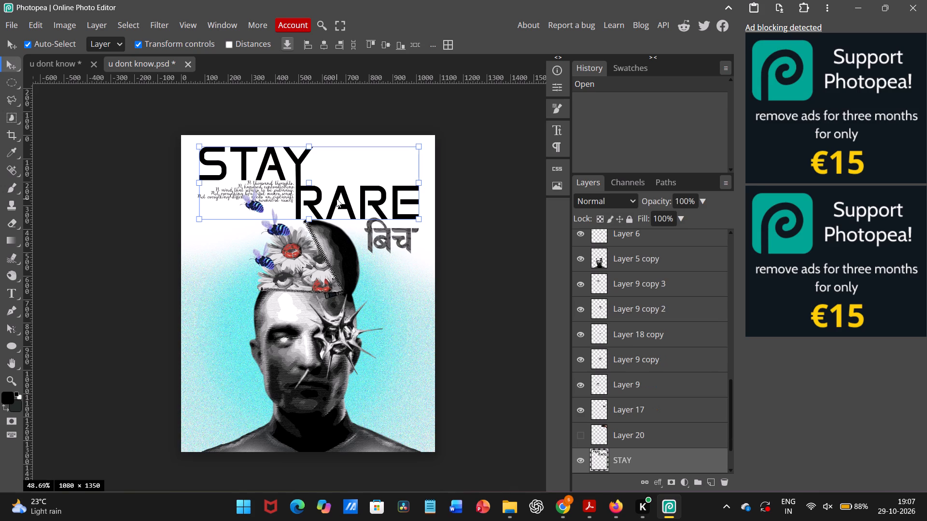
pyautogui.click(418, 216)
pyautogui.click(493, 224)
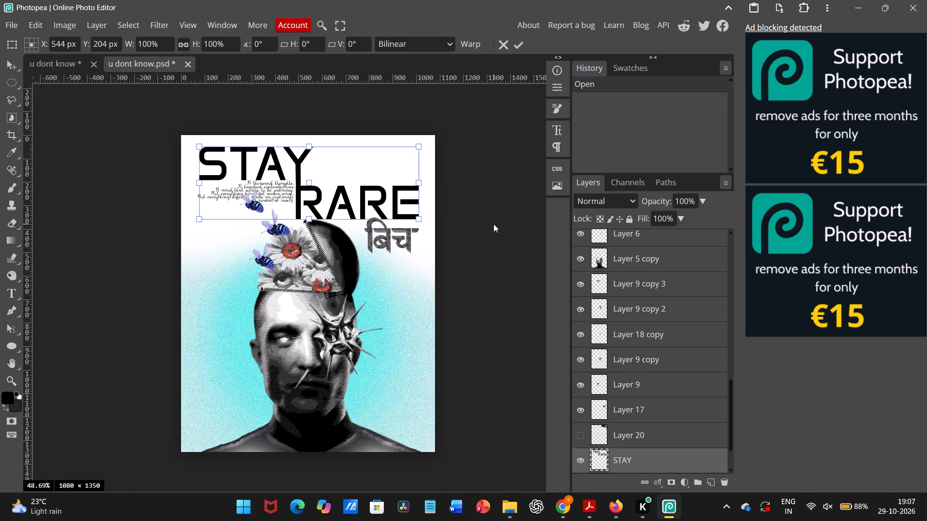
pyautogui.click(521, 43)
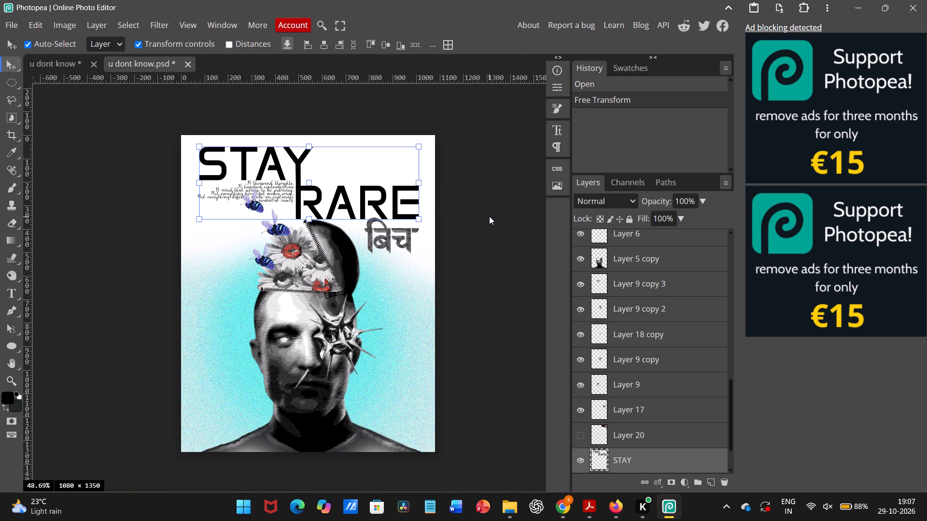
pyautogui.click(489, 216)
# Examine the script paragraph and the bees beneath the STAY title up close.
pyautogui.hscroll(1, 280, 216)
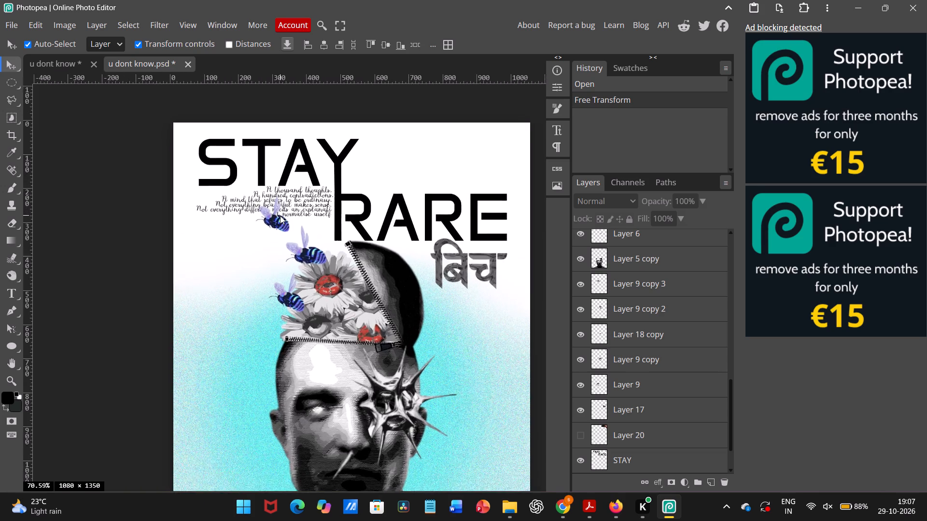
pyautogui.hscroll(-1, 280, 216)
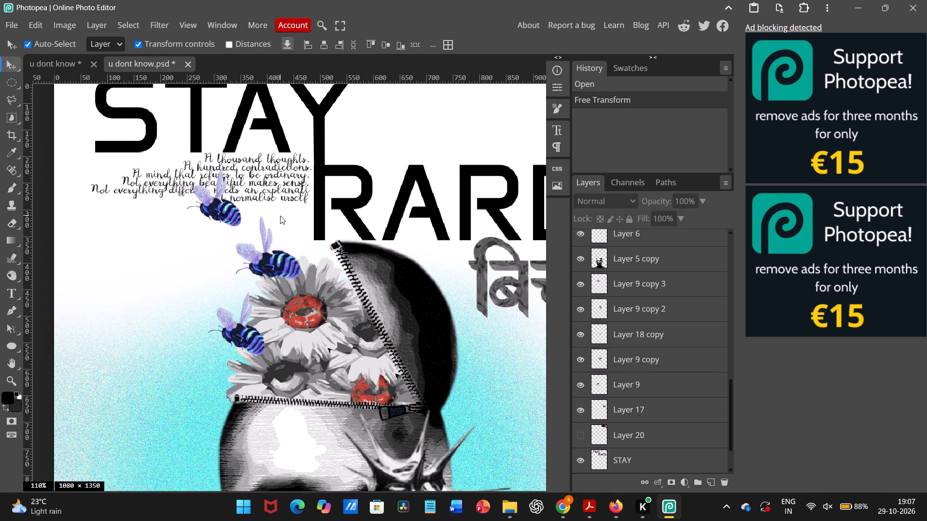
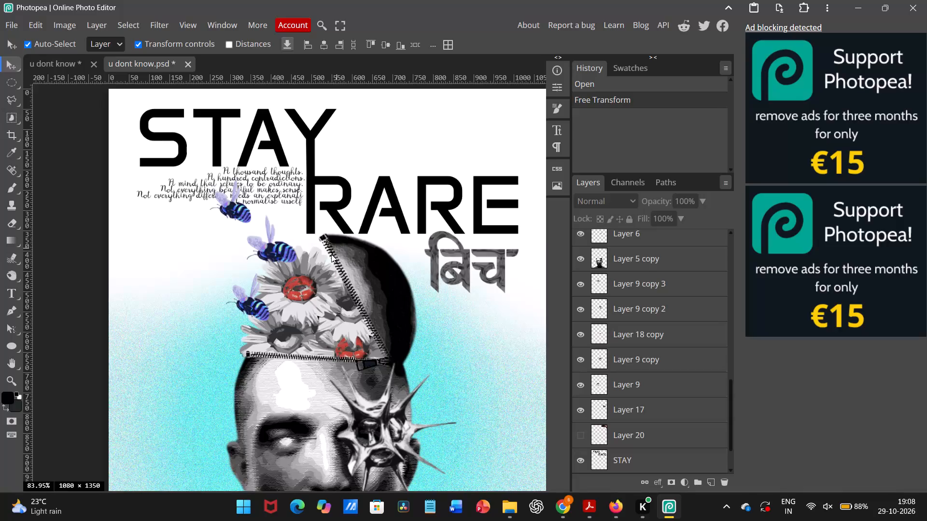
# Examine the full poster layout and the face collage, flowers, title and Hindi lettering at several magnifications.
pyautogui.scroll(-1, 331, 254)
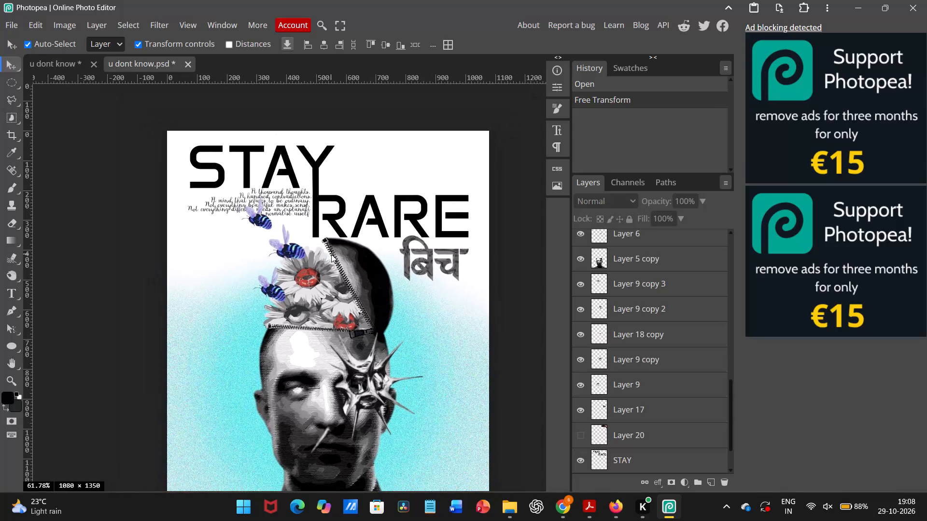
pyautogui.scroll(-1, 331, 254)
pyautogui.scroll(2, 331, 254)
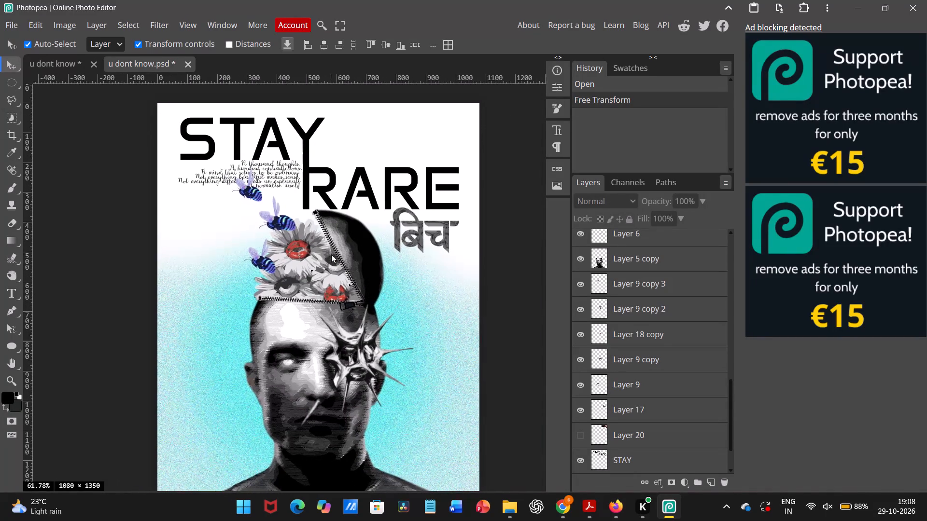
pyautogui.scroll(1, 331, 254)
pyautogui.hscroll(1, 331, 254)
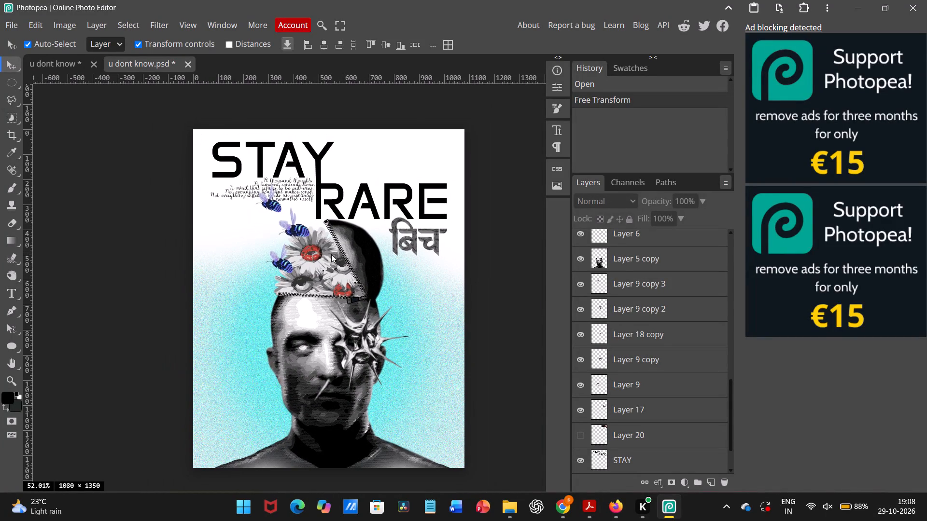
pyautogui.scroll(1, 331, 254)
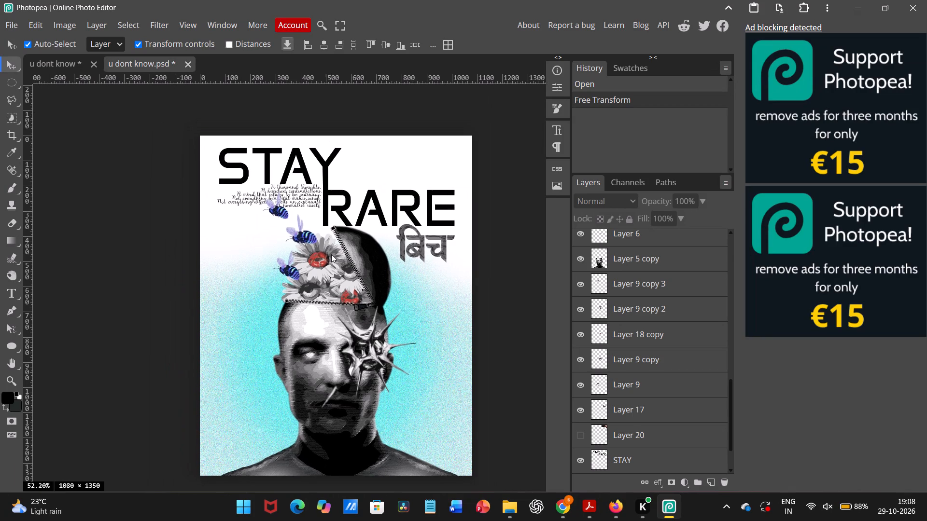
pyautogui.scroll(1, 331, 254)
pyautogui.scroll(-1, 331, 254)
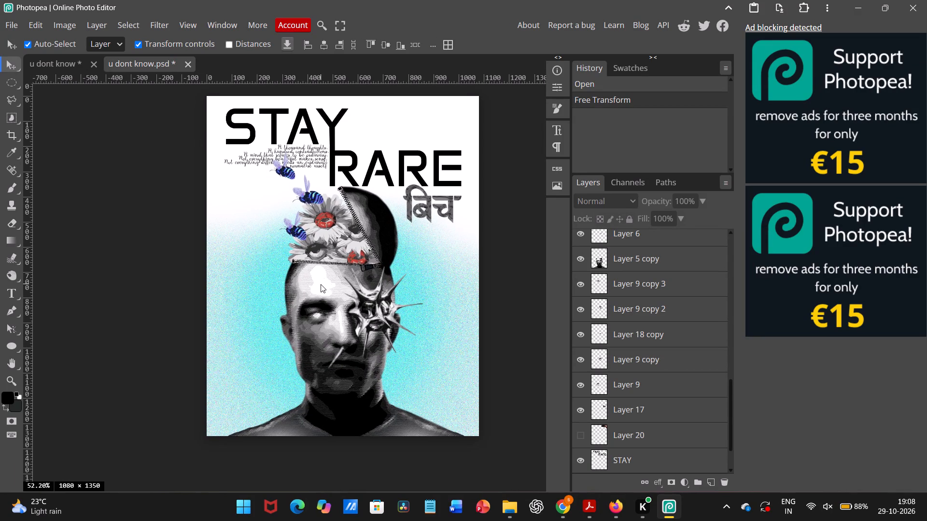
pyautogui.scroll(1, 321, 284)
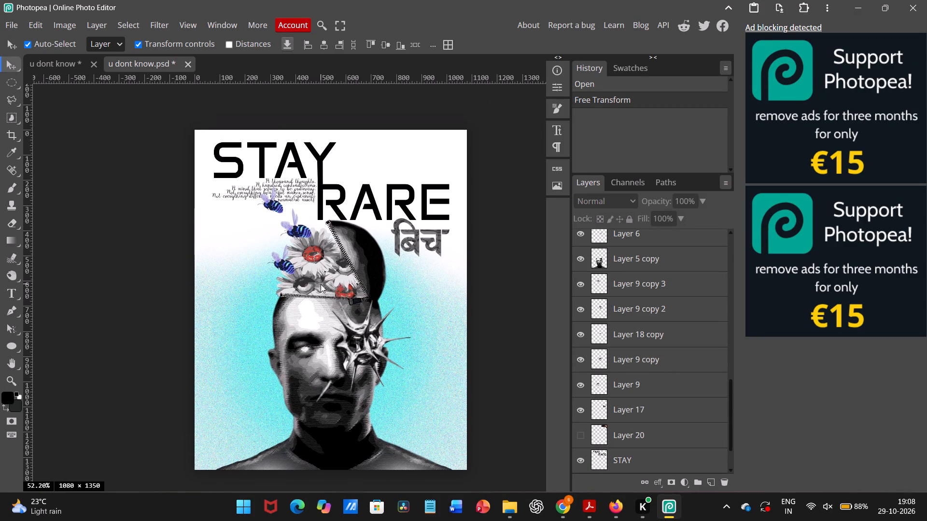
pyautogui.scroll(1, 298, 250)
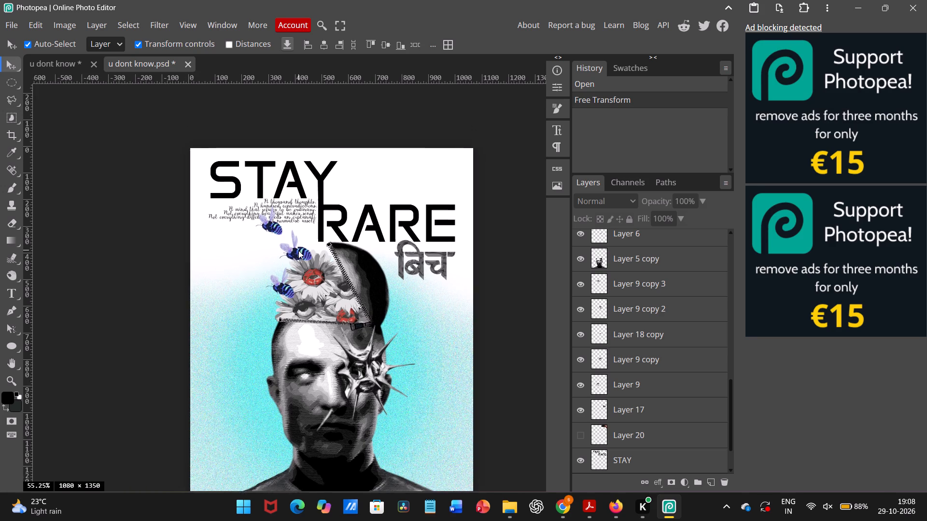
pyautogui.scroll(-2, 298, 250)
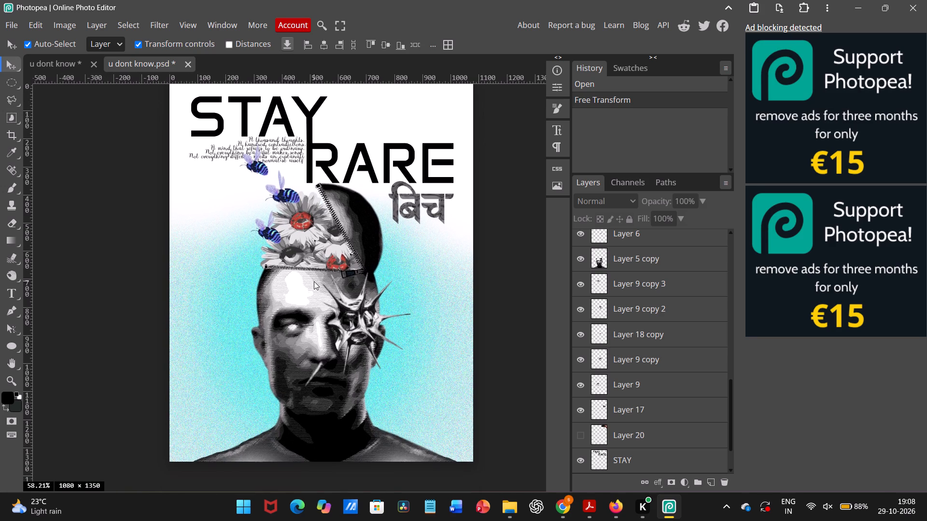
pyautogui.scroll(1, 314, 281)
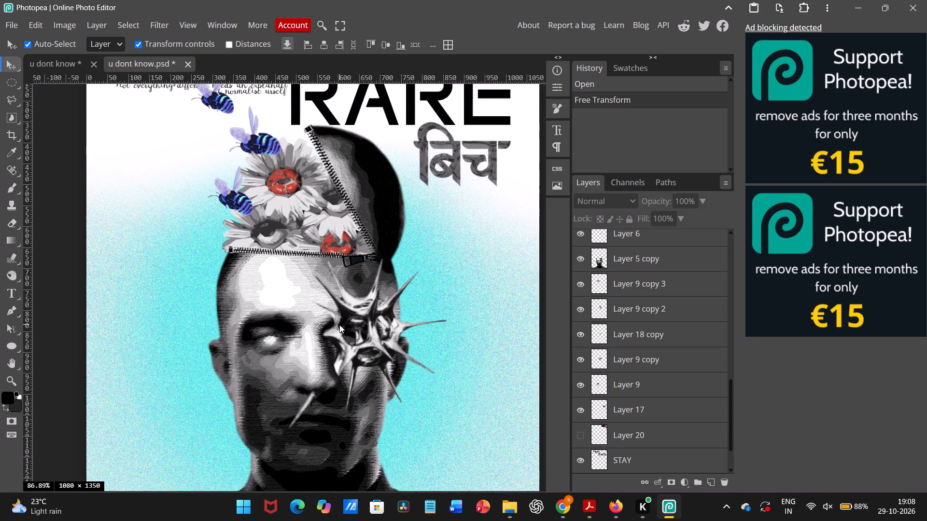
pyautogui.scroll(-1, 339, 325)
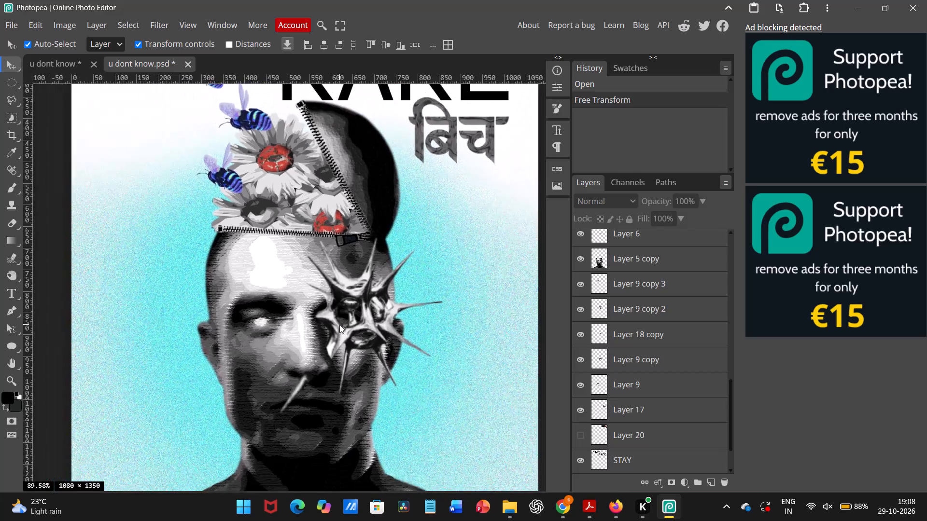
pyautogui.scroll(1, 339, 325)
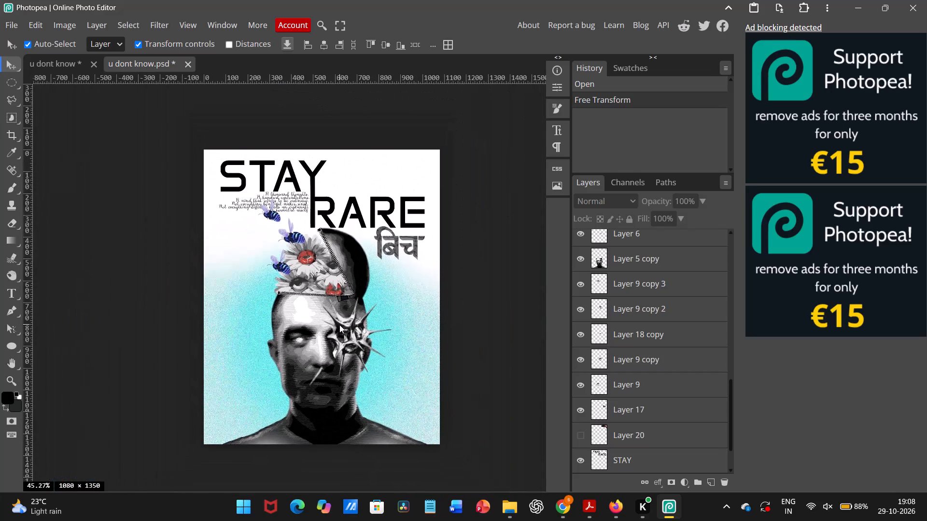
pyautogui.scroll(1, 339, 325)
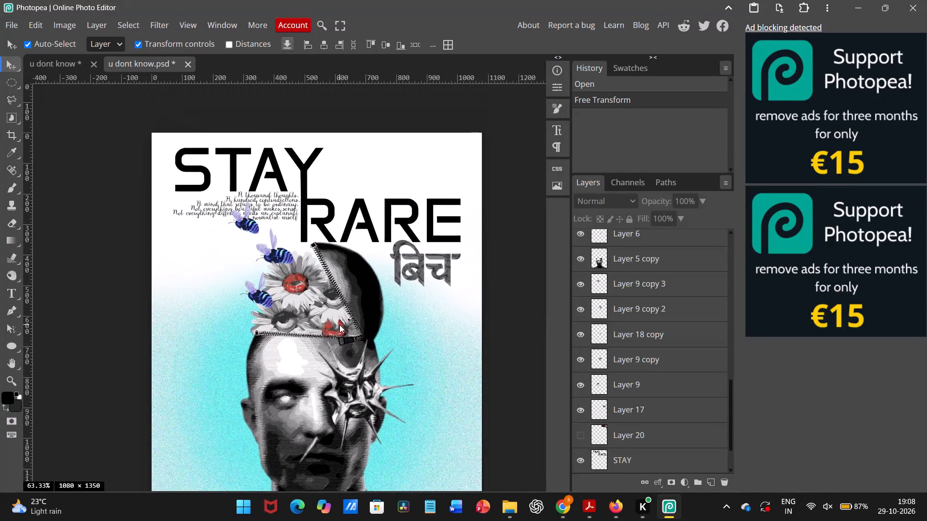
pyautogui.scroll(-1, 339, 325)
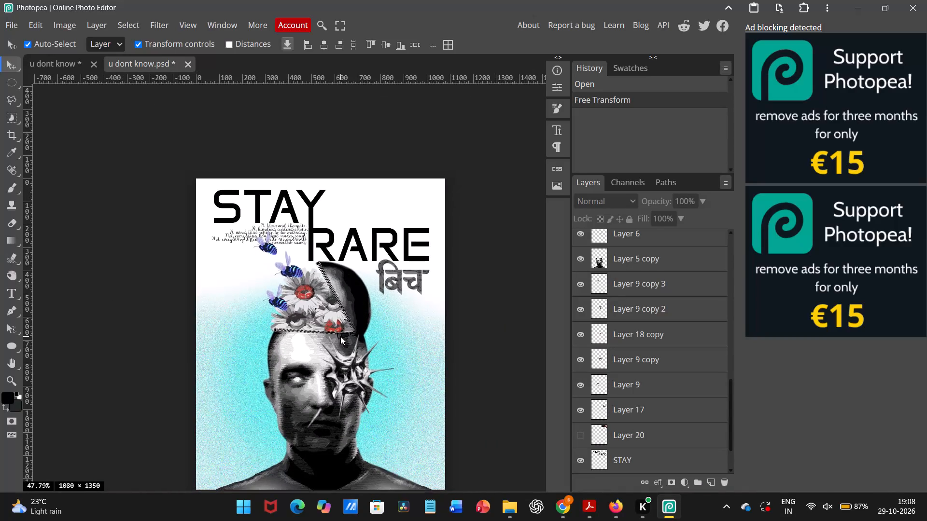
pyautogui.scroll(1, 340, 336)
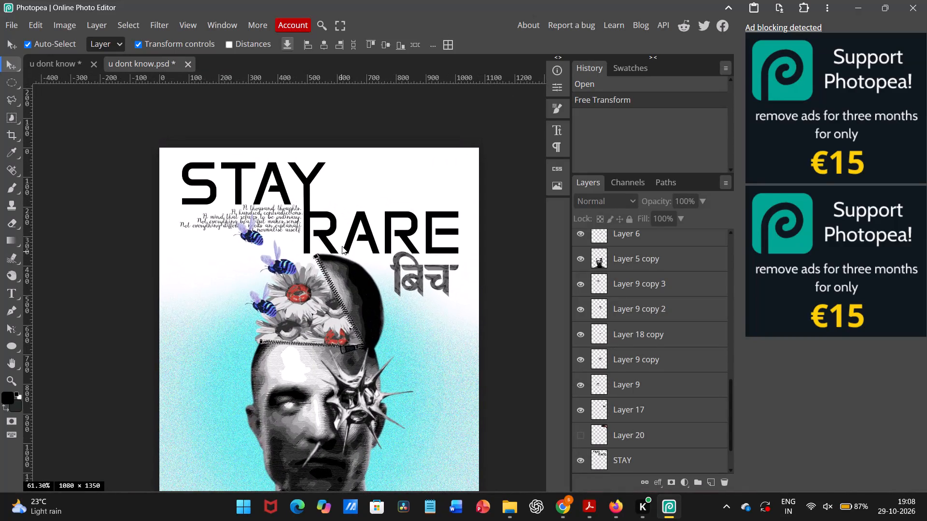
# Add a Bevel and Emboss effect with Contour to the STAY RARE title layer.
pyautogui.click(321, 238)
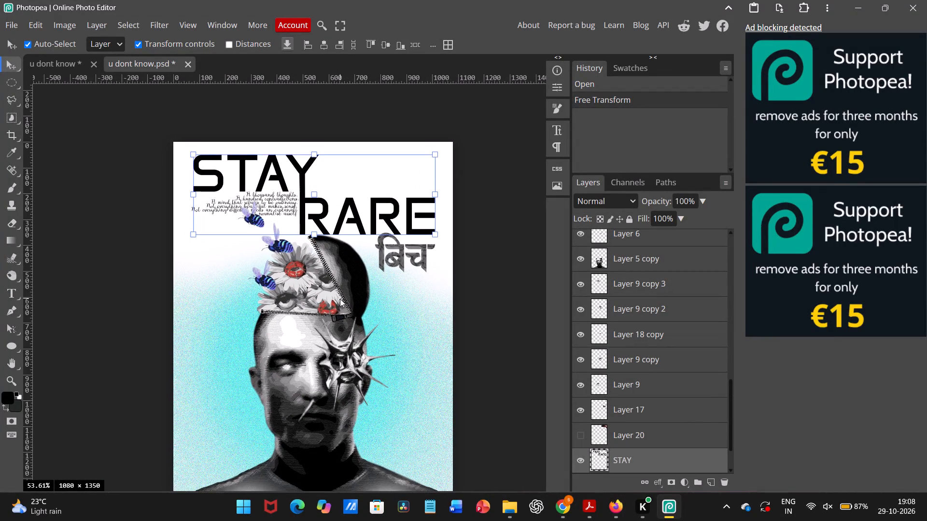
pyautogui.scroll(1, 340, 299)
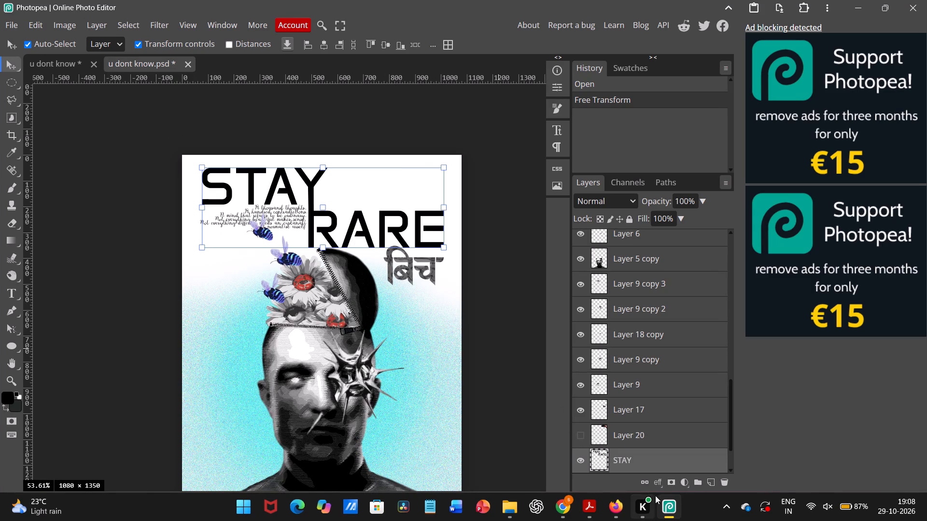
pyautogui.click(659, 488)
pyautogui.click(658, 484)
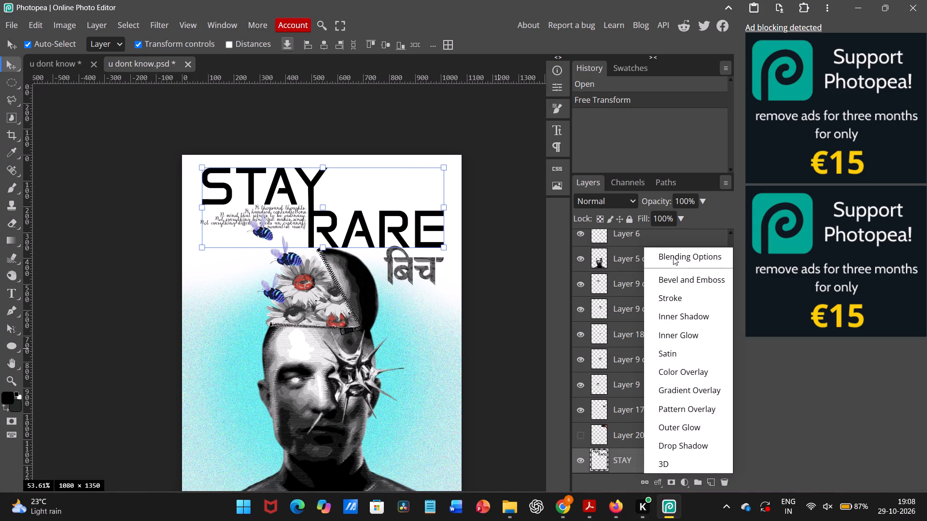
pyautogui.click(673, 257)
pyautogui.click(440, 131)
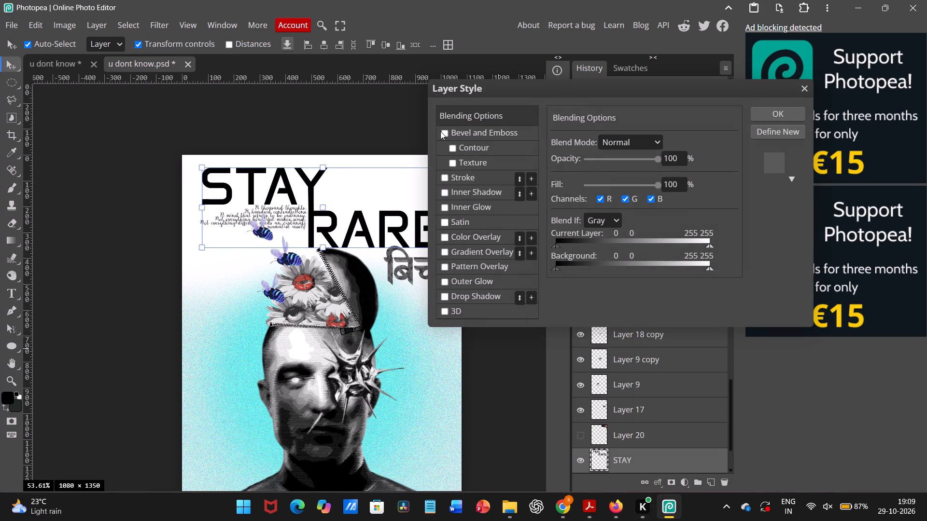
pyautogui.hscroll(-1, 353, 190)
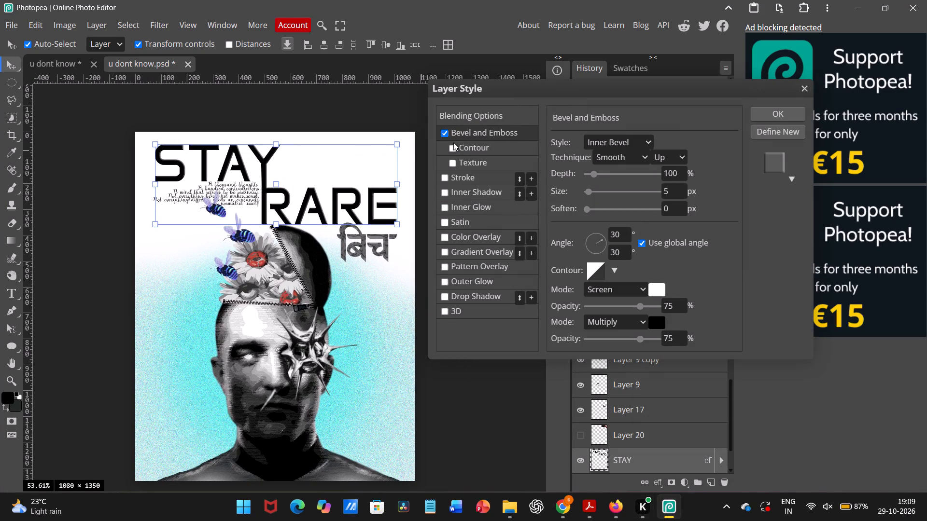
pyautogui.click(452, 145)
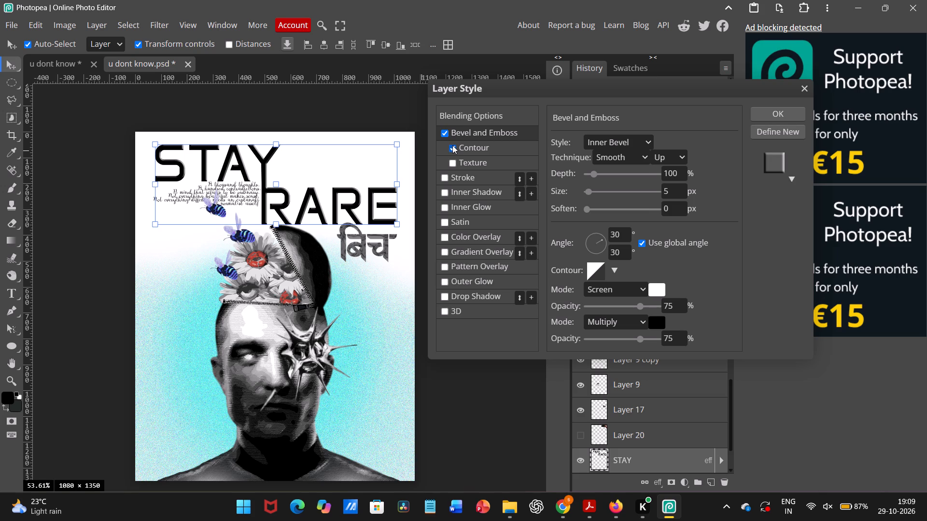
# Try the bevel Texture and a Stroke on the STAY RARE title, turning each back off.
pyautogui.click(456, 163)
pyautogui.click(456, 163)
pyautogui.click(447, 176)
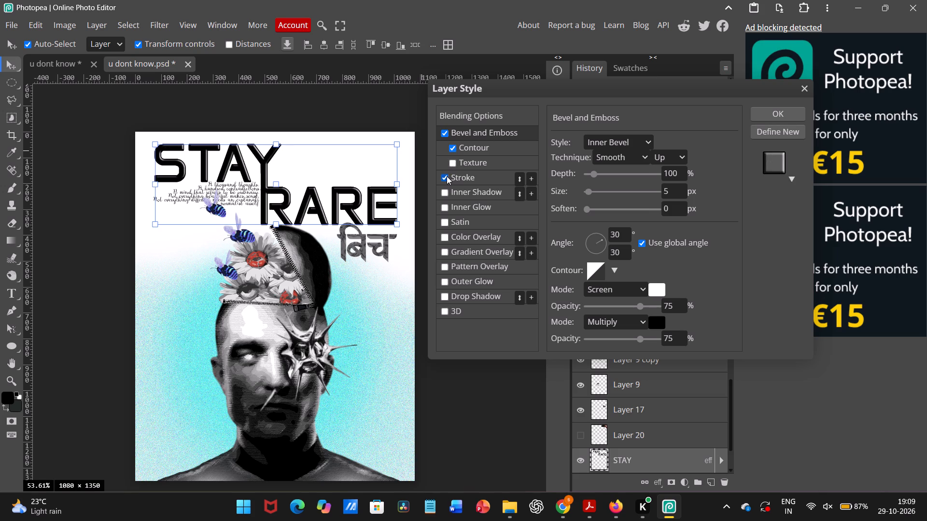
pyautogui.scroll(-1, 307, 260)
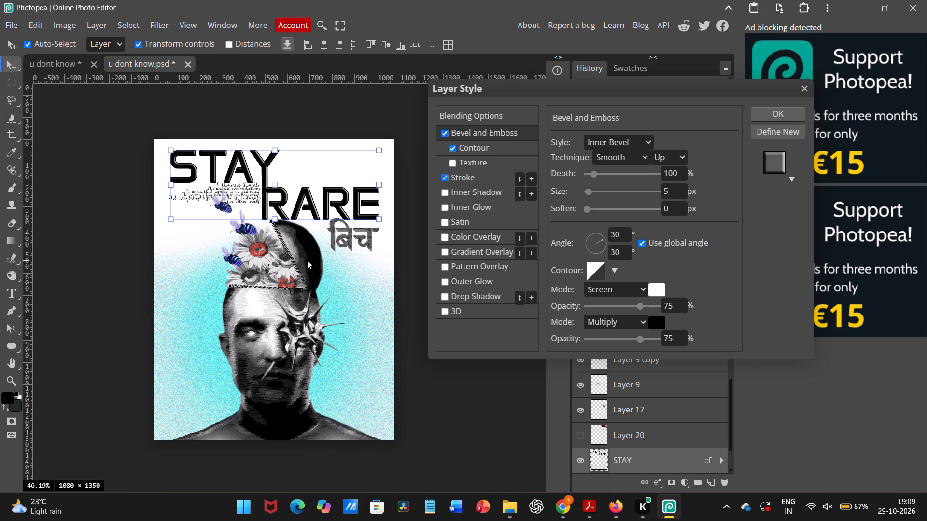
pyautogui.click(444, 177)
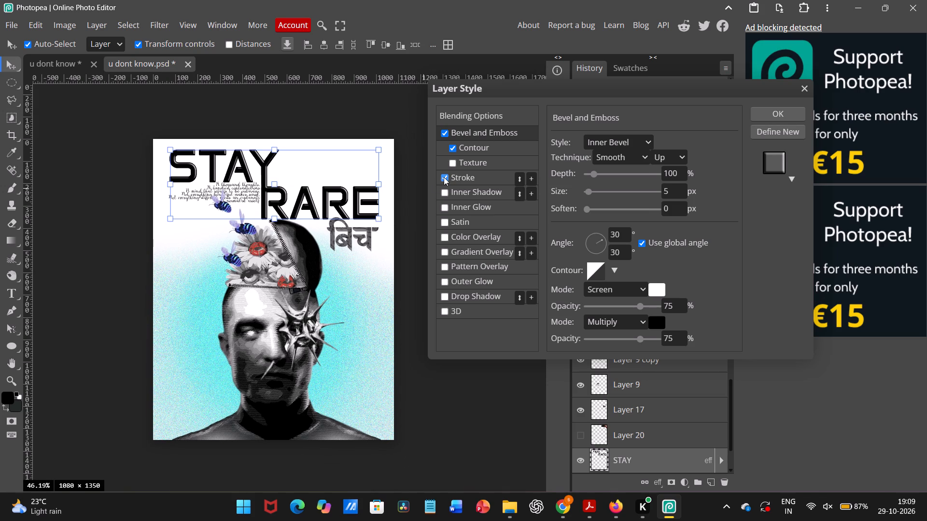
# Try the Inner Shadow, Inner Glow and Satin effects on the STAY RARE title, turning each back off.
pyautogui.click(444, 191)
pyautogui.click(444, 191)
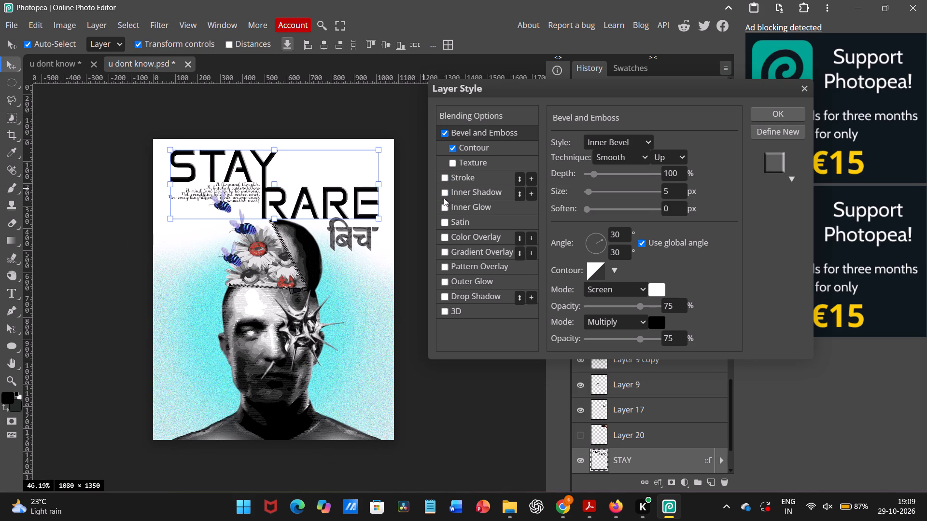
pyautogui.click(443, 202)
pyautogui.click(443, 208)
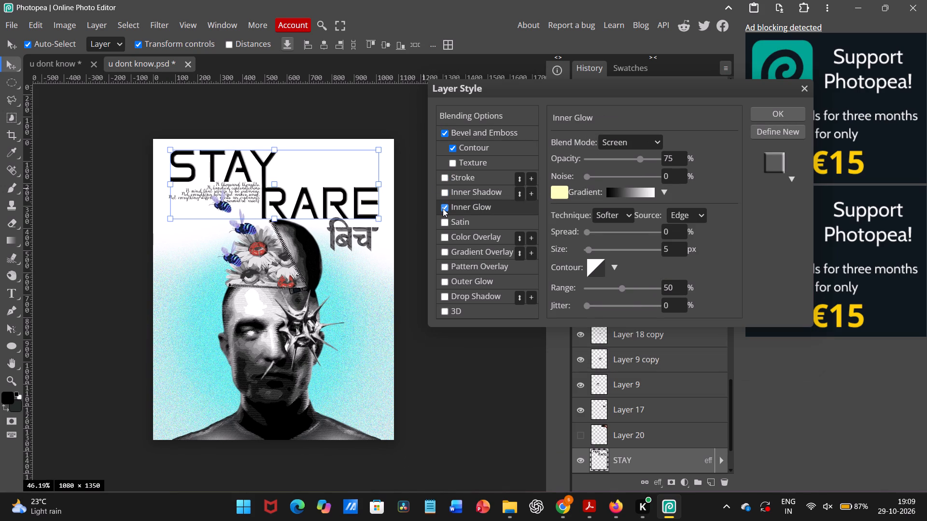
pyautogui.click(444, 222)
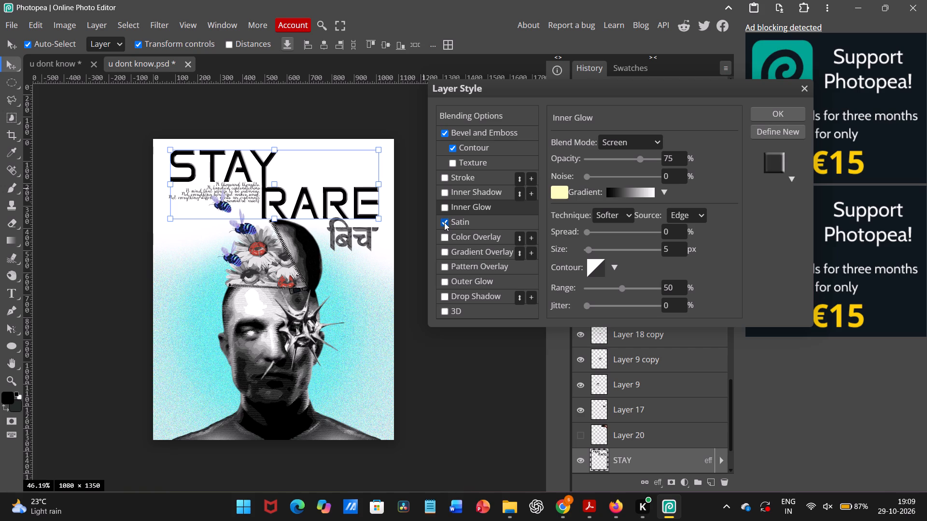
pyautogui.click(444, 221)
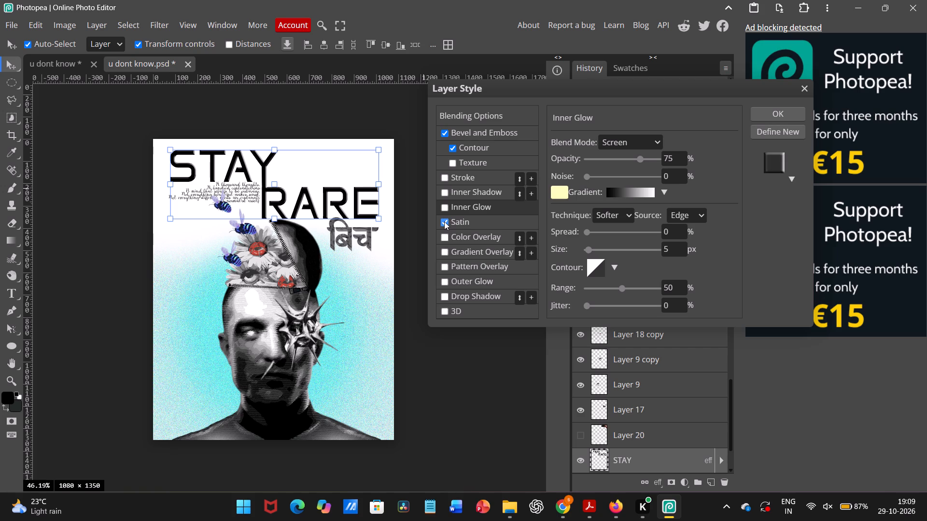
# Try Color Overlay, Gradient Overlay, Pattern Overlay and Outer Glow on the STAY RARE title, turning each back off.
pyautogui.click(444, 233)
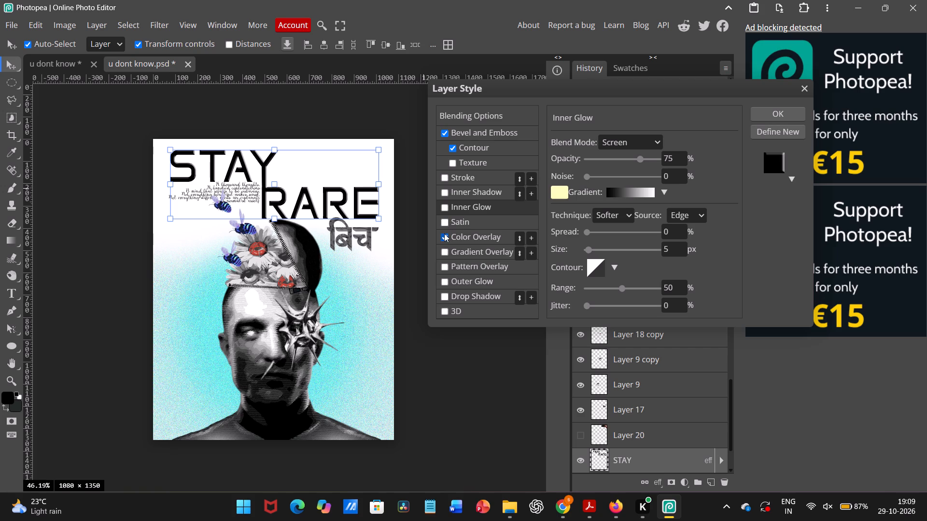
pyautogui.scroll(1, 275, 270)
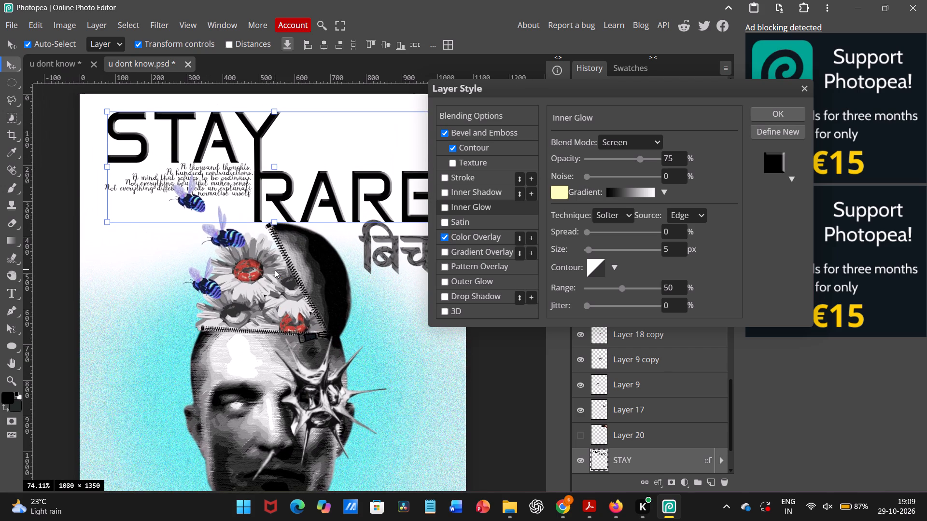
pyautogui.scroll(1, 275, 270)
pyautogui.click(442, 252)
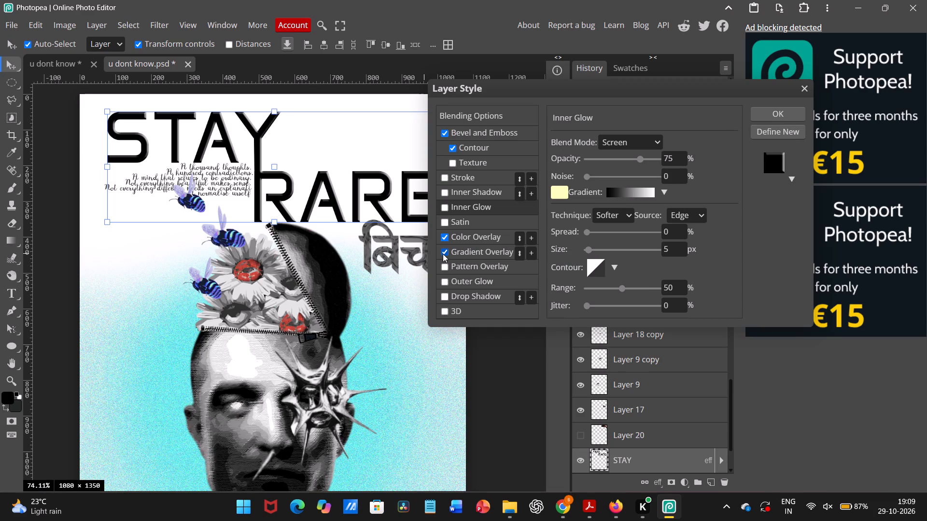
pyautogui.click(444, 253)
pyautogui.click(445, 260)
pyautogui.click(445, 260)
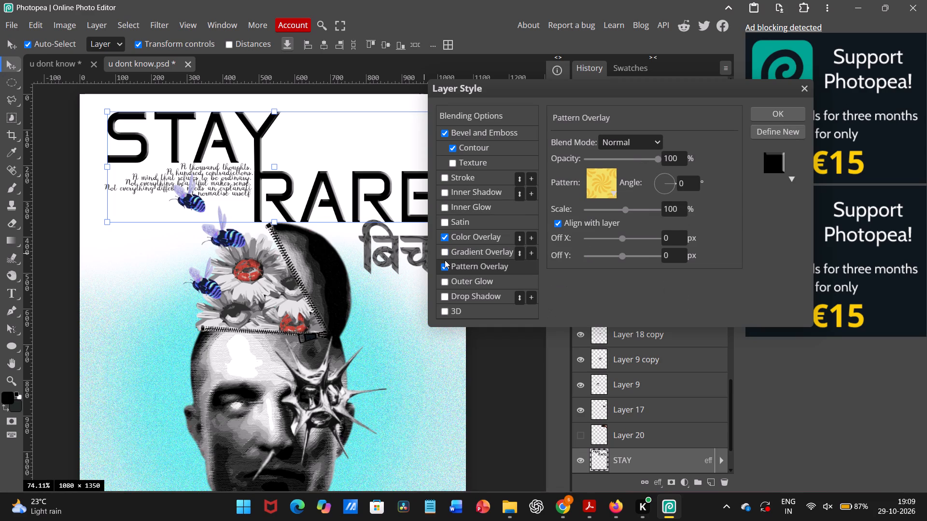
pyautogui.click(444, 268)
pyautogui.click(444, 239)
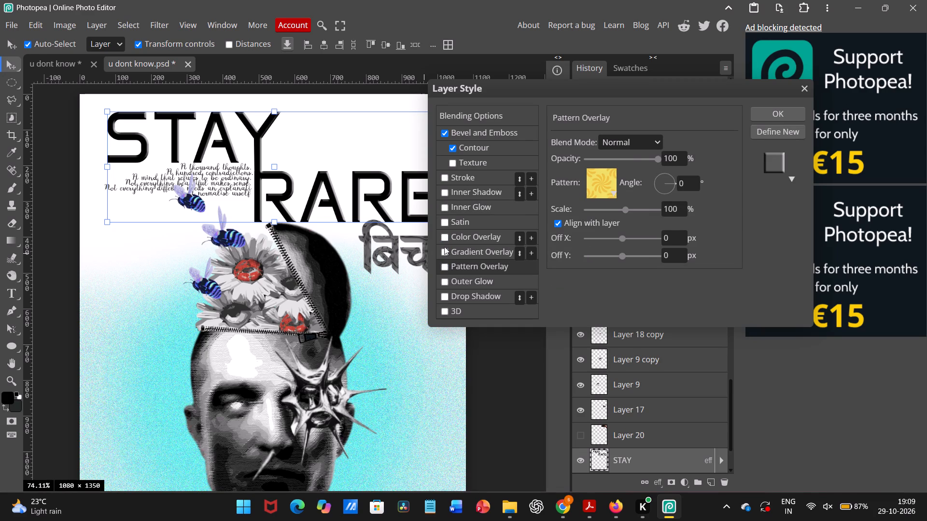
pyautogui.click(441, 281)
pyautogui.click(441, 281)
# Turn on the Drop Shadow effect for the STAY RARE title.
pyautogui.click(446, 292)
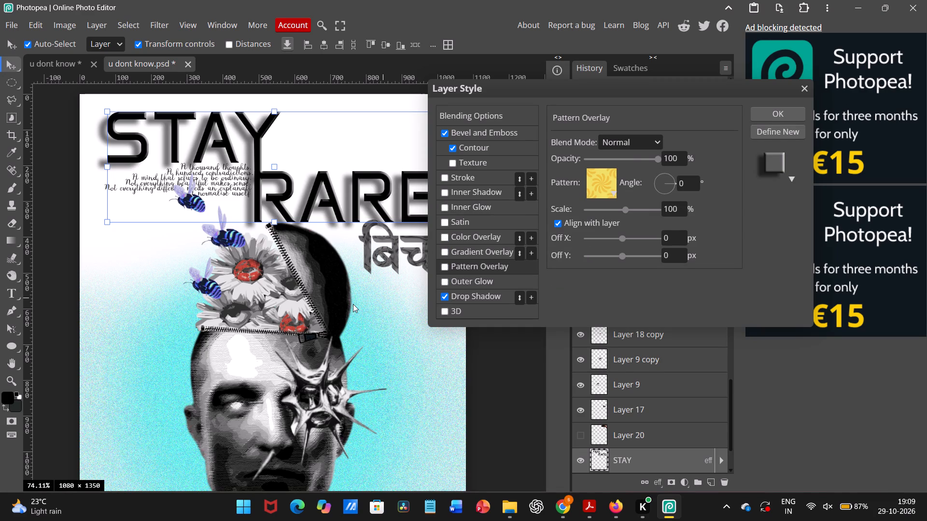
# Turn off the Drop Shadow on the STAY RARE title and turn on the 3D effect instead.
pyautogui.hscroll(-1, 353, 304)
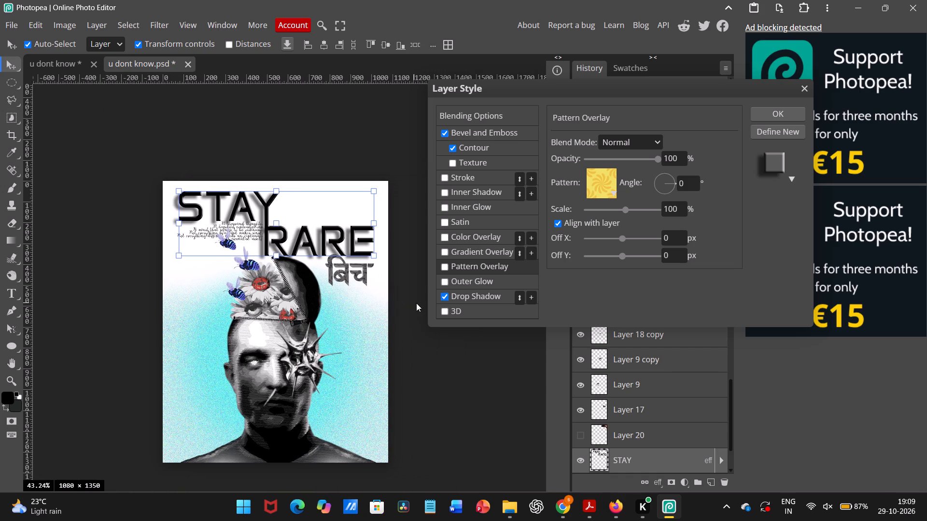
pyautogui.click(444, 298)
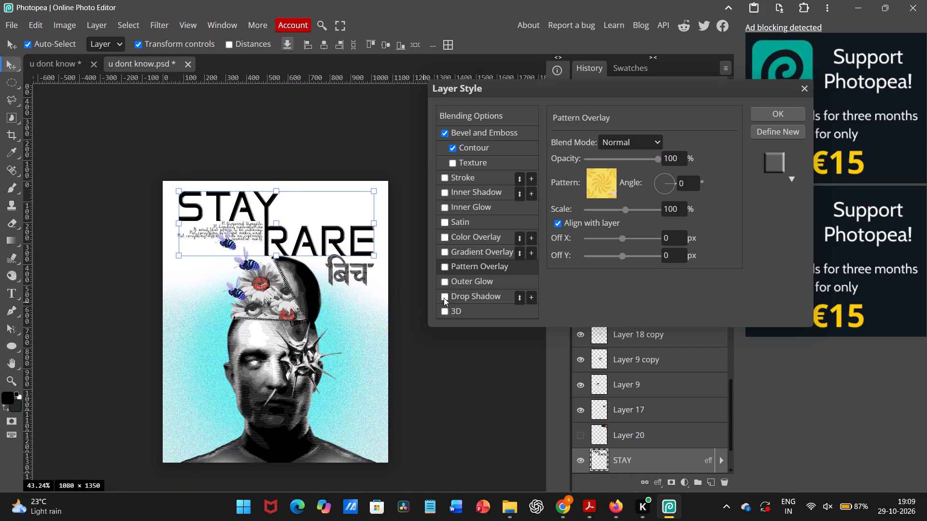
pyautogui.click(445, 313)
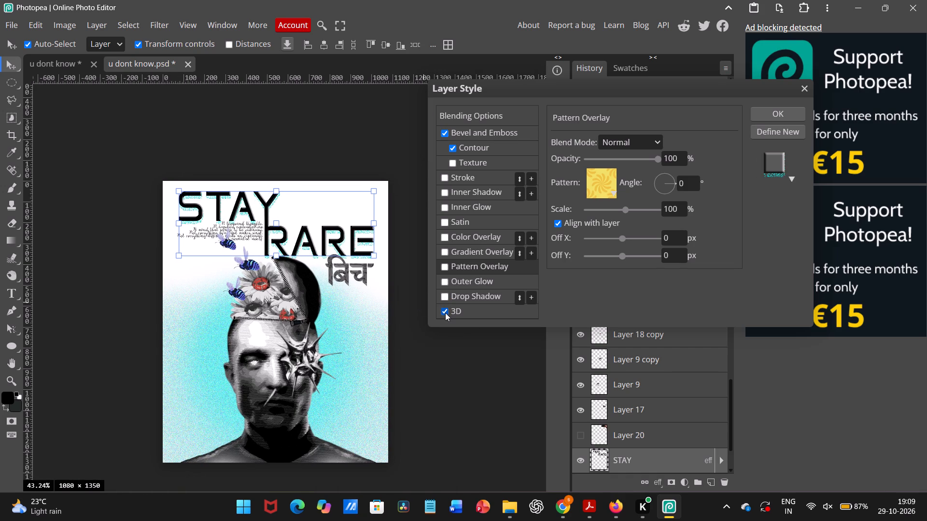
pyautogui.scroll(1, 330, 303)
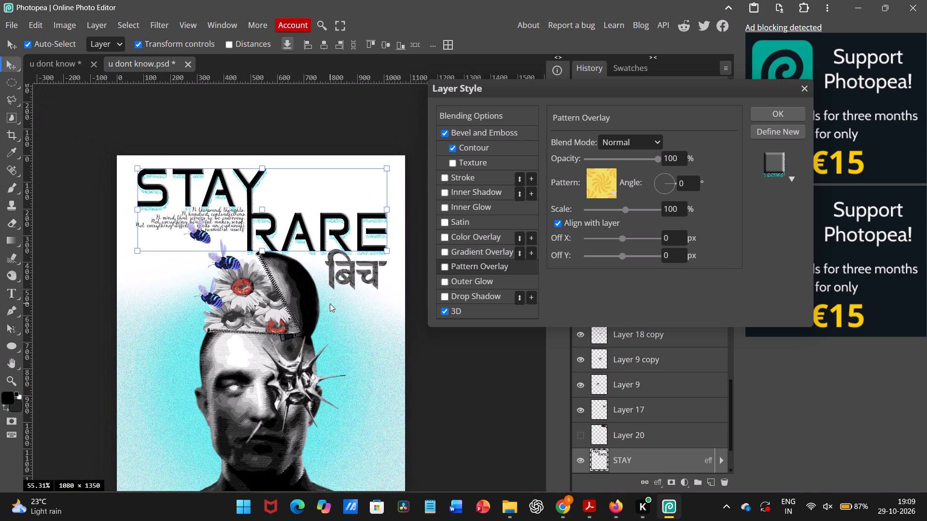
# Set the blend mode of the title's 3D effect to Normal and check it on the poster.
pyautogui.click(466, 305)
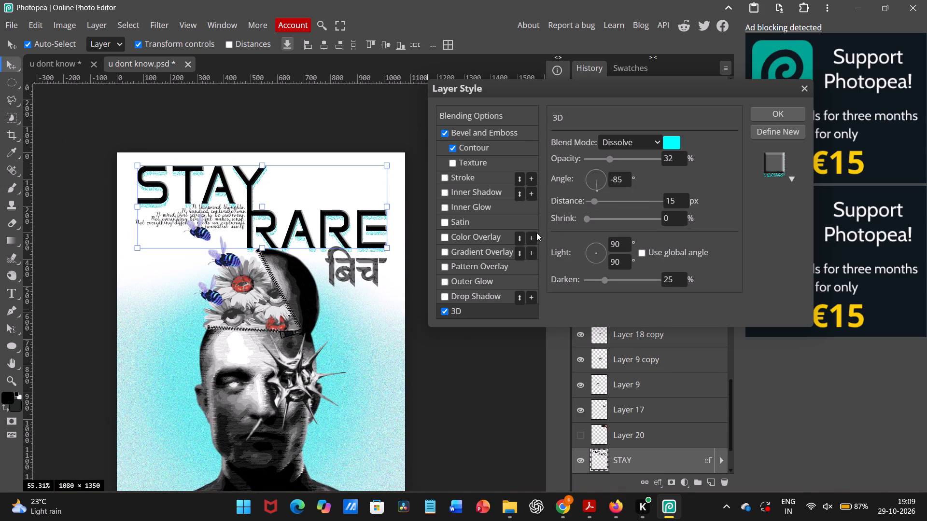
pyautogui.click(628, 145)
pyautogui.click(626, 153)
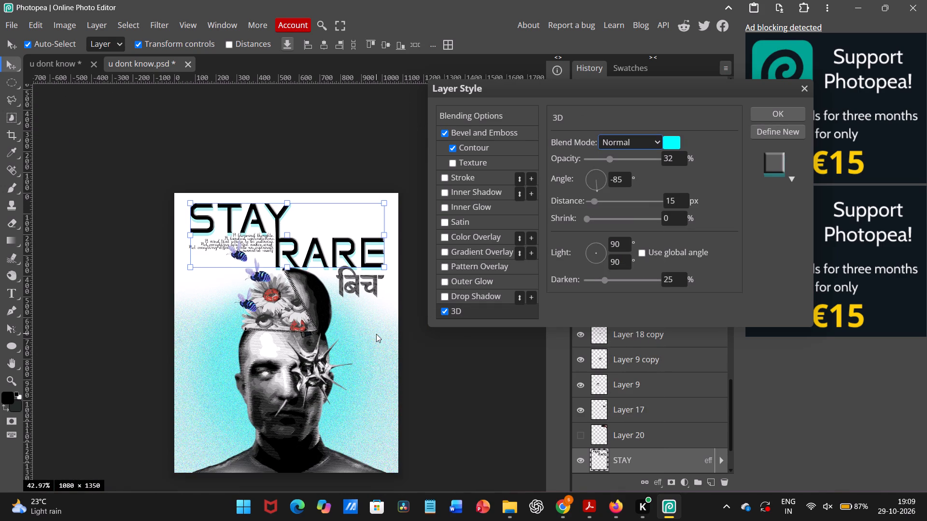
pyautogui.scroll(-1, 376, 334)
pyautogui.scroll(1, 311, 337)
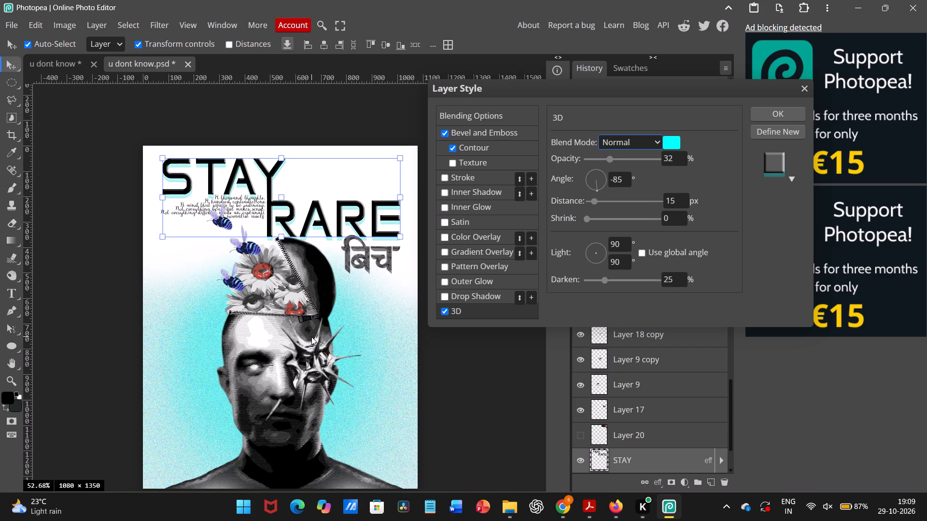
pyautogui.scroll(2, 311, 337)
pyautogui.hscroll(-2, 311, 337)
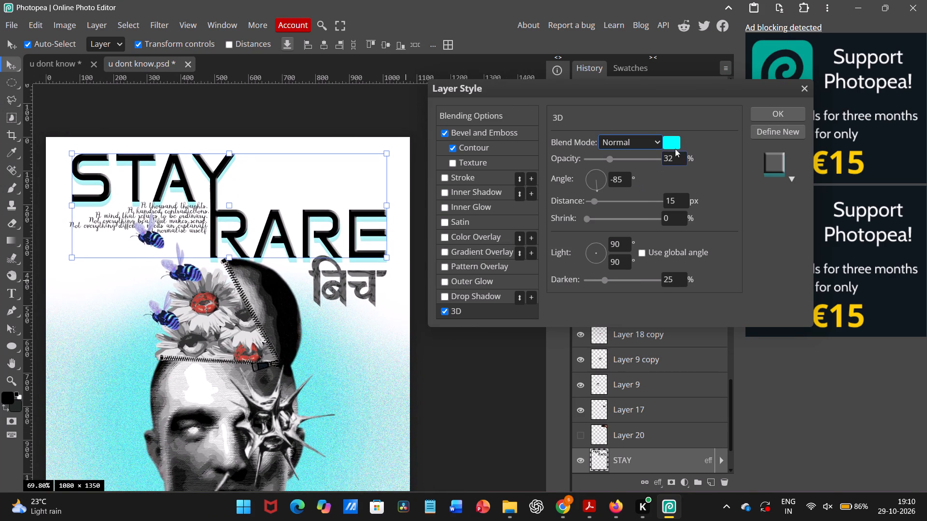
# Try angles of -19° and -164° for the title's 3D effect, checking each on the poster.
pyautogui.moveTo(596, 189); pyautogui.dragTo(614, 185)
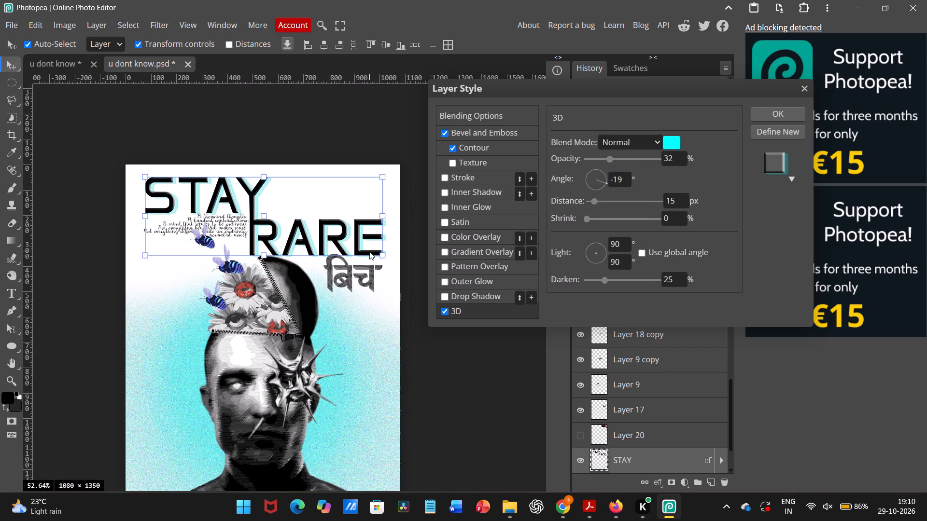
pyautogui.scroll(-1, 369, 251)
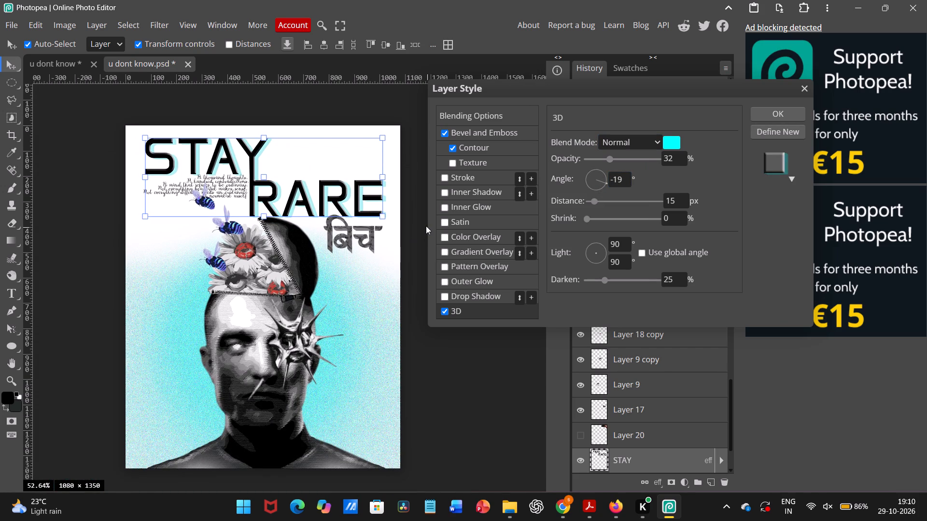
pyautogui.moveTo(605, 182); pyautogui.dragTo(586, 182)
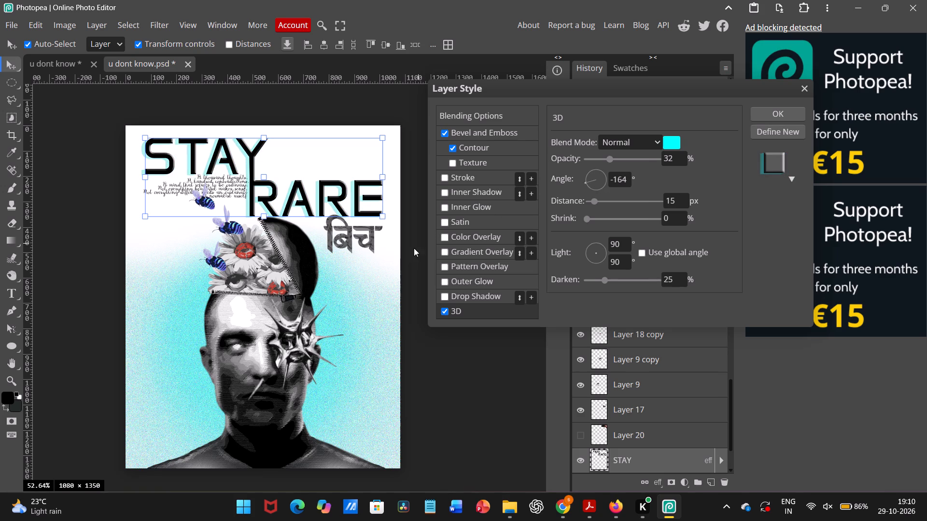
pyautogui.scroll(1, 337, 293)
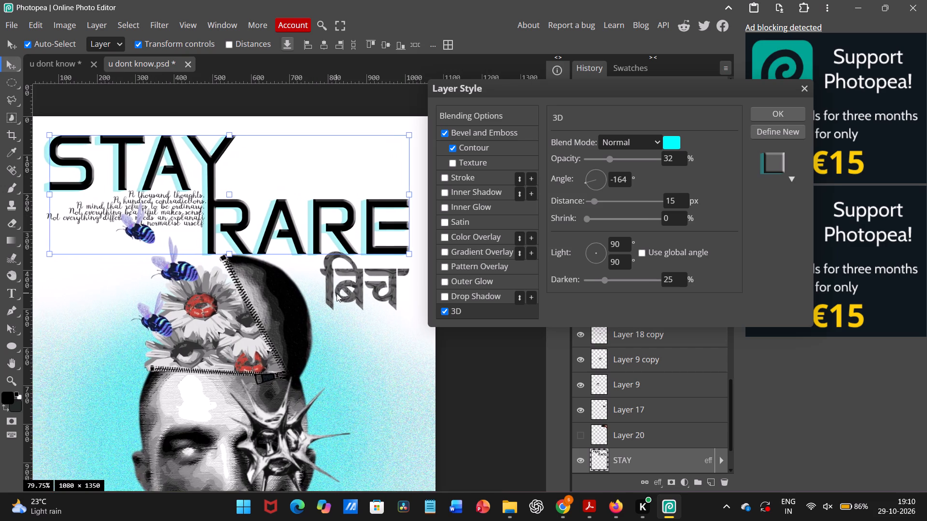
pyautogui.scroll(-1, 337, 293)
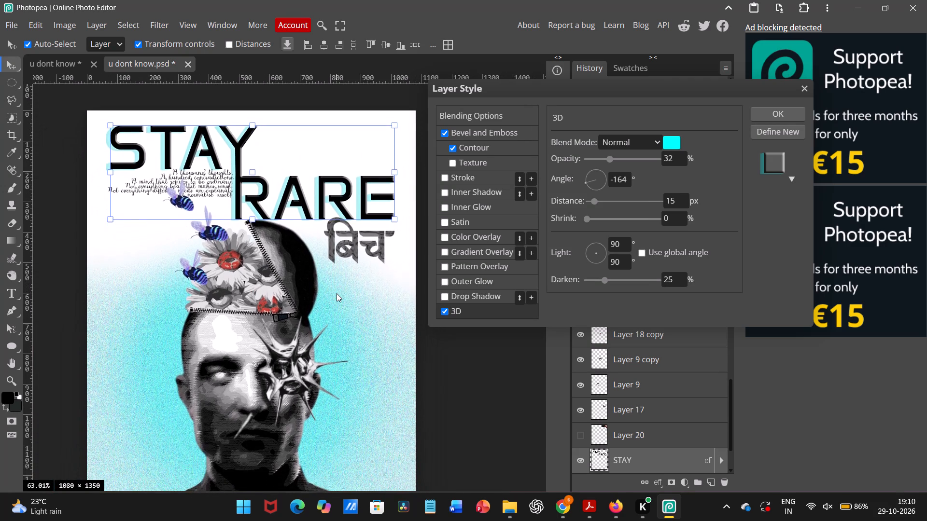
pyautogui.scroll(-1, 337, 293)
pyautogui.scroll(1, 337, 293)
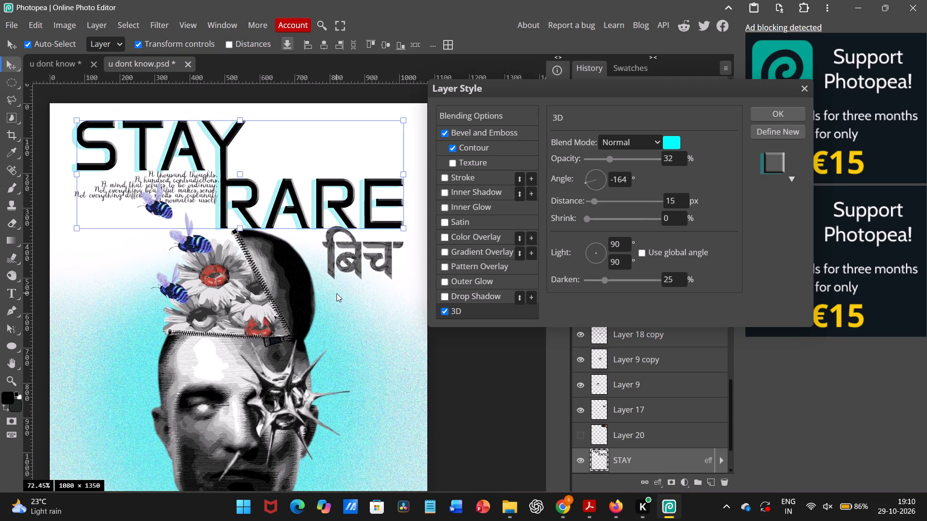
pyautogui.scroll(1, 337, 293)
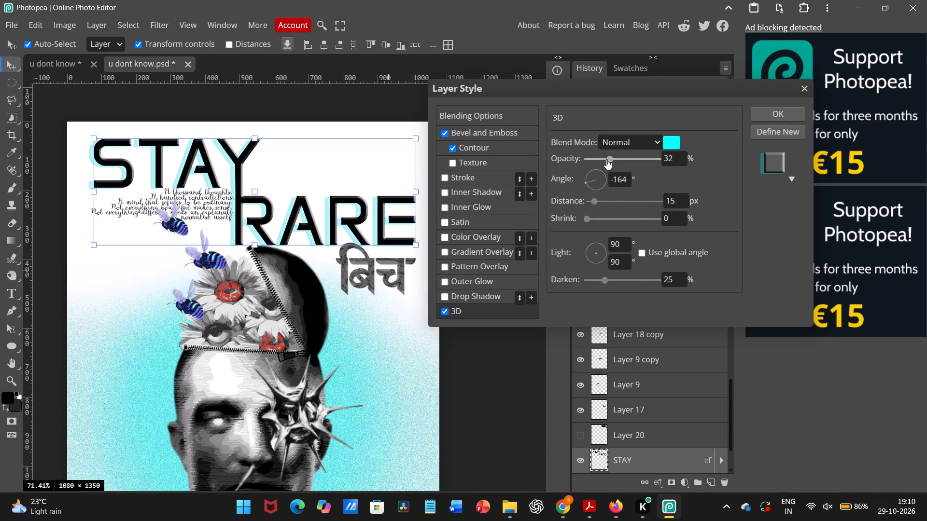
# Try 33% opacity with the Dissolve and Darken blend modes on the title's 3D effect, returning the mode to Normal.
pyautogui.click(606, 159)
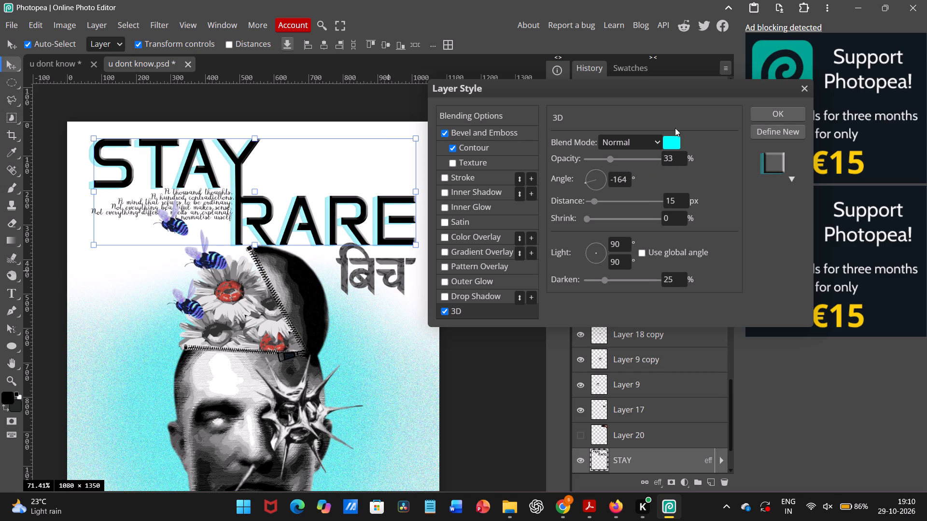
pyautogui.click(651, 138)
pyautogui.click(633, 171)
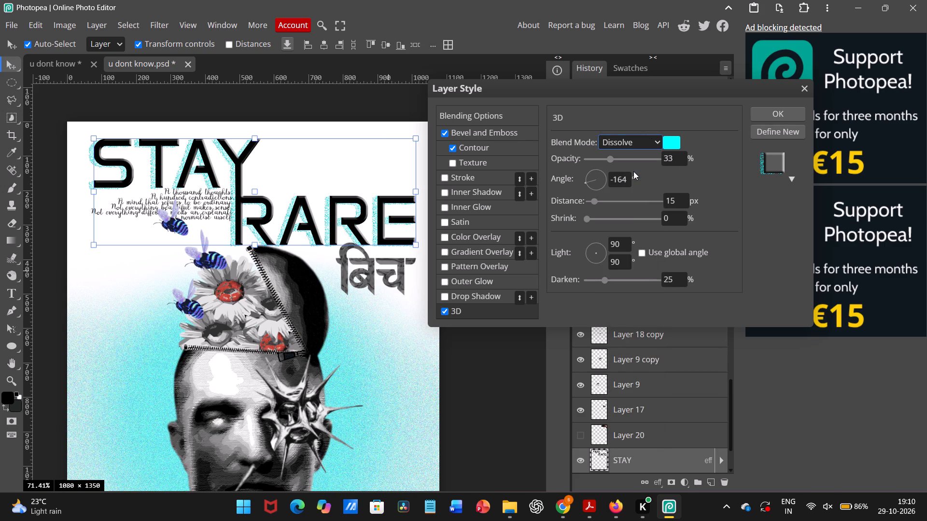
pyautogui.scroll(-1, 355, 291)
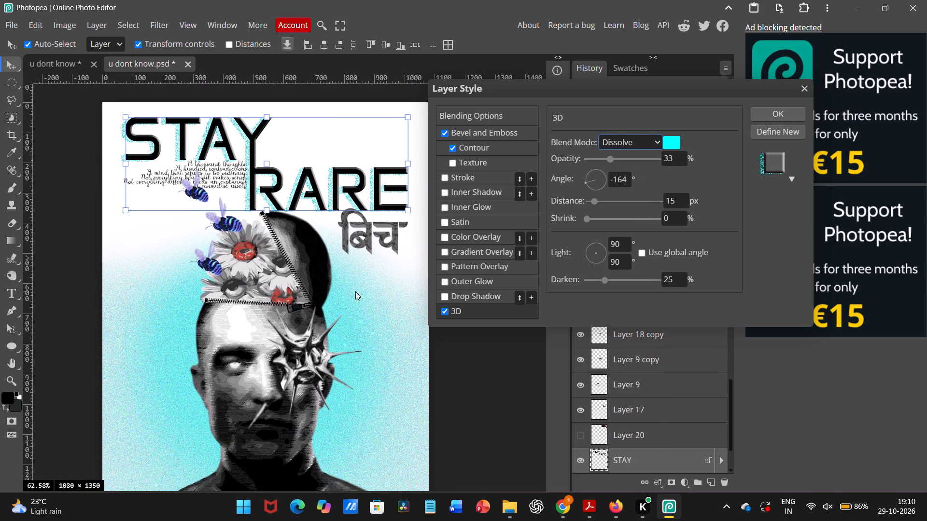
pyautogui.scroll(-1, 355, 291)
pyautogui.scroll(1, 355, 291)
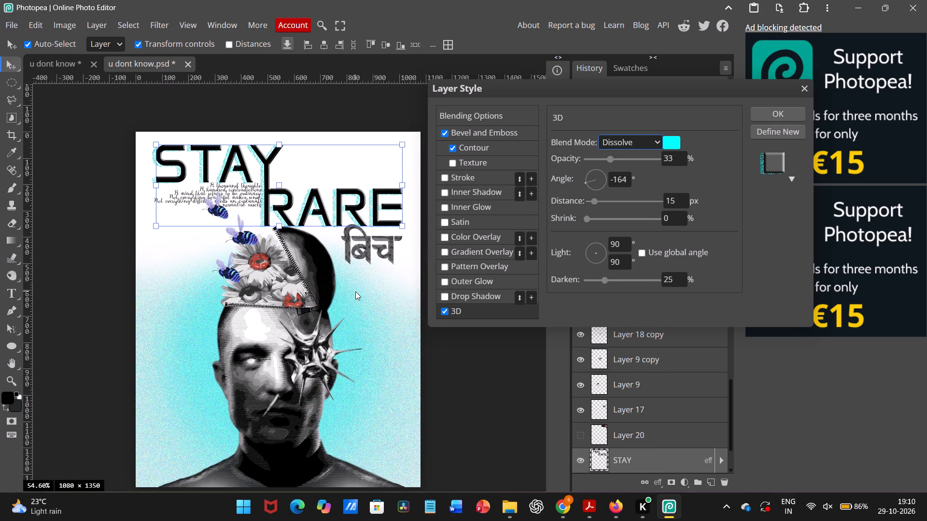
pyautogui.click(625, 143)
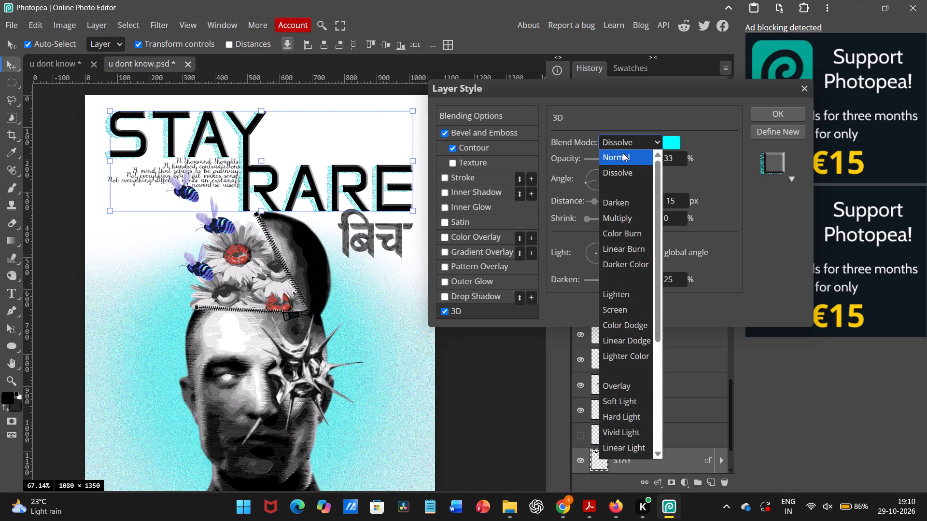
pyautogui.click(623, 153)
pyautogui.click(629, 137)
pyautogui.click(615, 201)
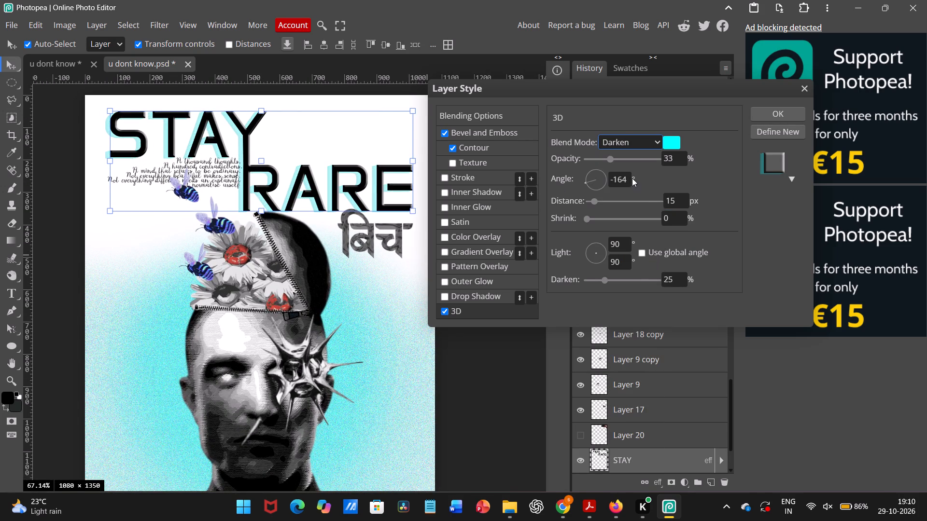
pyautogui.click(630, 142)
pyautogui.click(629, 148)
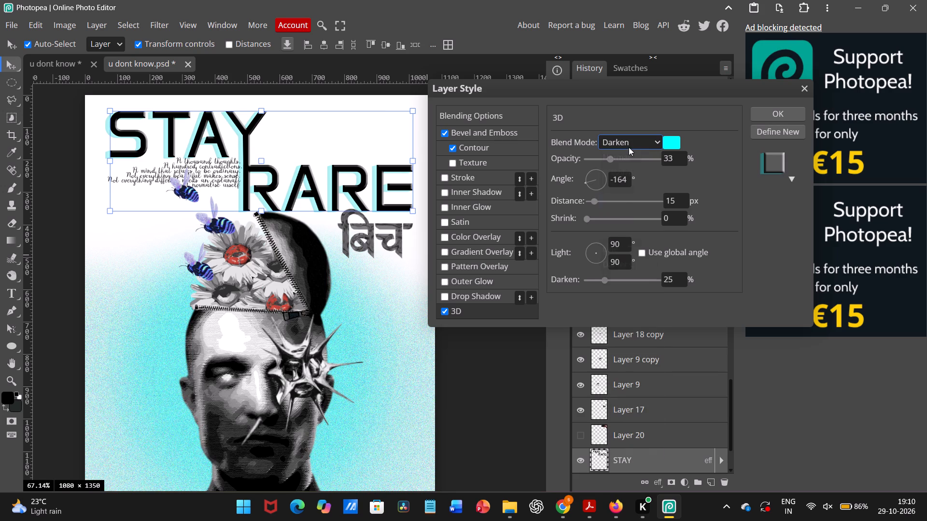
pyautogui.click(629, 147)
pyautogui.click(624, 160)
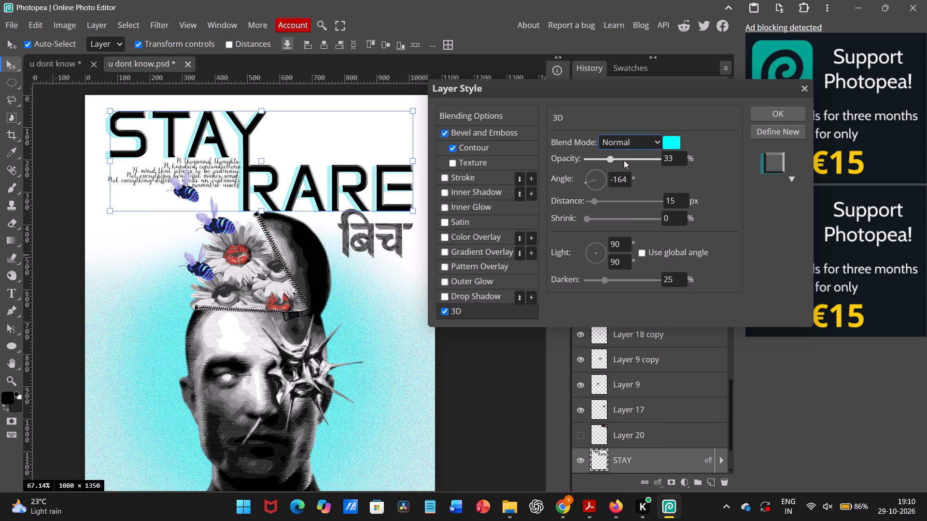
# Set the opacity of the title's 3D effect to 42%.
pyautogui.click(614, 157)
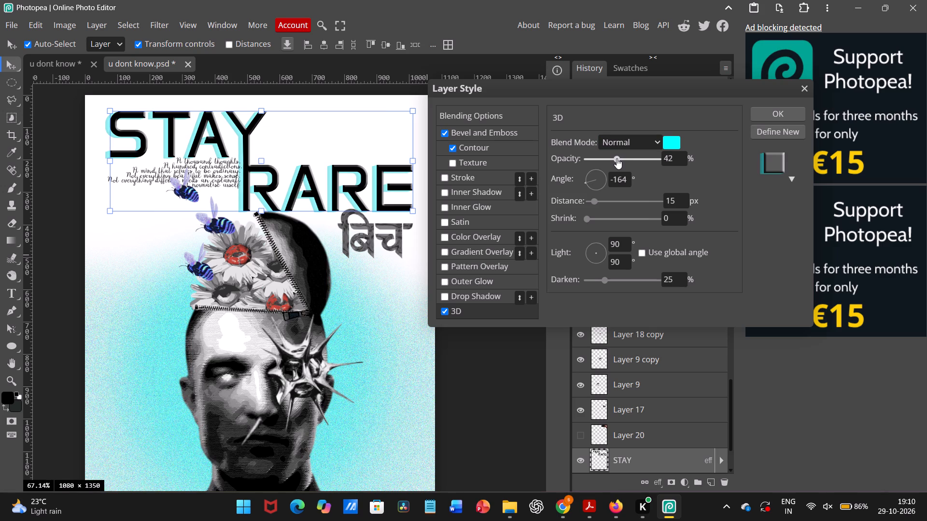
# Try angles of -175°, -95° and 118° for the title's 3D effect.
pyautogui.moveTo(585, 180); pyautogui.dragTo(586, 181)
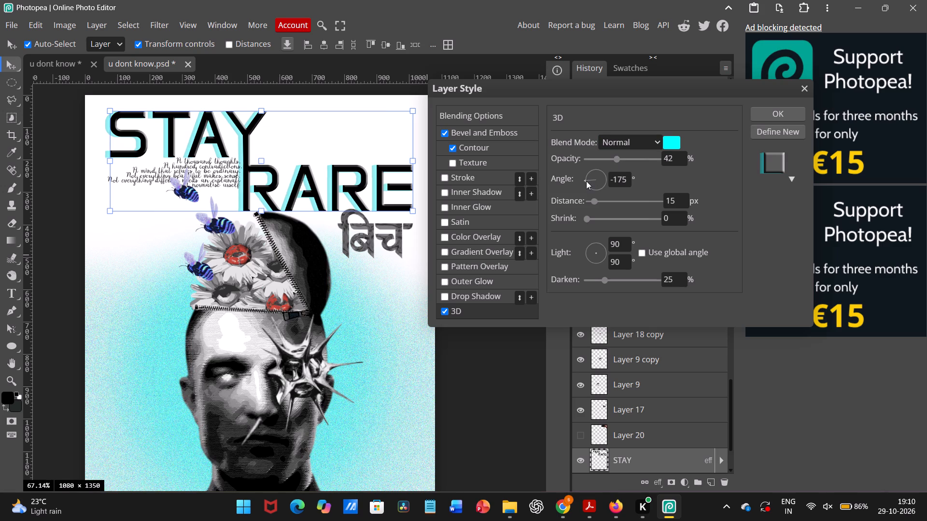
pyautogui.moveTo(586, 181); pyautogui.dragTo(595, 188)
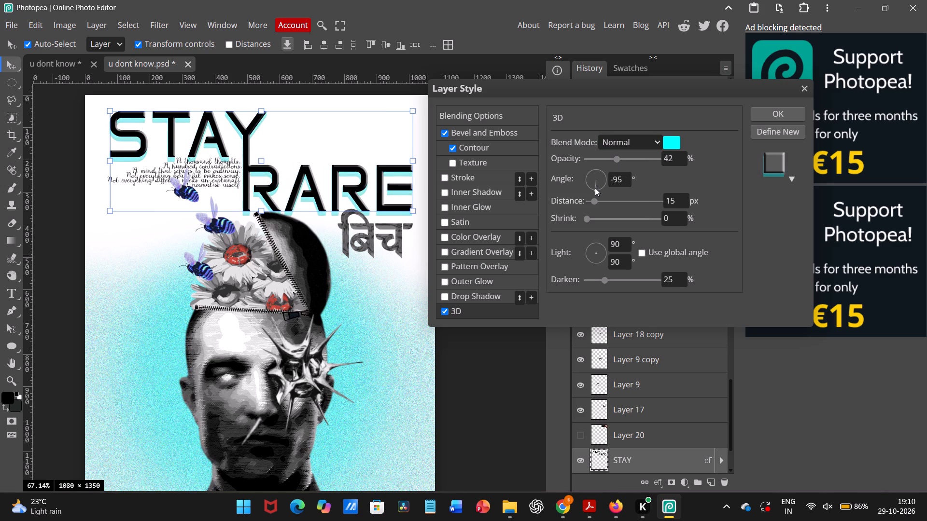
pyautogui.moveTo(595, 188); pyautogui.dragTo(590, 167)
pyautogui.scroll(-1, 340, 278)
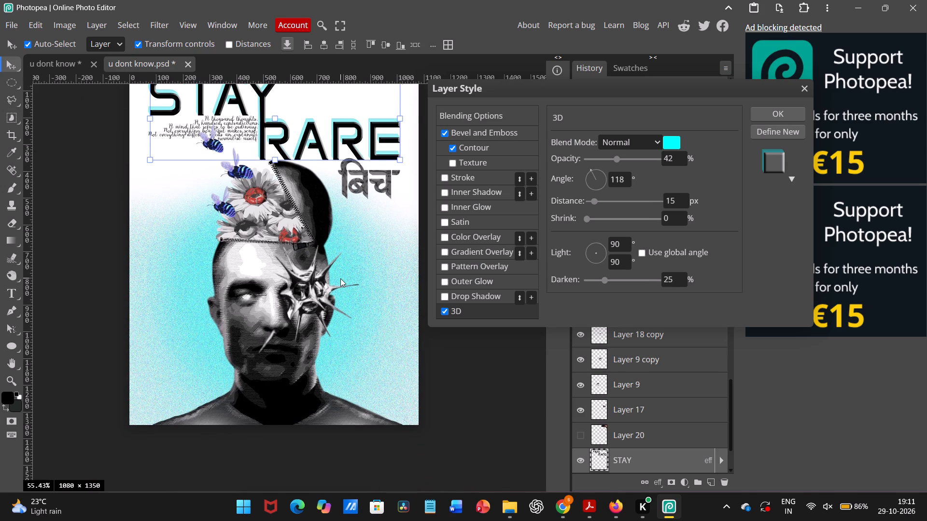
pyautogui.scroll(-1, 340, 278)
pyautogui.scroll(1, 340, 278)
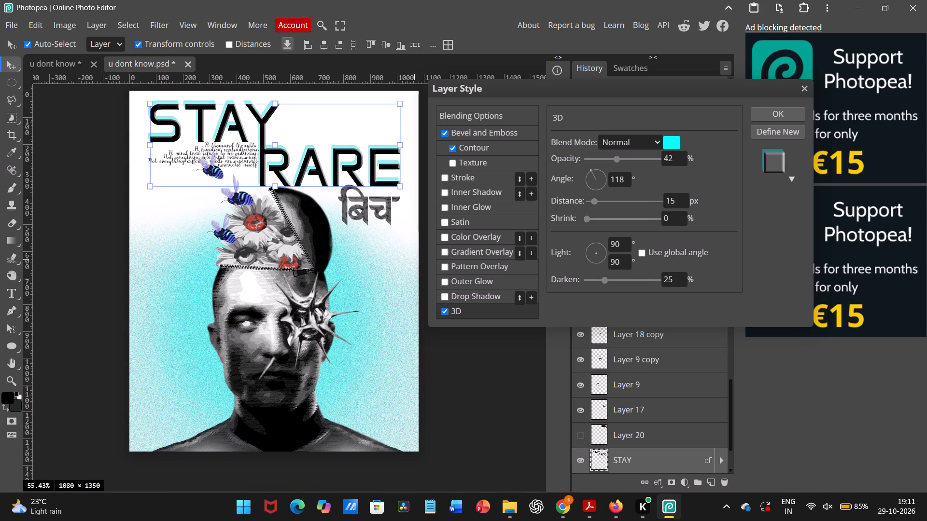
# Set the angle of the title's 3D effect to -119° after comparing 130° and -77°.
pyautogui.moveTo(591, 169); pyautogui.dragTo(591, 176)
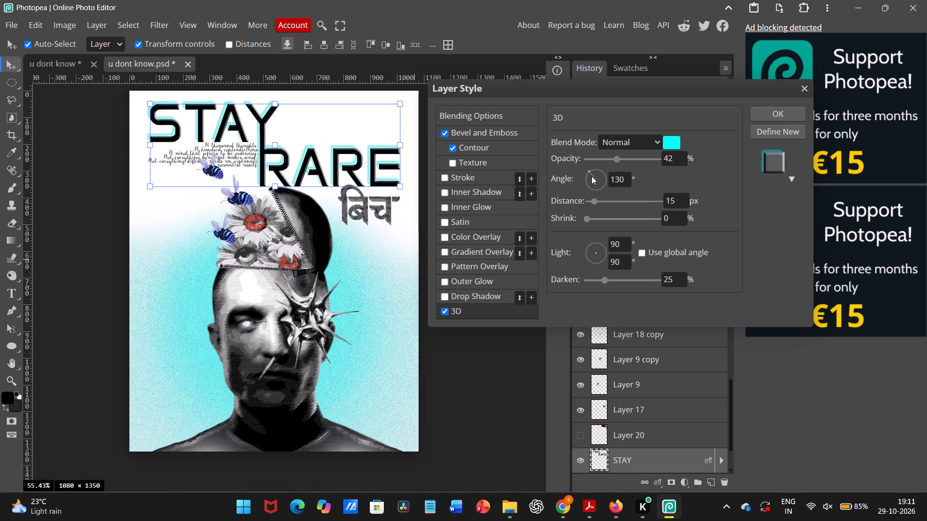
pyautogui.moveTo(591, 176); pyautogui.dragTo(596, 181)
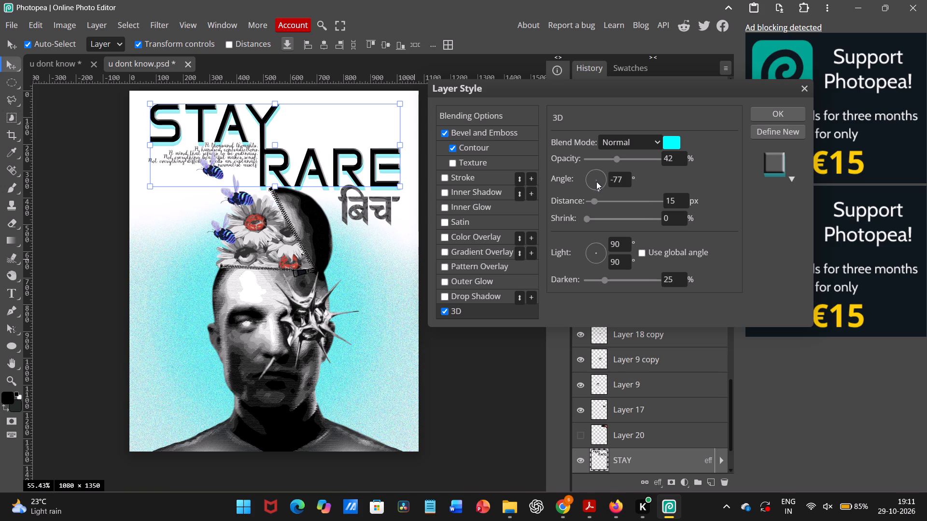
pyautogui.moveTo(596, 181); pyautogui.dragTo(594, 178)
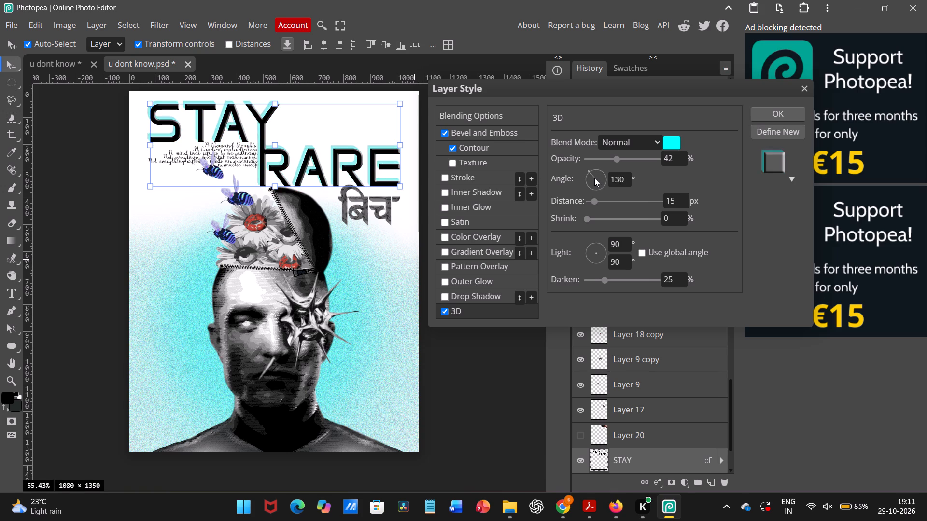
pyautogui.moveTo(594, 178); pyautogui.dragTo(595, 180)
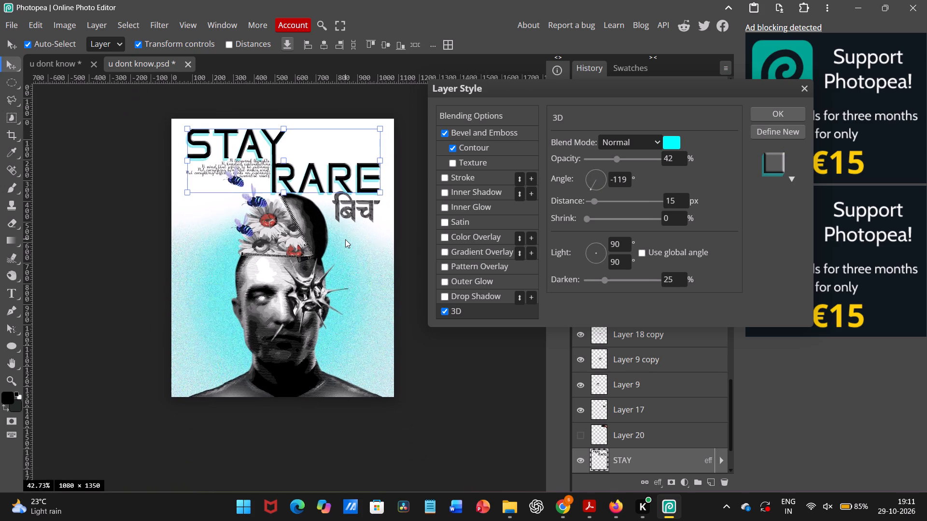
pyautogui.scroll(1, 345, 239)
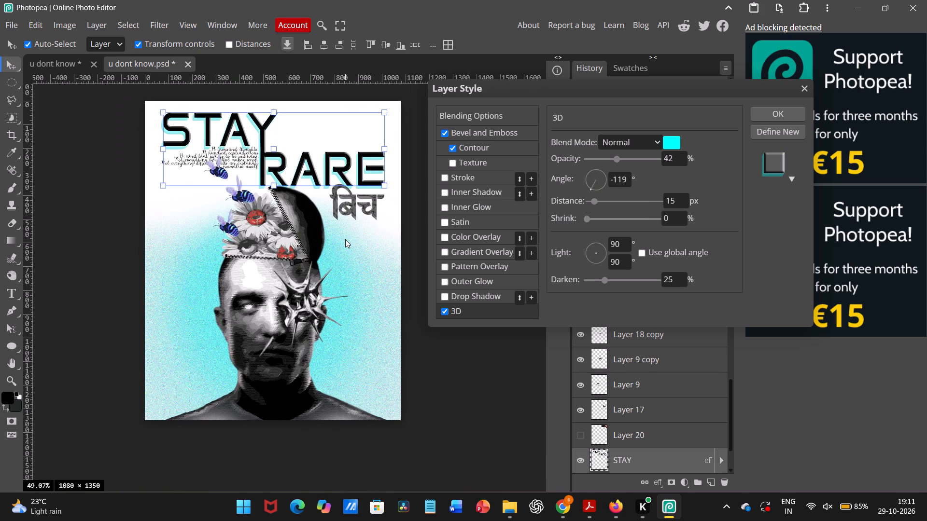
pyautogui.scroll(1, 345, 239)
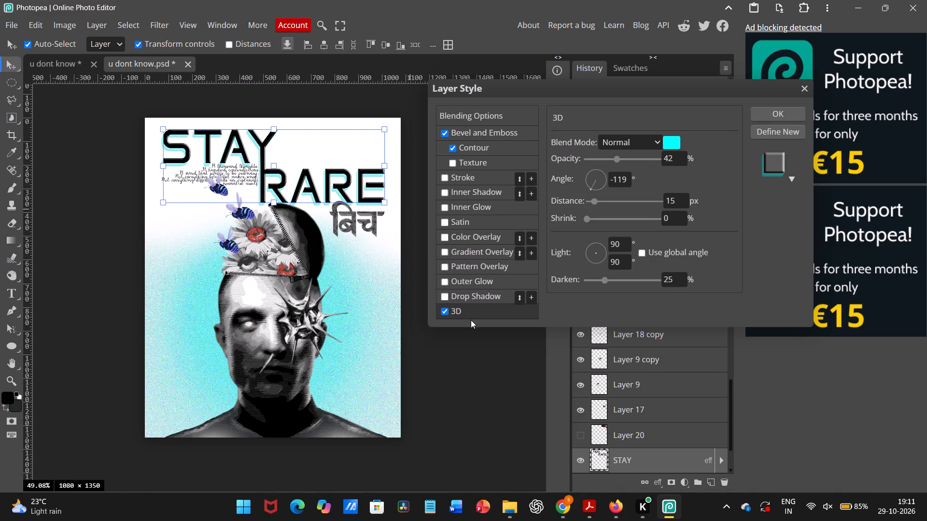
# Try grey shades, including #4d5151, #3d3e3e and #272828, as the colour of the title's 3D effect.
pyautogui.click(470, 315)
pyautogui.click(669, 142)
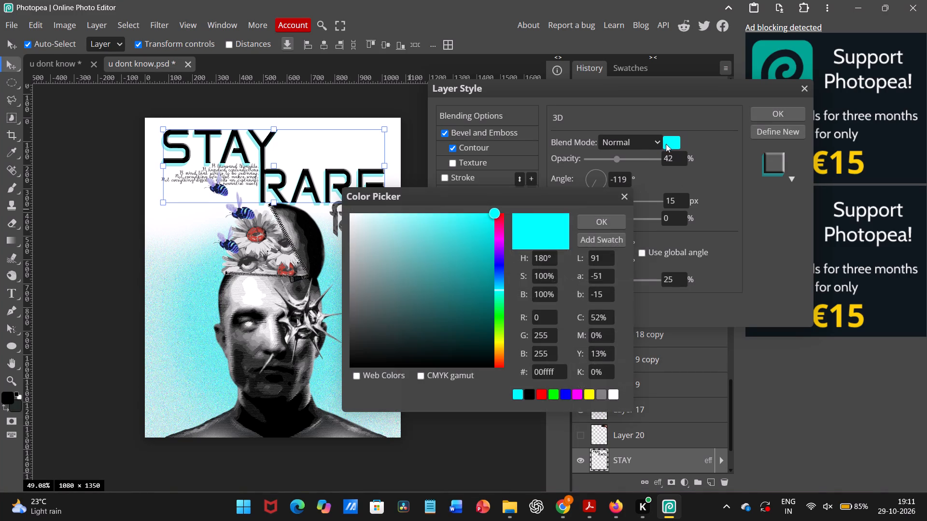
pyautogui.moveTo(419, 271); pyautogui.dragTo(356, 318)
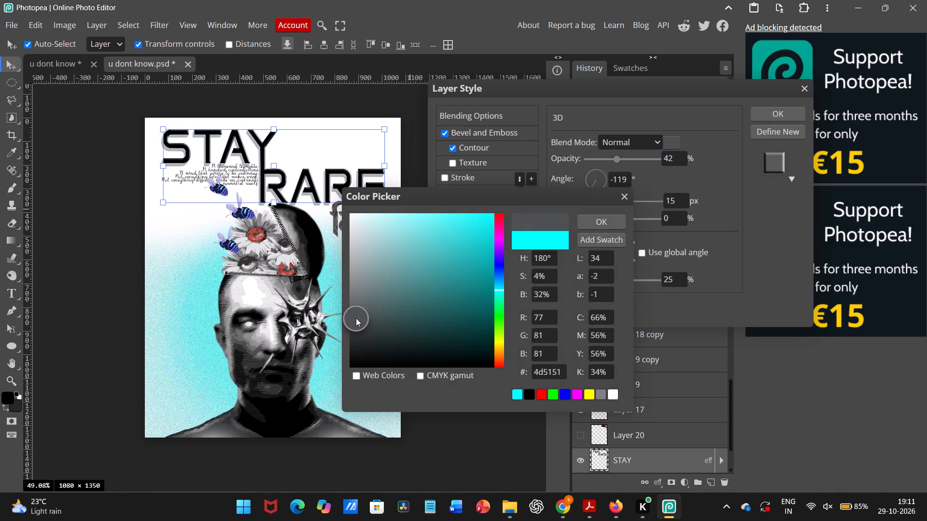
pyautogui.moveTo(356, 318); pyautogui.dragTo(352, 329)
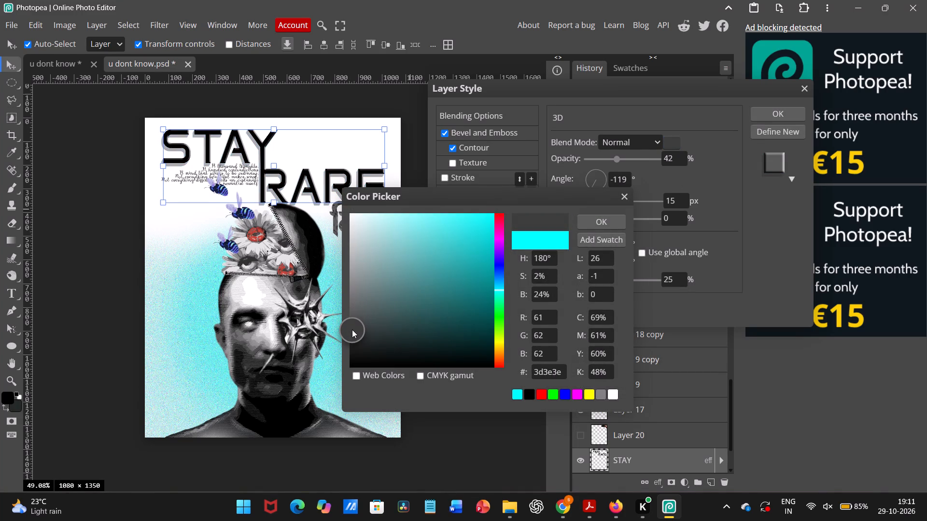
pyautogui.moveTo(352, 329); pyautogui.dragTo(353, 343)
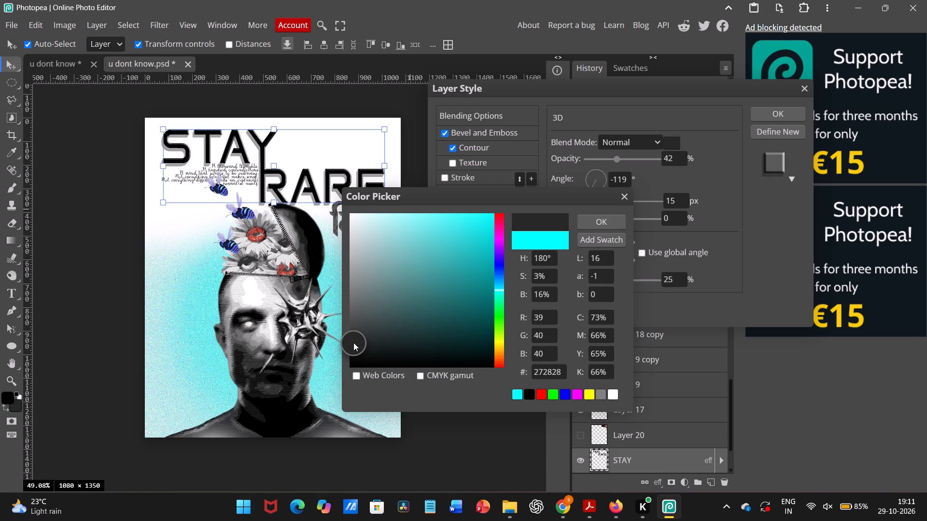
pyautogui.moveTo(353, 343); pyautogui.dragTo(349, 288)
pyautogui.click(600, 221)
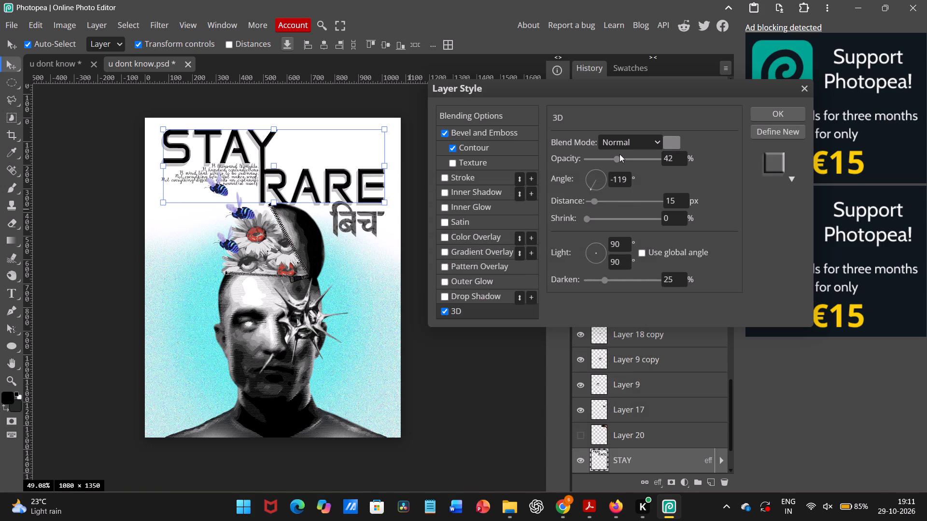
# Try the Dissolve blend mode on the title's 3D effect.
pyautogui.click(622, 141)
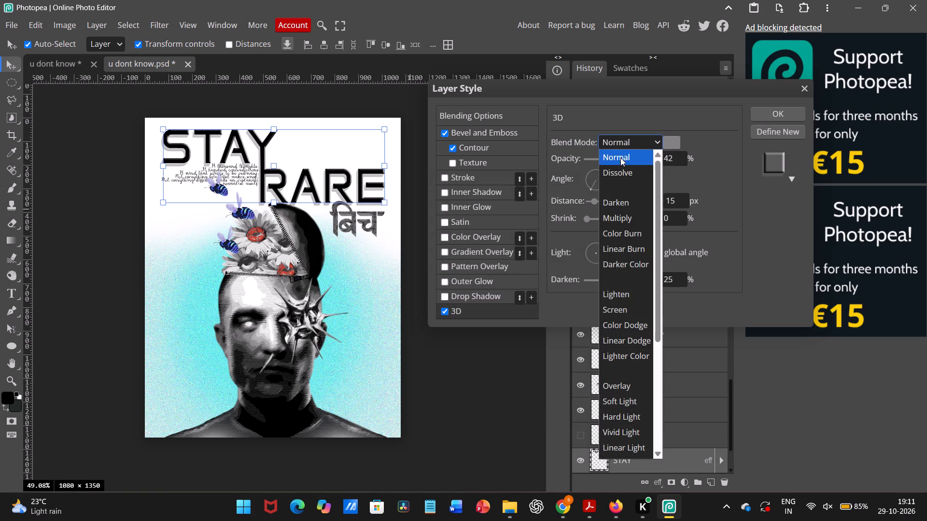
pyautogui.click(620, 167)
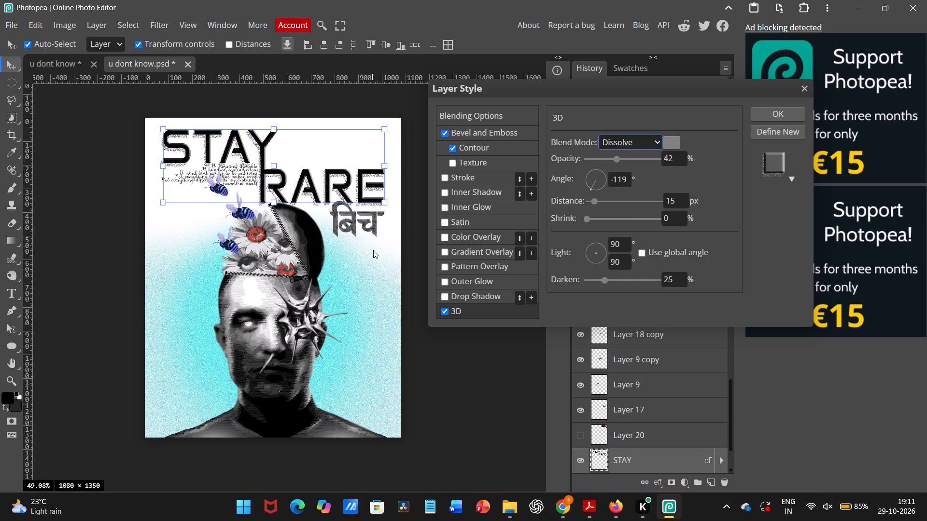
# Turn off the title's 3D effect, apply the layer style with Bevel and Emboss and Contour, and deselect the title.
pyautogui.click(445, 306)
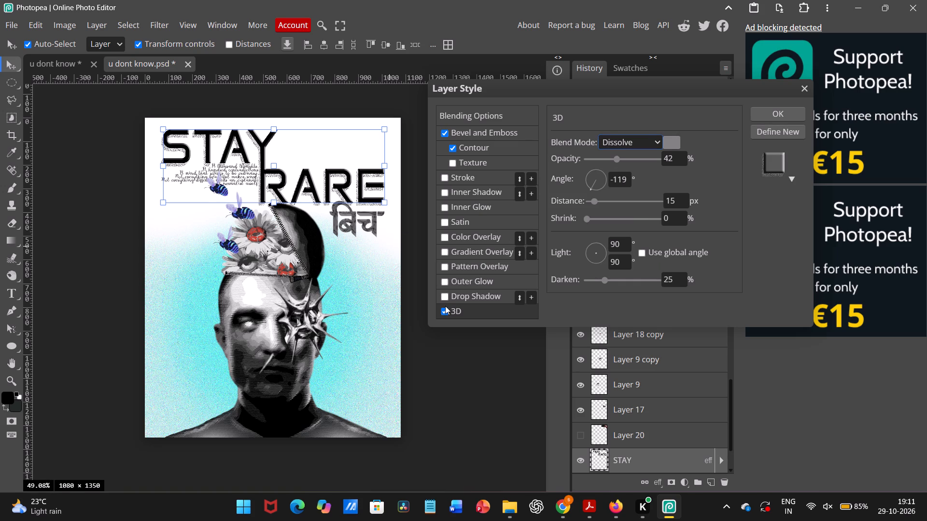
pyautogui.click(443, 313)
pyautogui.click(421, 310)
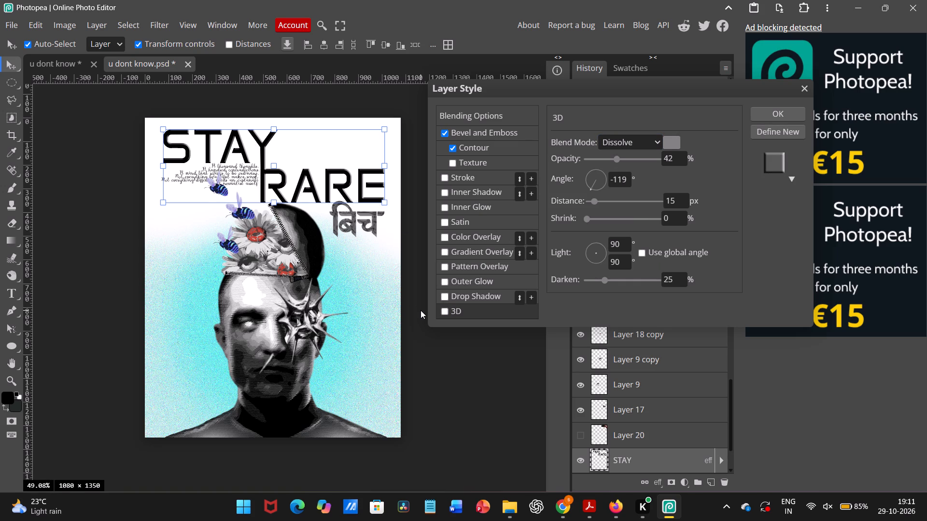
pyautogui.click(769, 110)
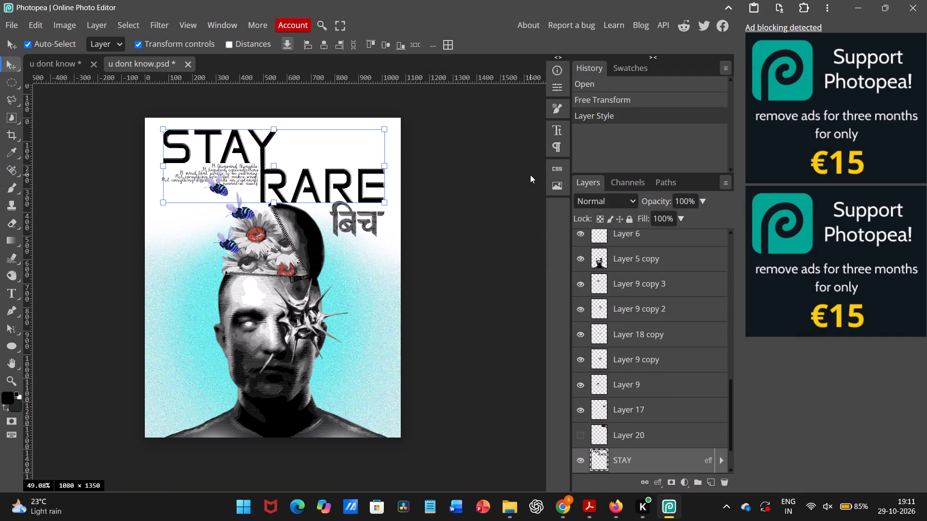
pyautogui.click(460, 180)
# Move the Hindi word beneath RARE slightly lower on the poster.
pyautogui.hscroll(1, 310, 192)
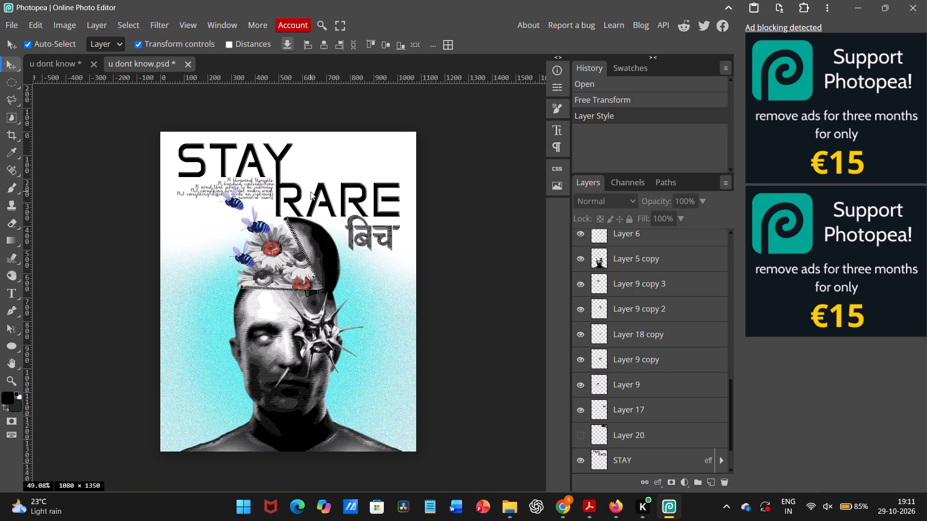
pyautogui.moveTo(360, 236); pyautogui.dragTo(360, 237)
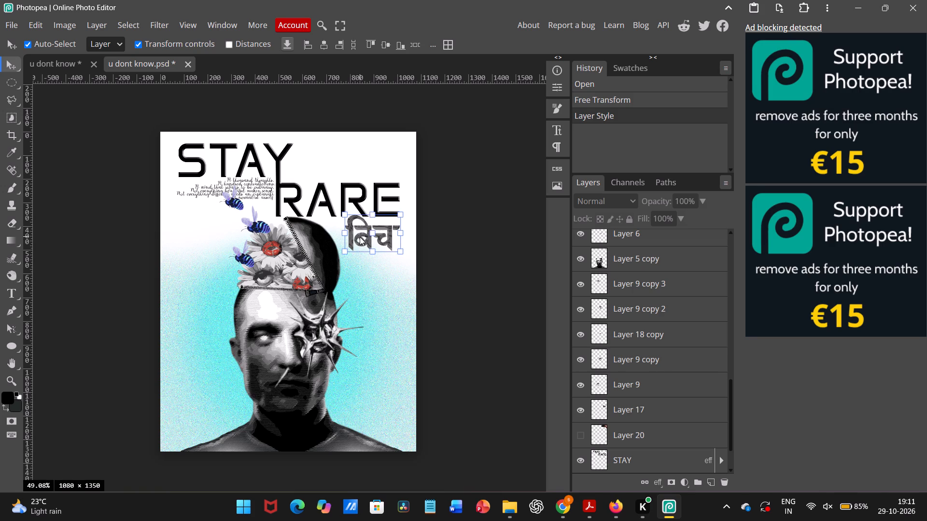
pyautogui.moveTo(360, 237); pyautogui.dragTo(362, 241)
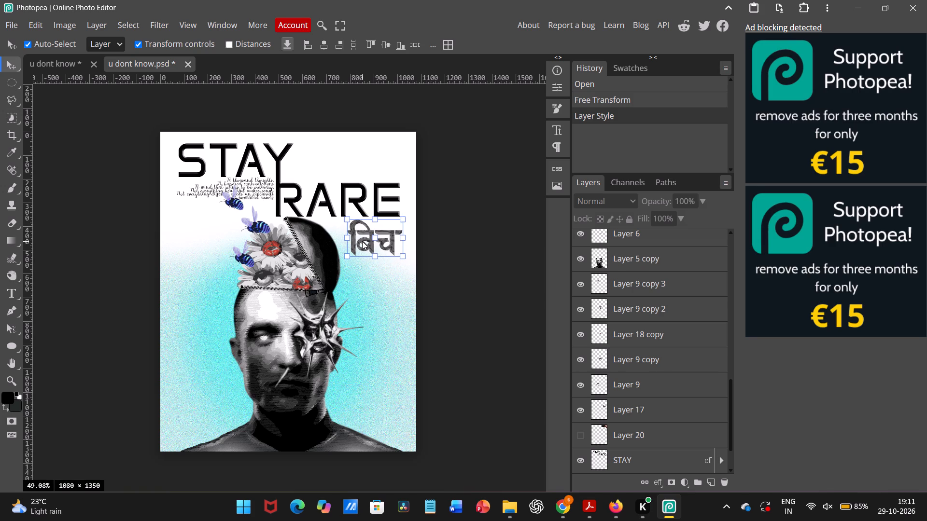
pyautogui.moveTo(362, 241); pyautogui.dragTo(363, 241)
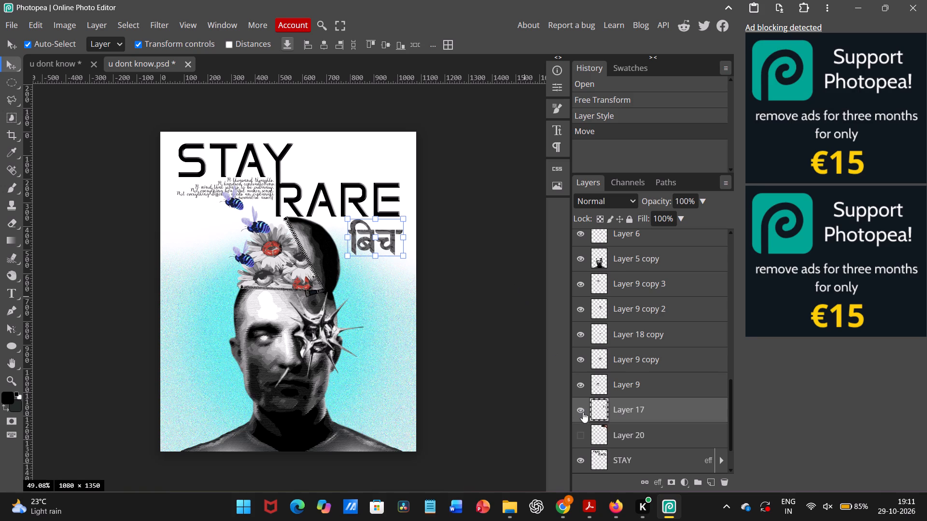
# Hide Layer 17, the Hindi word beneath RARE, and clear the layer selection.
pyautogui.click(583, 413)
pyautogui.click(528, 374)
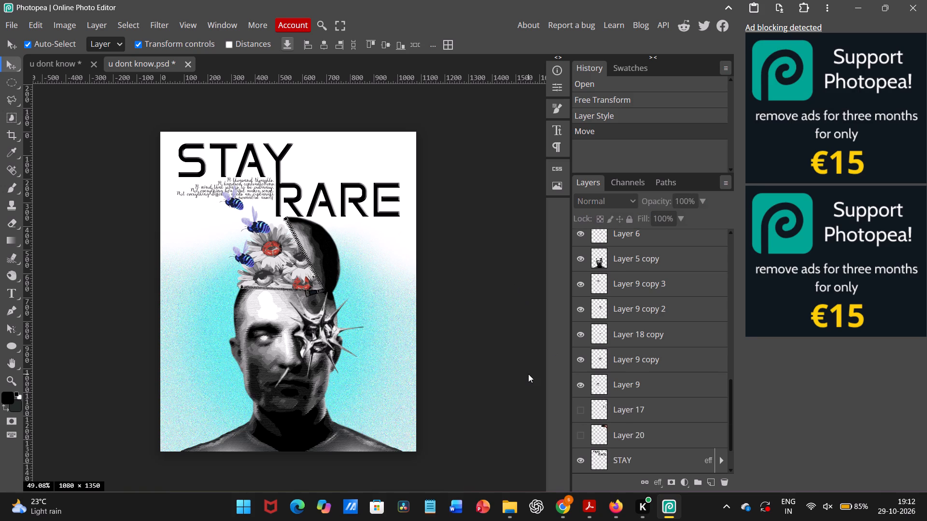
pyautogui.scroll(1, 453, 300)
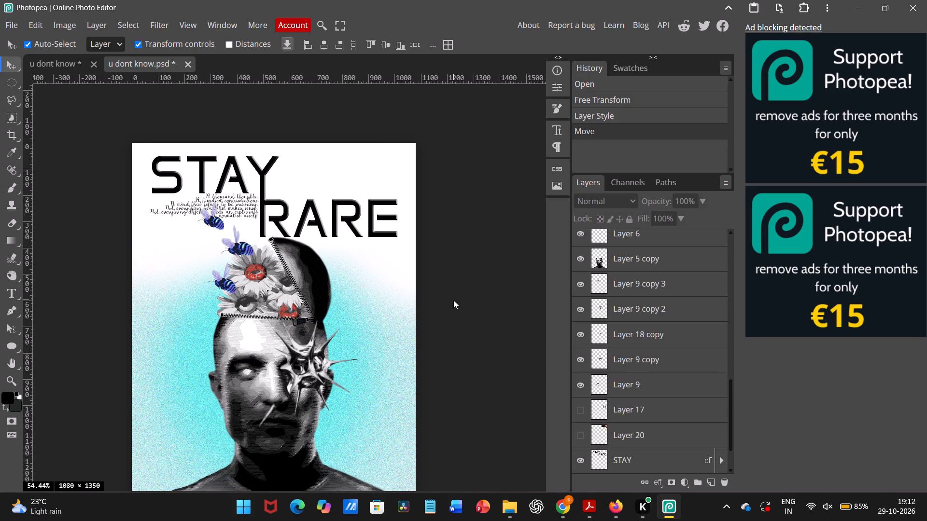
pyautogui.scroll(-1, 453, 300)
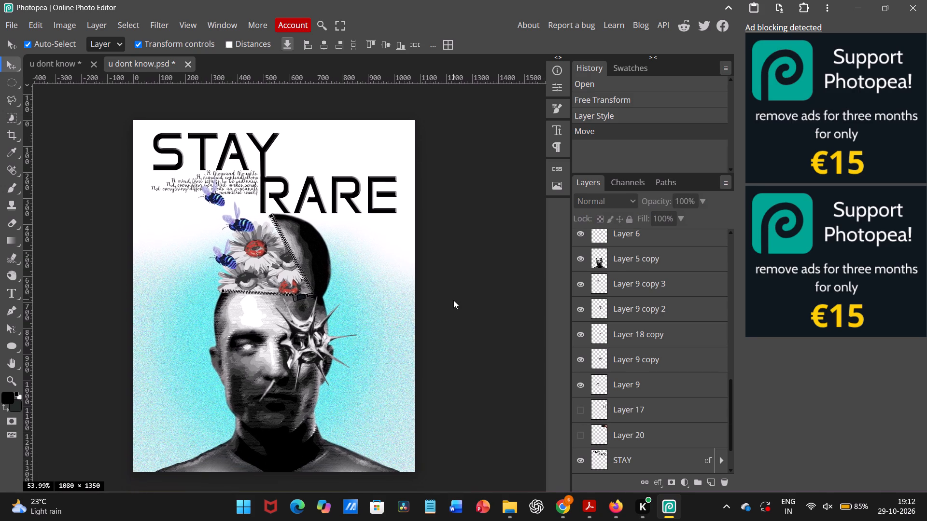
# Switch to Chrome, maximise its window and restore the most recently closed group of 16 tabs from the history.
pyautogui.click(563, 507)
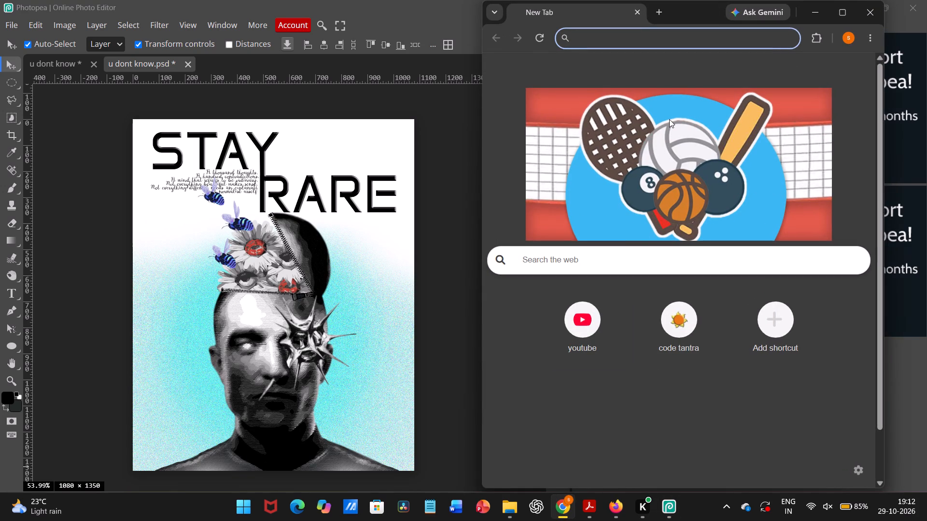
pyautogui.click(833, 18)
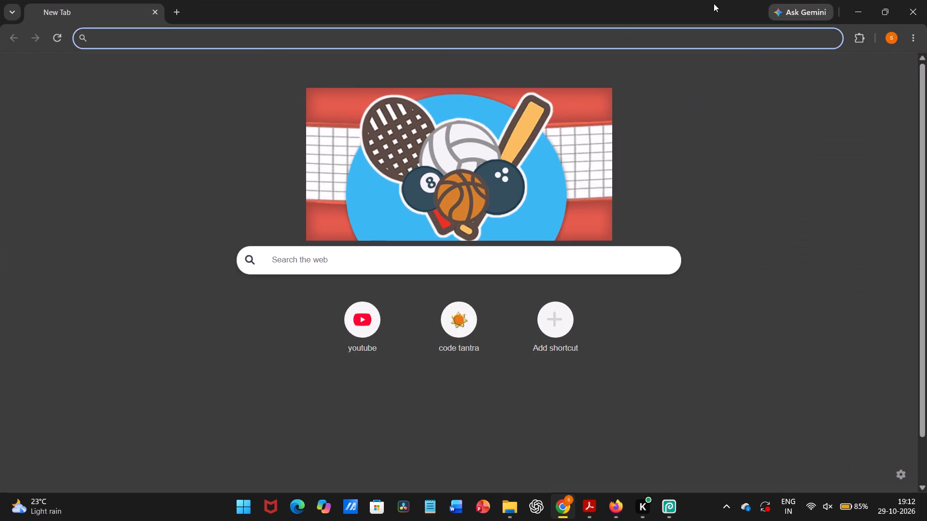
pyautogui.click(905, 45)
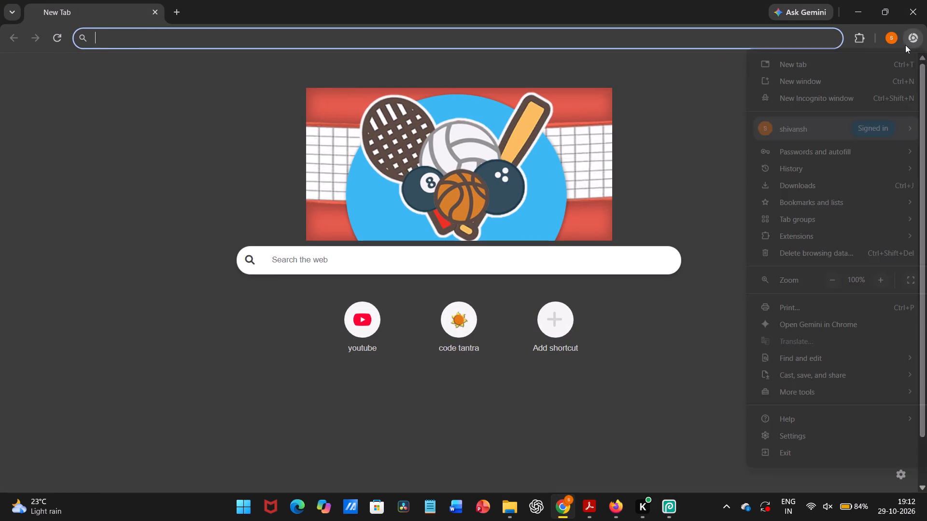
pyautogui.click(787, 165)
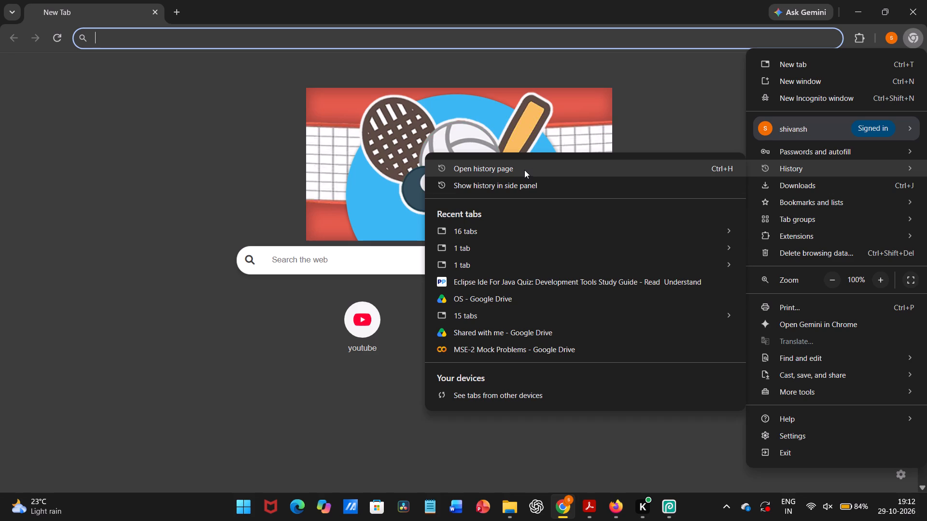
pyautogui.click(483, 236)
pyautogui.click(499, 200)
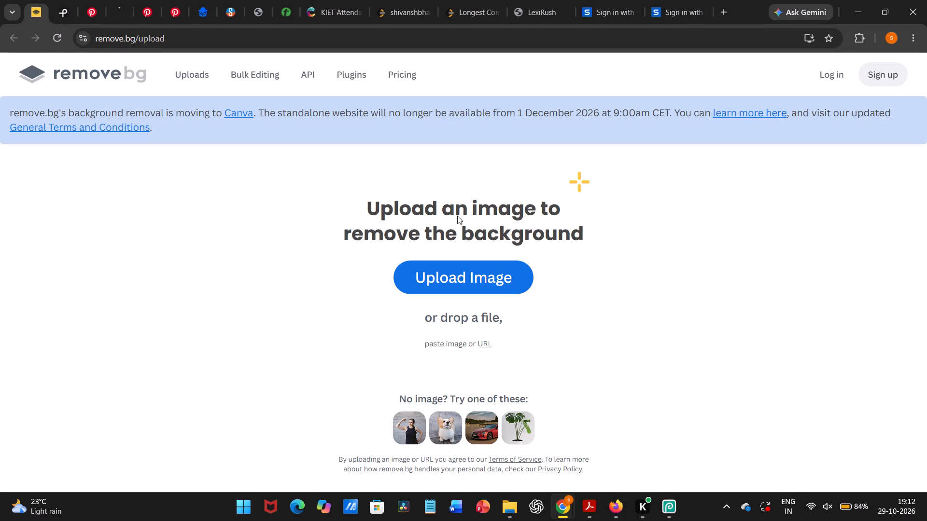
# Browse the Pinterest home feed for a graphic that could suit the STAY RARE poster.
pyautogui.click(121, 7)
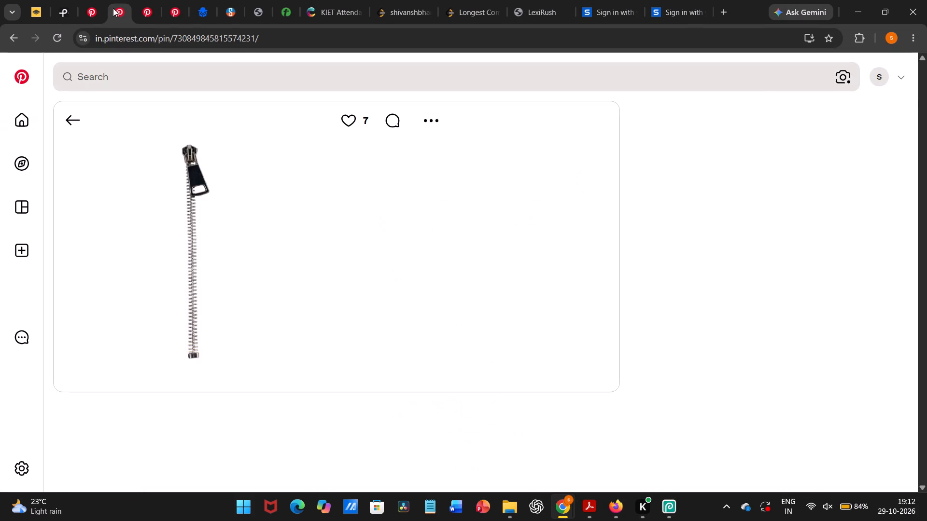
pyautogui.click(96, 13)
pyautogui.click(65, 123)
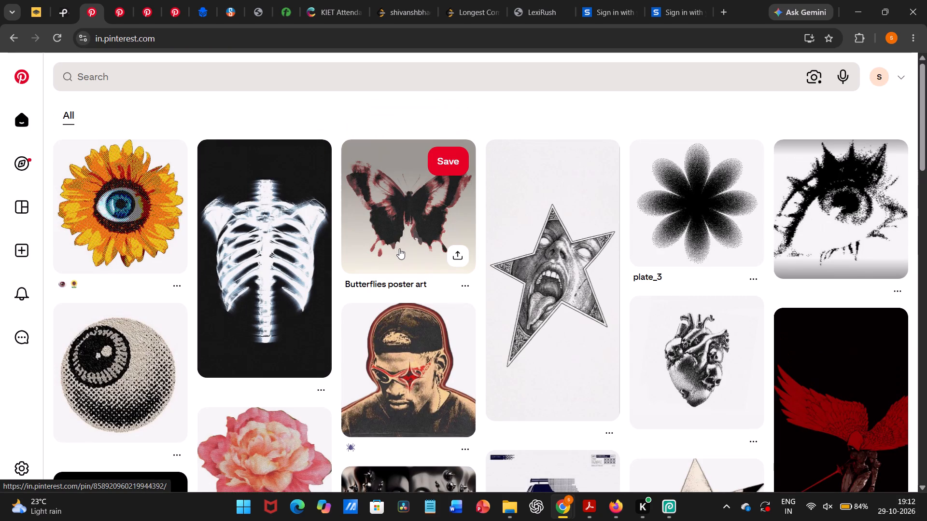
pyautogui.scroll(-2, 517, 261)
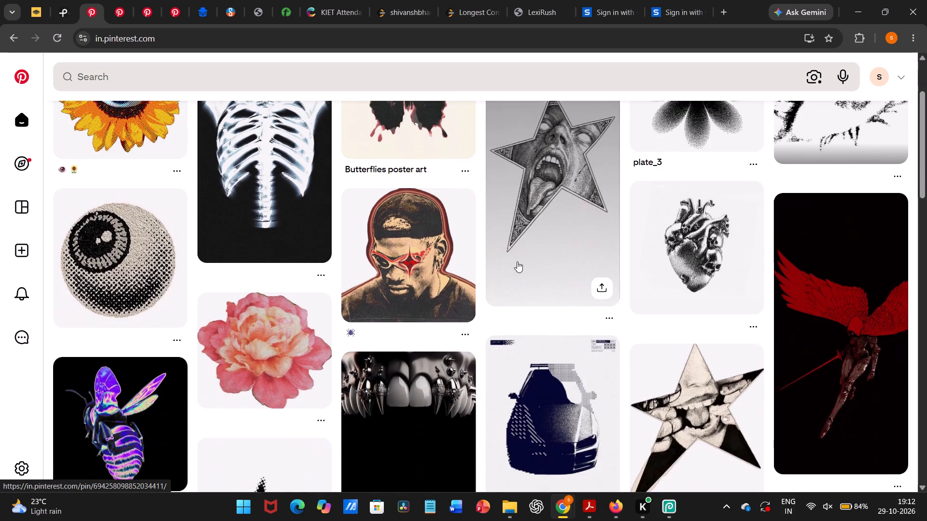
pyautogui.scroll(-2, 517, 261)
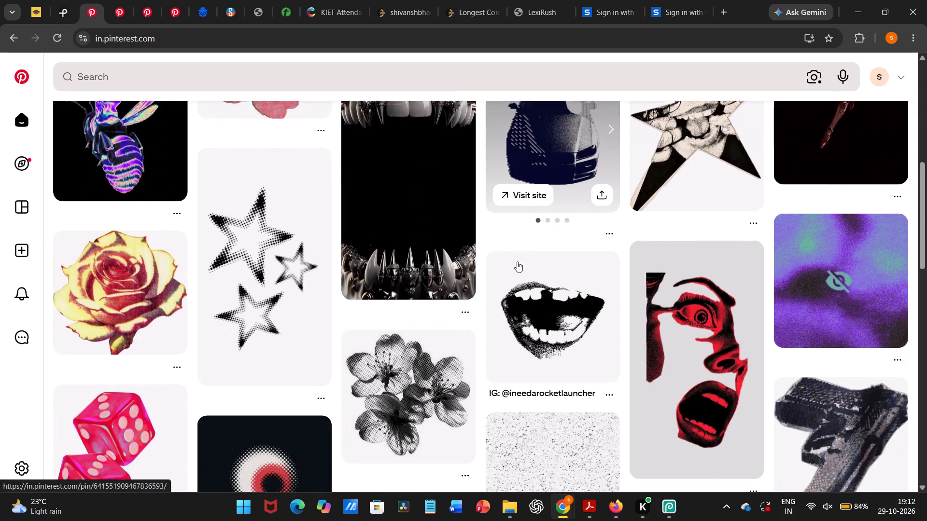
pyautogui.scroll(-4, 517, 261)
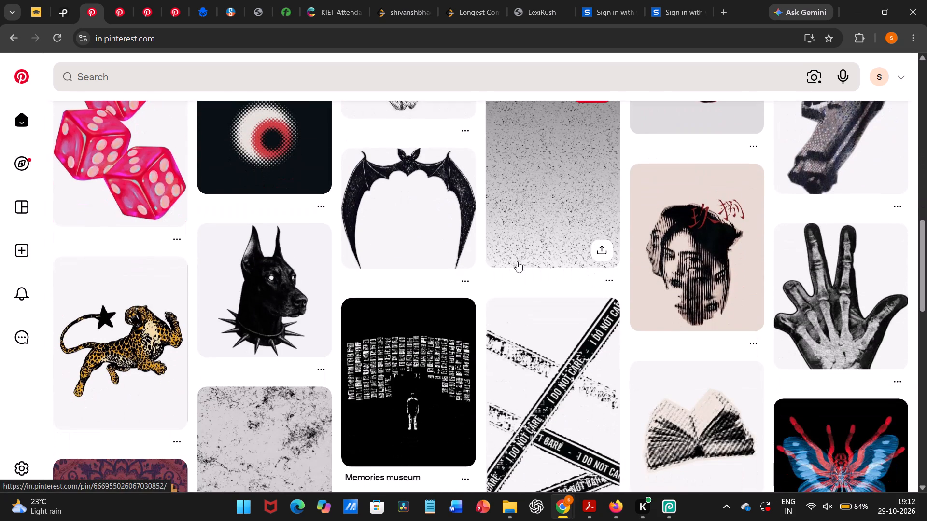
pyautogui.scroll(-3, 517, 261)
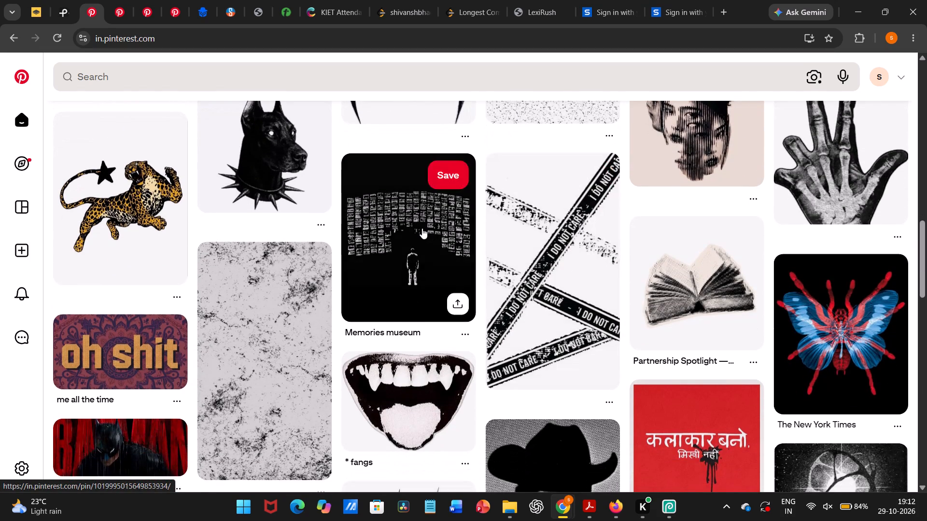
pyautogui.scroll(-1, 463, 240)
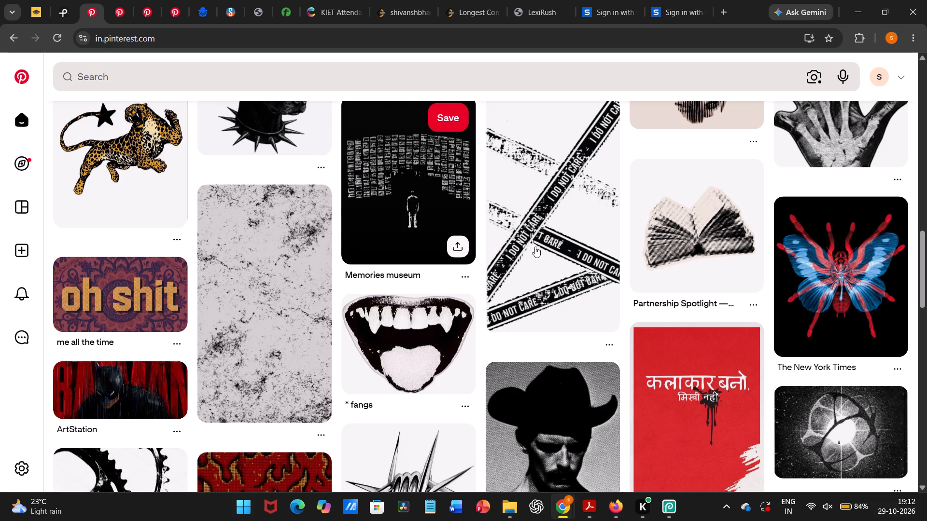
pyautogui.scroll(-2, 535, 248)
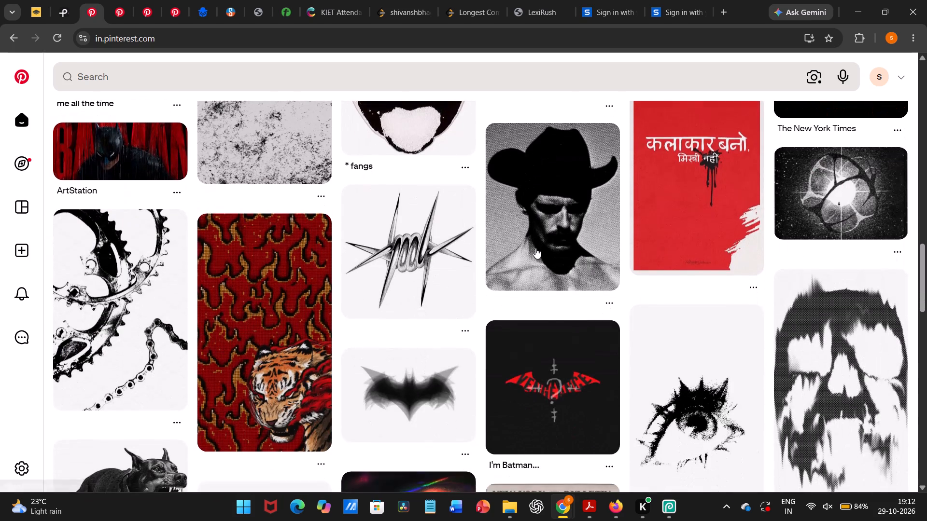
pyautogui.scroll(-4, 535, 248)
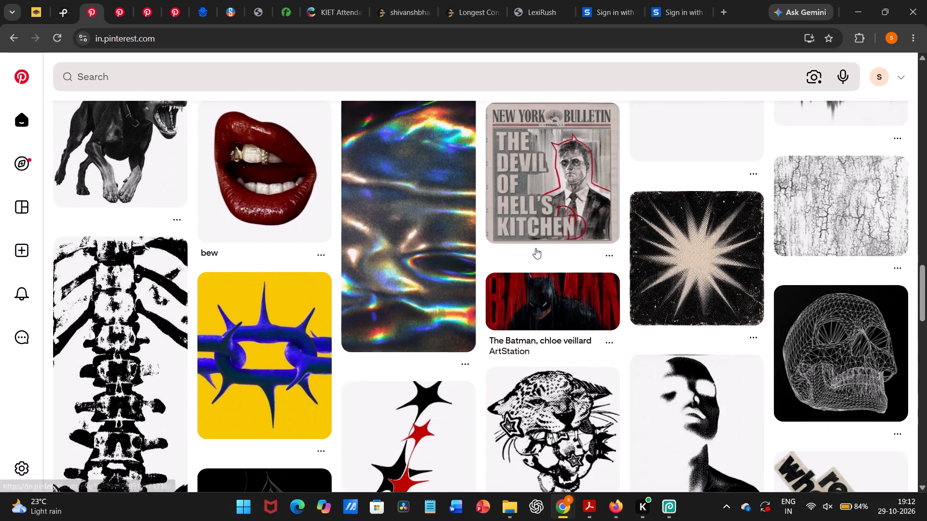
pyautogui.scroll(-2, 535, 248)
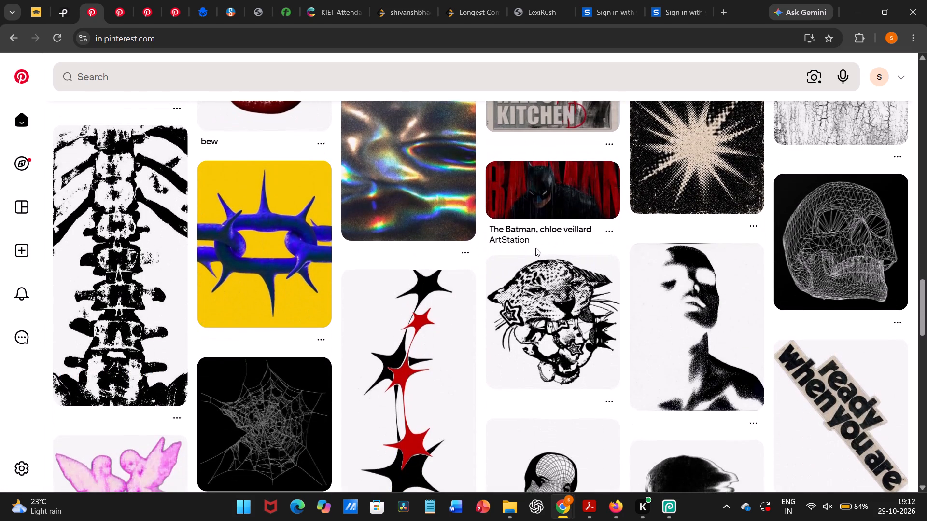
pyautogui.scroll(-4, 535, 248)
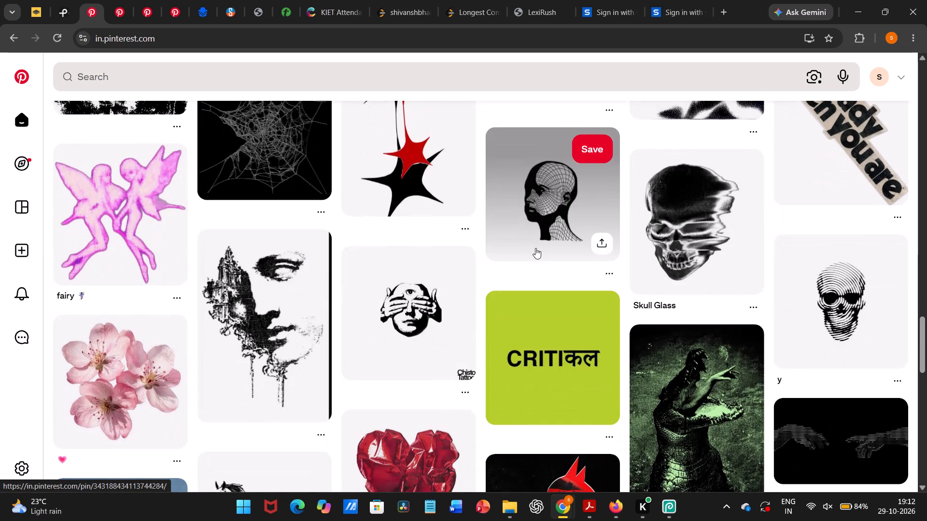
pyautogui.scroll(-2, 413, 318)
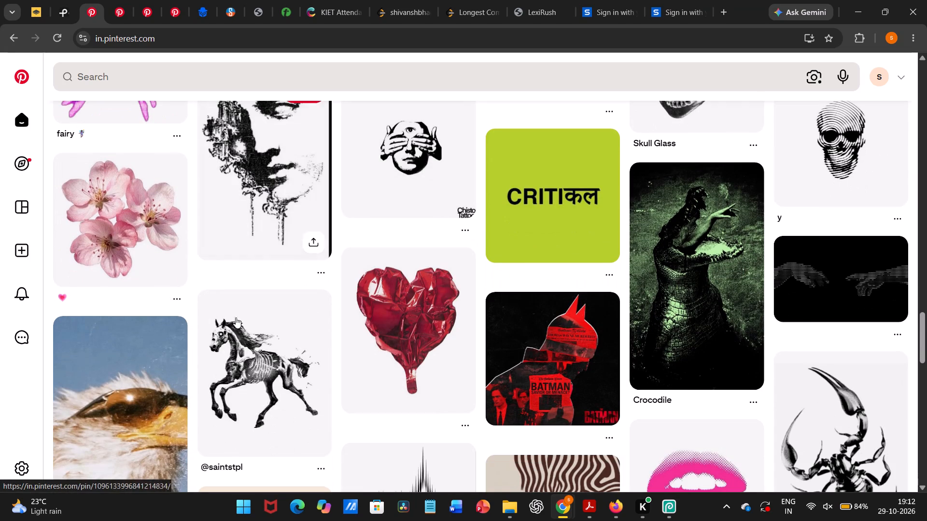
pyautogui.scroll(-1, 239, 330)
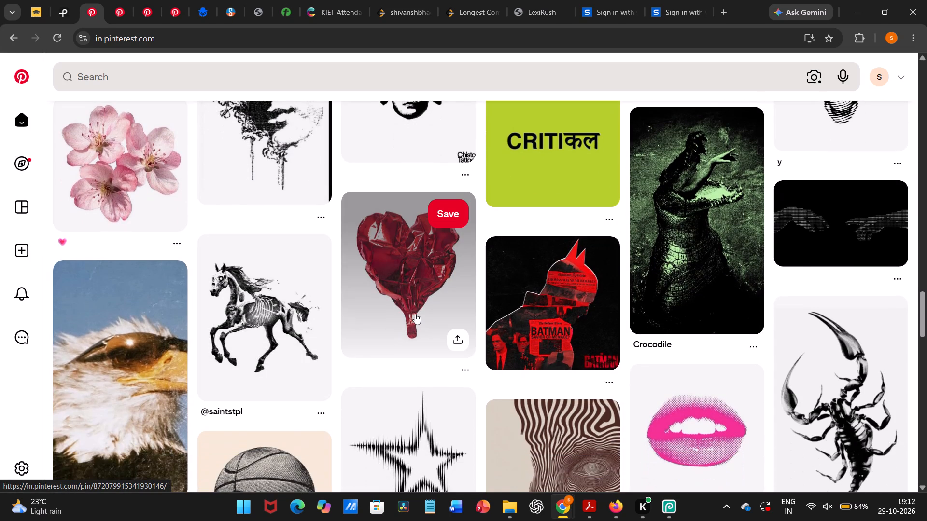
# Open the crumpled red foil heart balloon pin and copy its image.
pyautogui.click(415, 314)
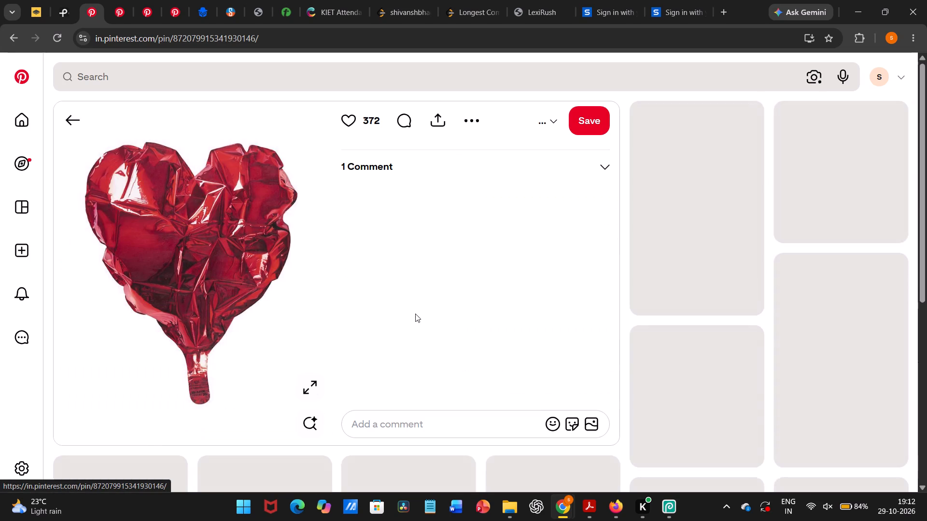
pyautogui.scroll(-1, 257, 284)
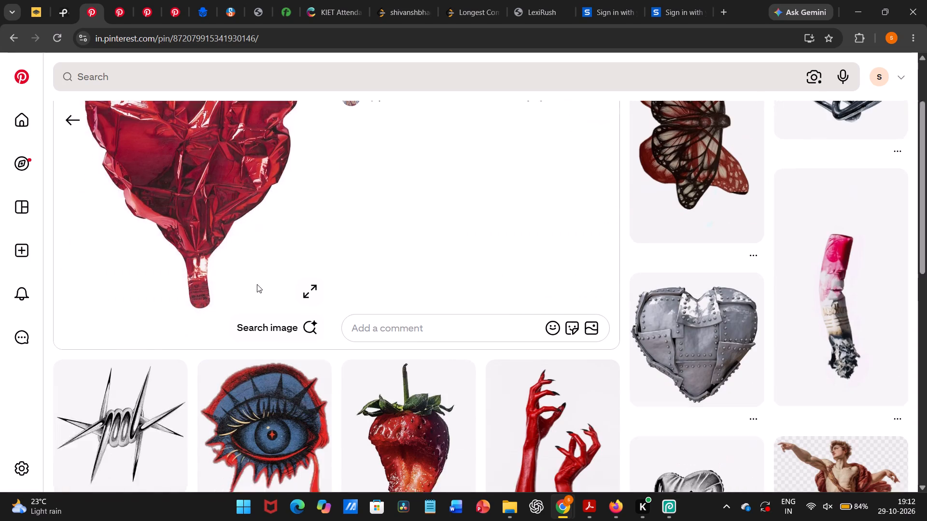
pyautogui.scroll(-1, 257, 284)
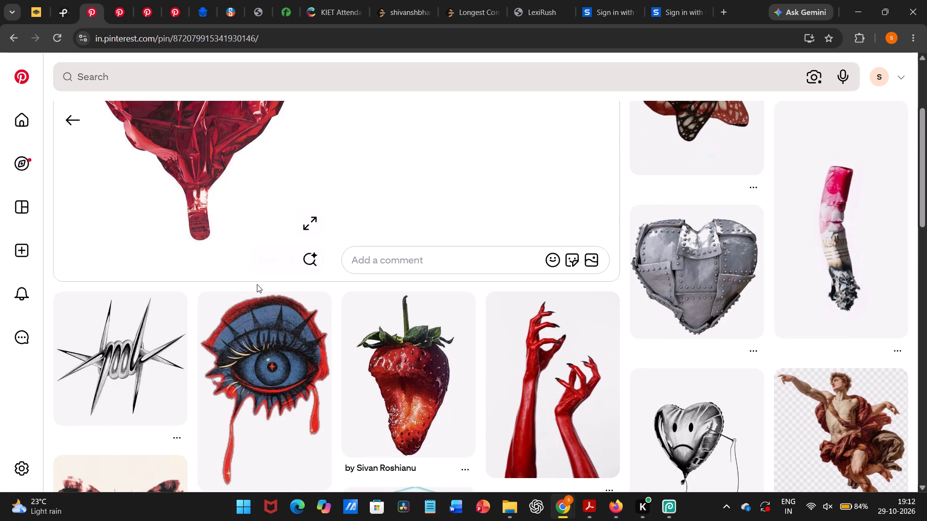
pyautogui.scroll(2, 257, 284)
pyautogui.rightClick(193, 229)
pyautogui.click(221, 283)
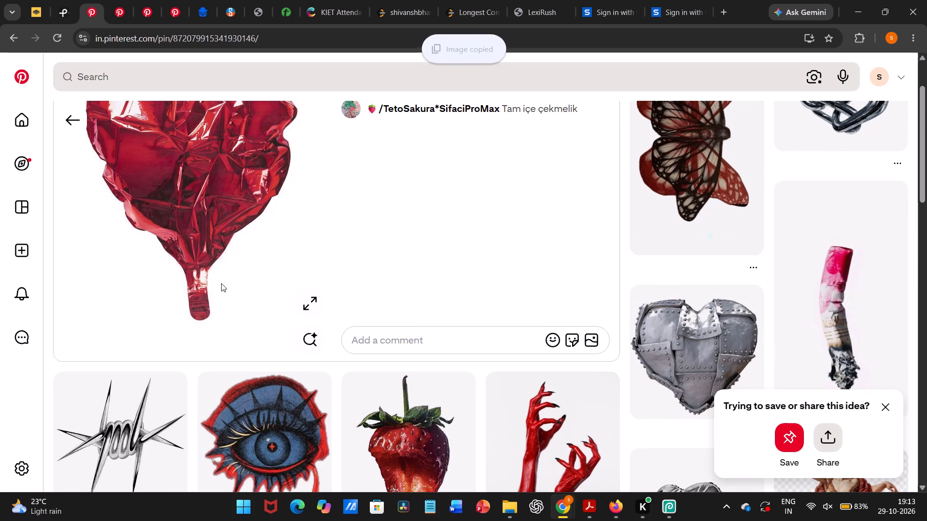
# Paste the heart balloon image into remove.bg to strip its background, and copy the resulting cutout.
pyautogui.click(35, 8)
pyautogui.hotkey('ctrl', 'v')
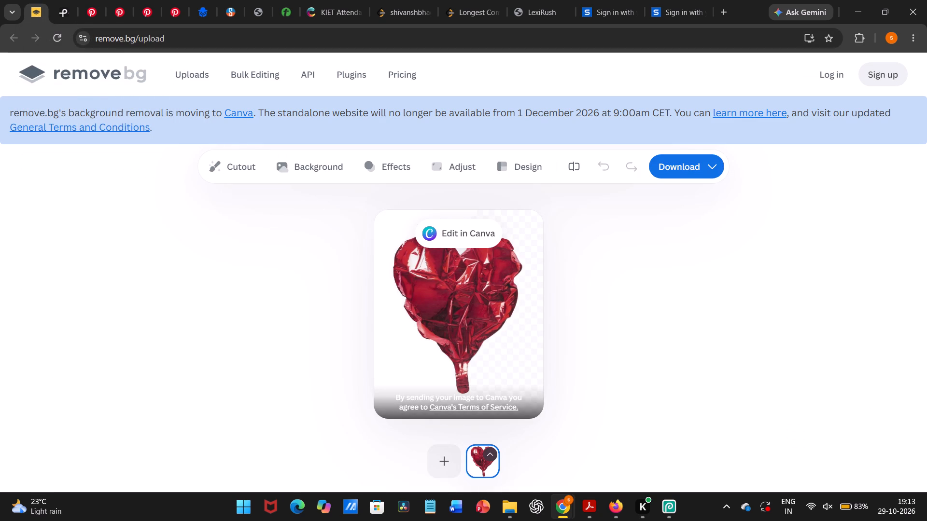
pyautogui.rightClick(453, 284)
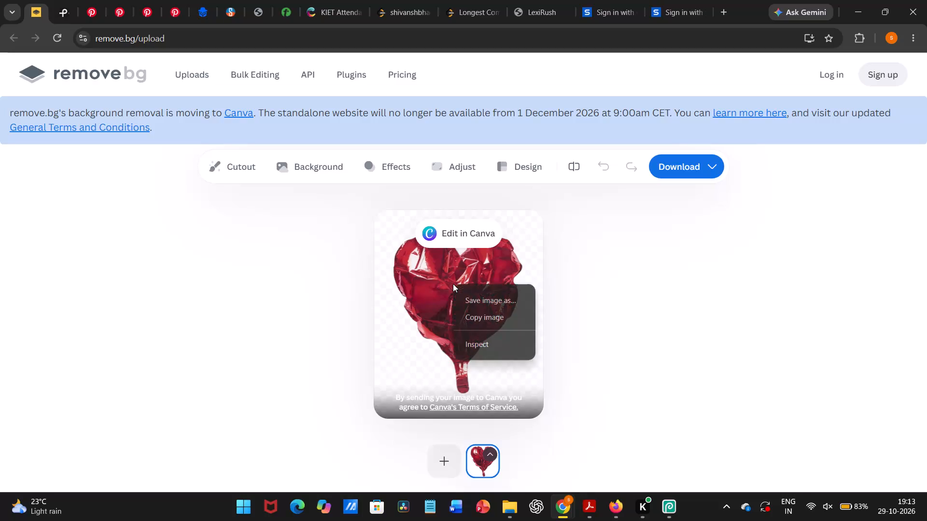
pyautogui.click(463, 311)
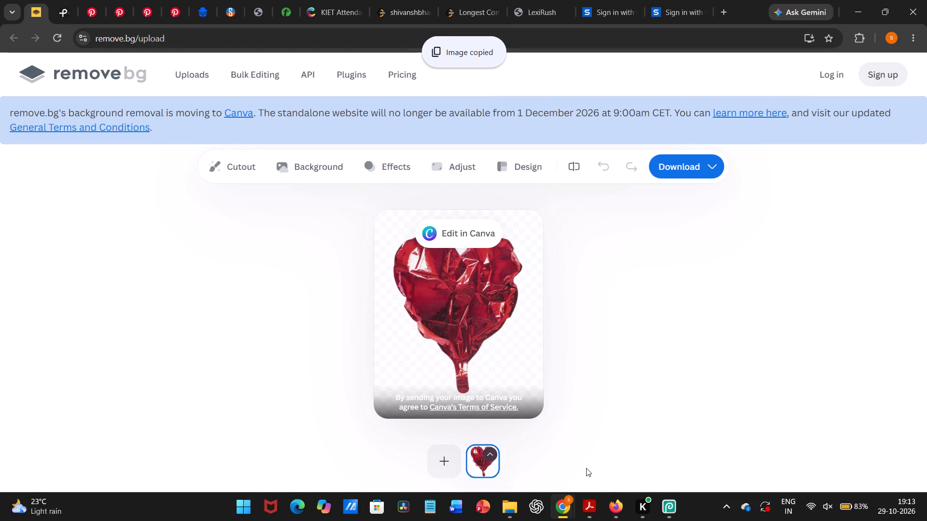
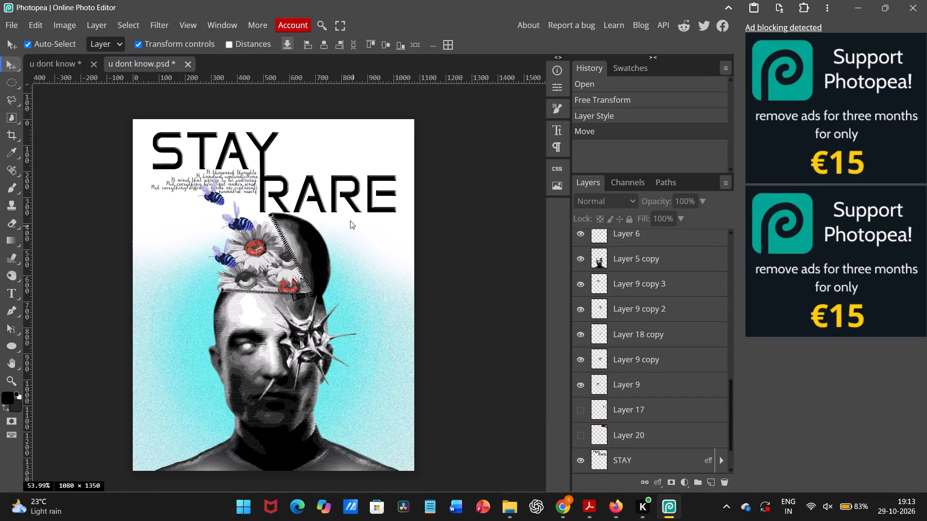
# Paste the heart balloon cutout directly above the STAY RARE title layer and scale it proportionally to about 66%.
pyautogui.click(331, 208)
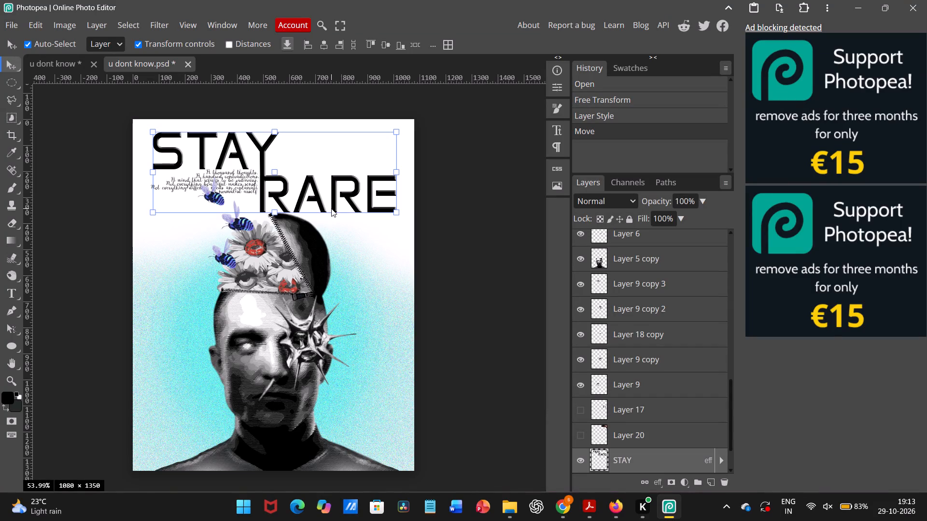
pyautogui.hotkey('ctrl', 'v')
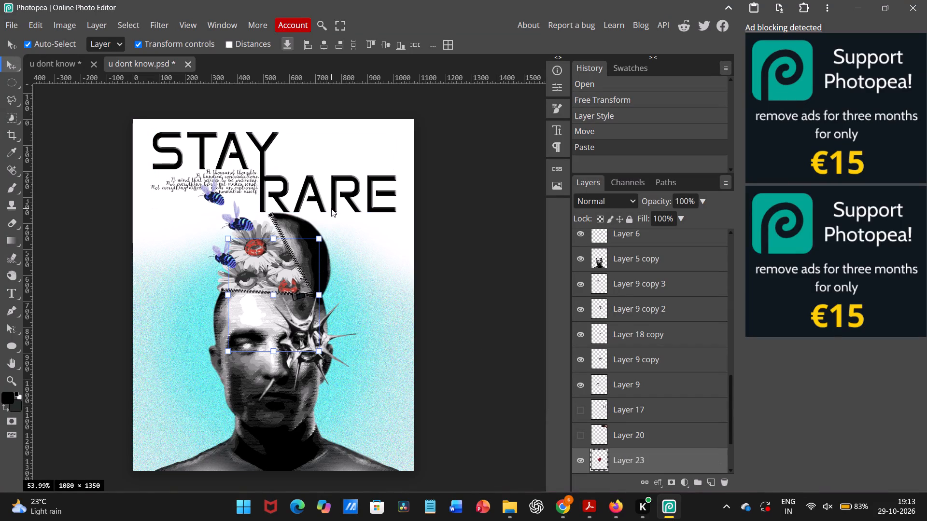
pyautogui.moveTo(320, 237); pyautogui.dragTo(331, 231)
pyautogui.moveTo(323, 233); pyautogui.dragTo(372, 214)
pyautogui.moveTo(333, 238); pyautogui.dragTo(360, 152)
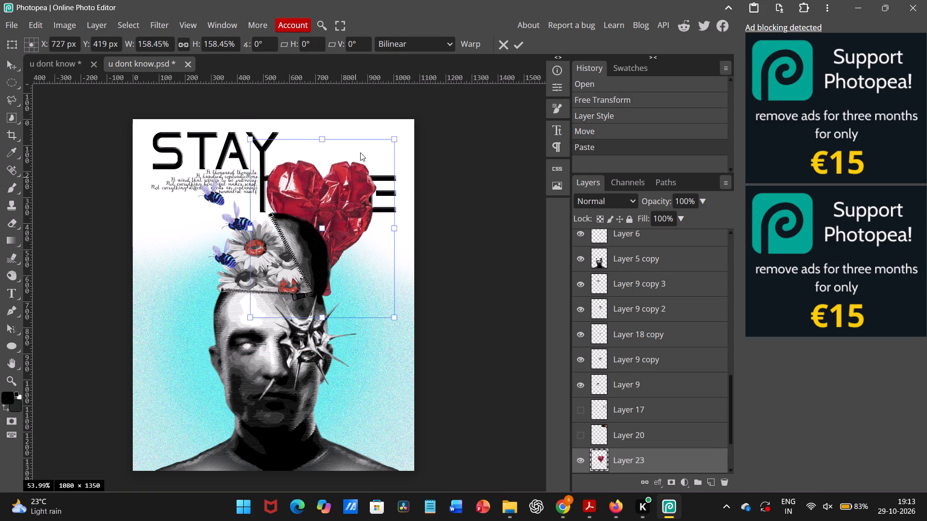
pyautogui.moveTo(360, 152); pyautogui.dragTo(359, 150)
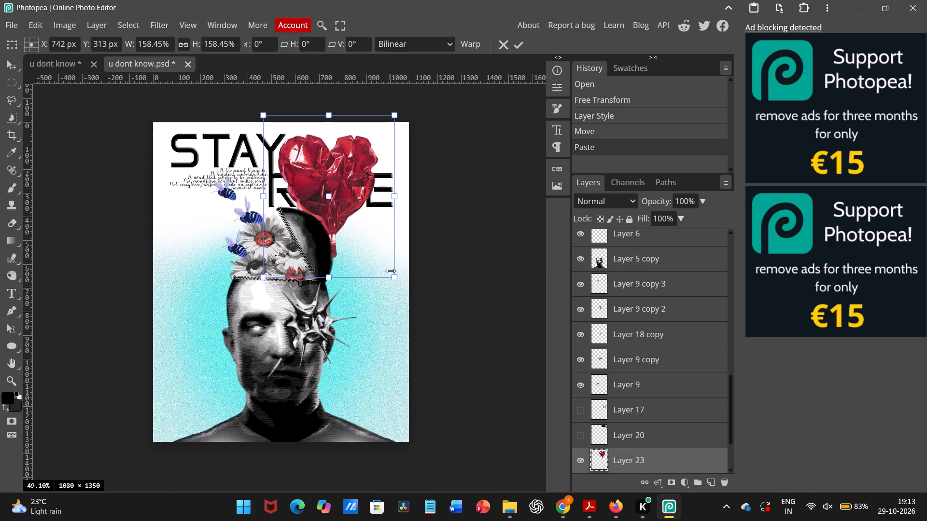
pyautogui.moveTo(393, 273); pyautogui.dragTo(347, 229)
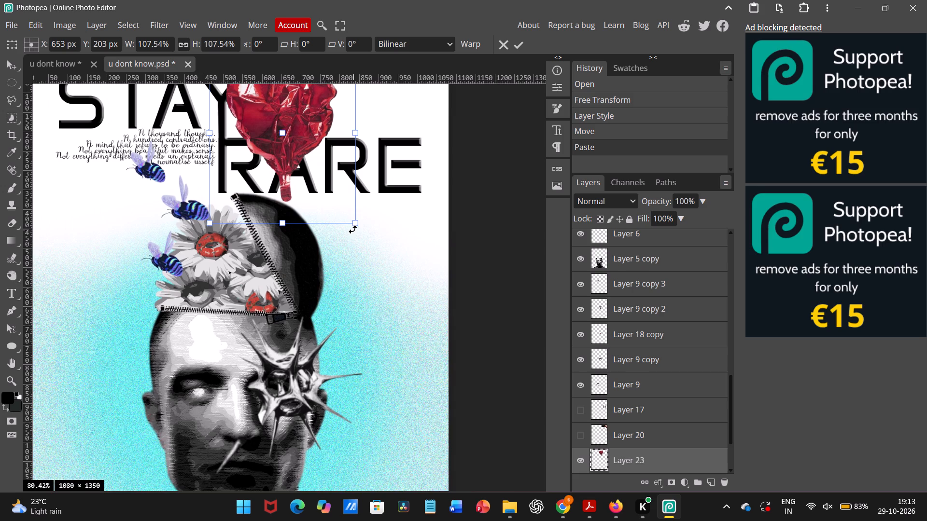
pyautogui.scroll(1, 354, 230)
pyautogui.moveTo(353, 277); pyautogui.dragTo(299, 236)
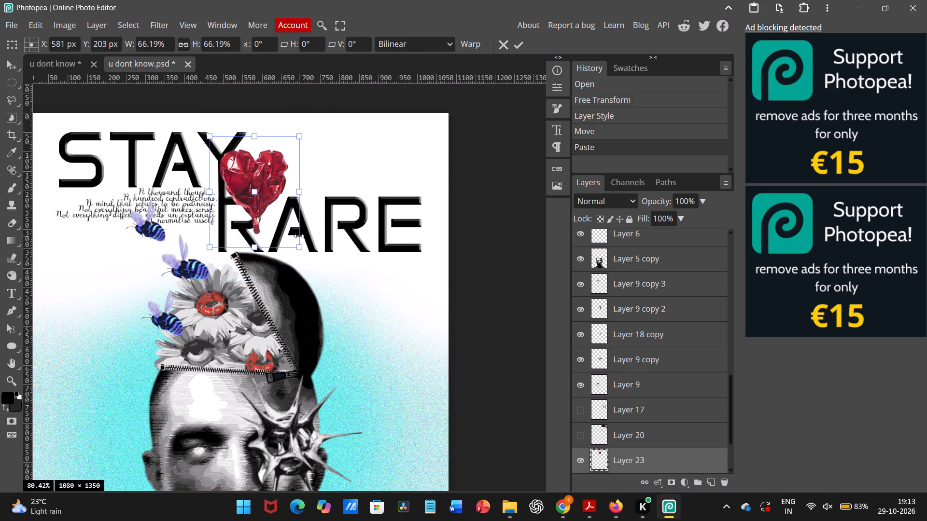
# Position the heart in the gap beside STAY and above RARE, at about X 733 px, Y 143 px, and apply the transform.
pyautogui.moveTo(271, 187); pyautogui.dragTo(323, 170)
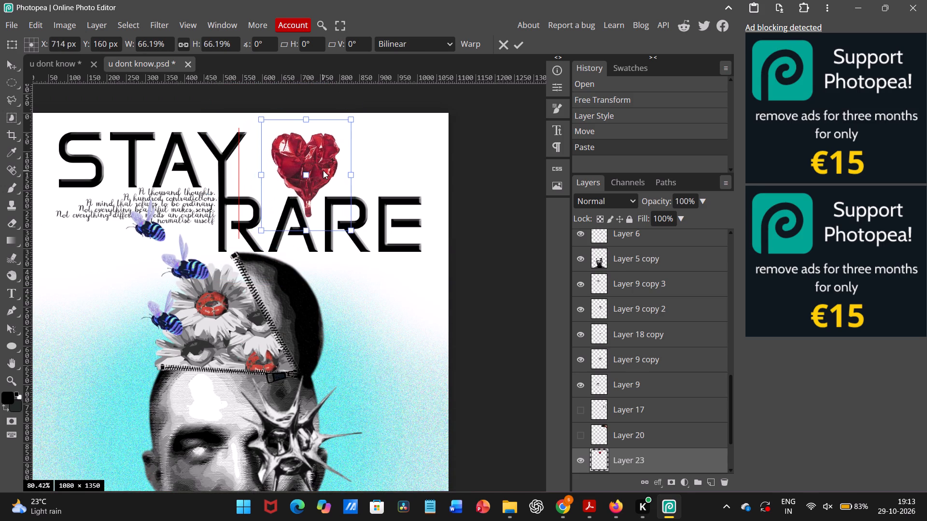
pyautogui.moveTo(323, 170); pyautogui.dragTo(328, 169)
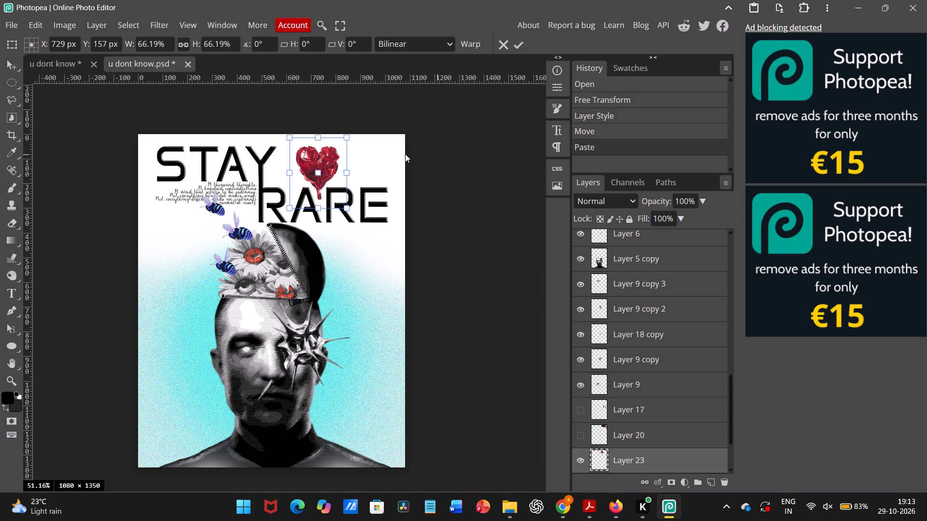
pyautogui.moveTo(324, 155); pyautogui.dragTo(362, 154)
pyautogui.moveTo(362, 154); pyautogui.dragTo(306, 151)
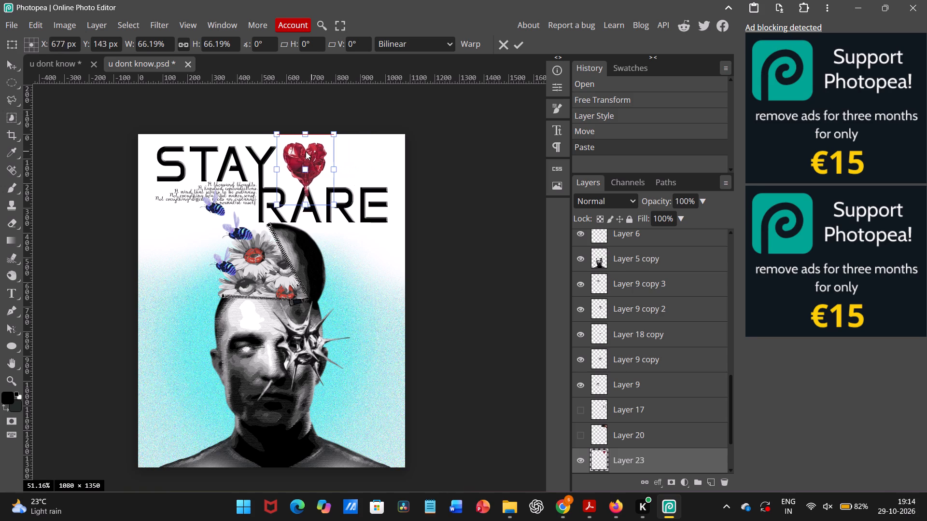
pyautogui.moveTo(306, 151); pyautogui.dragTo(318, 155)
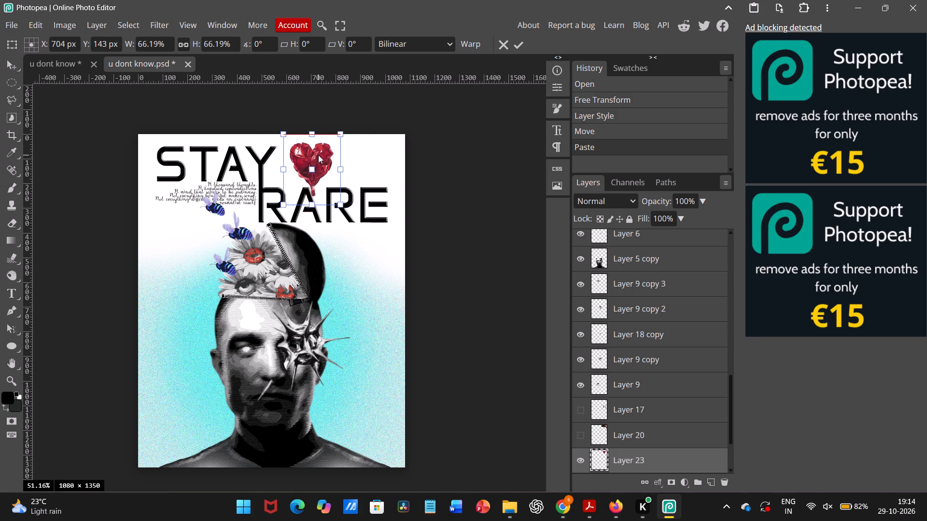
pyautogui.moveTo(318, 155); pyautogui.dragTo(324, 154)
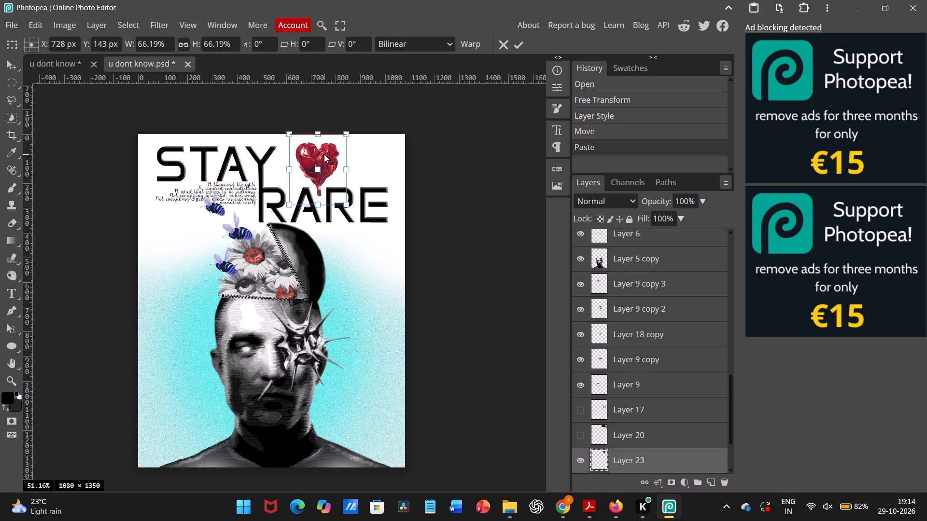
pyautogui.moveTo(324, 154); pyautogui.dragTo(360, 154)
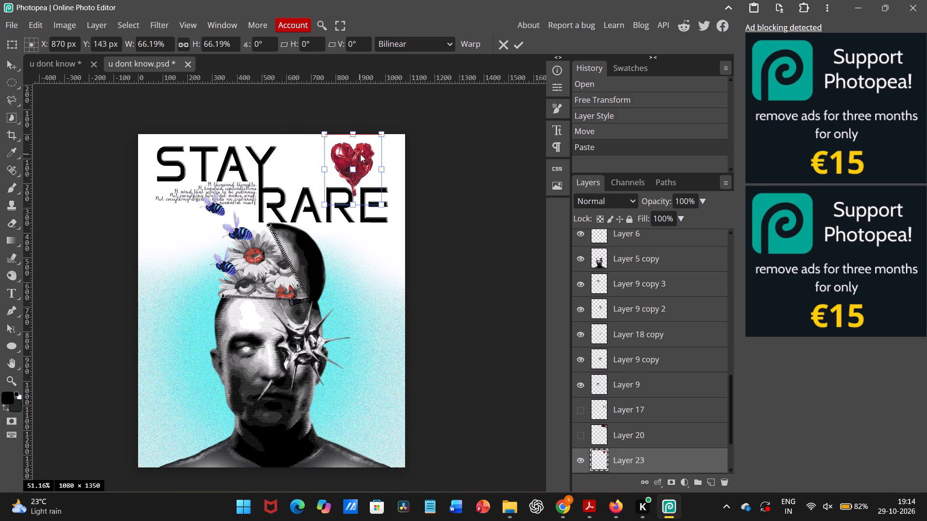
pyautogui.moveTo(360, 154); pyautogui.dragTo(325, 155)
pyautogui.click(517, 50)
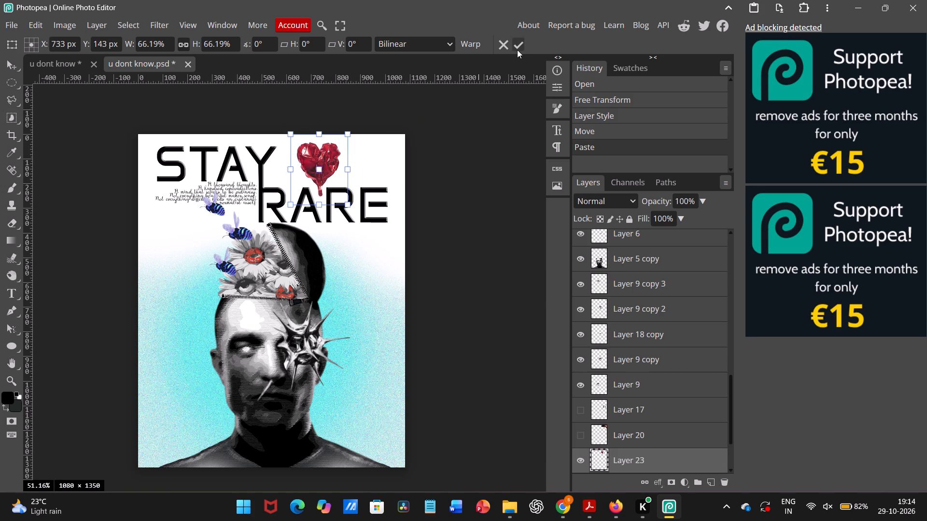
pyautogui.click(487, 126)
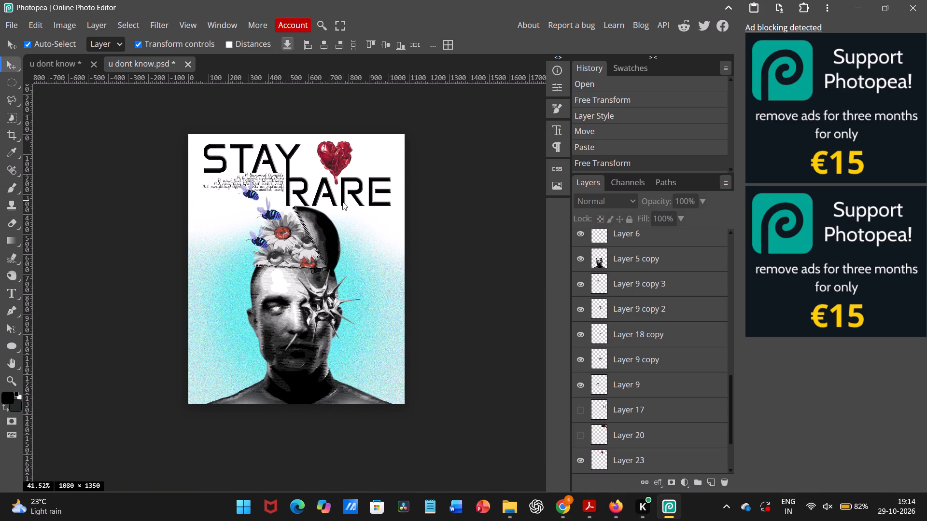
# Examine the poster composition with the placed heart and inspect the red lips in the daisies up close.
pyautogui.scroll(1, 342, 202)
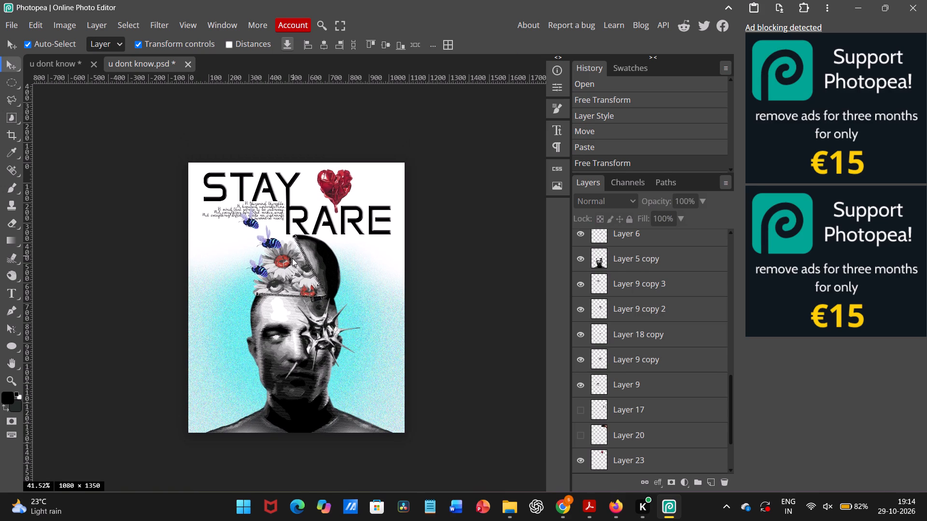
pyautogui.scroll(-1, 292, 258)
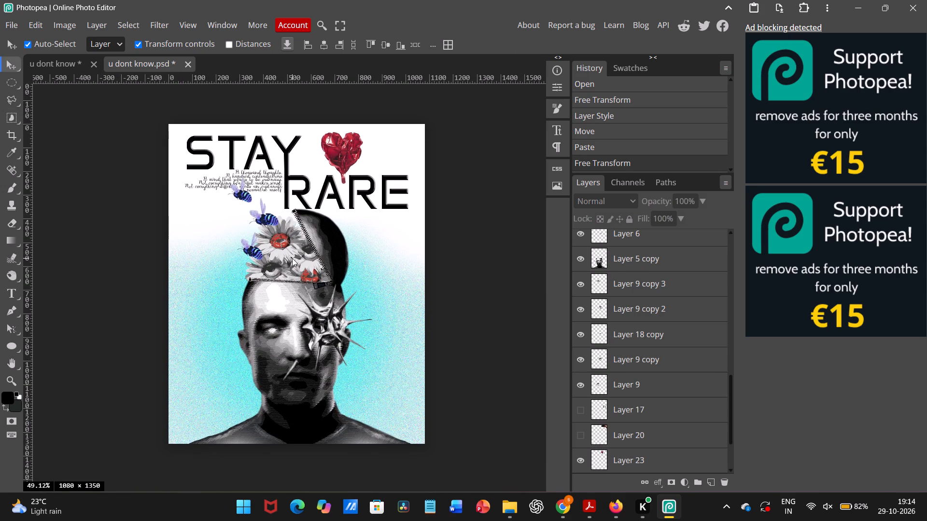
pyautogui.scroll(1, 292, 258)
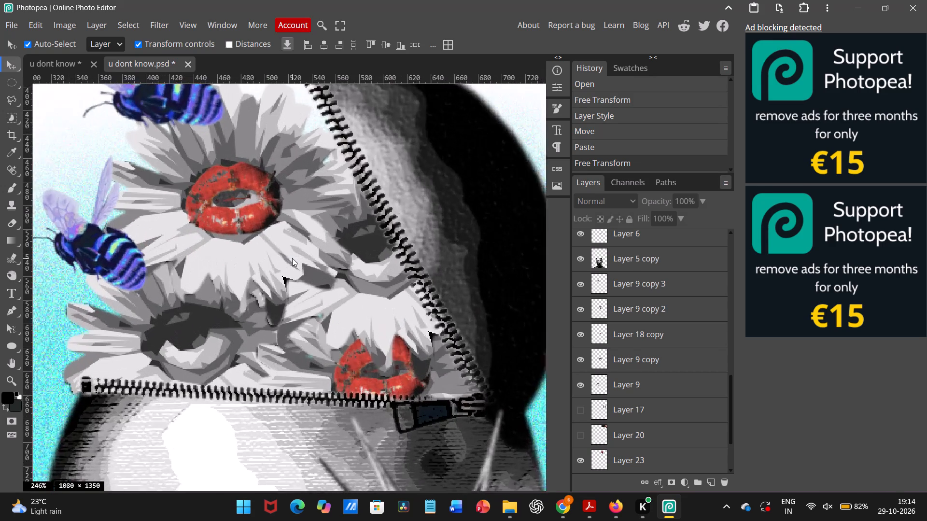
pyautogui.scroll(1, 246, 223)
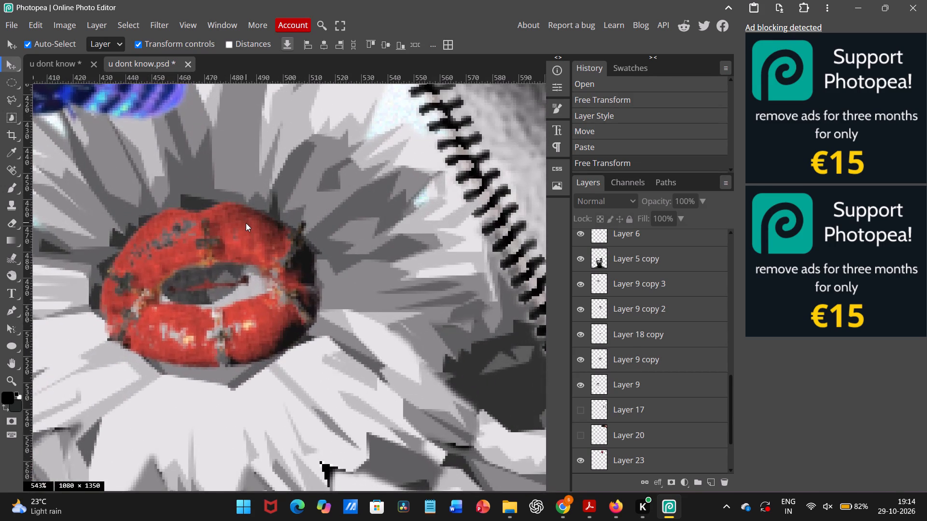
pyautogui.scroll(-1, 246, 223)
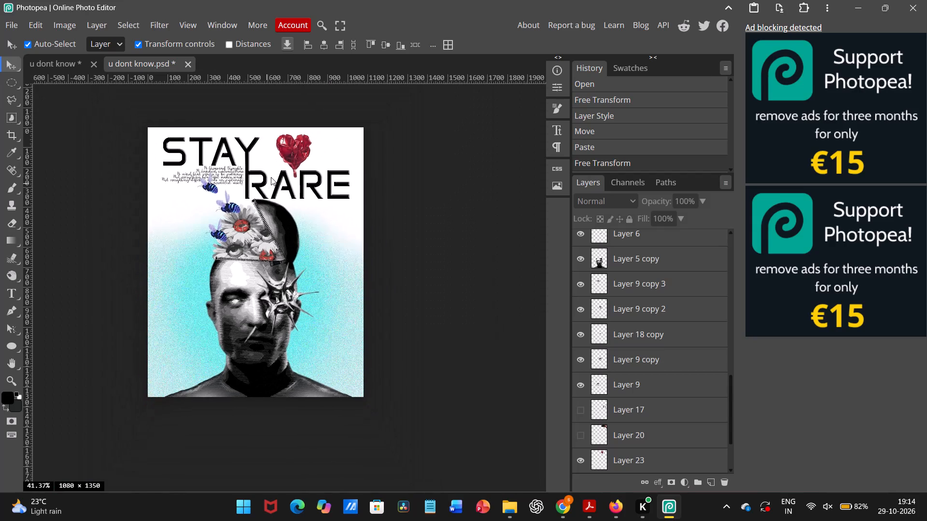
pyautogui.hscroll(1, 271, 177)
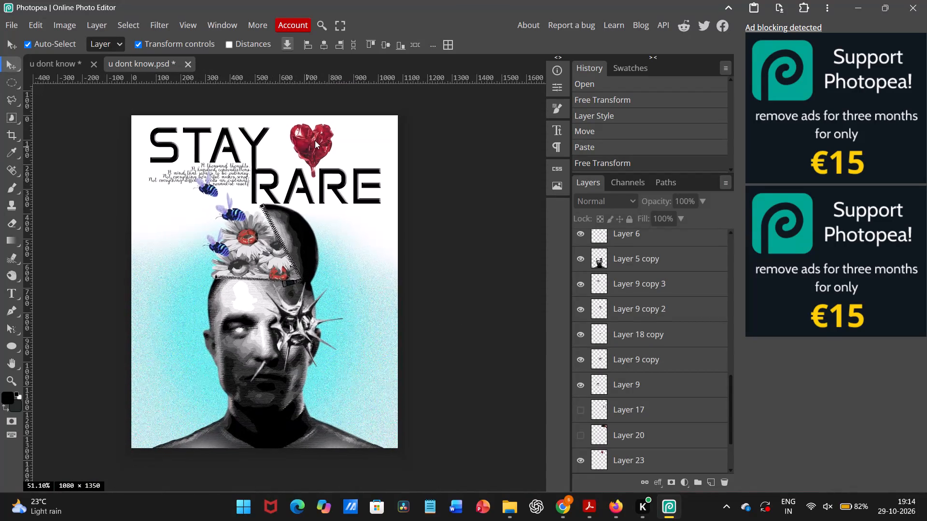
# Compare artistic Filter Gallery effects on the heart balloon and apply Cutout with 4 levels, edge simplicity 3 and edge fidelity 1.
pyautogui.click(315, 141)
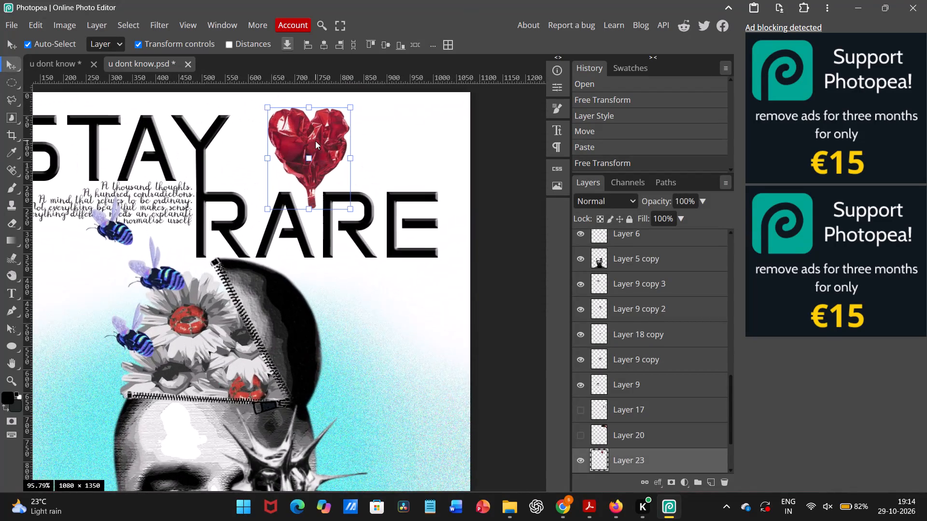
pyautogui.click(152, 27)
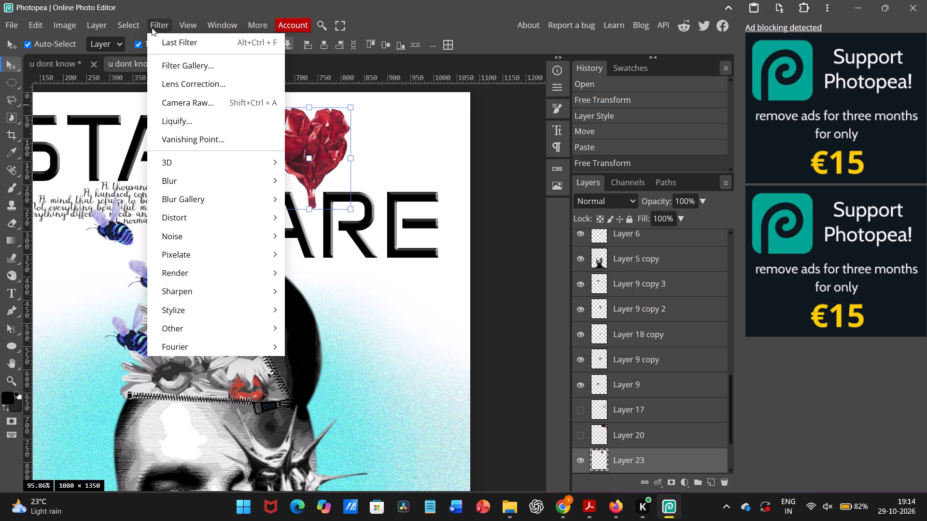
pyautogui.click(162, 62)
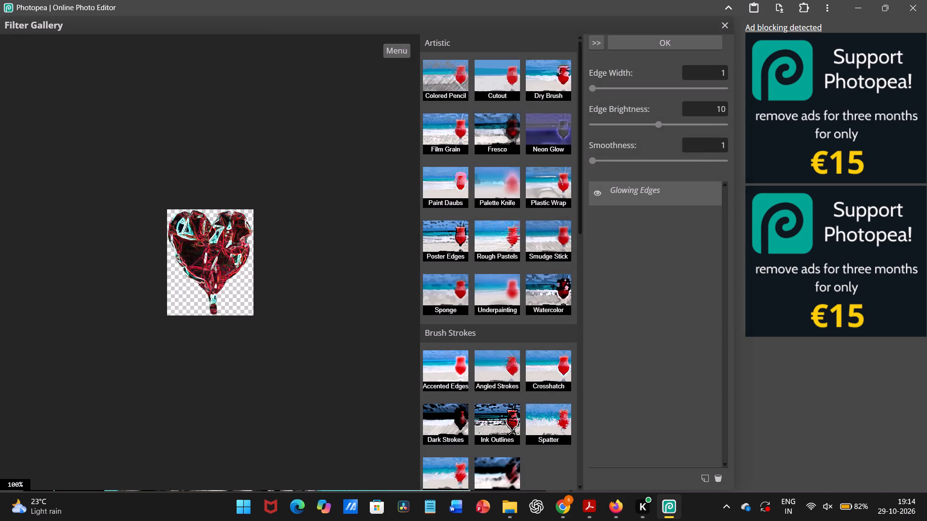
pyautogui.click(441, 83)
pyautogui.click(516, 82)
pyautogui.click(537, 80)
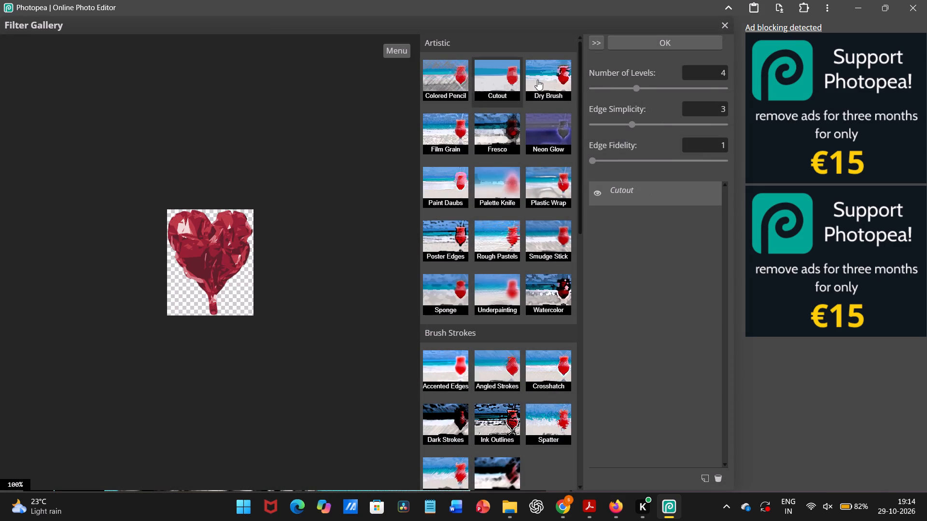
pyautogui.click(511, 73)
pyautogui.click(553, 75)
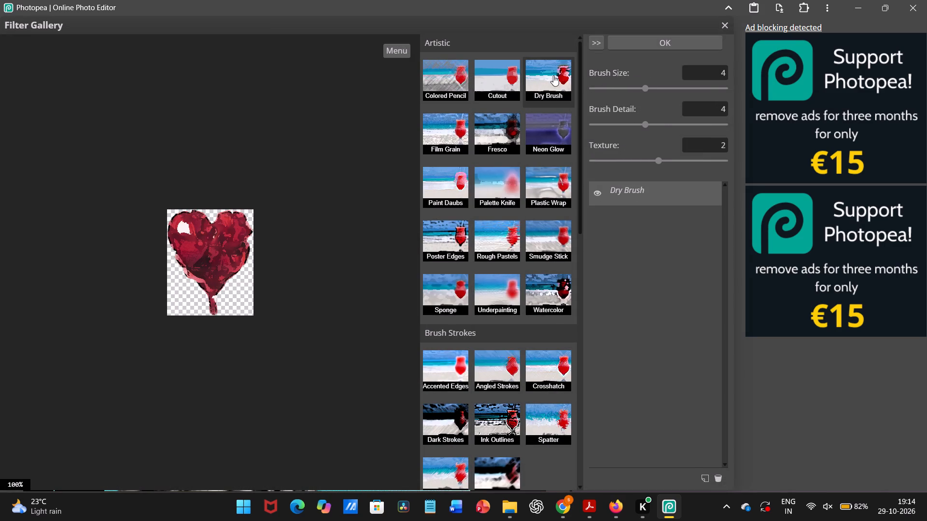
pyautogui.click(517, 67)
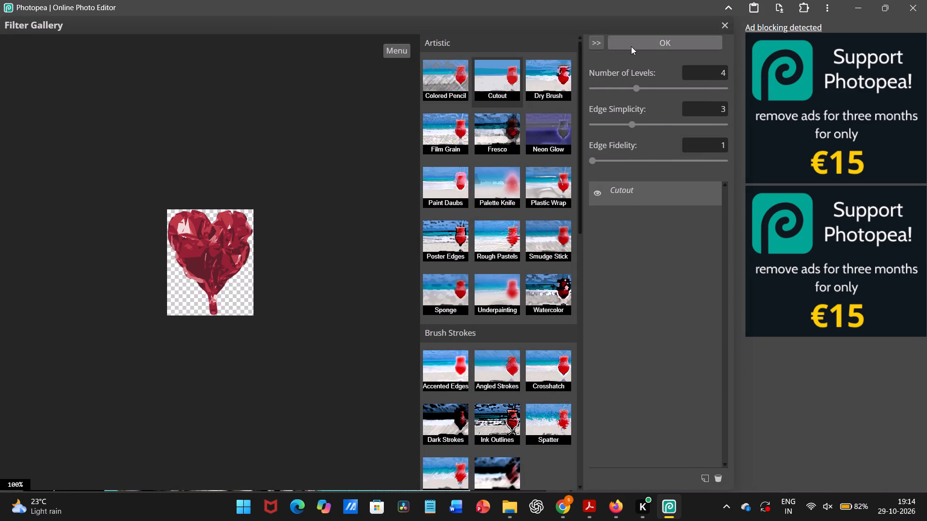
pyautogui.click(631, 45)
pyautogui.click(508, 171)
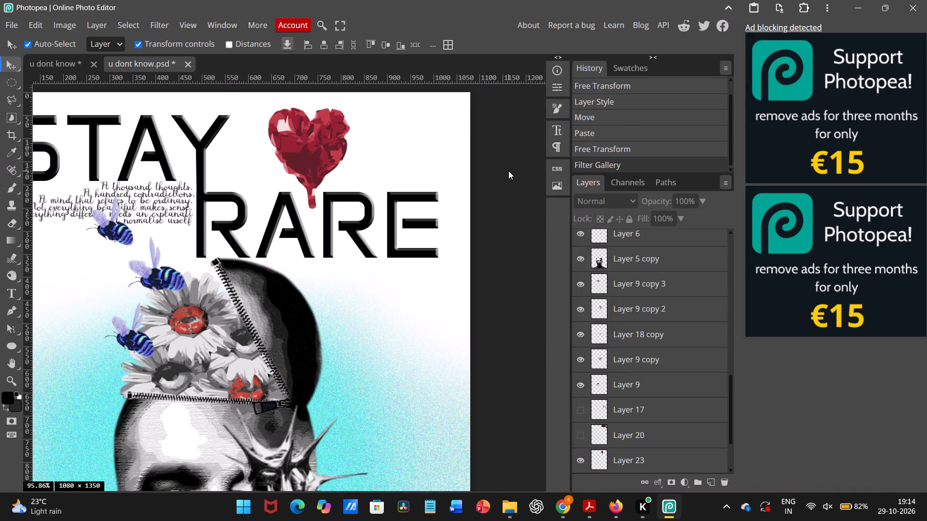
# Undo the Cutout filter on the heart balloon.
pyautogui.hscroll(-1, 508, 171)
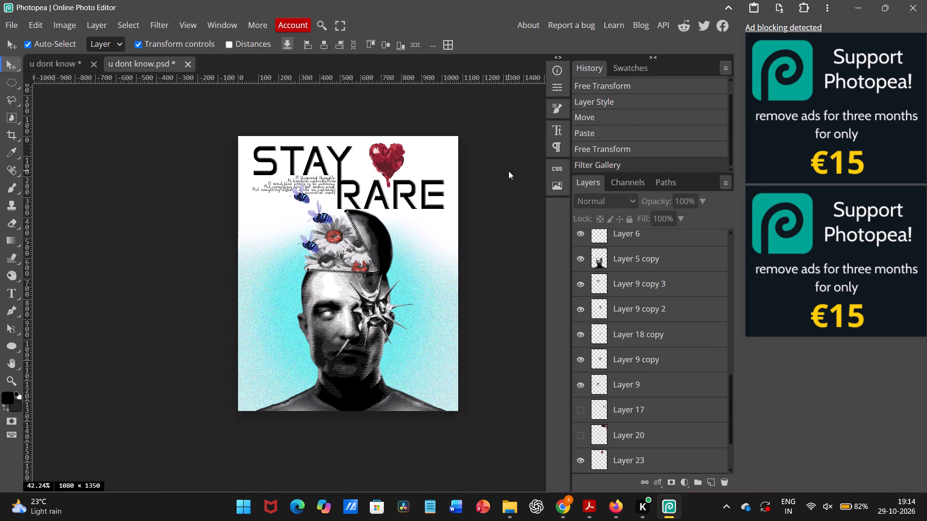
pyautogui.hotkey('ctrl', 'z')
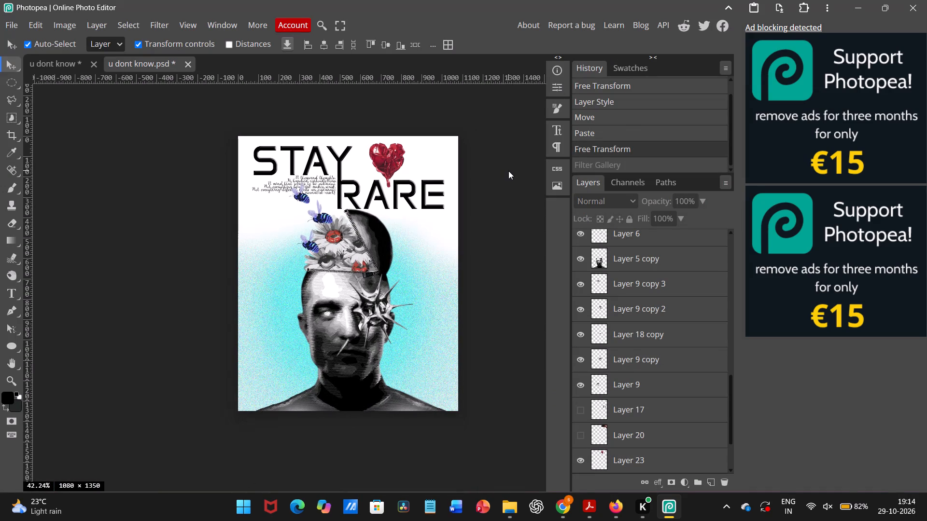
# Nudge the heart balloon slightly down toward the word RARE and deselect it.
pyautogui.scroll(1, 508, 171)
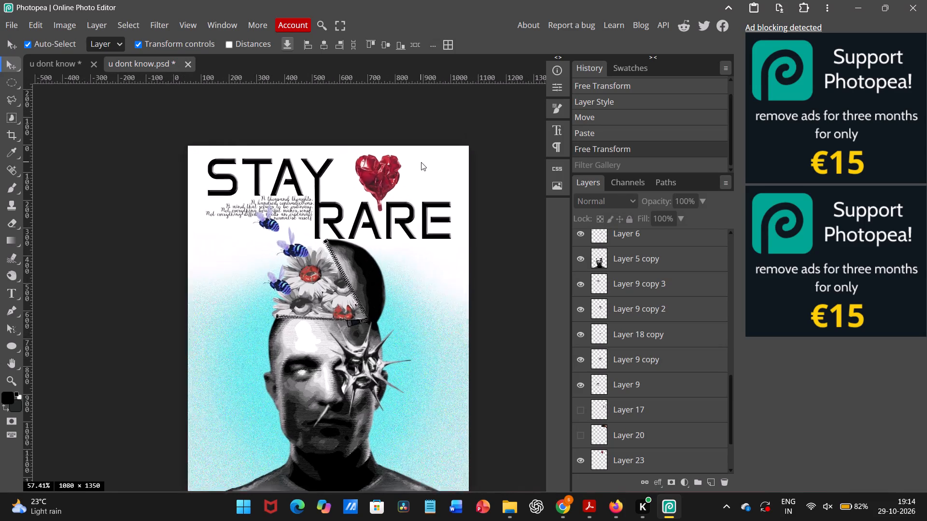
pyautogui.scroll(-1, 421, 162)
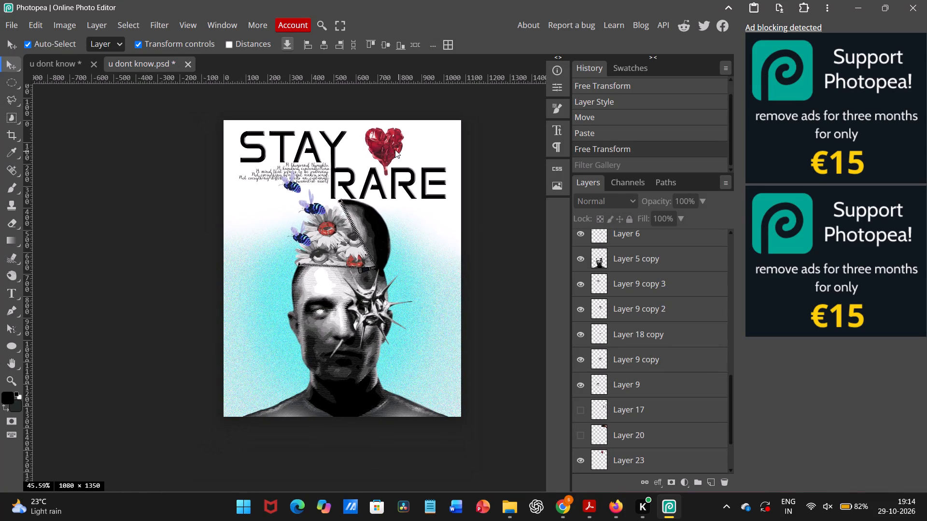
pyautogui.moveTo(389, 149); pyautogui.dragTo(388, 153)
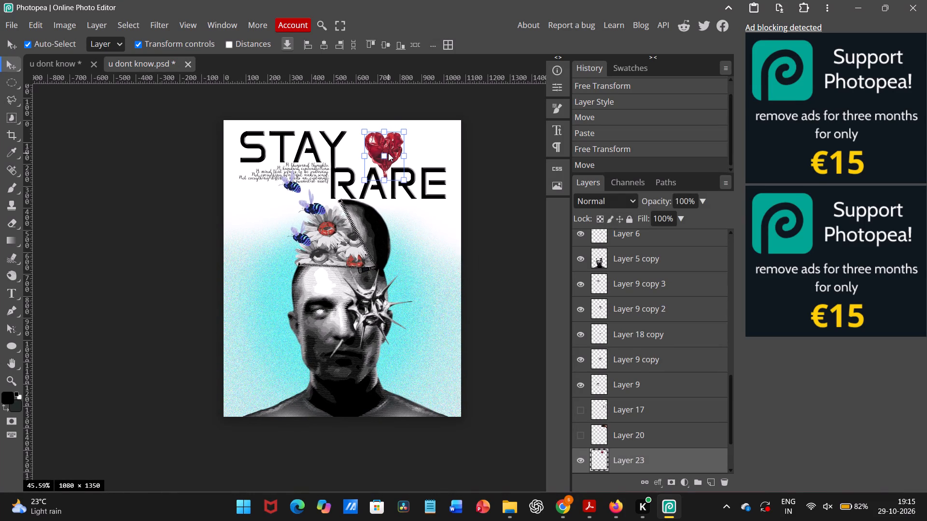
pyautogui.click(500, 166)
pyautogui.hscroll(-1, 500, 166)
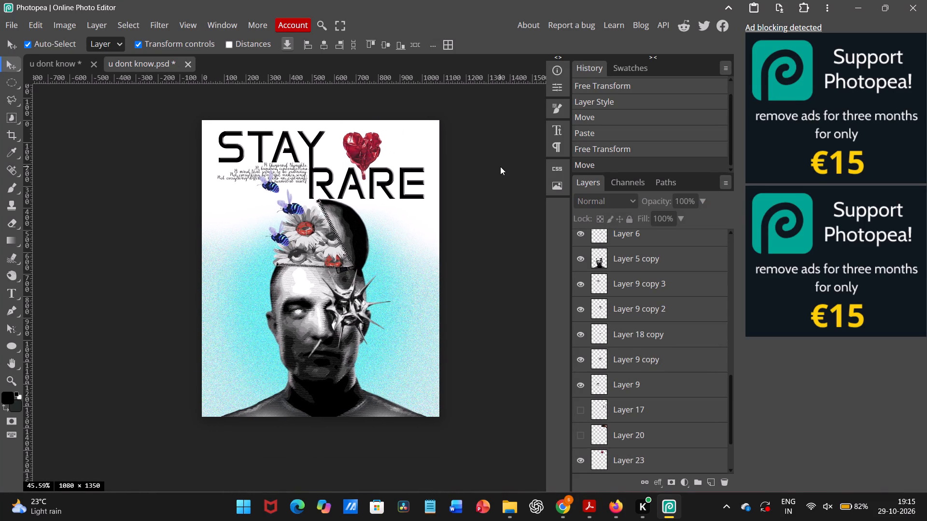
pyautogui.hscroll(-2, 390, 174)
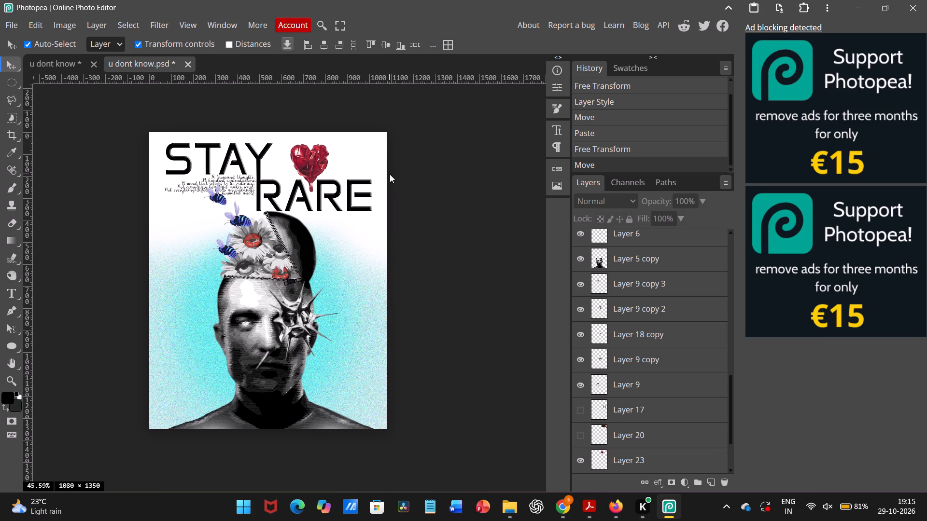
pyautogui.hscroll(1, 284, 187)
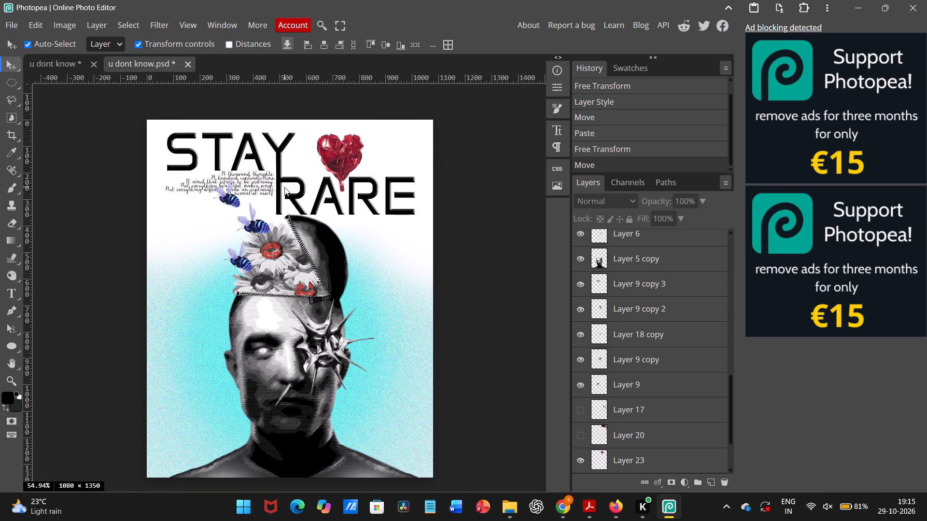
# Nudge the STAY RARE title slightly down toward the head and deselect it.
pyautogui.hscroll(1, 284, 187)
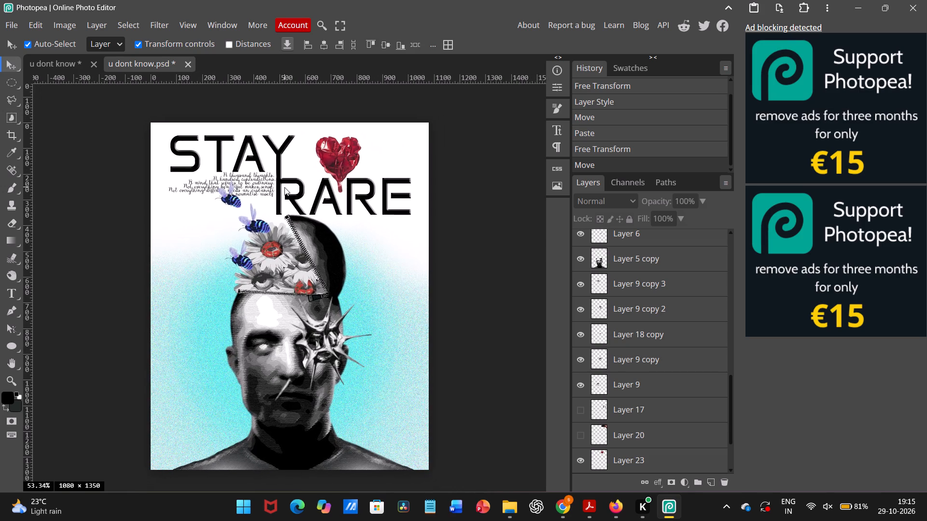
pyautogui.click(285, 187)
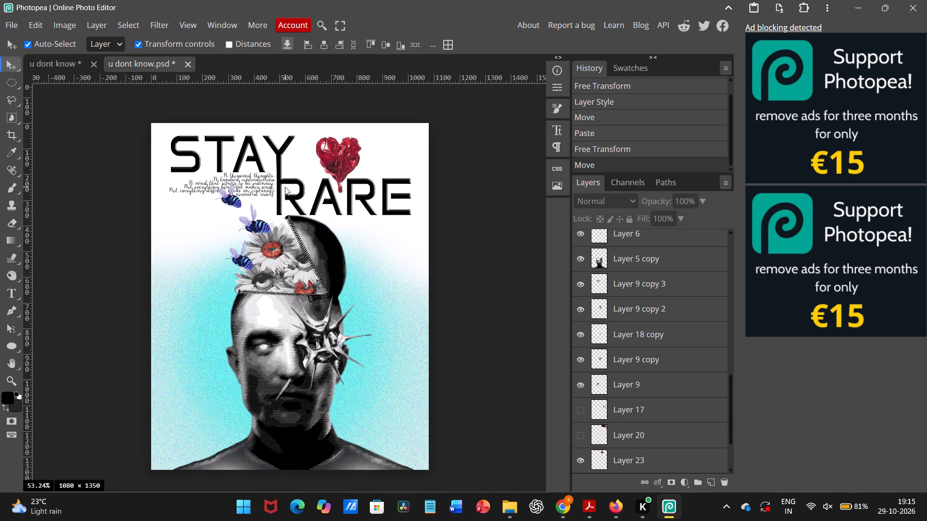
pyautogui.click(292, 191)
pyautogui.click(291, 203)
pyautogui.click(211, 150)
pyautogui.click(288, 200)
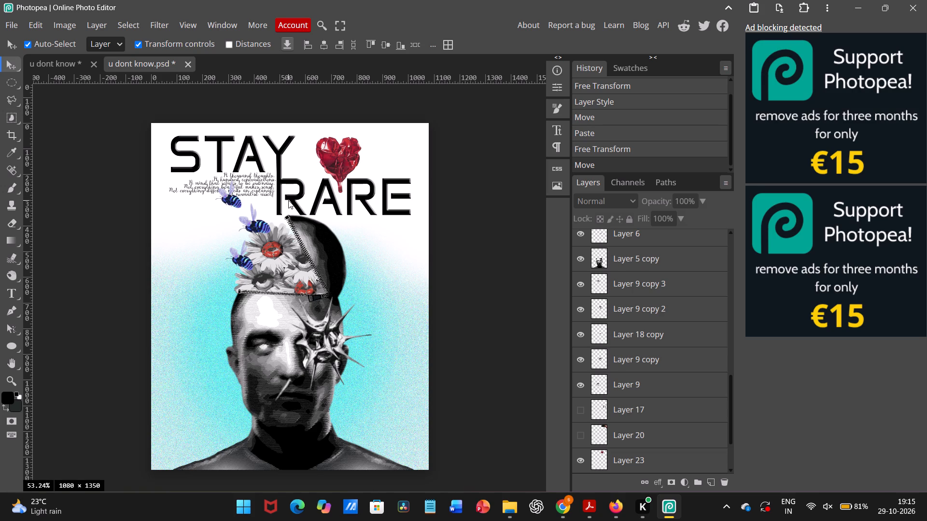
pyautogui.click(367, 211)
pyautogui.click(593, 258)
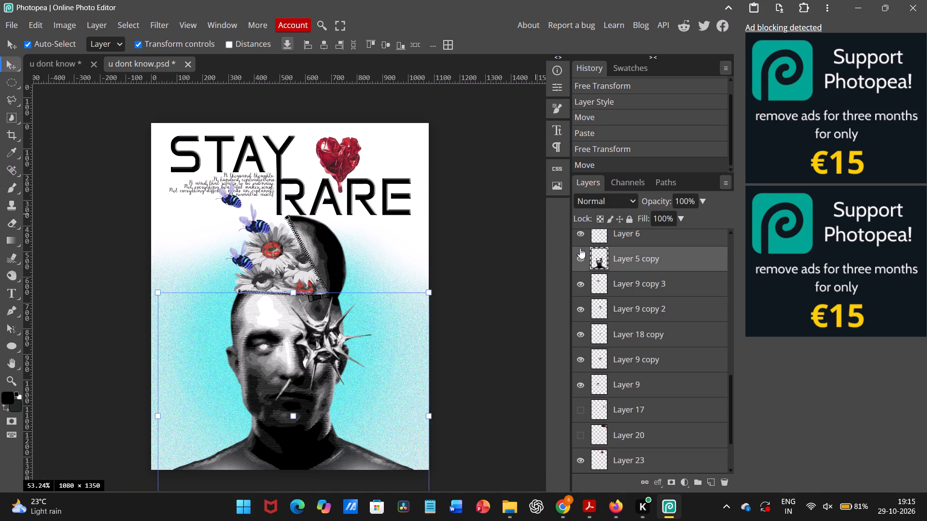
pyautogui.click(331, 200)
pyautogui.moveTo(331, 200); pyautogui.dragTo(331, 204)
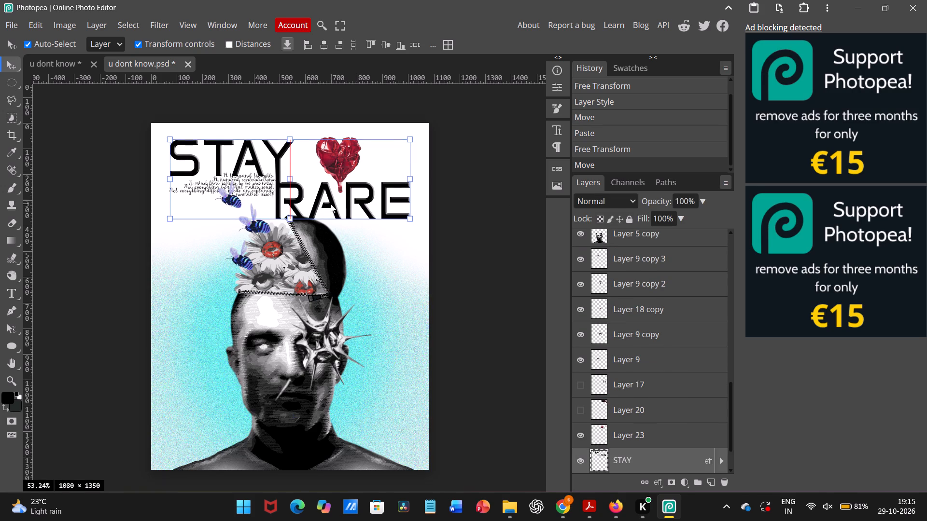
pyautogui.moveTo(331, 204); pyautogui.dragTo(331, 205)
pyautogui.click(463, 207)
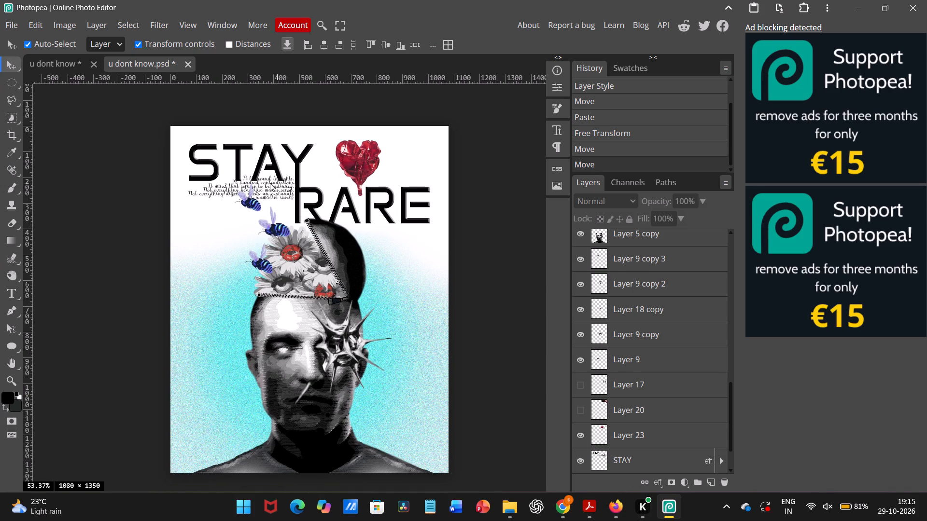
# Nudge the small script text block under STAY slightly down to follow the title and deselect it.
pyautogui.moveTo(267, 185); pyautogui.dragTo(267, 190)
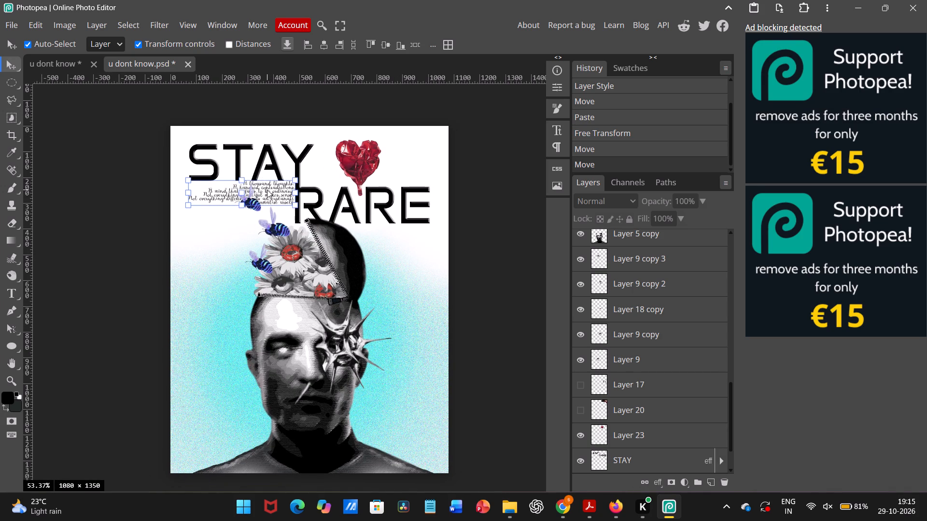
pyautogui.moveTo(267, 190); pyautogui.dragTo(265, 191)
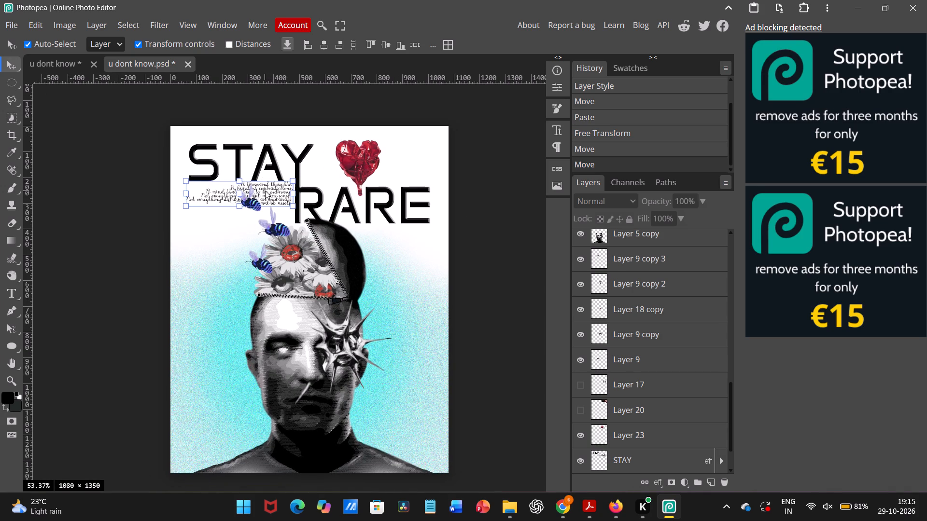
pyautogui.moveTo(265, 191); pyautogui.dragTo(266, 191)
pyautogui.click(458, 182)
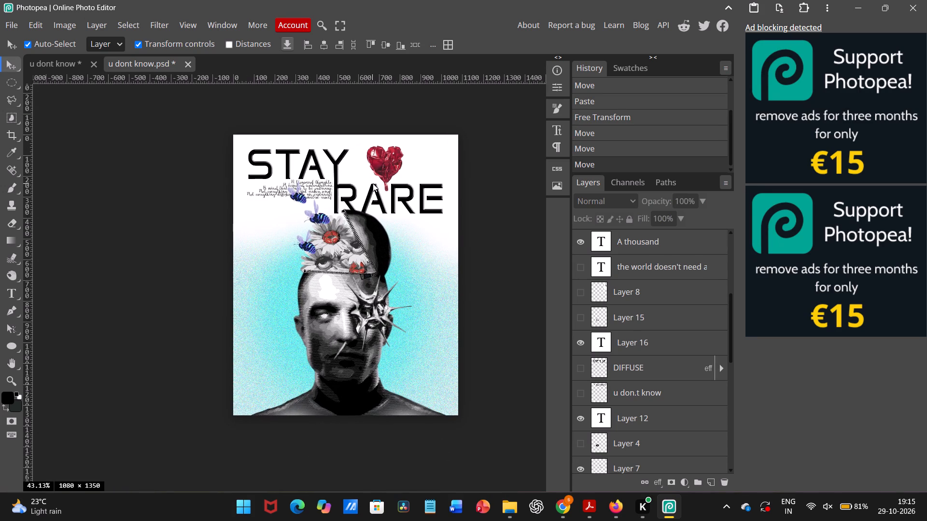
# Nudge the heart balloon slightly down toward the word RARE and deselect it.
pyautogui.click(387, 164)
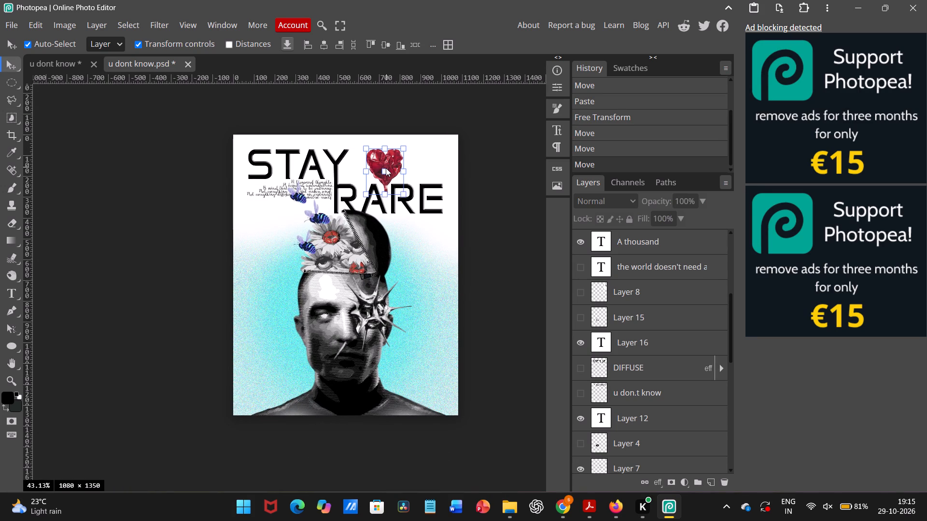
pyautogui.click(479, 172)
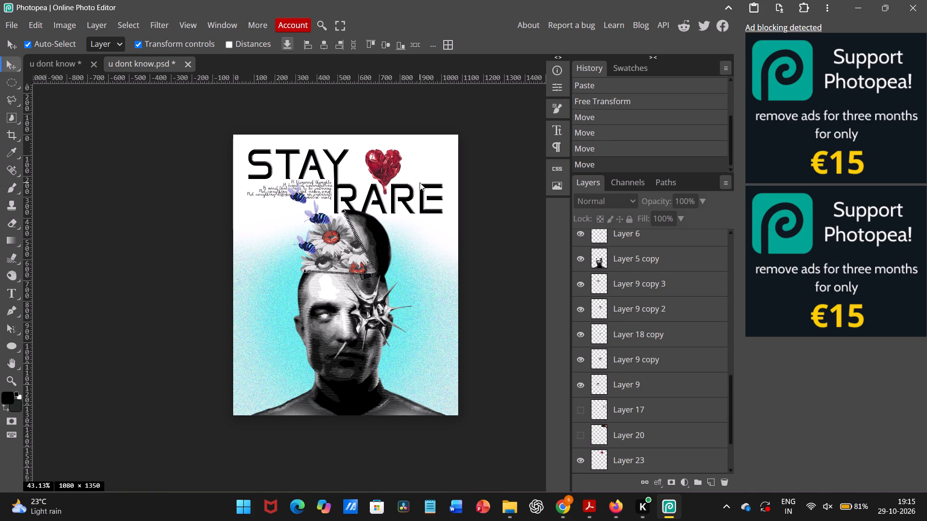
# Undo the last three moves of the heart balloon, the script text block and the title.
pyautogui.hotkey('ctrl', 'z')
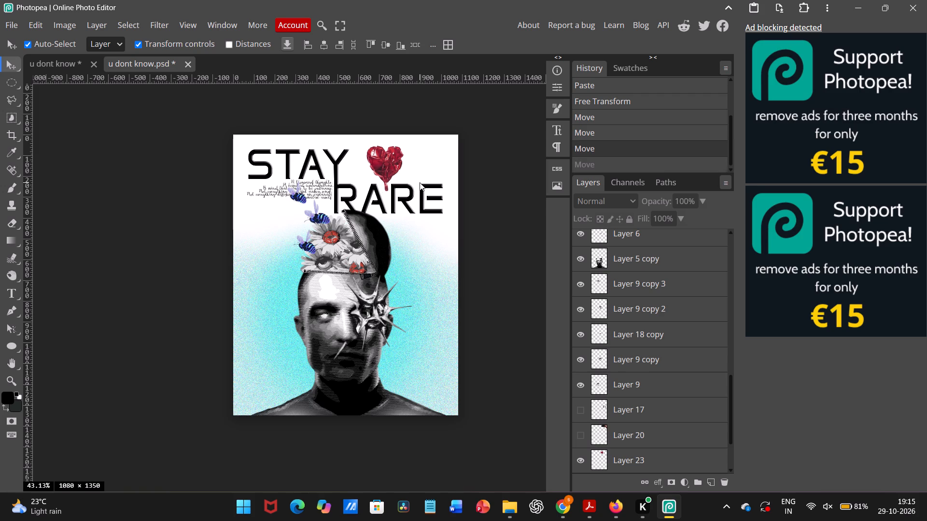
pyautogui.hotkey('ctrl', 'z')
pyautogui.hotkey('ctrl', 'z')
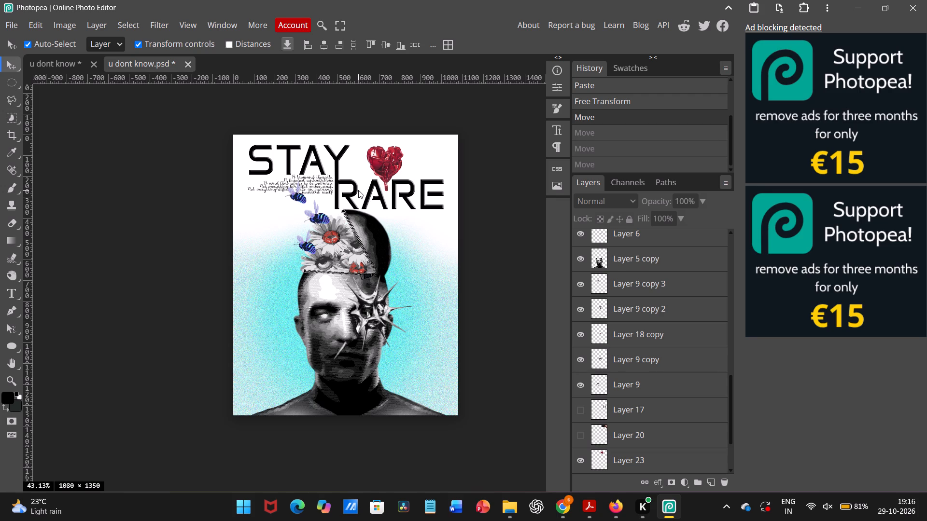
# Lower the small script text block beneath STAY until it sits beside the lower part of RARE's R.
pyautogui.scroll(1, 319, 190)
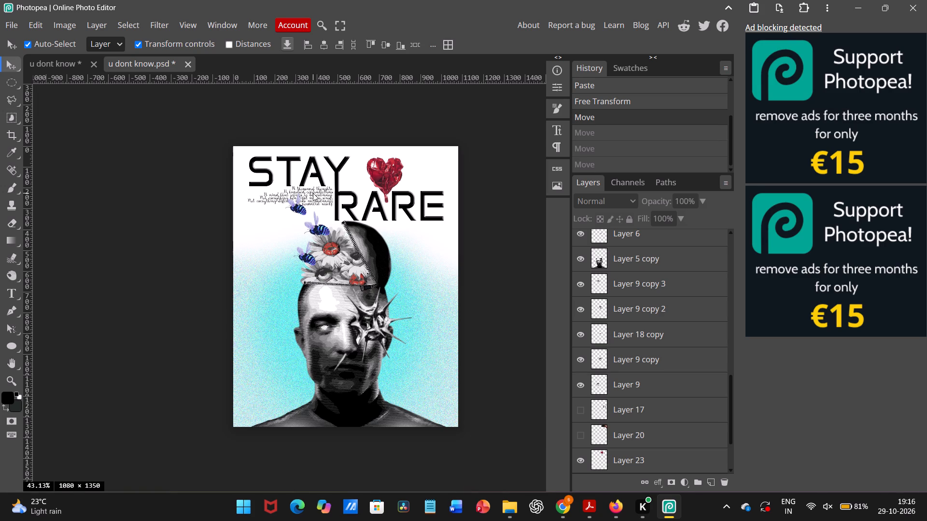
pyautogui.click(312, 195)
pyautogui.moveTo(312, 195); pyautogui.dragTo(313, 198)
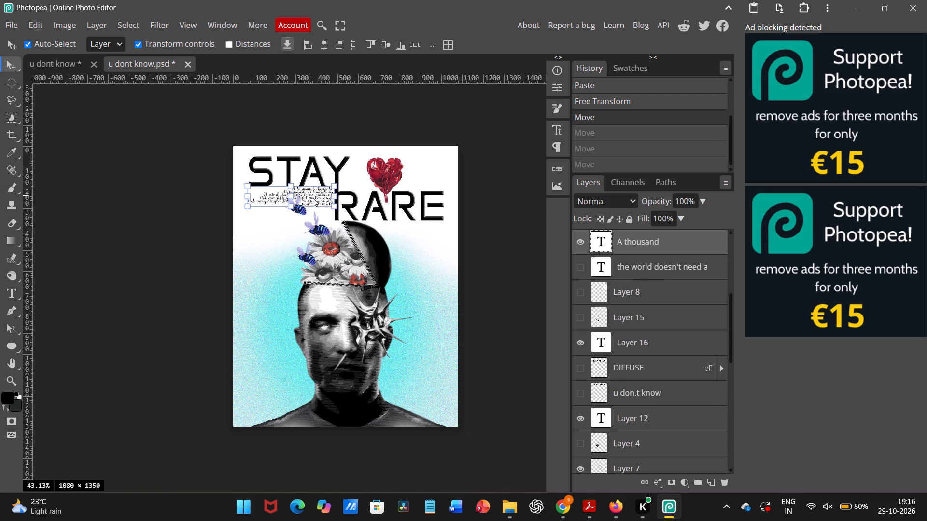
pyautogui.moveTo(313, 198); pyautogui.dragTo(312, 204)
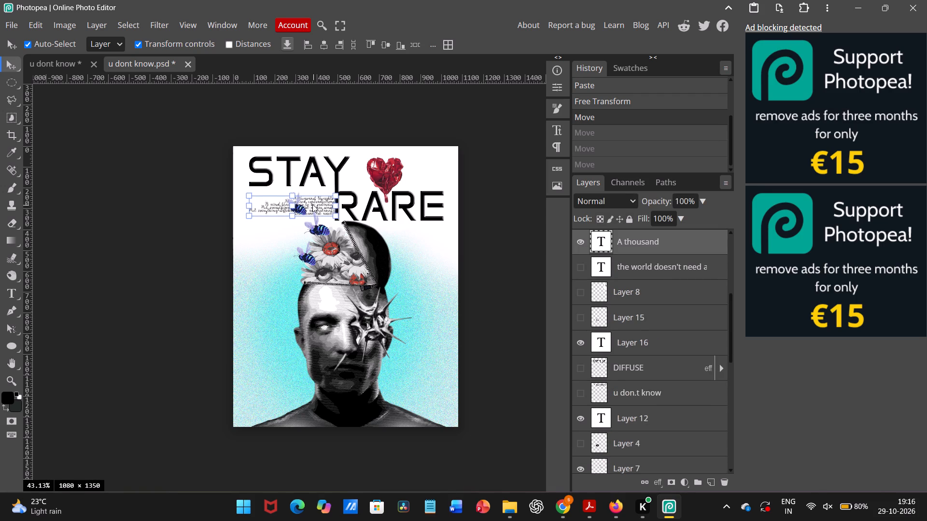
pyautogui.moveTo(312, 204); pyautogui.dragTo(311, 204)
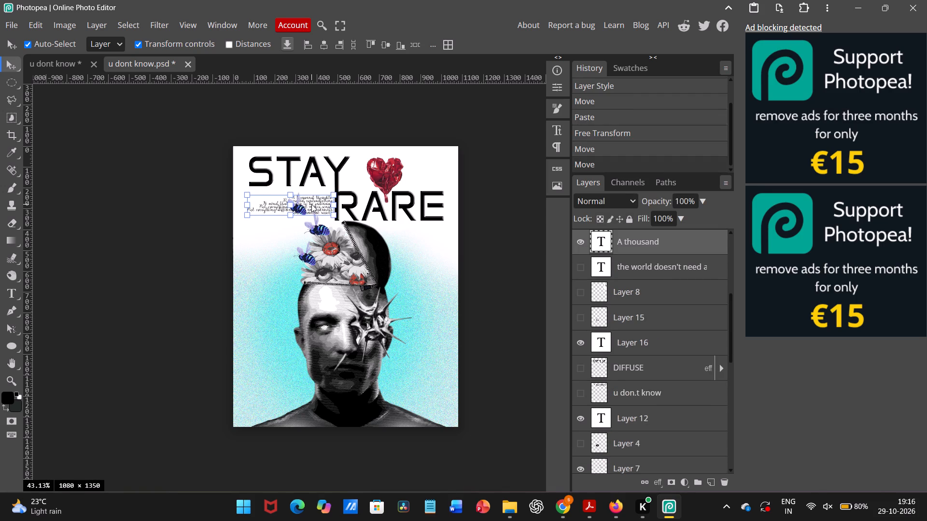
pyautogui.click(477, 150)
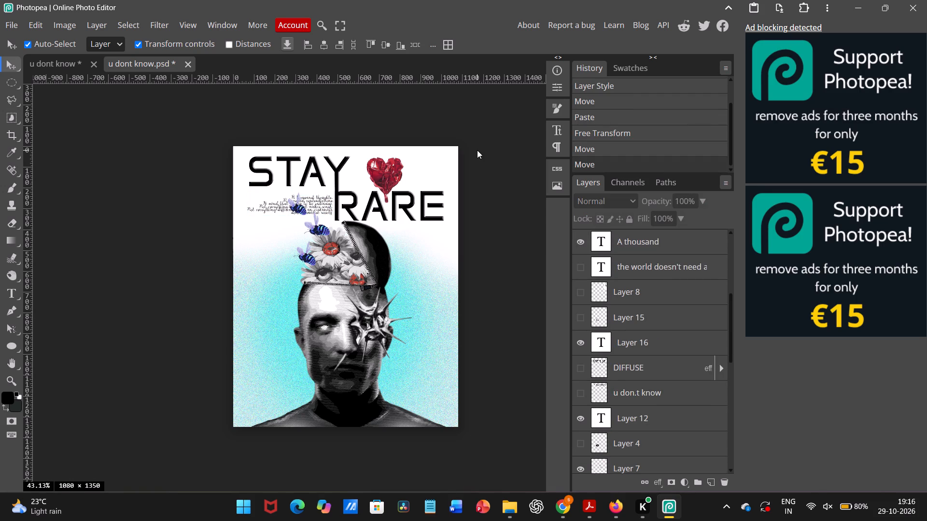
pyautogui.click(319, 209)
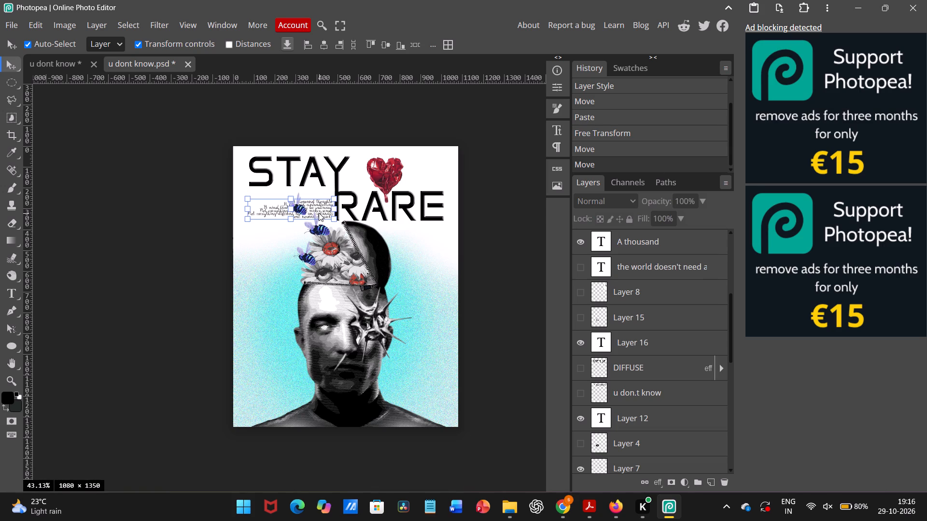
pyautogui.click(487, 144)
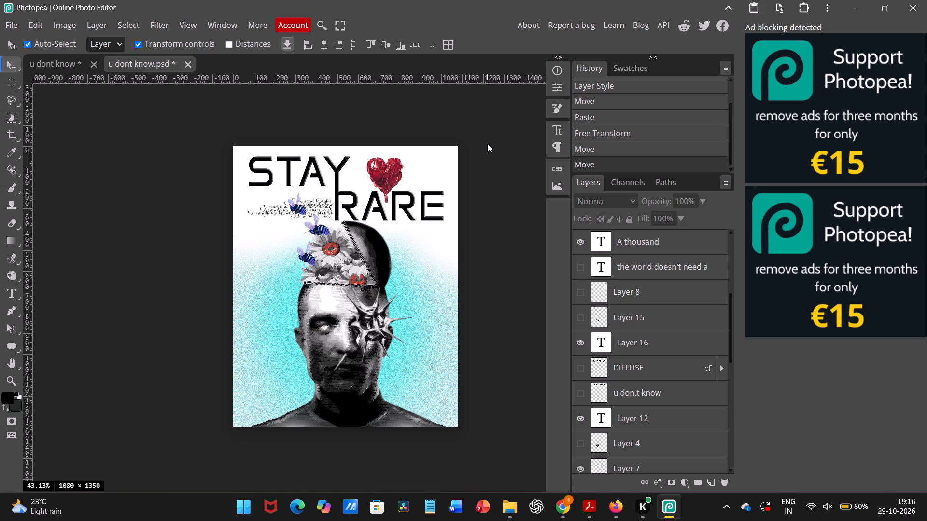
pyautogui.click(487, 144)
# Reposition the small script text block just beneath STAY with a slight gap, beside the upper part of RARE's R.
pyautogui.scroll(-1, 395, 198)
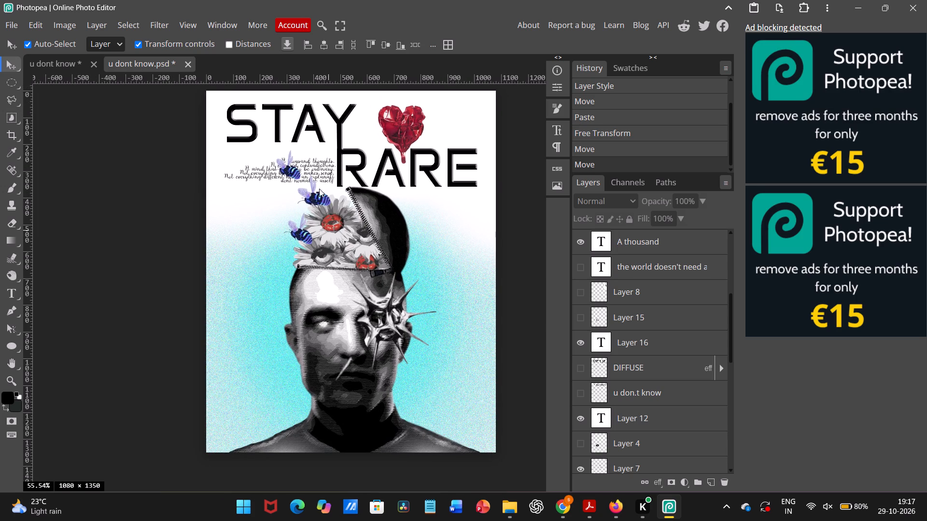
pyautogui.moveTo(314, 167); pyautogui.dragTo(314, 150)
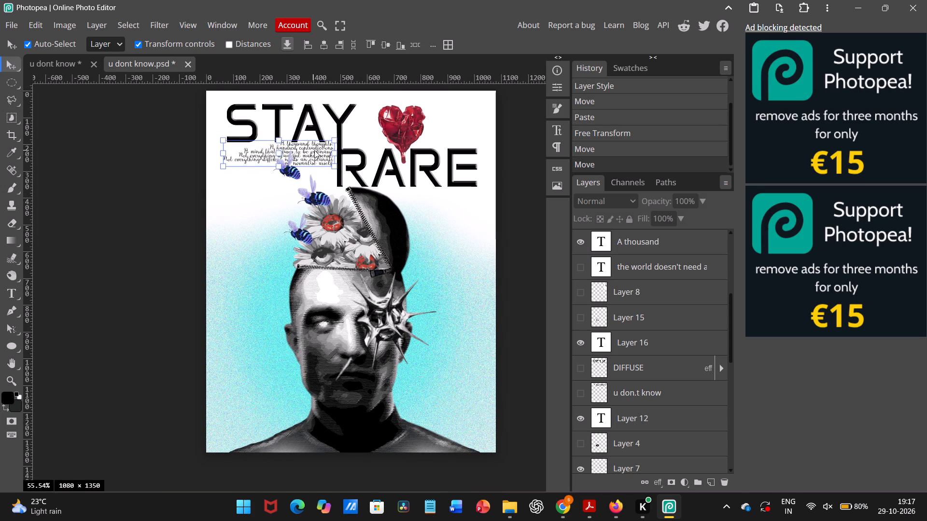
pyautogui.moveTo(314, 150); pyautogui.dragTo(314, 156)
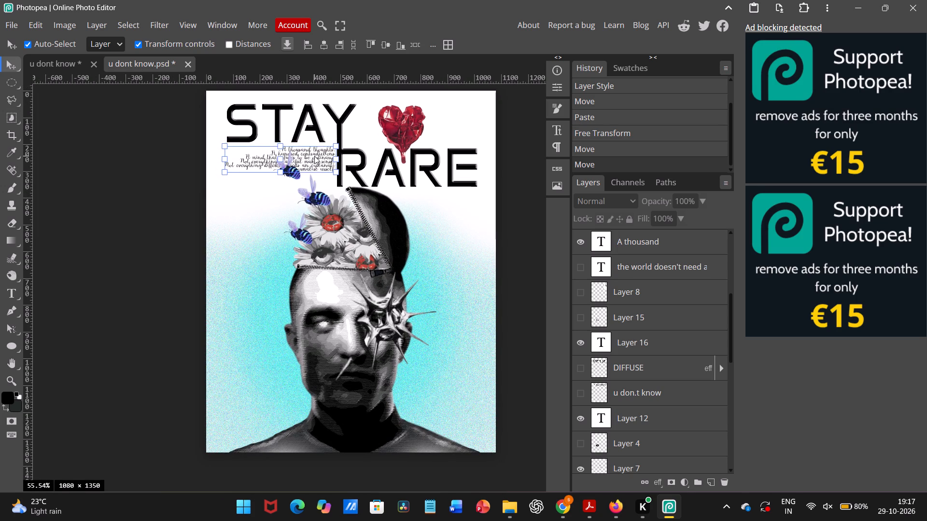
pyautogui.moveTo(314, 156); pyautogui.dragTo(314, 154)
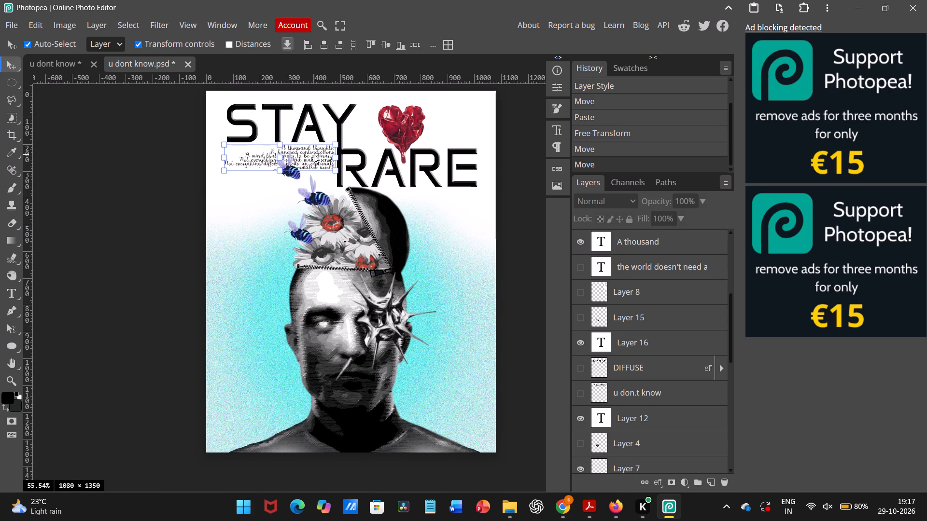
pyautogui.moveTo(314, 154); pyautogui.dragTo(314, 155)
pyautogui.click(475, 120)
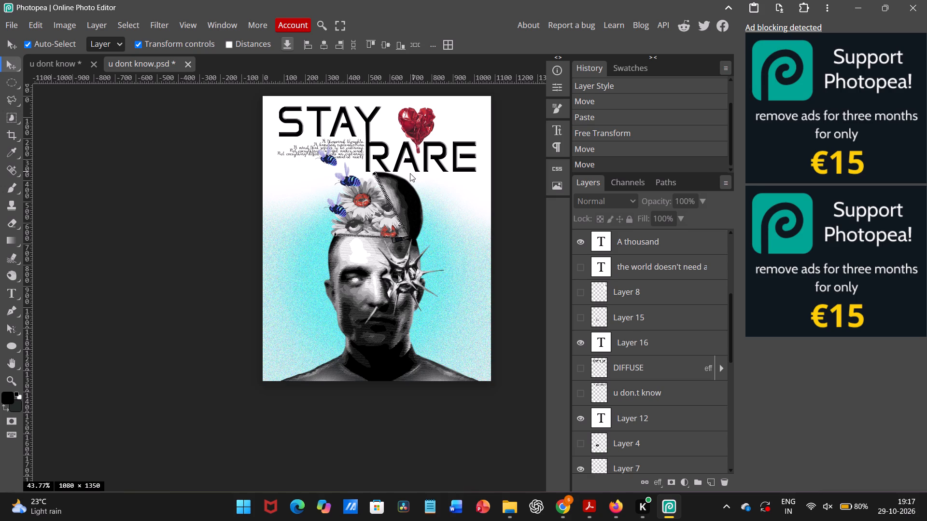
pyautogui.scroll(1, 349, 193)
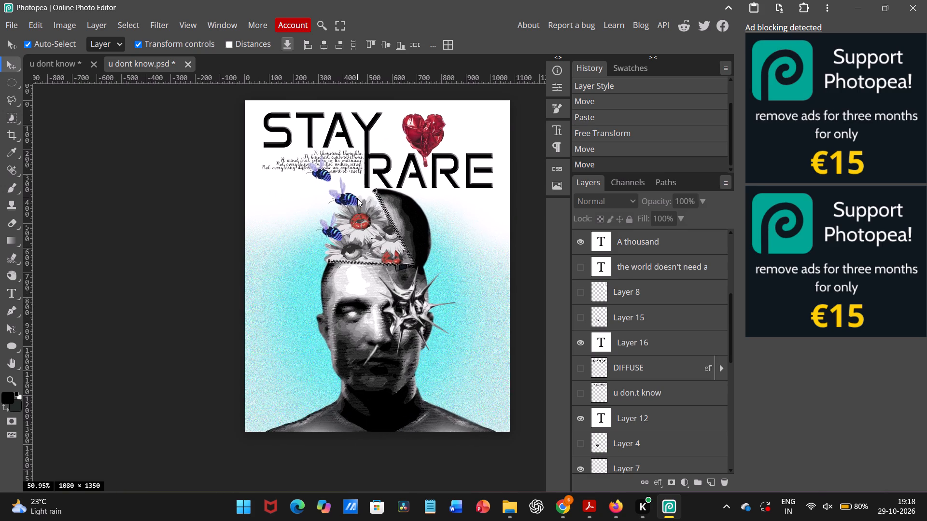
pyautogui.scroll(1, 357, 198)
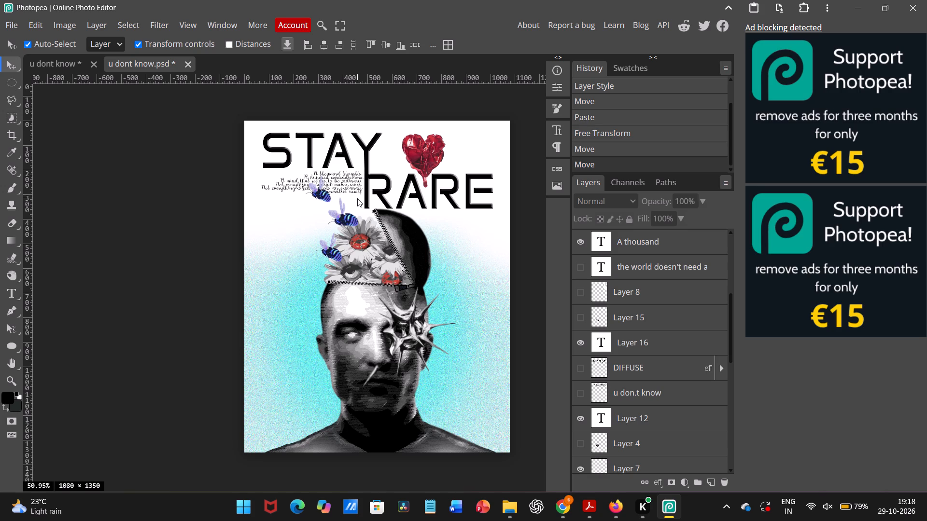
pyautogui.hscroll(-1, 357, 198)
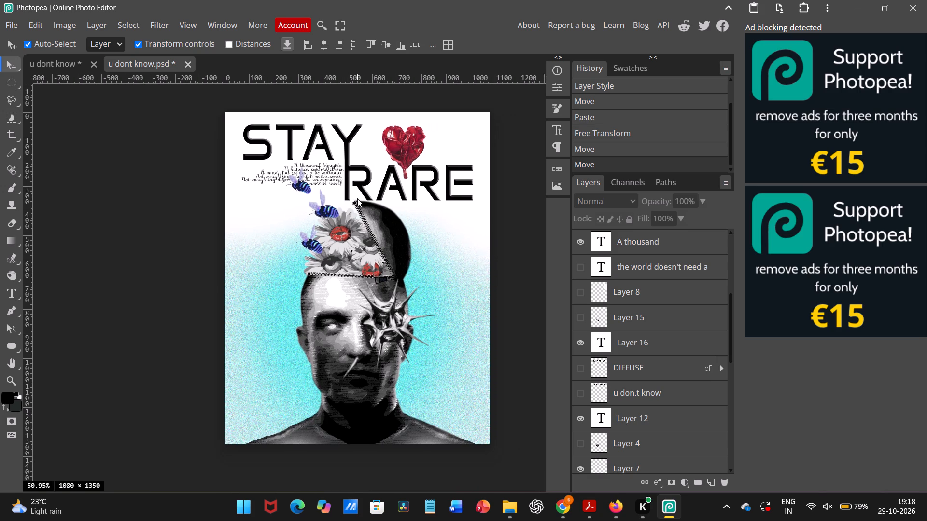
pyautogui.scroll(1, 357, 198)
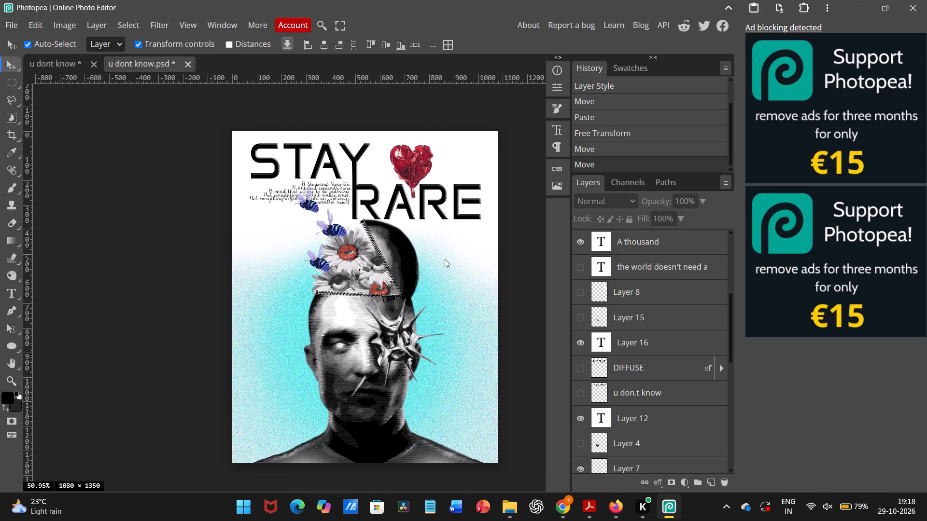
# Switch to the Pinterest page in Chrome, find the pin of two raised red hands with black nails, and copy its image.
pyautogui.click(567, 510)
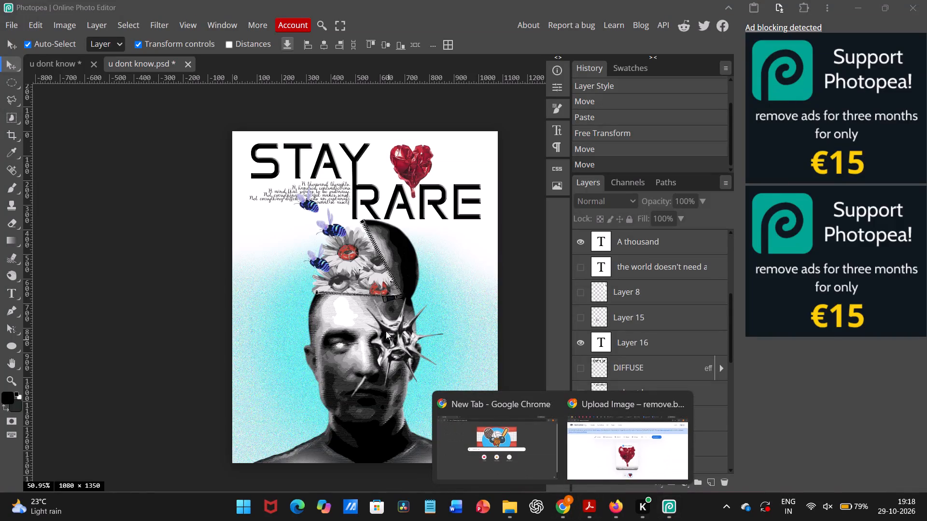
pyautogui.click(599, 439)
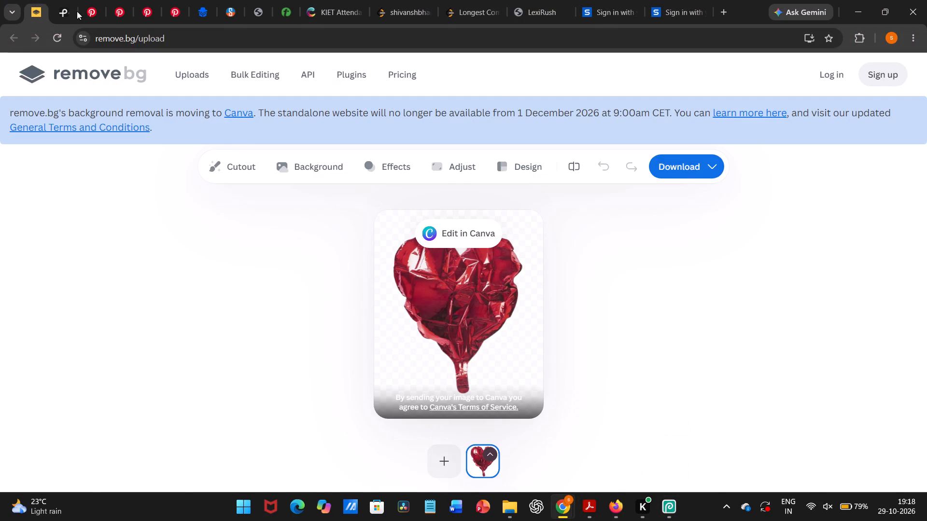
pyautogui.click(89, 8)
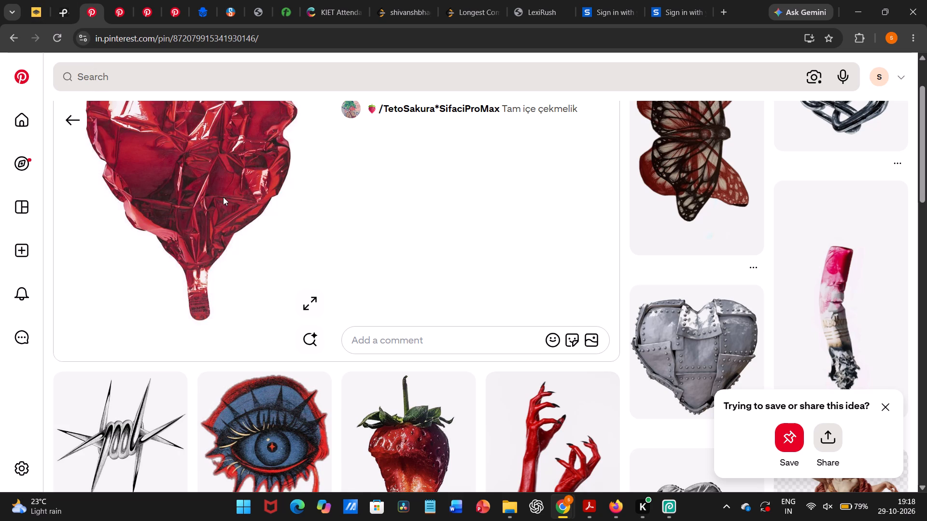
pyautogui.scroll(-3, 223, 197)
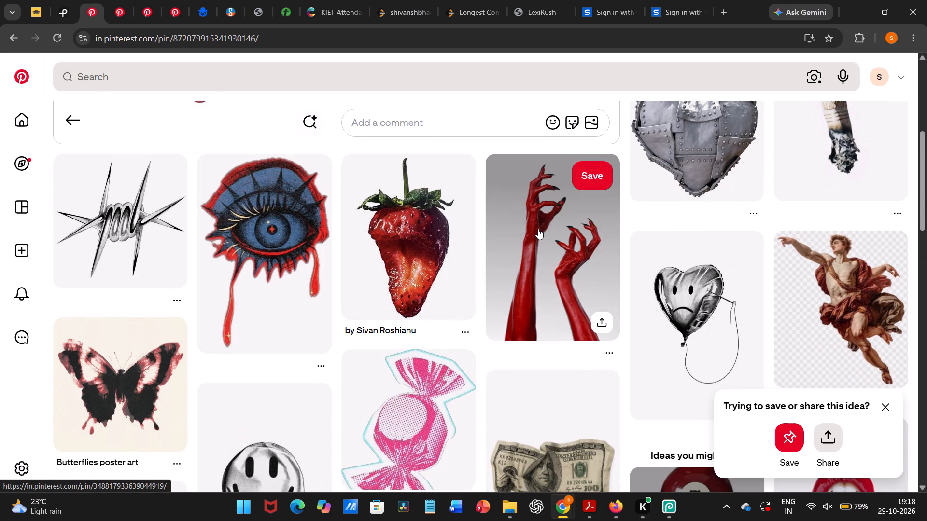
pyautogui.scroll(-1, 538, 229)
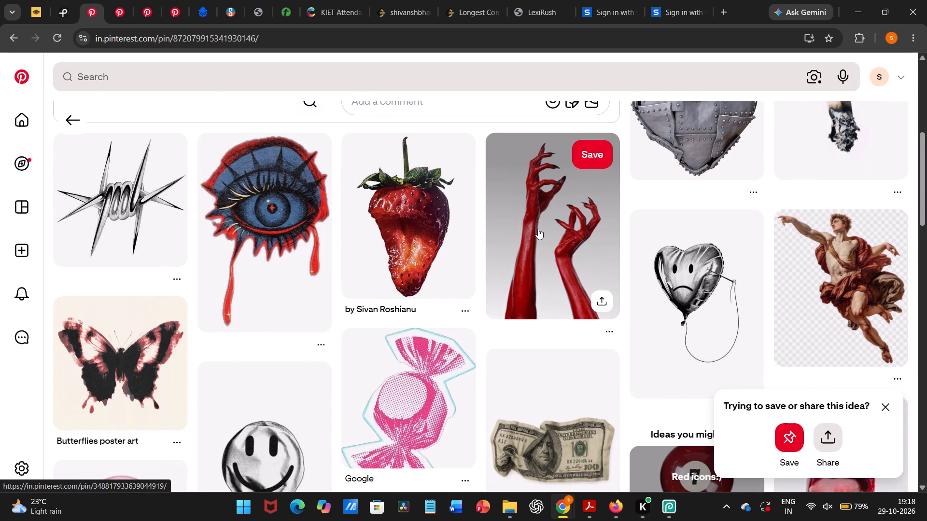
pyautogui.click(538, 229)
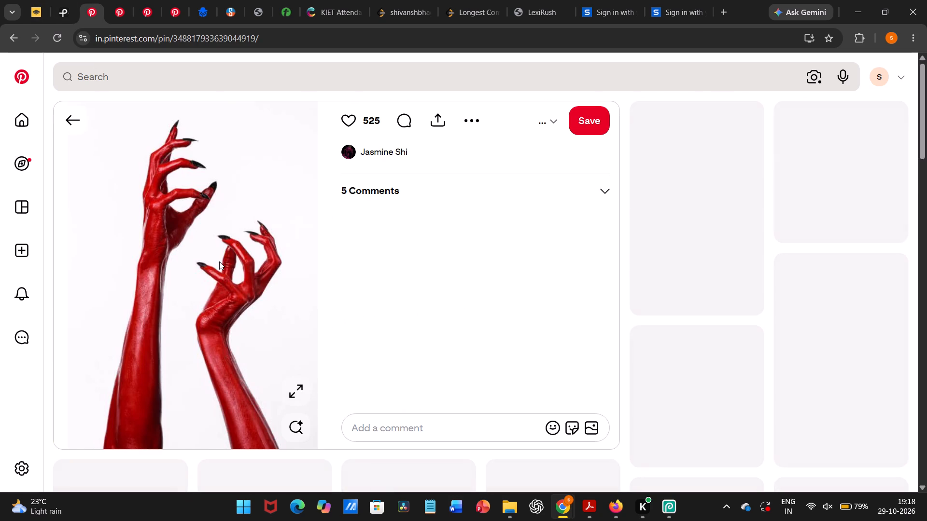
pyautogui.rightClick(220, 270)
pyautogui.click(220, 270)
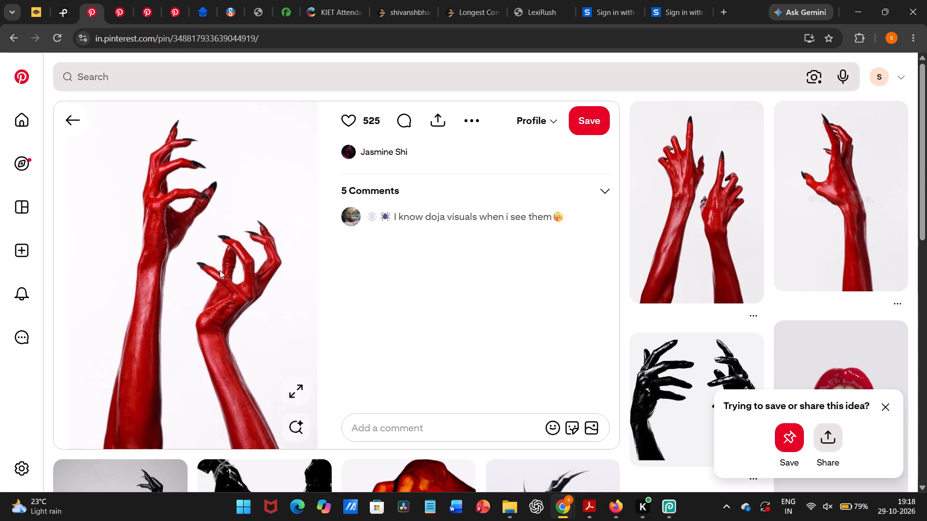
pyautogui.click(724, 195)
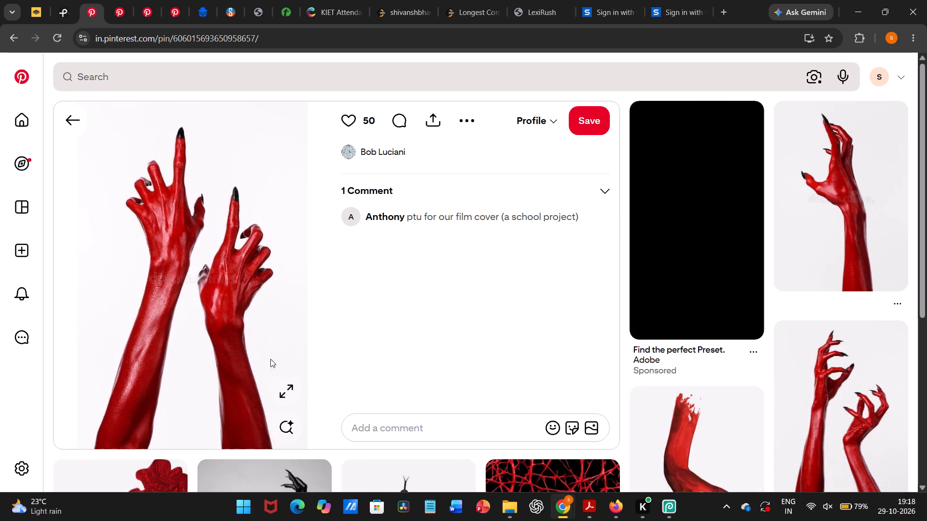
pyautogui.rightClick(259, 356)
pyautogui.click(288, 402)
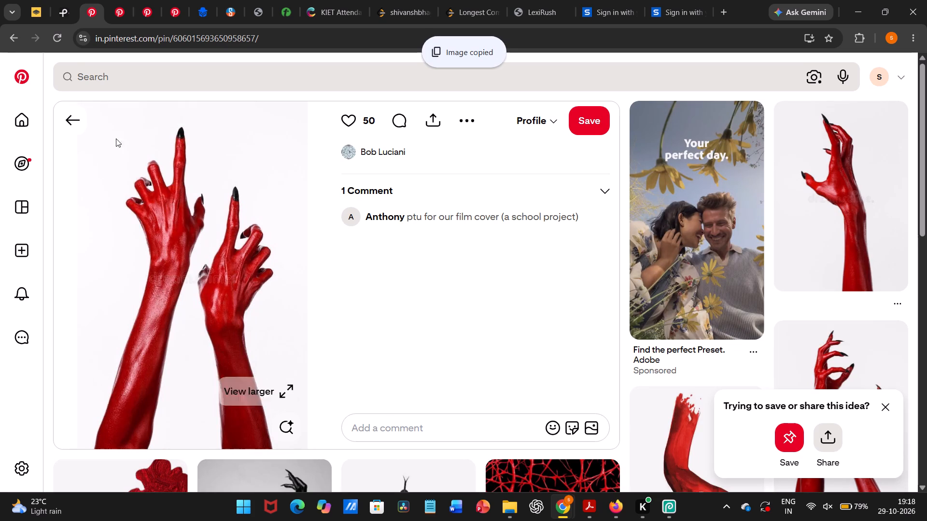
# Remove the red hands image's background in remove.bg and copy the resulting cutout.
pyautogui.click(37, 11)
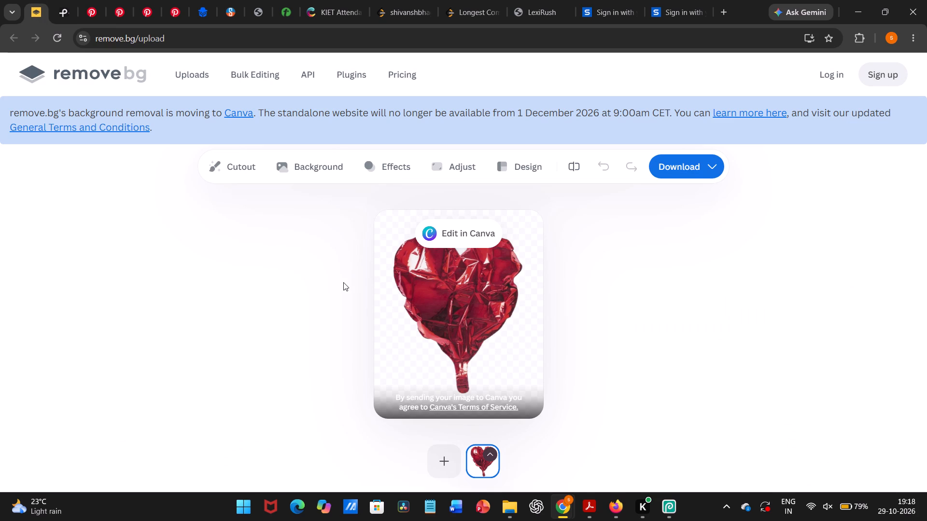
pyautogui.hotkey('ctrl', 'v')
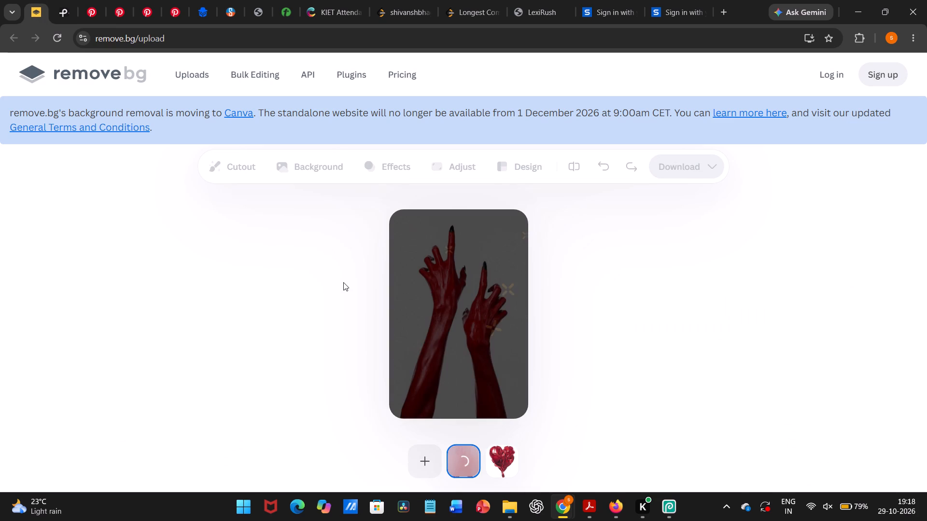
pyautogui.rightClick(466, 284)
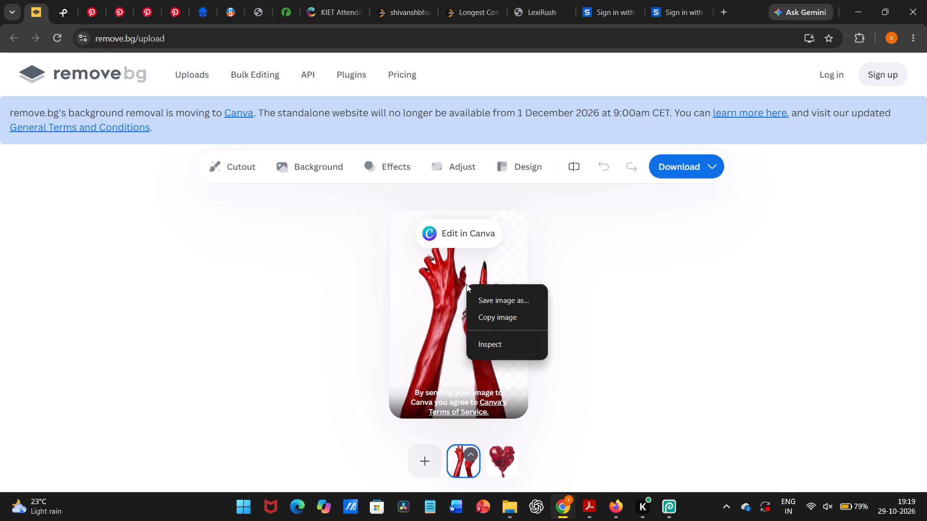
pyautogui.click(505, 324)
# Paste the hands cutout into the Photopea poster above the cyan background, scale it to about 166.5%, and place it in the lower-left corner.
pyautogui.click(656, 513)
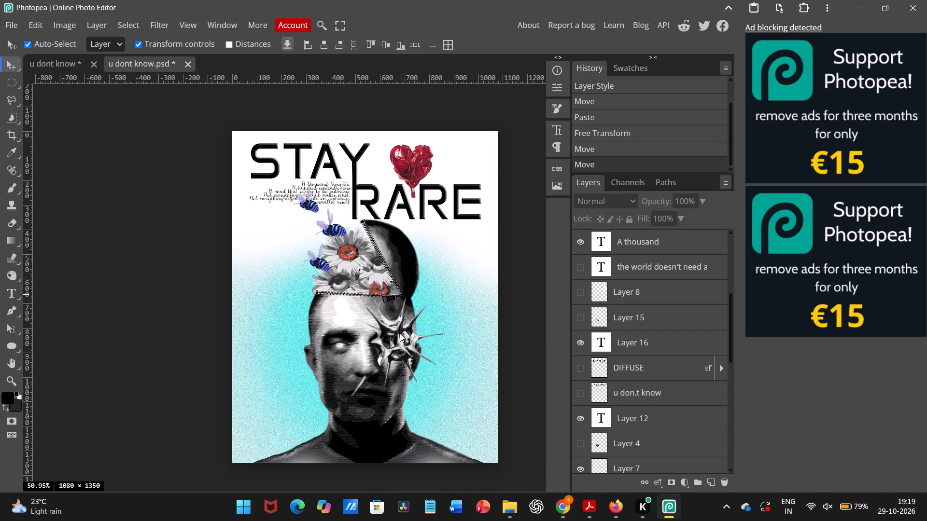
pyautogui.click(474, 414)
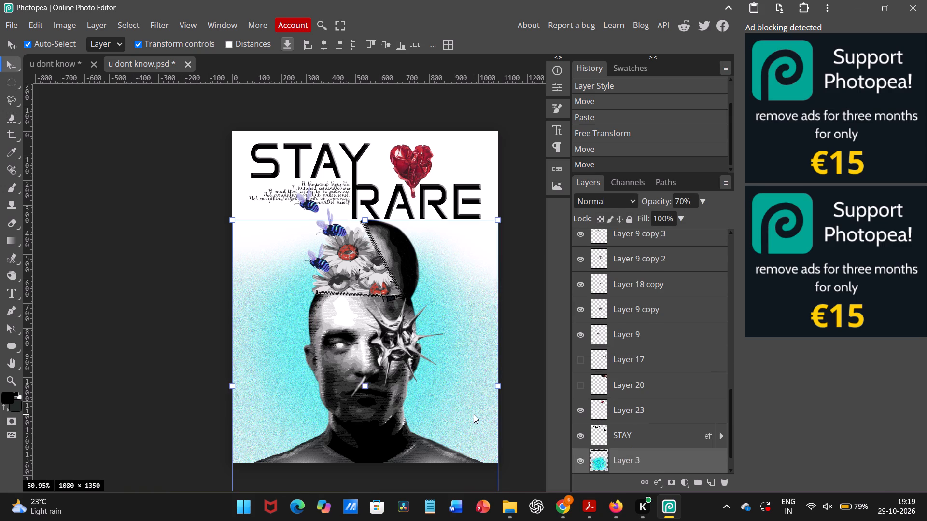
pyautogui.hotkey('ctrl', 'v')
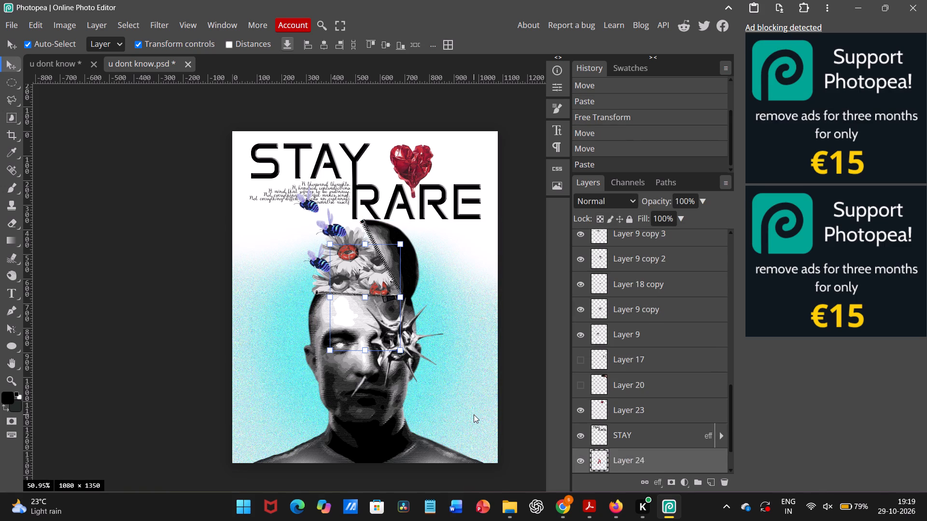
pyautogui.moveTo(403, 349); pyautogui.dragTo(410, 353)
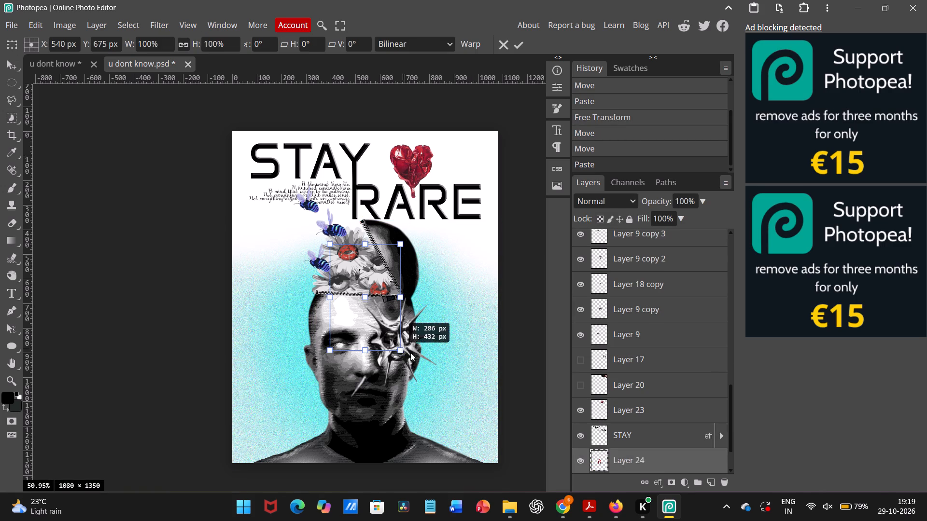
pyautogui.moveTo(410, 353); pyautogui.dragTo(489, 393)
pyautogui.moveTo(418, 395); pyautogui.dragTo(332, 454)
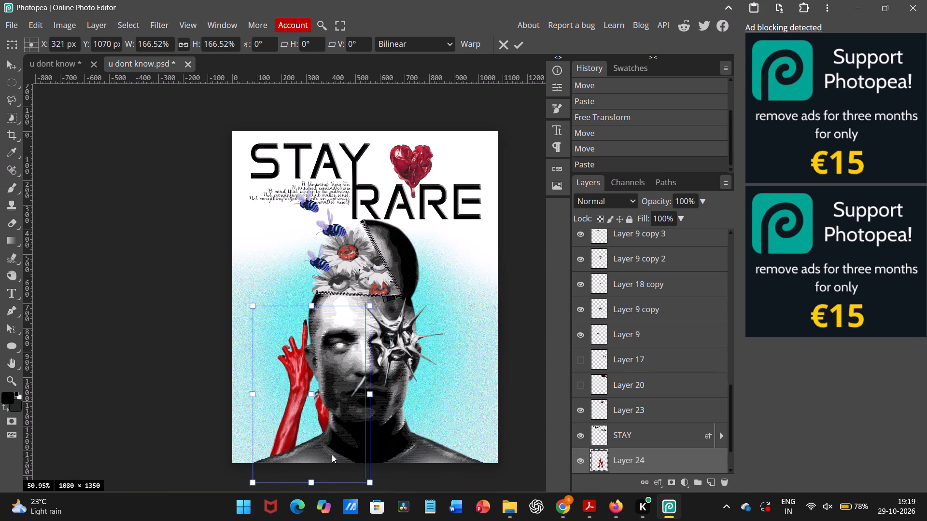
pyautogui.moveTo(332, 454); pyautogui.dragTo(303, 471)
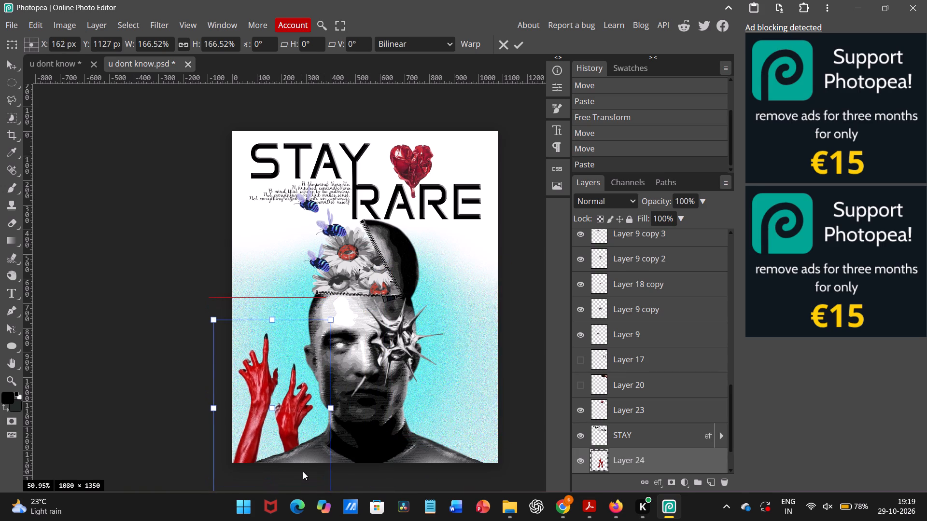
pyautogui.moveTo(303, 471); pyautogui.dragTo(302, 470)
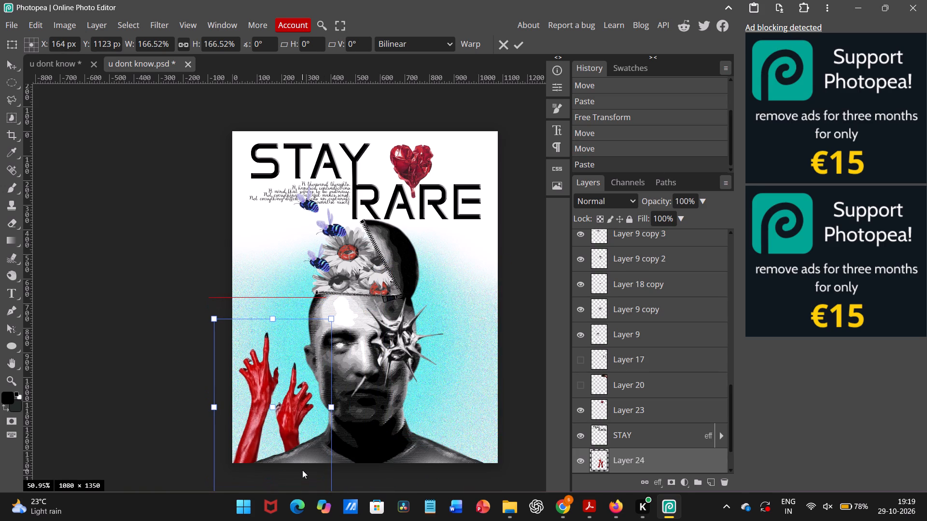
pyautogui.moveTo(302, 470); pyautogui.dragTo(303, 470)
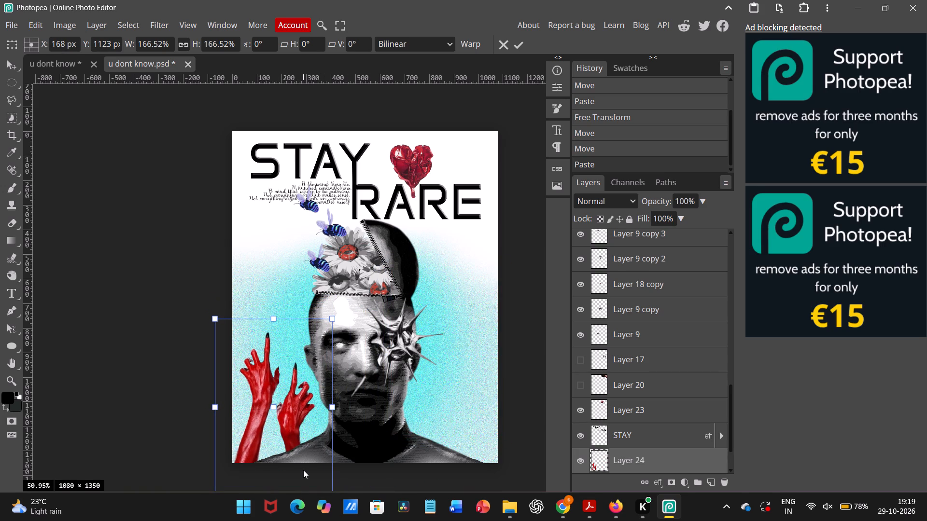
pyautogui.moveTo(289, 435); pyautogui.dragTo(275, 391, button='right')
pyautogui.moveTo(275, 391); pyautogui.dragTo(275, 392, button='right')
pyautogui.click(249, 403)
# Move the red hands layer to the top of the layer stack, in front of the man's shoulder, and deselect it.
pyautogui.moveTo(626, 457); pyautogui.dragTo(632, 233)
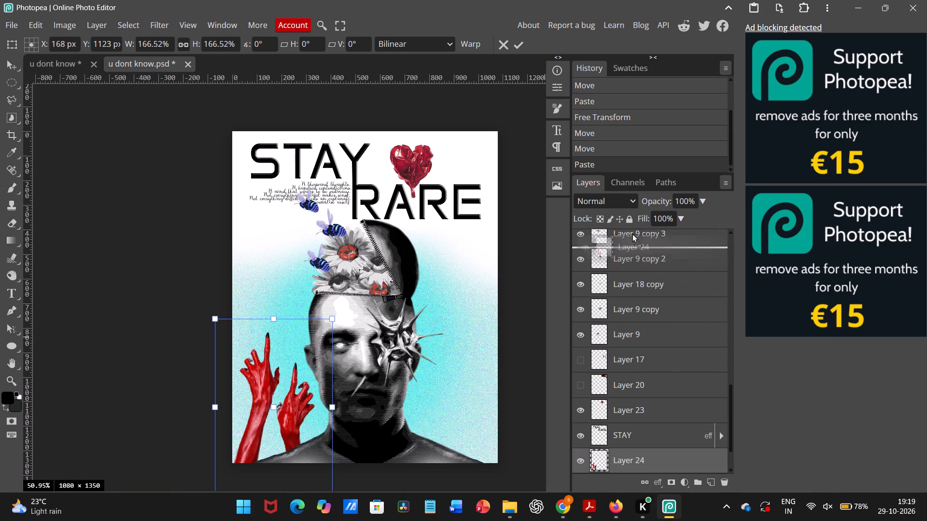
pyautogui.moveTo(632, 233); pyautogui.dragTo(631, 233)
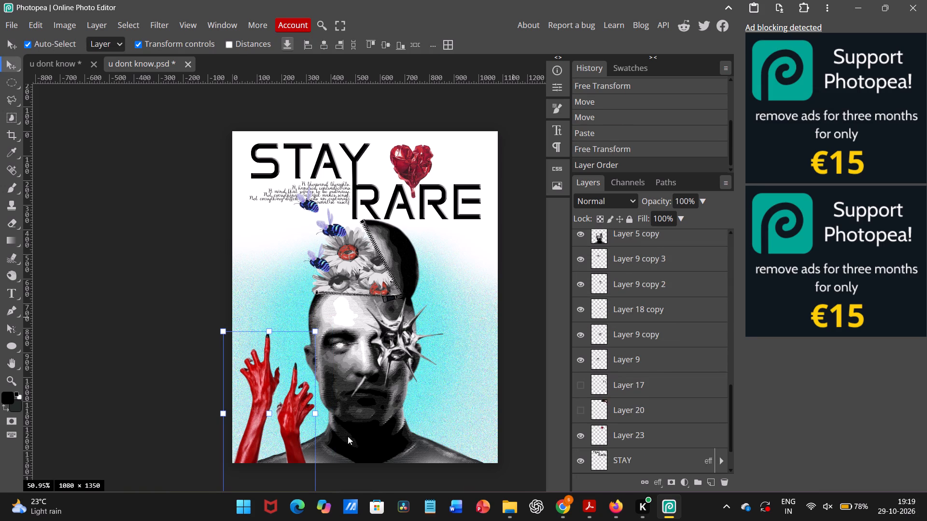
pyautogui.click(519, 343)
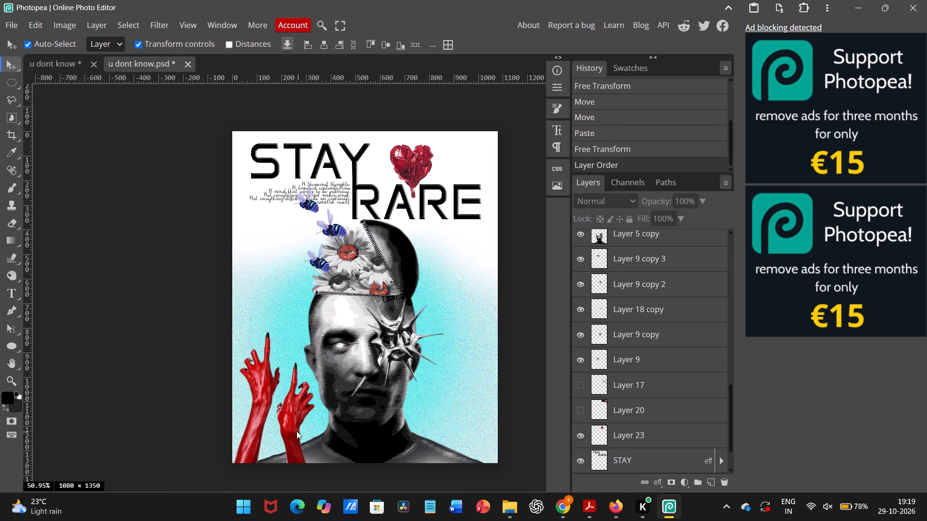
# Shift the red hands slightly toward the poster's left edge and a little lower, and deselect them.
pyautogui.moveTo(289, 414); pyautogui.dragTo(291, 452)
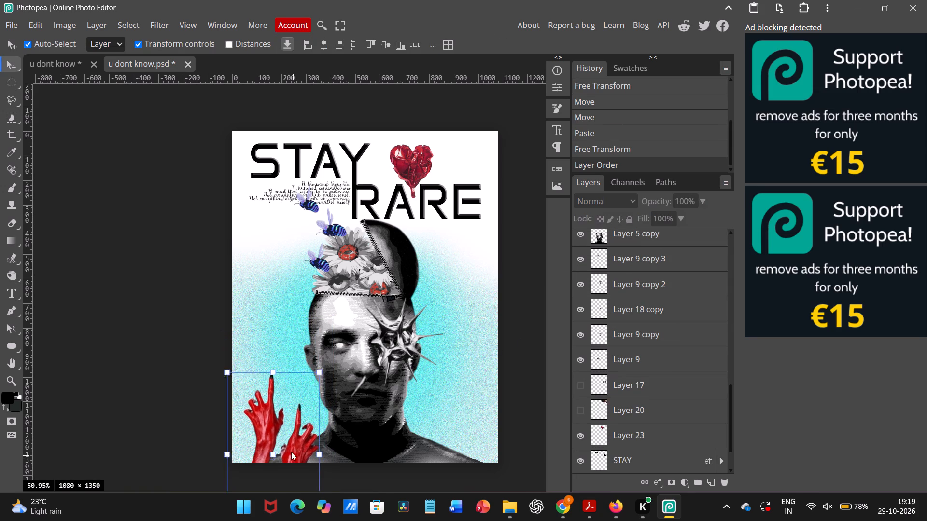
pyautogui.moveTo(291, 452); pyautogui.dragTo(284, 420)
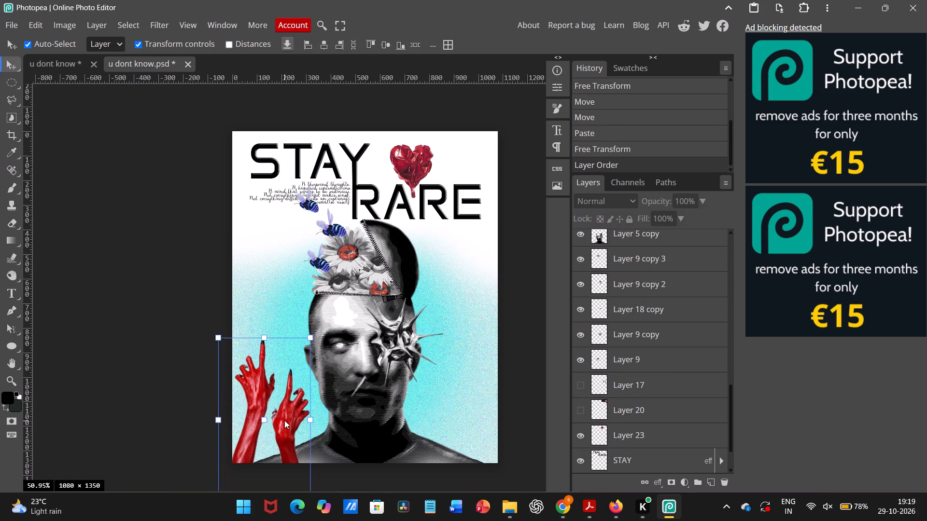
pyautogui.moveTo(284, 420); pyautogui.dragTo(286, 422)
pyautogui.click(155, 439)
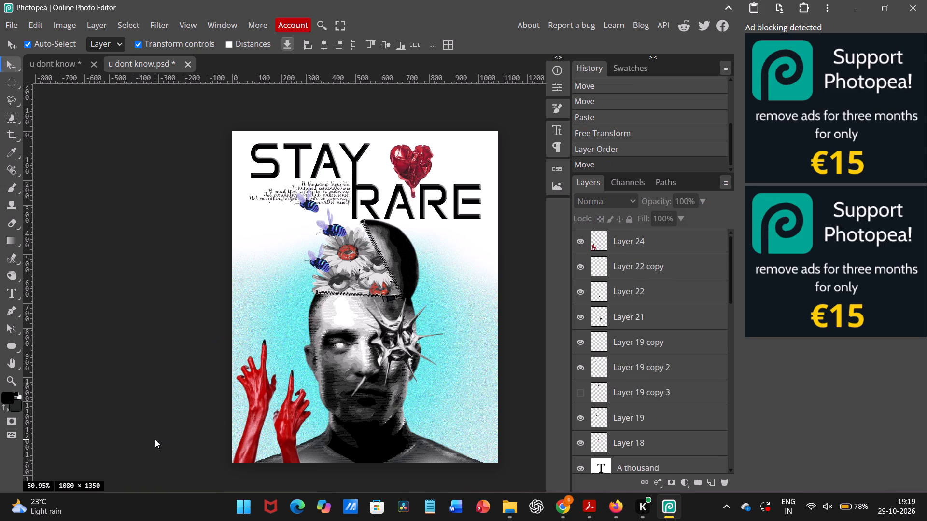
pyautogui.click(252, 419)
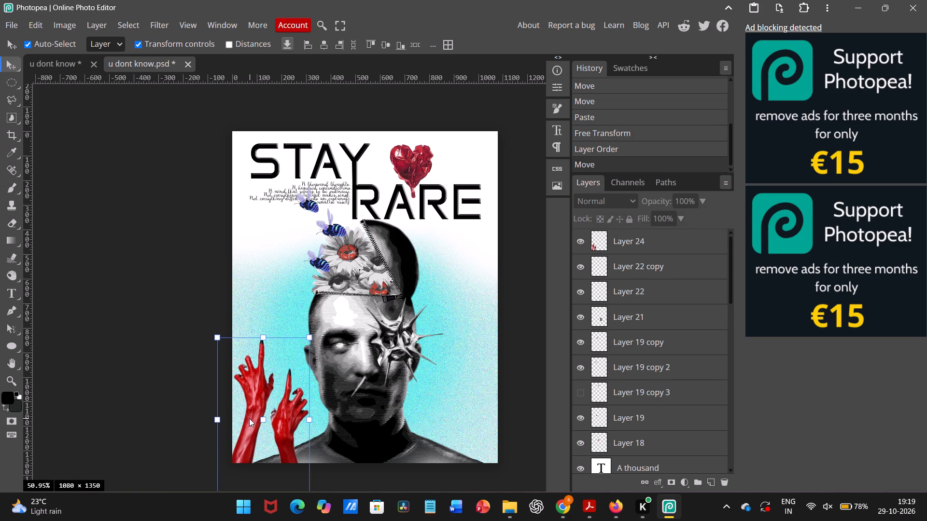
pyautogui.click(177, 439)
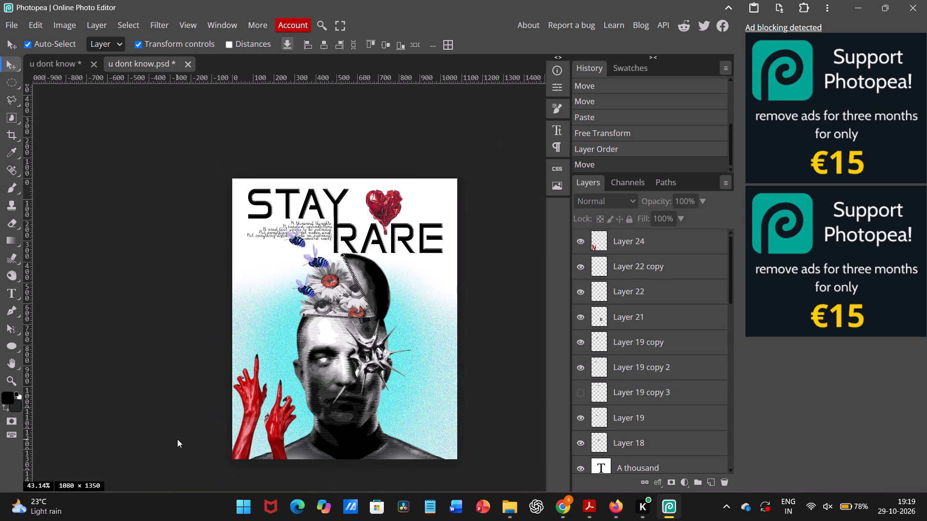
# Duplicate the red hands layer and position the copy low in the poster's lower-right corner, beside the man's shoulder, then deselect it.
pyautogui.click(253, 401)
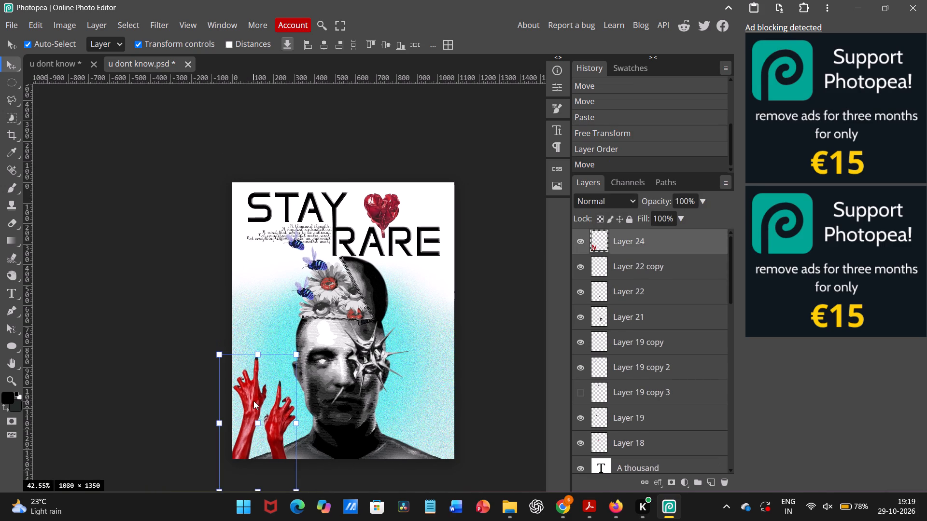
pyautogui.hotkey('ctrl', 'j')
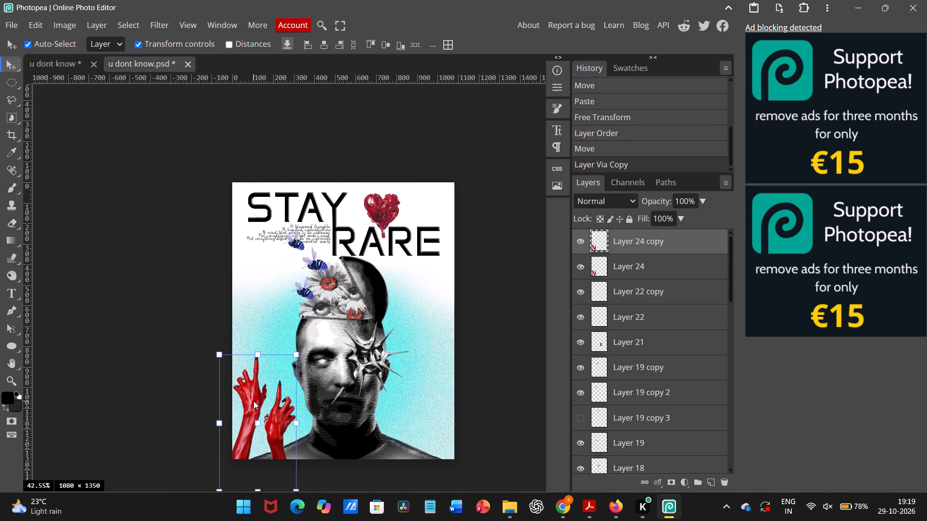
pyautogui.moveTo(253, 401); pyautogui.dragTo(417, 398)
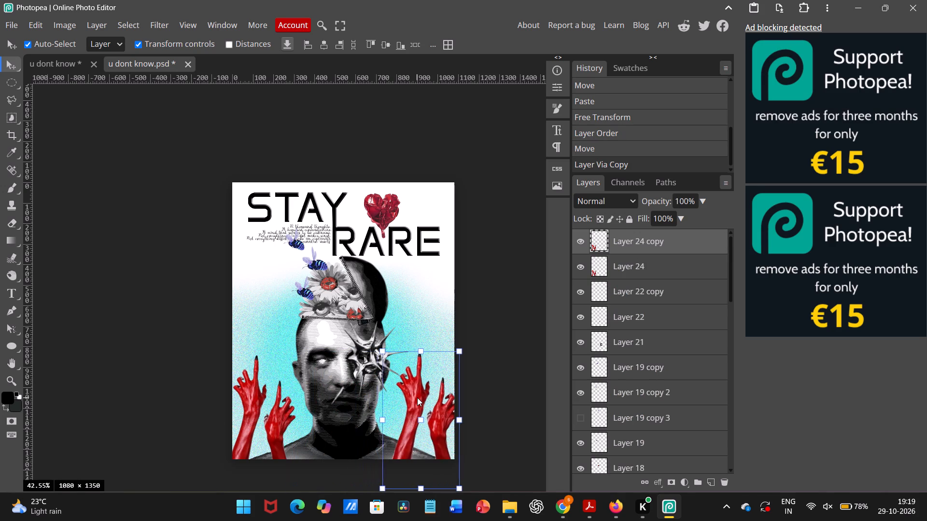
pyautogui.moveTo(417, 398); pyautogui.dragTo(415, 408)
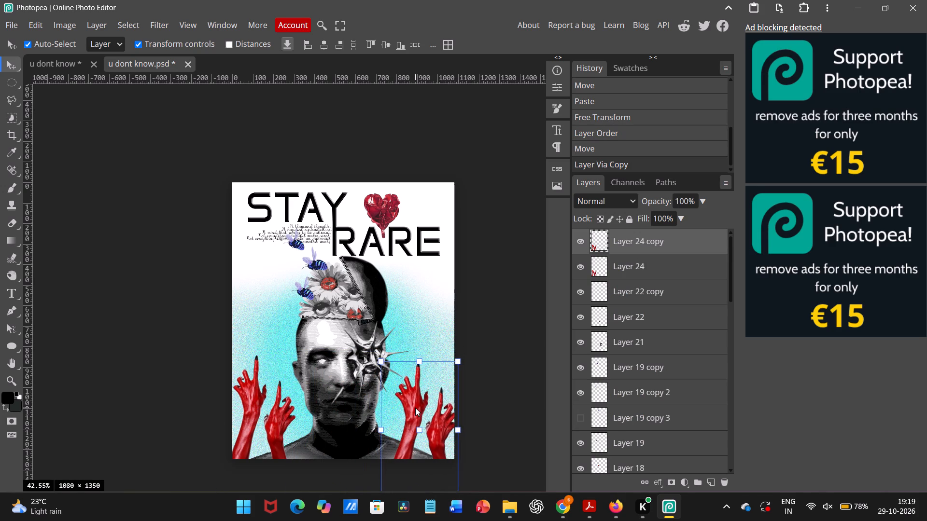
pyautogui.moveTo(415, 408); pyautogui.dragTo(414, 405)
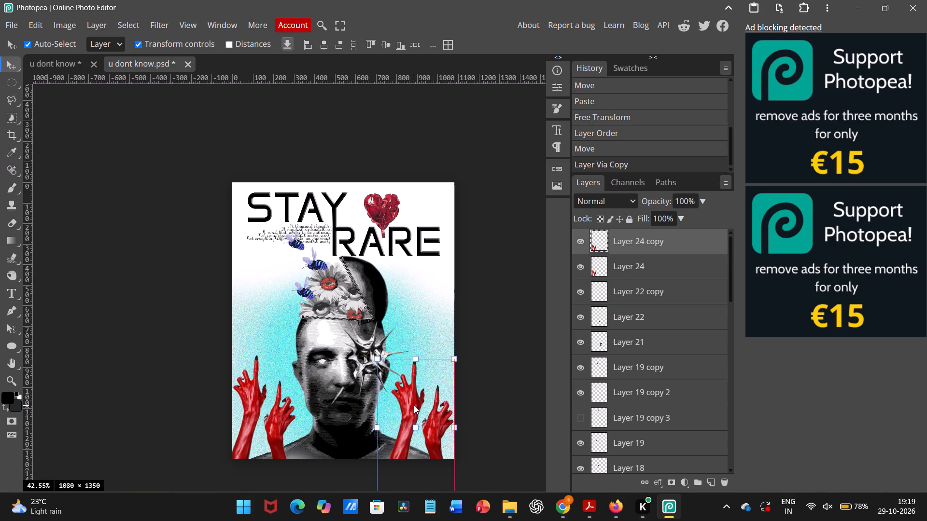
pyautogui.moveTo(414, 405); pyautogui.dragTo(420, 424)
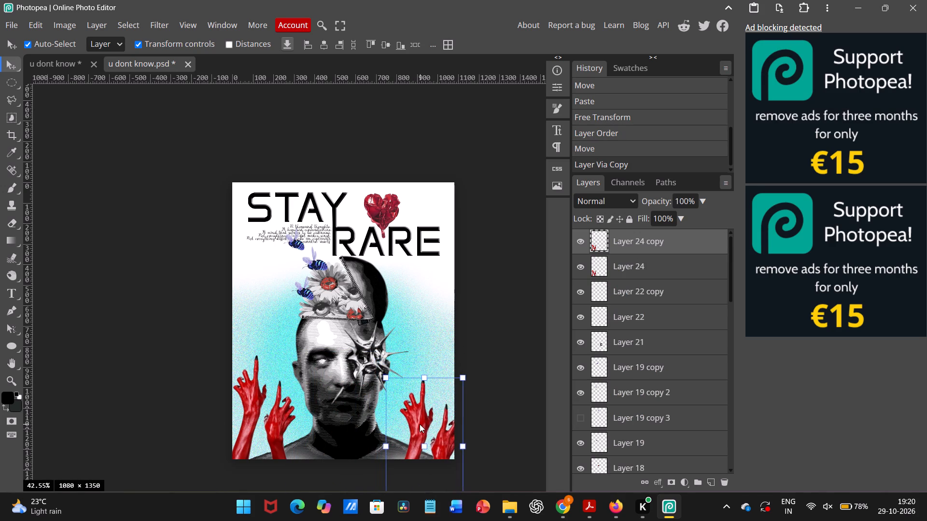
pyautogui.moveTo(420, 424); pyautogui.dragTo(414, 430)
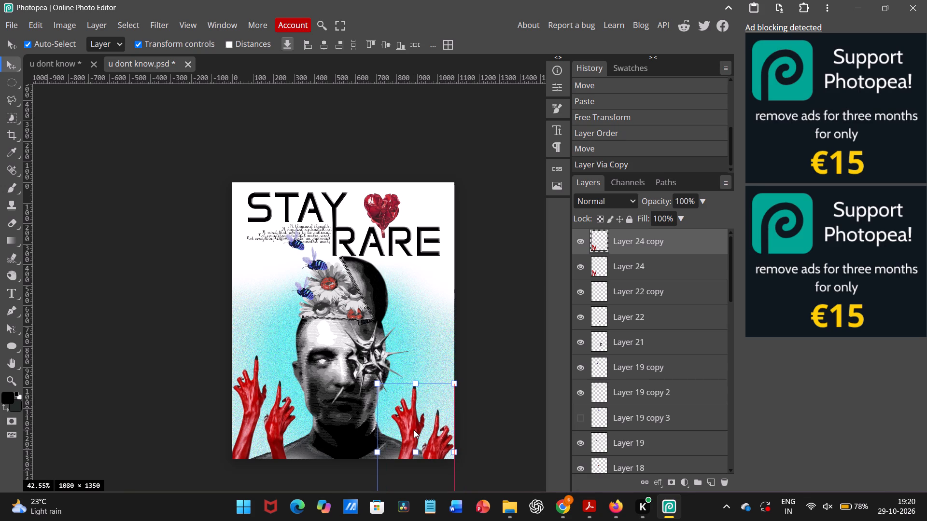
pyautogui.click(490, 403)
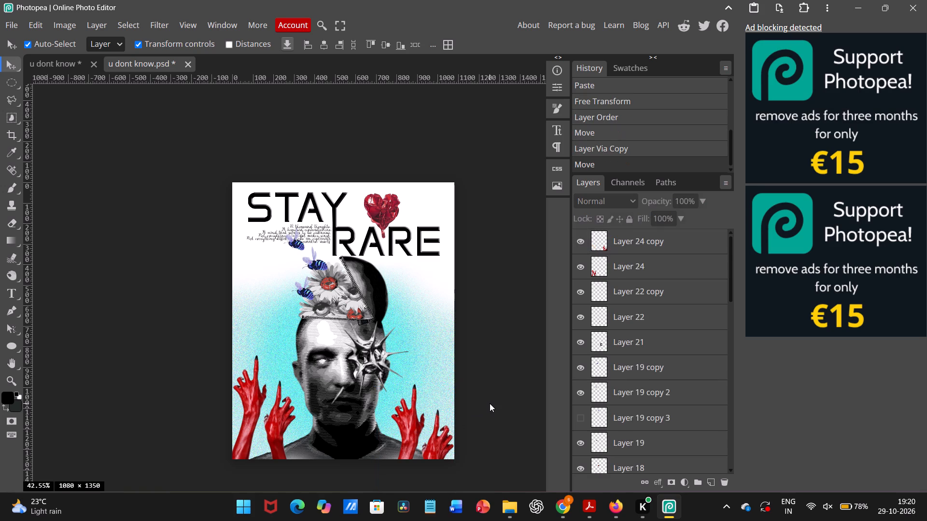
pyautogui.click(405, 411)
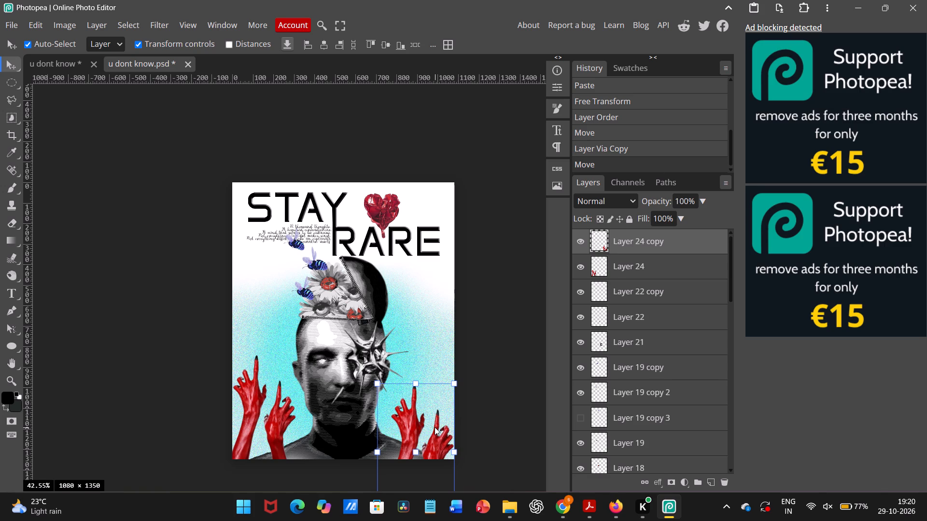
pyautogui.click(506, 374)
# Lower the original red hands in the poster's lower-left corner to match the height of the copy, and deselect them.
pyautogui.moveTo(283, 415); pyautogui.dragTo(288, 443)
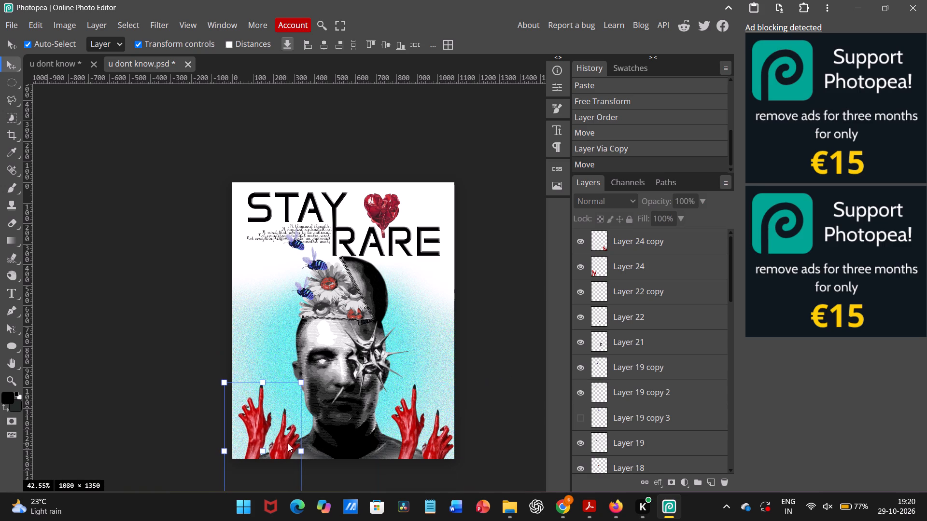
pyautogui.moveTo(288, 443); pyautogui.dragTo(282, 441)
pyautogui.click(476, 332)
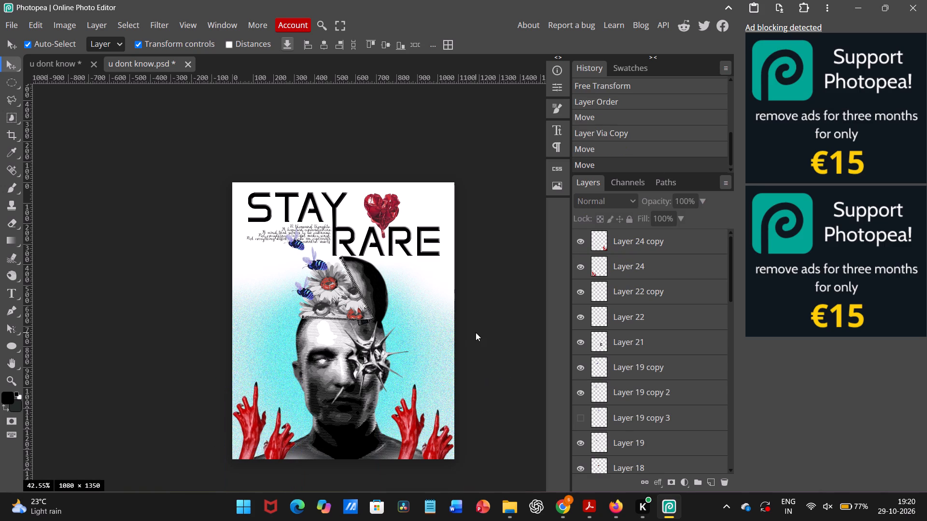
# Switch to the Pinterest pin in Chrome and look through its related images for another hands element.
pyautogui.click(569, 501)
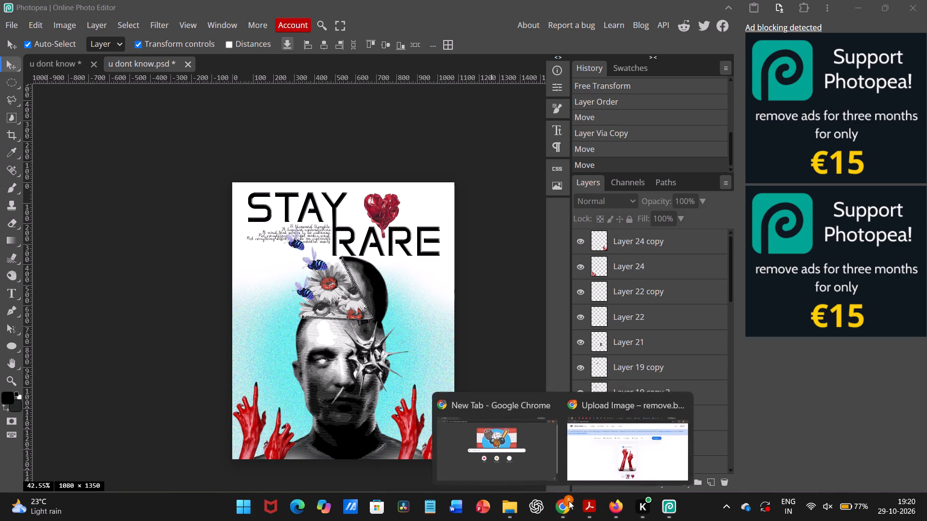
pyautogui.click(584, 445)
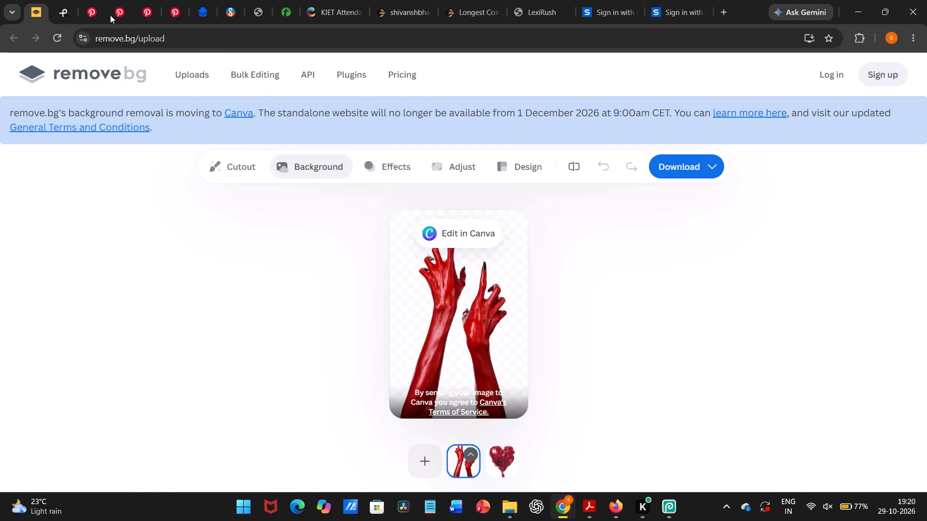
pyautogui.click(101, 14)
pyautogui.scroll(-1, 327, 268)
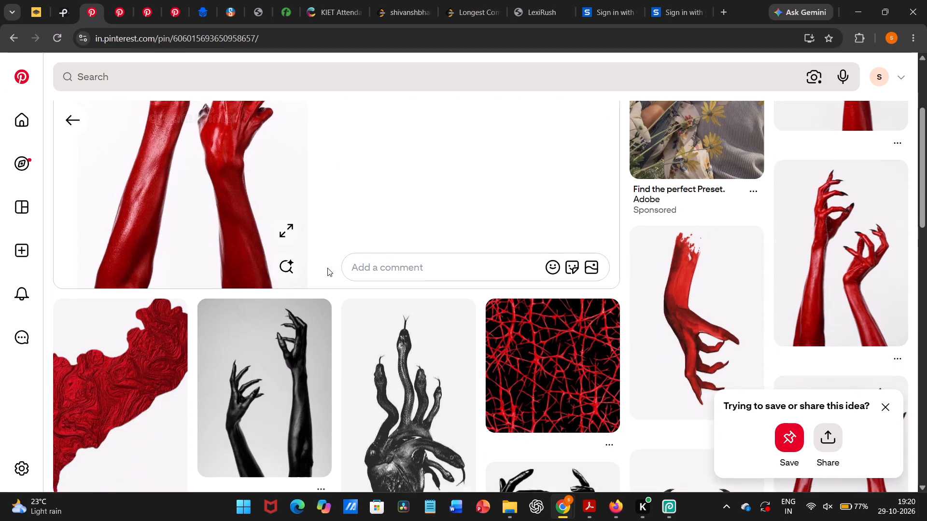
pyautogui.scroll(-2, 327, 268)
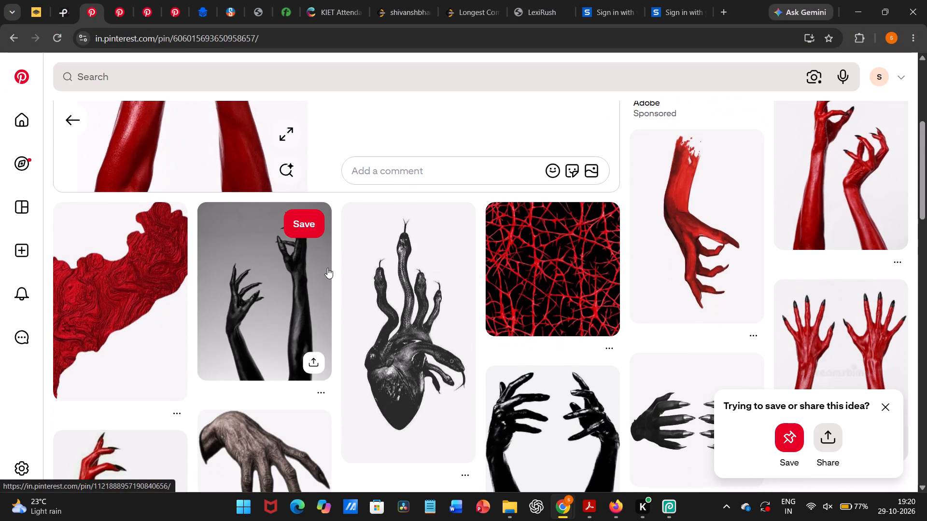
pyautogui.scroll(-2, 327, 268)
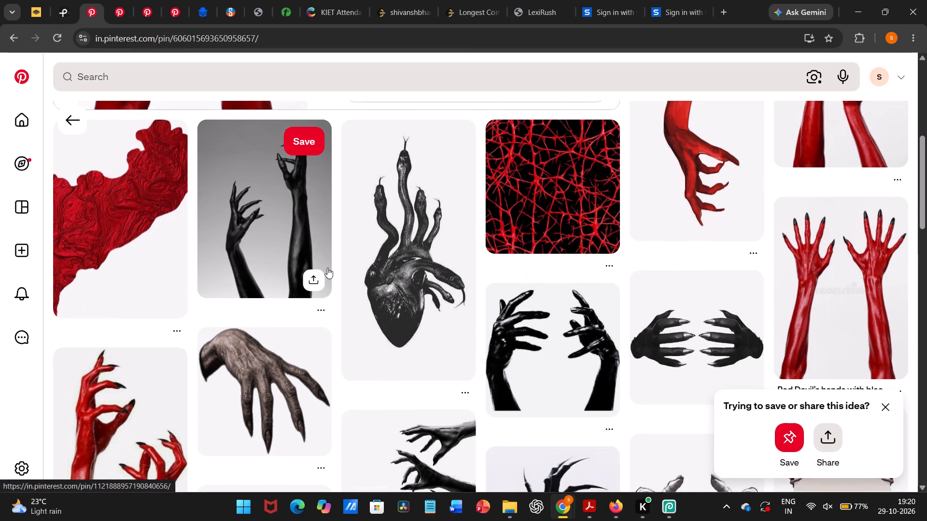
pyautogui.scroll(-3, 327, 268)
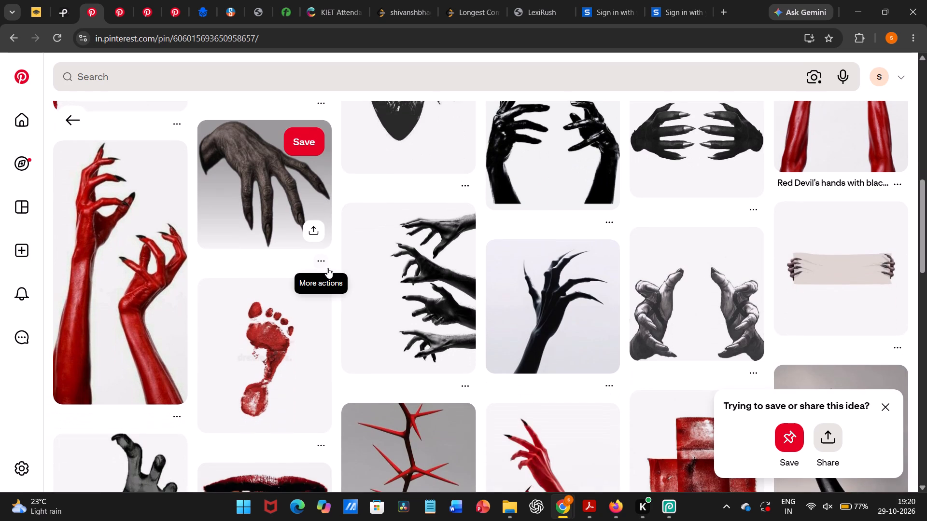
pyautogui.scroll(-3, 327, 268)
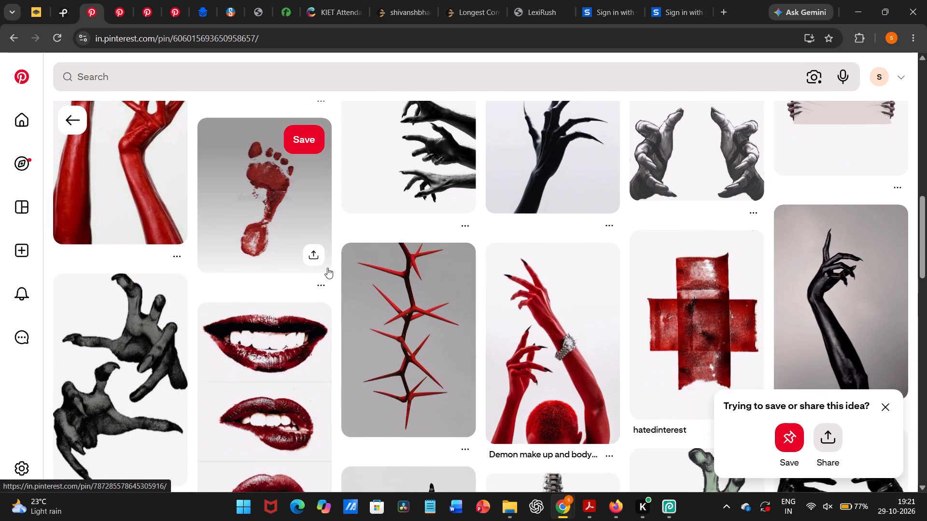
pyautogui.scroll(-2, 327, 268)
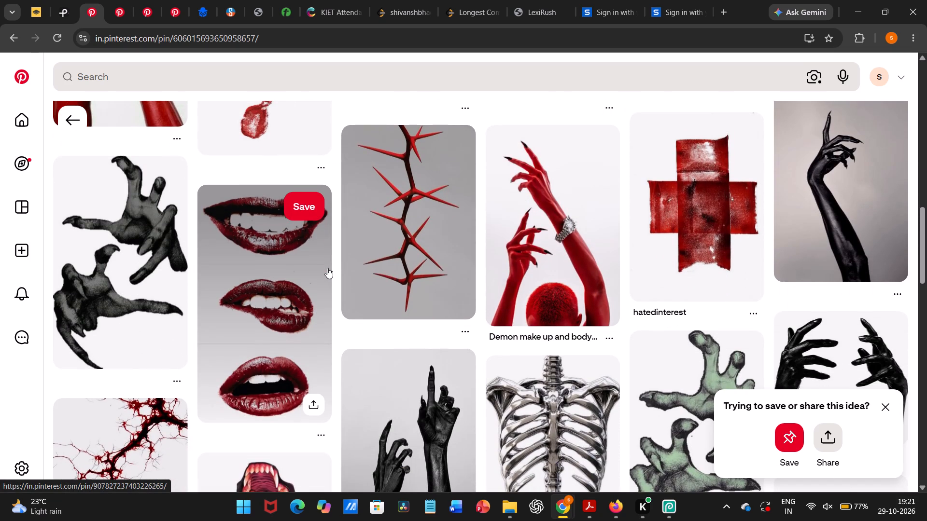
pyautogui.scroll(6, 327, 268)
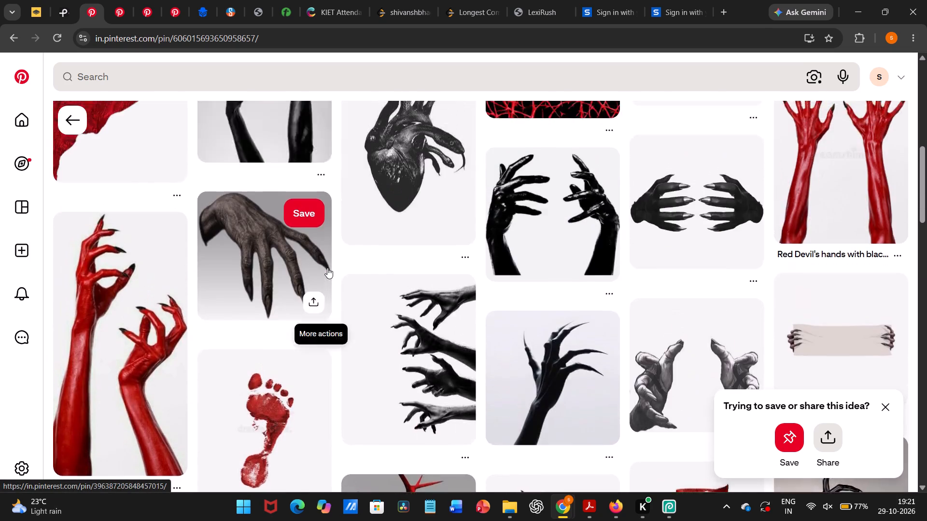
pyautogui.scroll(4, 327, 268)
# Go back to the previous pin, showing two red clawed hands with curled fingers, and copy its image.
pyautogui.click(77, 118)
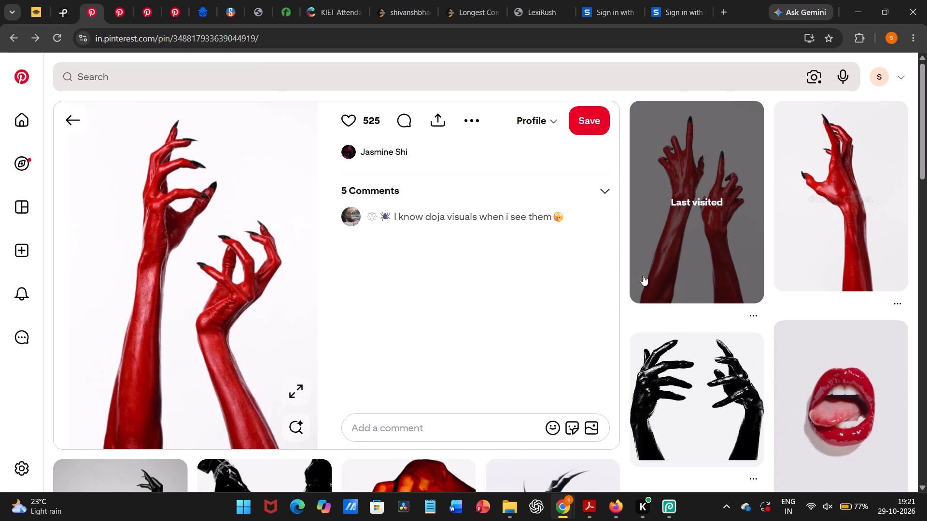
pyautogui.scroll(-4, 643, 275)
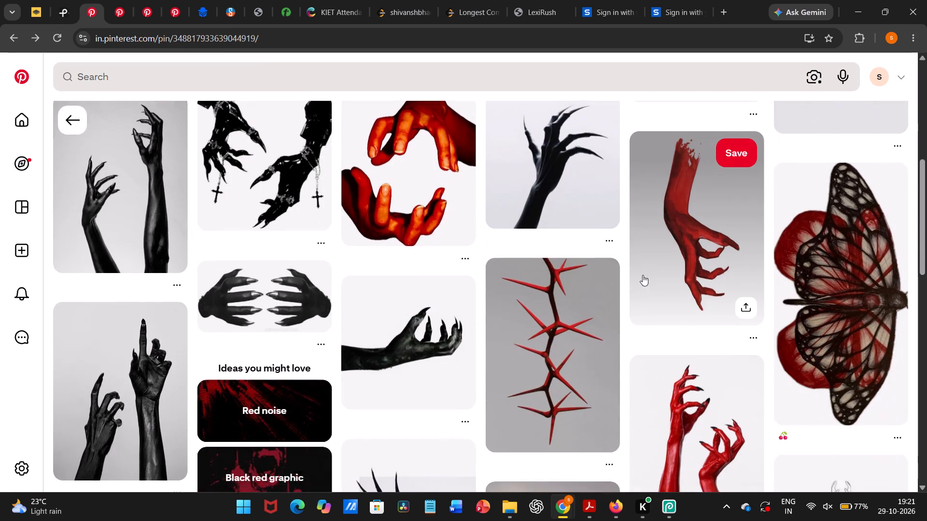
pyautogui.scroll(-4, 643, 275)
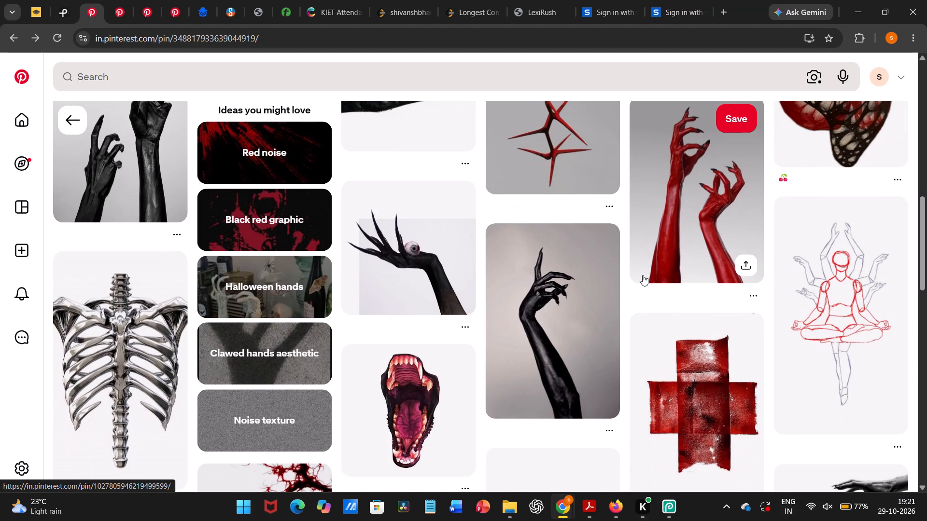
pyautogui.scroll(5, 643, 275)
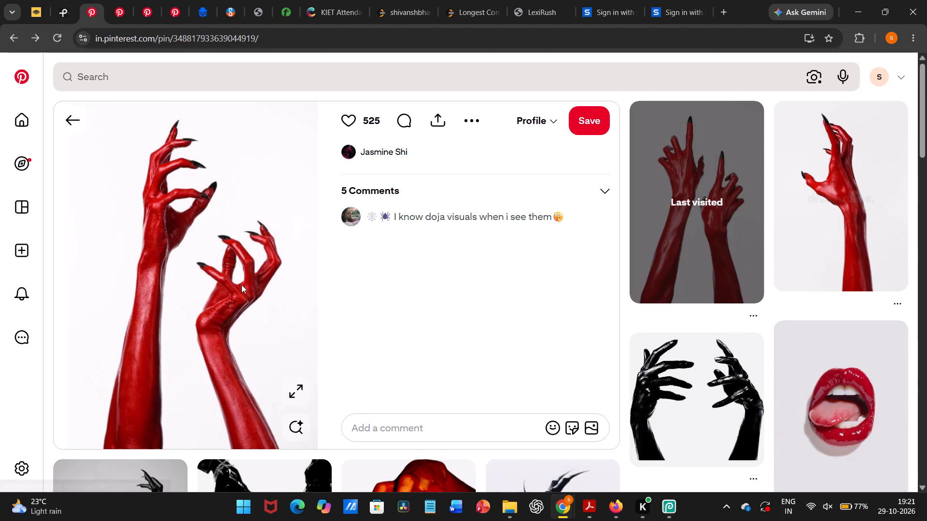
pyautogui.rightClick(241, 285)
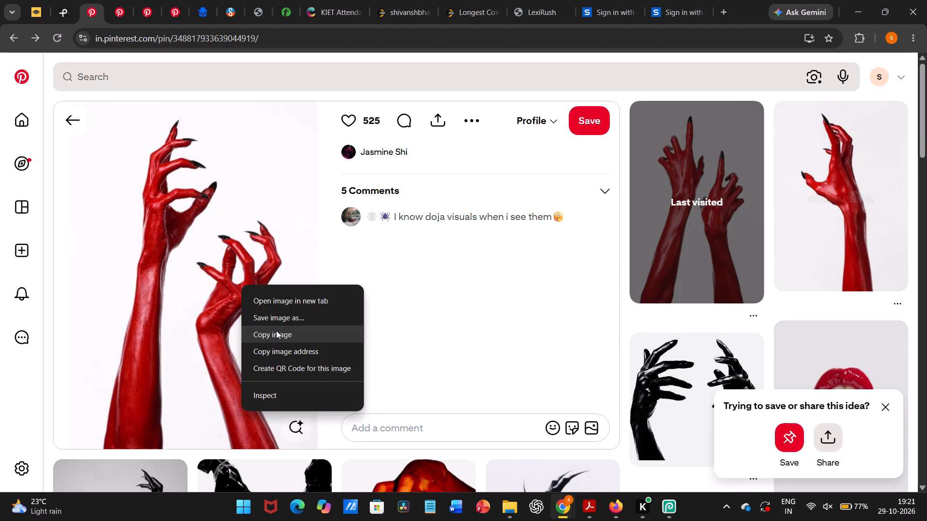
pyautogui.click(275, 329)
# Remove the background of the copied red clawed hands image in remove.bg and copy the resulting cutout.
pyautogui.click(31, 9)
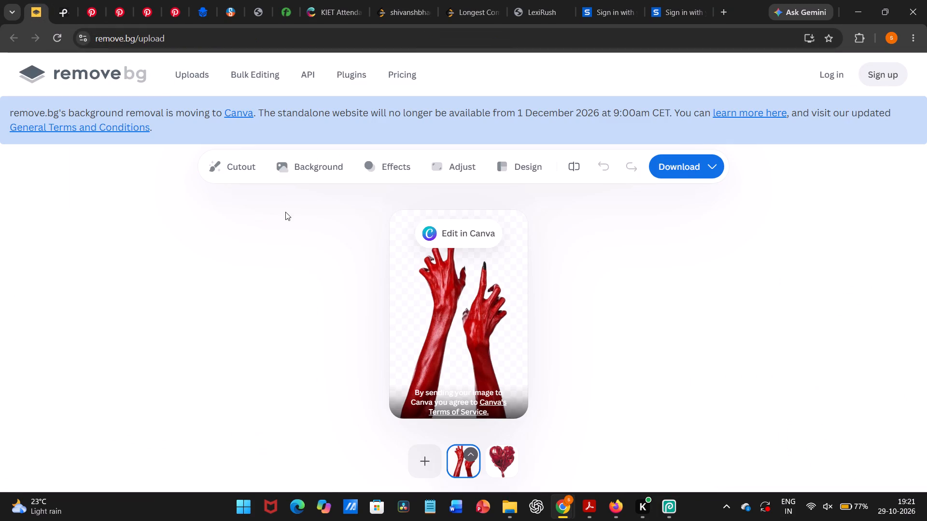
pyautogui.hotkey('ctrl', 'v')
pyautogui.keyDown('ctrl'); pyautogui.click(301, 250); pyautogui.keyUp('ctrl')
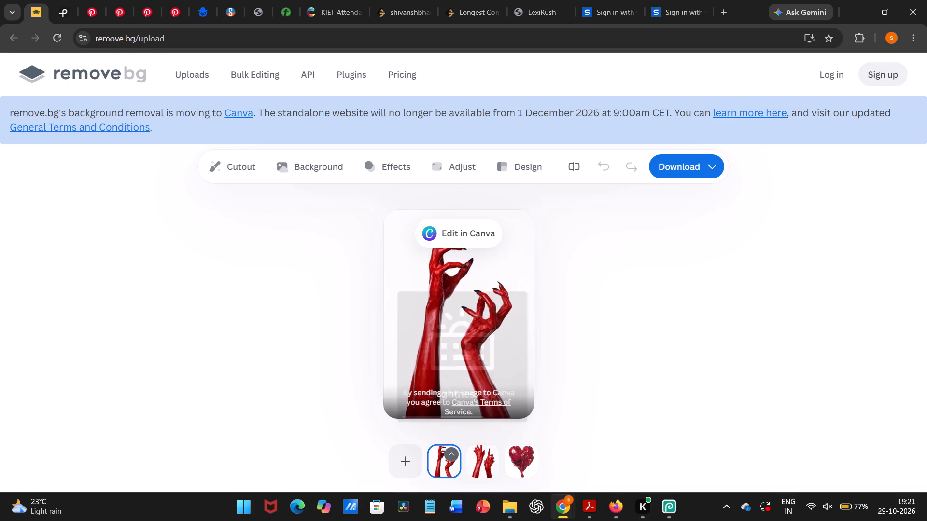
pyautogui.rightClick(444, 287)
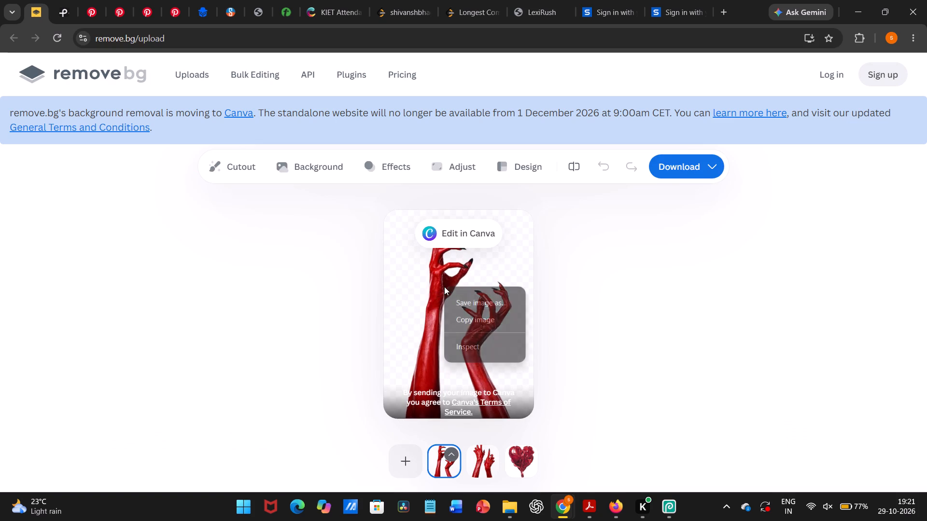
pyautogui.click(462, 328)
pyautogui.click(460, 318)
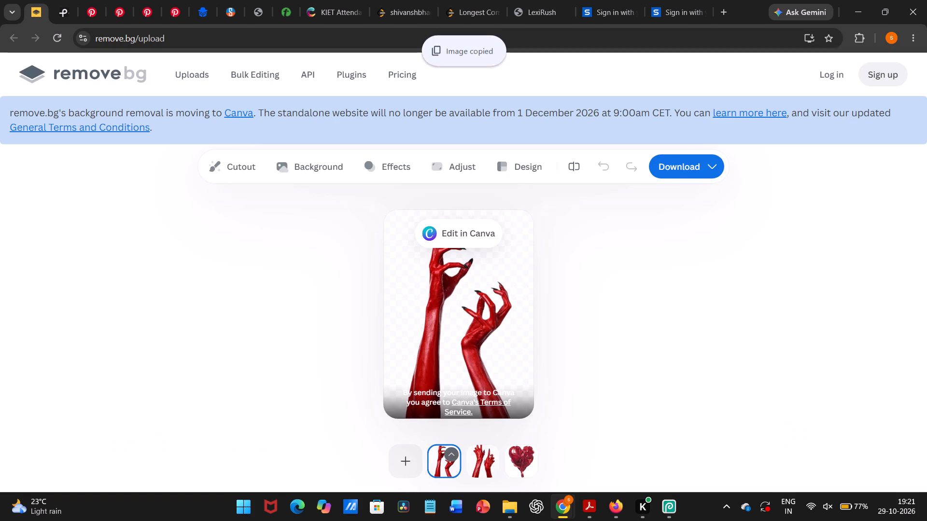
# Paste the new hands cutout into the Photopea poster and hide the duplicated hands layer, Layer 24 copy.
pyautogui.click(658, 506)
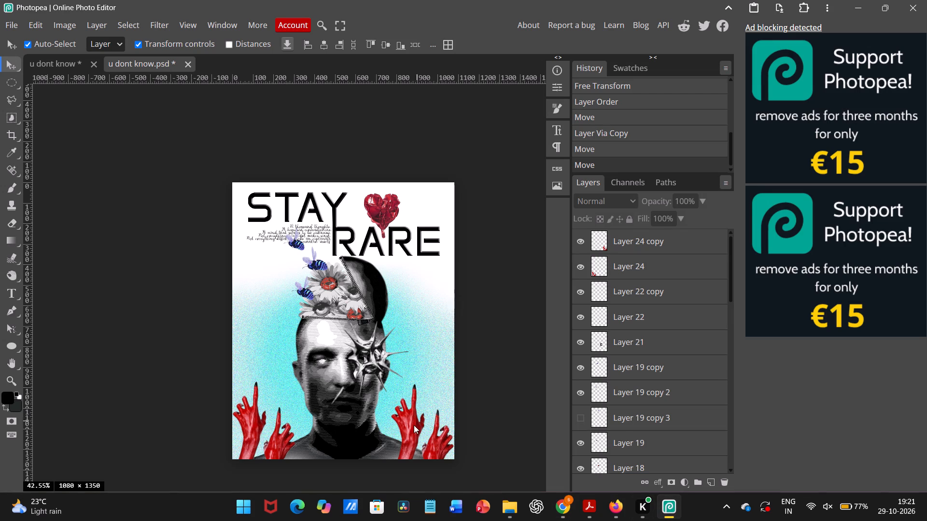
pyautogui.click(412, 427)
pyautogui.hotkey('ctrl', 'v')
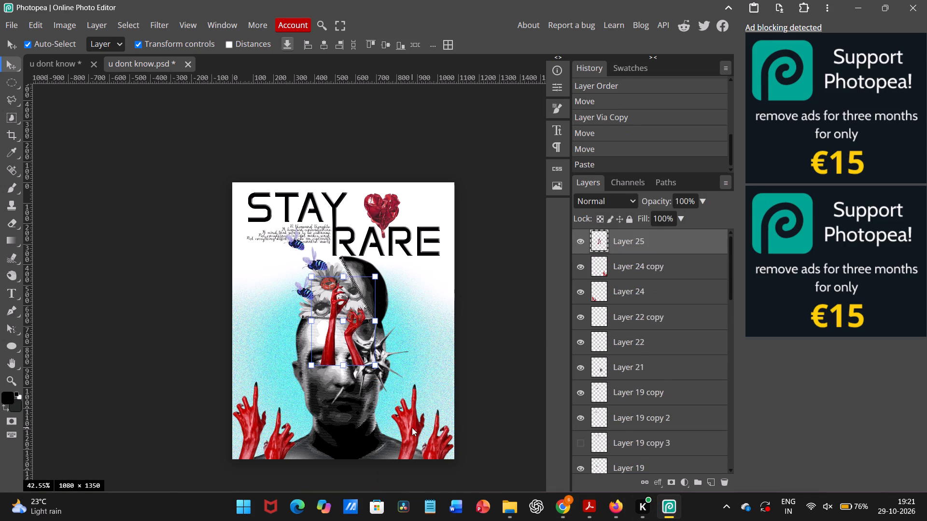
pyautogui.click(413, 411)
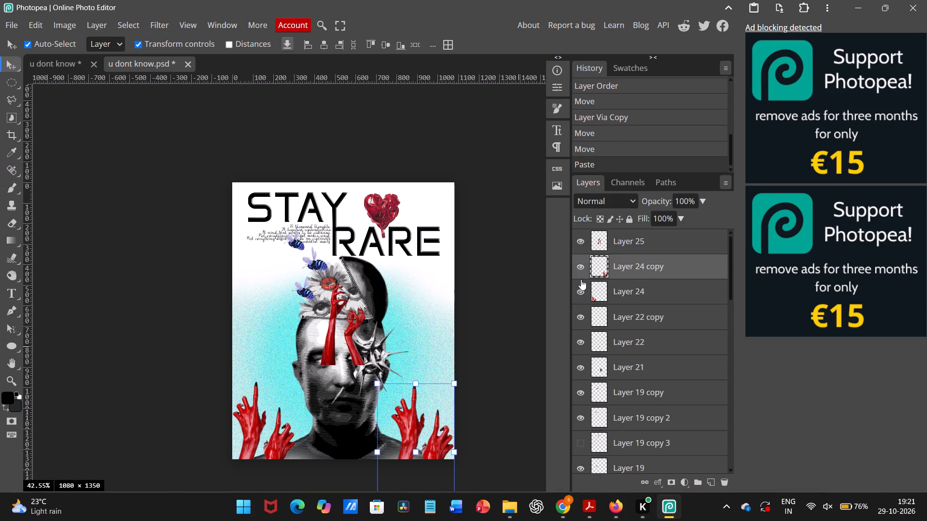
pyautogui.click(579, 273)
# Enlarge the new curled-finger hands cutout to about 157% and place it at the bottom of the poster, over the neck.
pyautogui.click(329, 335)
pyautogui.moveTo(329, 335); pyautogui.dragTo(334, 341)
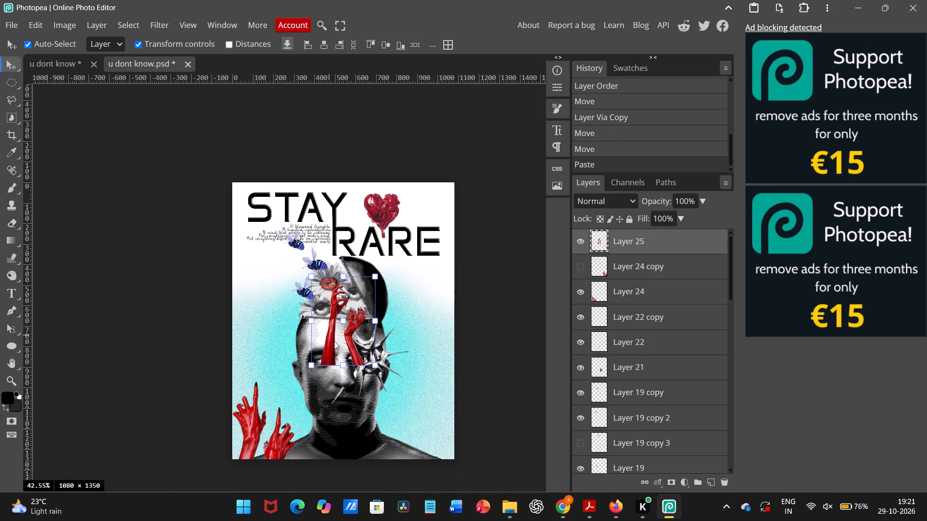
pyautogui.moveTo(334, 341); pyautogui.dragTo(412, 430)
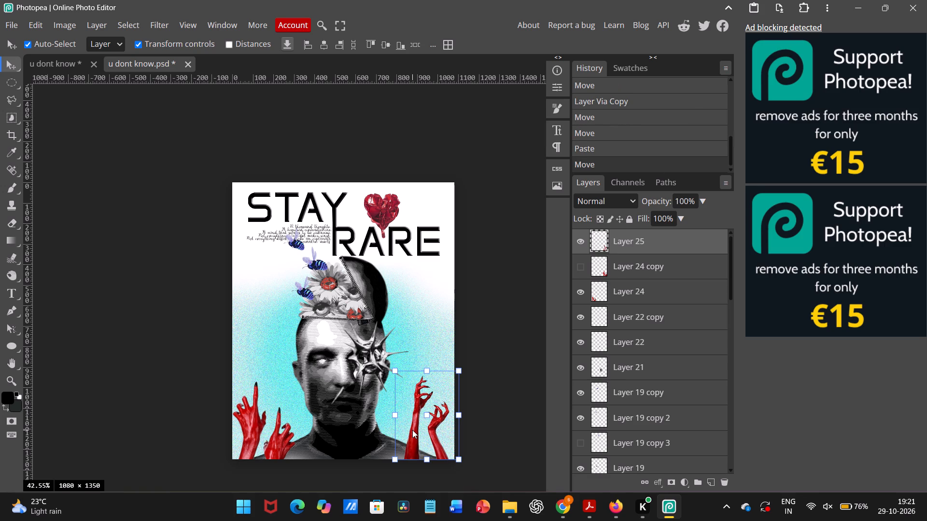
pyautogui.moveTo(396, 457); pyautogui.dragTo(365, 503)
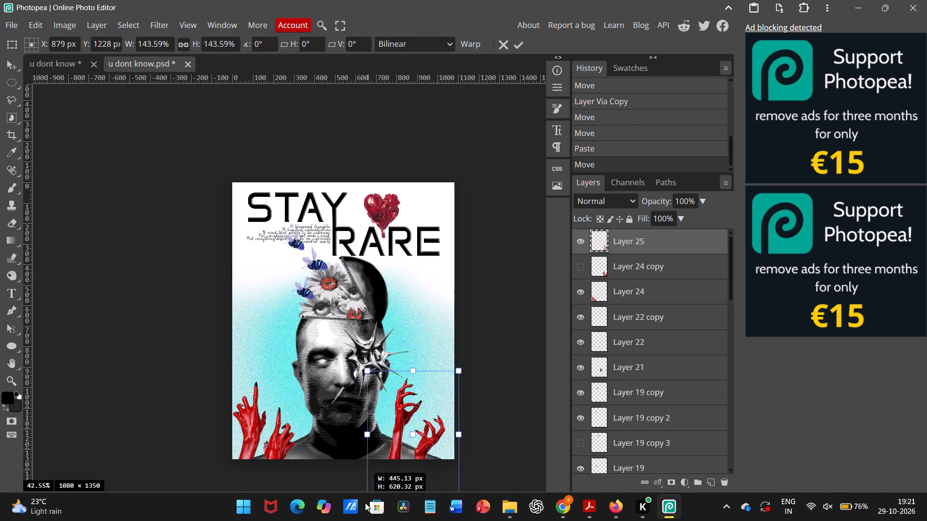
pyautogui.moveTo(365, 503); pyautogui.dragTo(358, 509)
pyautogui.moveTo(399, 450); pyautogui.dragTo(406, 451)
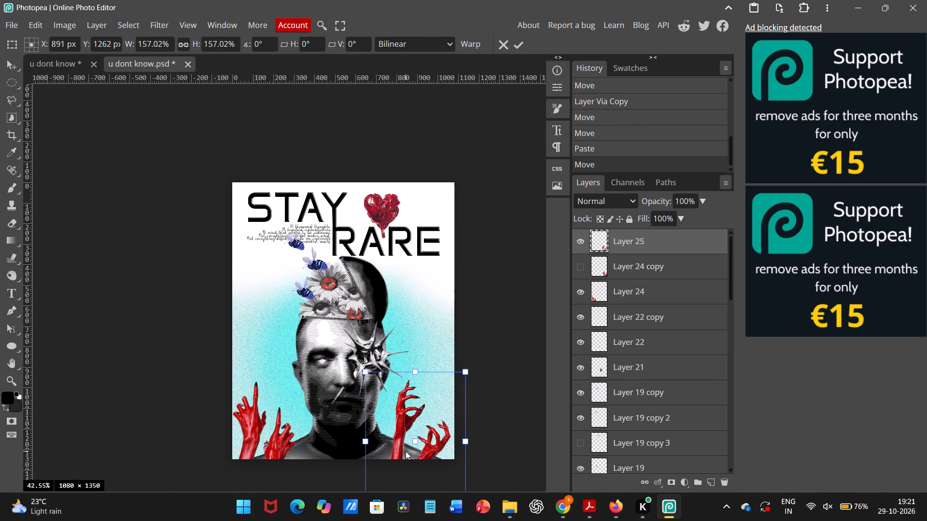
pyautogui.moveTo(406, 451); pyautogui.dragTo(274, 456)
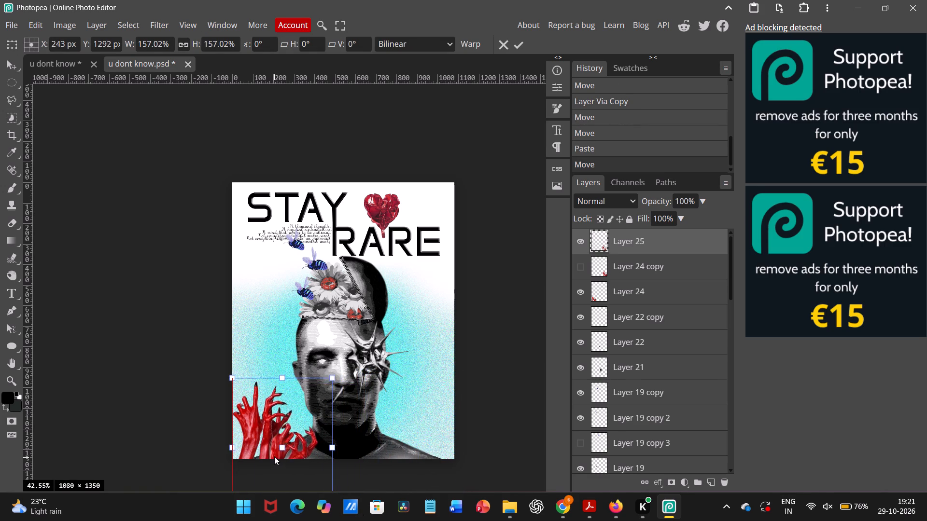
pyautogui.moveTo(274, 456); pyautogui.dragTo(350, 456)
pyautogui.click(255, 424)
pyautogui.click(254, 426)
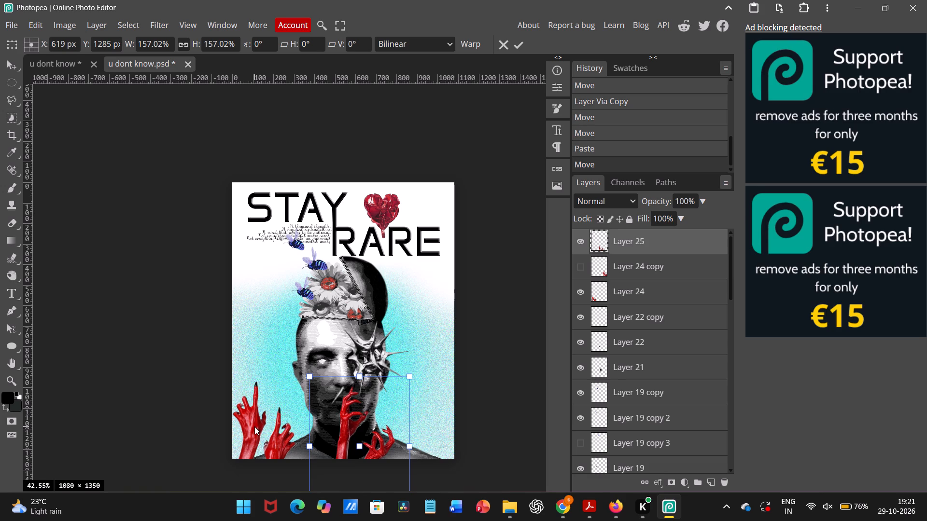
pyautogui.click(12, 68)
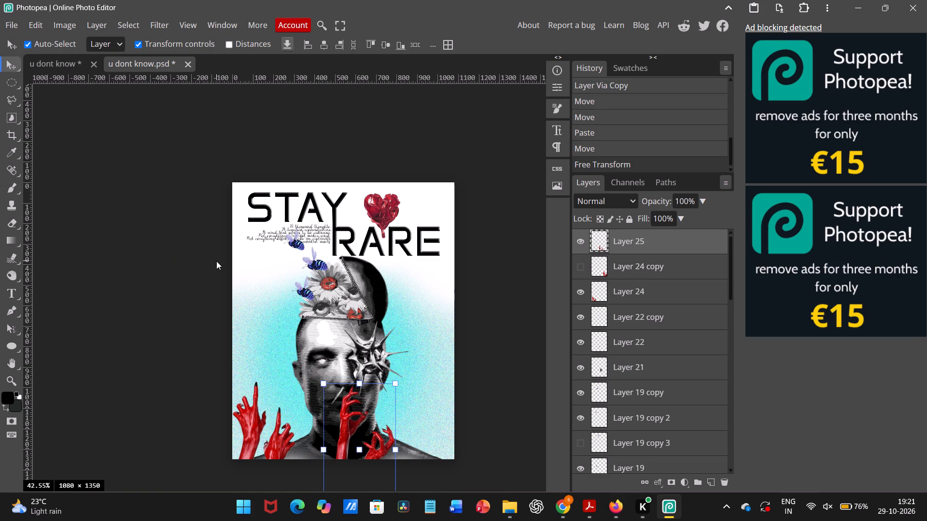
# Swap the hands' sides: move the Layer 24 hands to the poster's lower right and the curled-finger hands to the left of the neck.
pyautogui.doubleClick(253, 404)
pyautogui.click(255, 420)
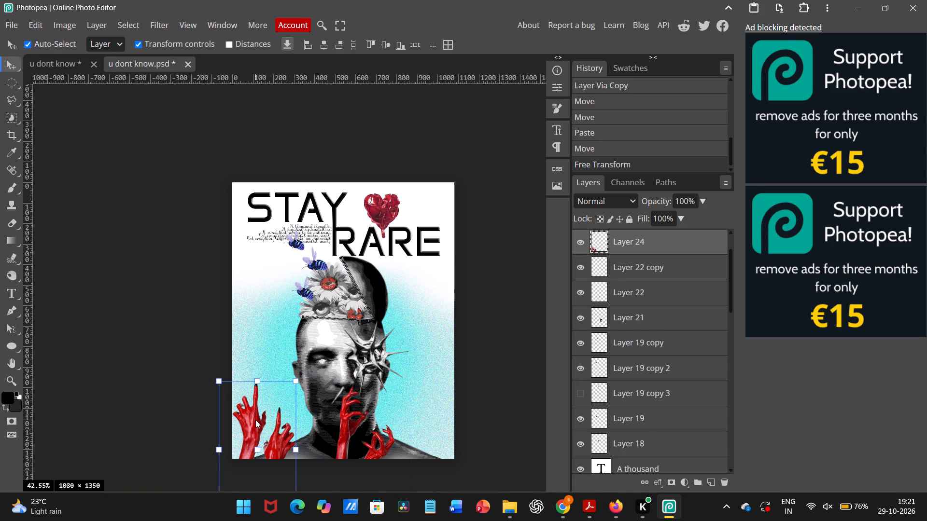
pyautogui.moveTo(255, 420); pyautogui.dragTo(412, 412)
pyautogui.click(351, 424)
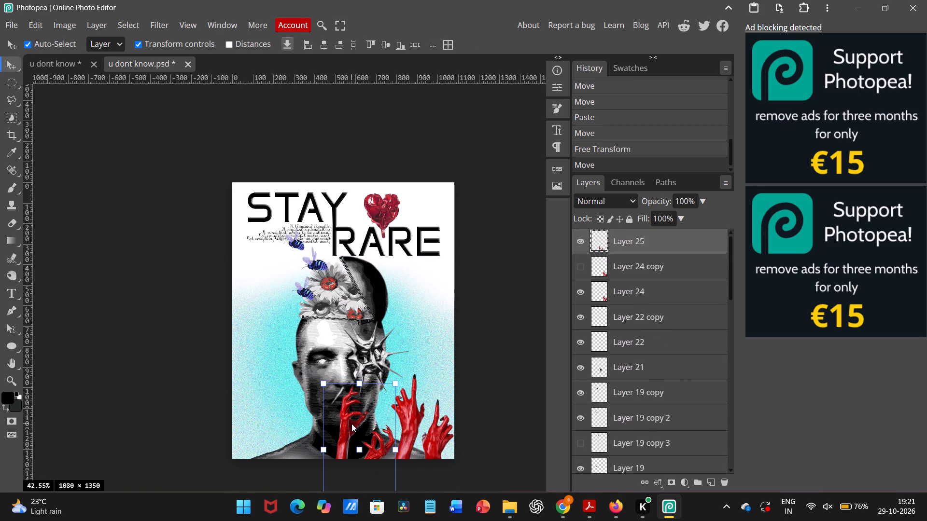
pyautogui.moveTo(351, 424); pyautogui.dragTo(253, 411)
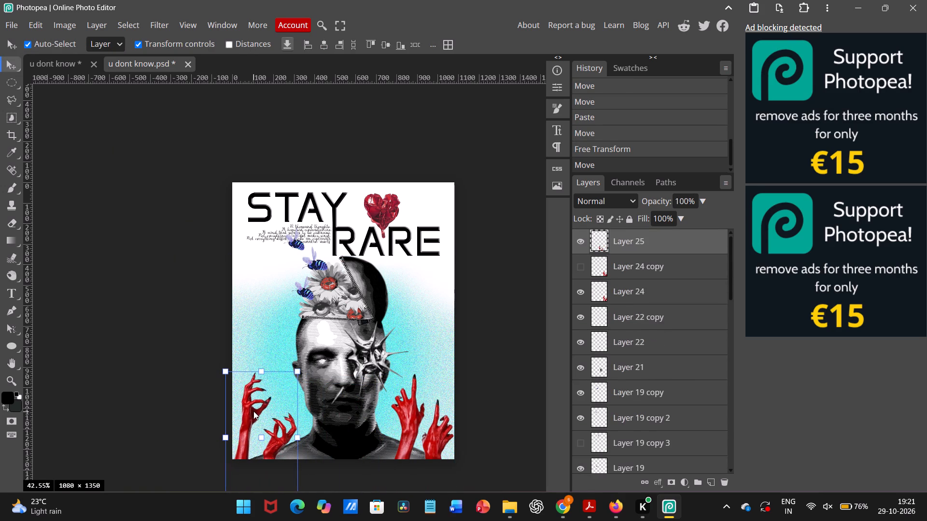
pyautogui.moveTo(253, 411); pyautogui.dragTo(253, 412)
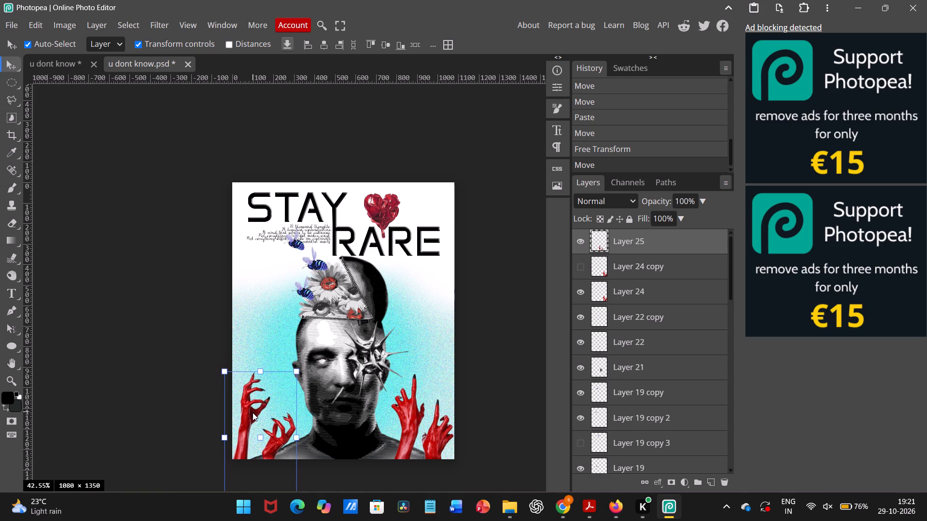
pyautogui.moveTo(253, 412); pyautogui.dragTo(251, 416)
pyautogui.moveTo(251, 416); pyautogui.dragTo(267, 414)
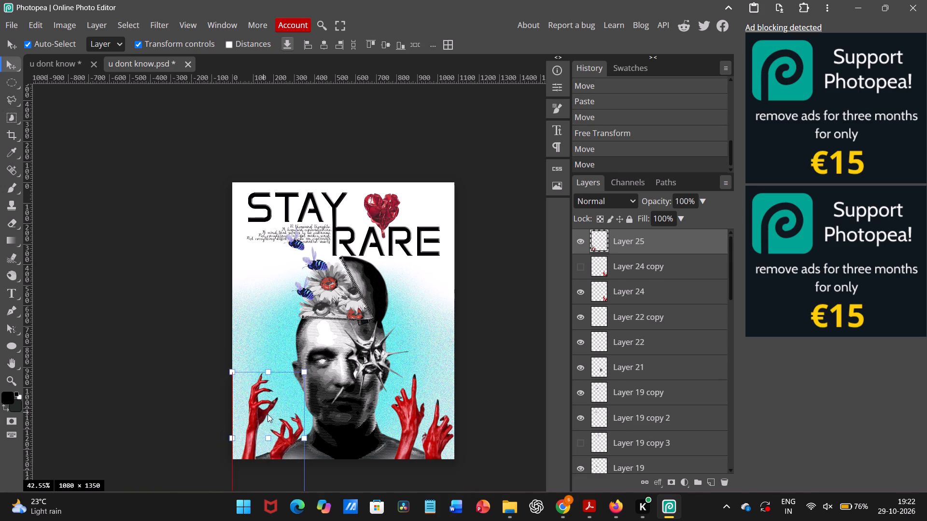
pyautogui.moveTo(267, 414); pyautogui.dragTo(294, 419)
pyautogui.click(470, 354)
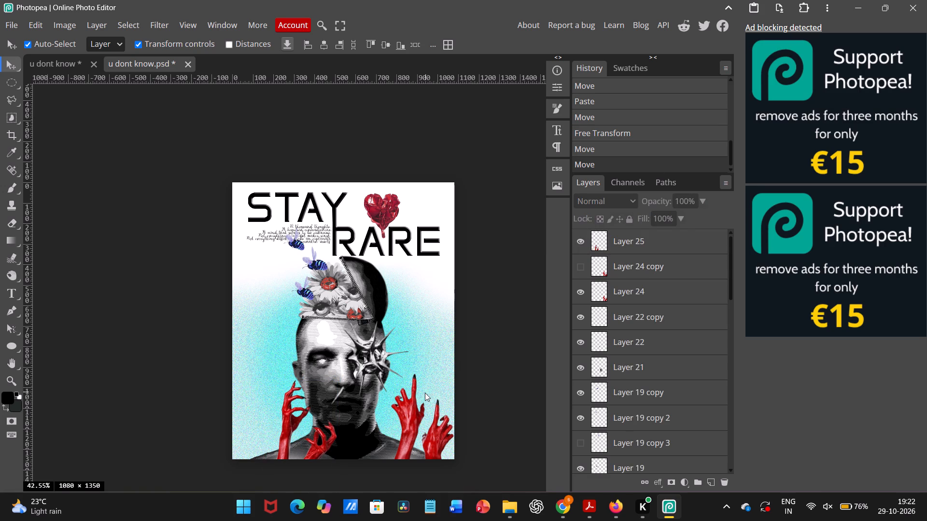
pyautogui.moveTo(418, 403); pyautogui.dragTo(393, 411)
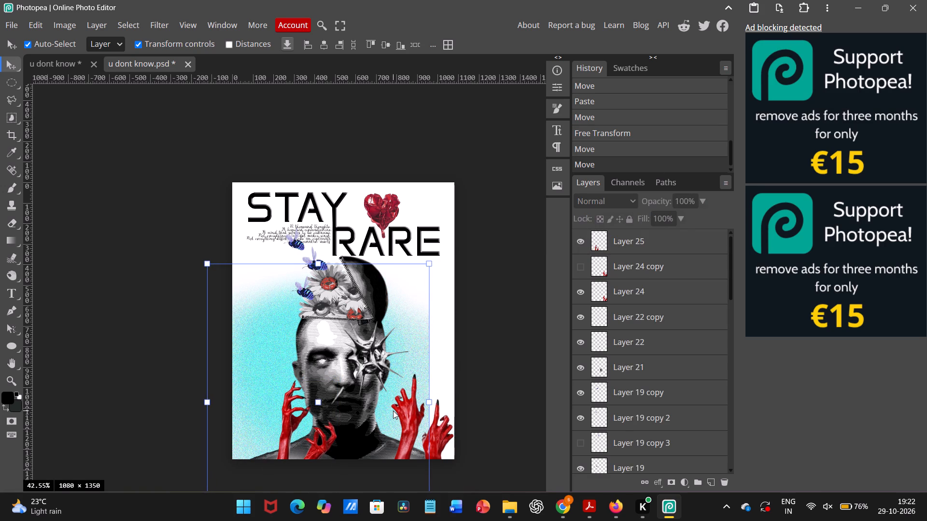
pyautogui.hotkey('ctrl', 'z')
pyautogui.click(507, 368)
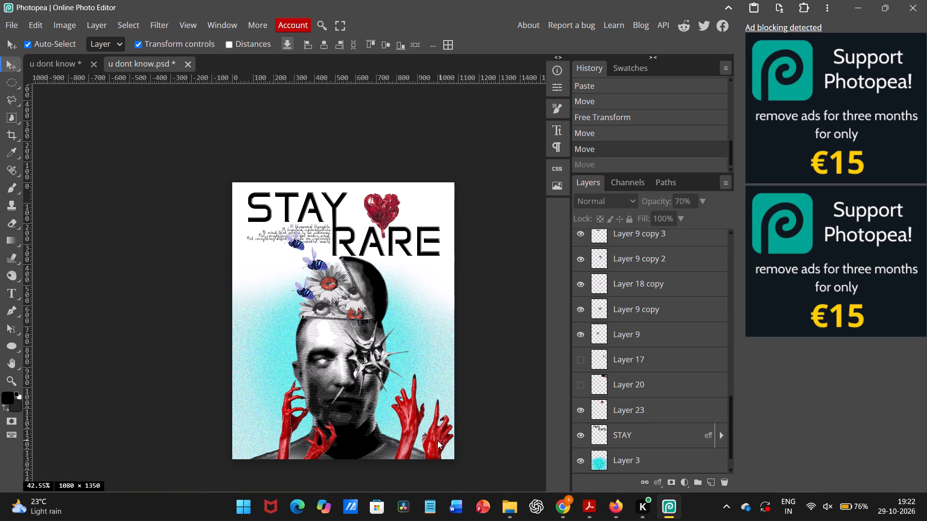
# Reposition the Layer 24 hands in the poster's lower right corner, flush with the right edge.
pyautogui.moveTo(404, 430); pyautogui.dragTo(393, 432)
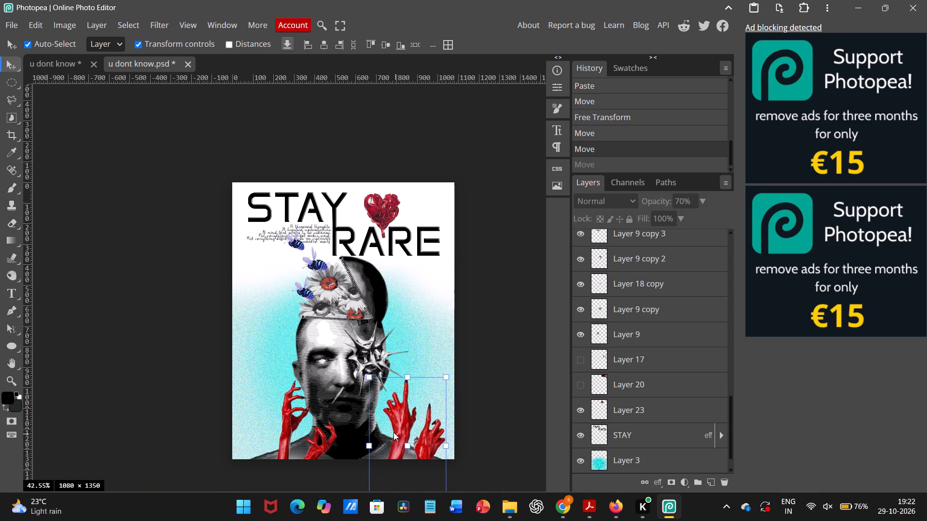
pyautogui.moveTo(393, 432); pyautogui.dragTo(387, 430)
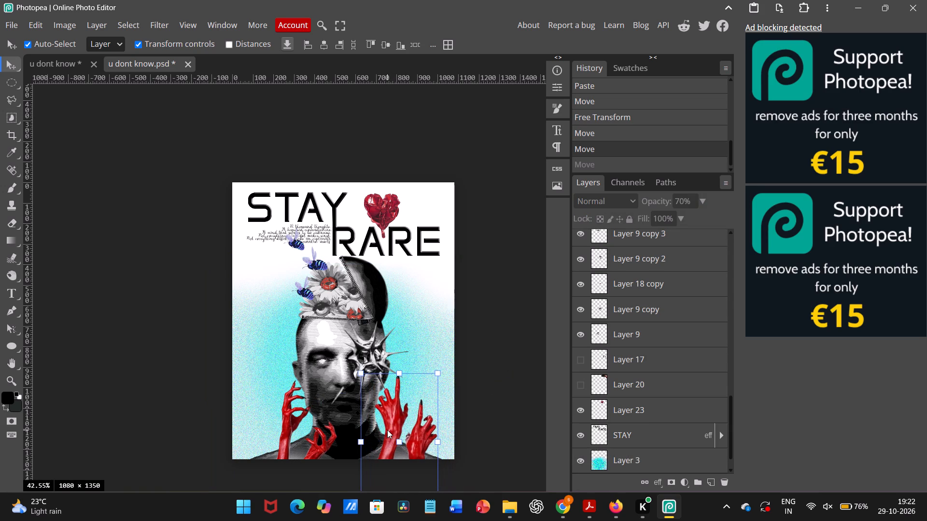
pyautogui.moveTo(387, 430); pyautogui.dragTo(373, 443)
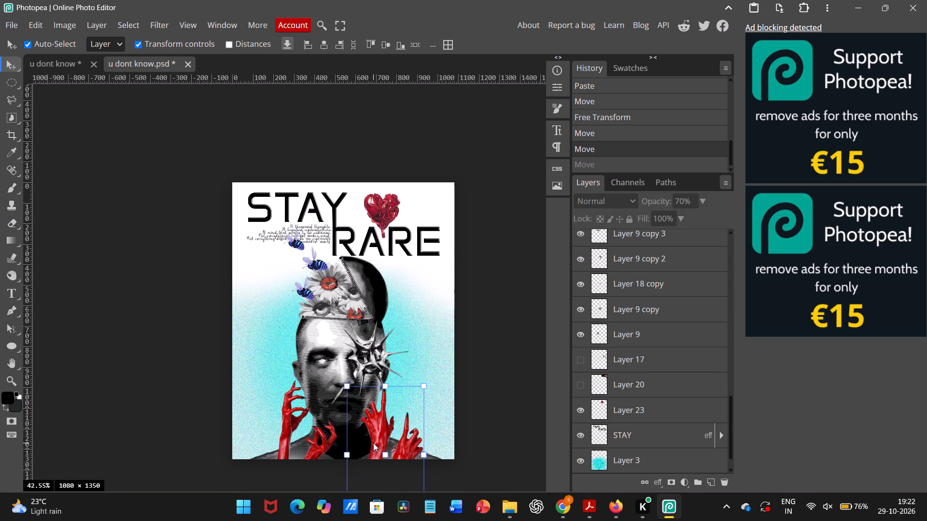
pyautogui.moveTo(373, 443); pyautogui.dragTo(371, 457)
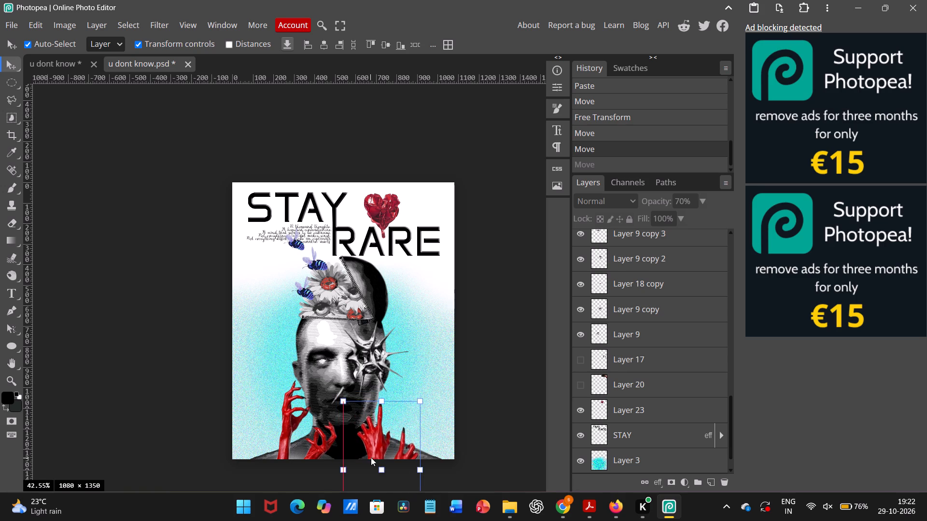
pyautogui.moveTo(371, 457); pyautogui.dragTo(401, 436)
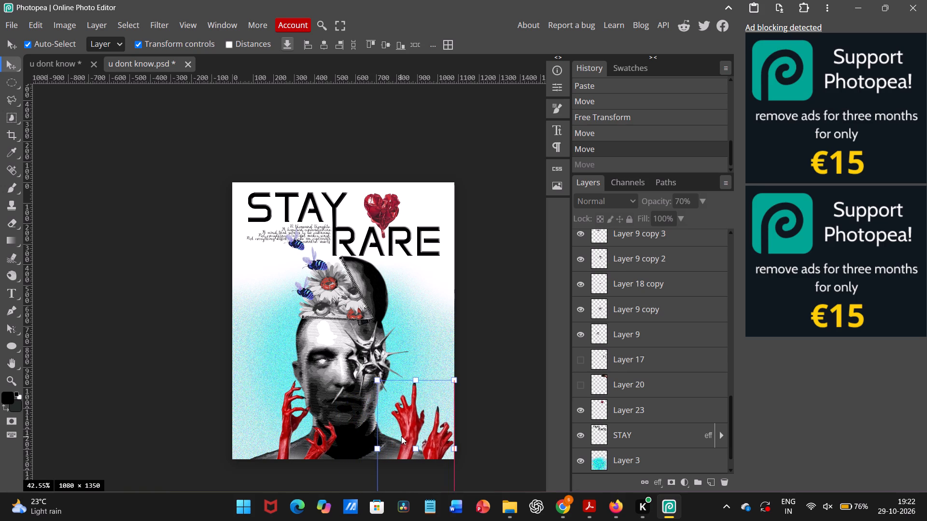
pyautogui.moveTo(401, 436); pyautogui.dragTo(400, 435)
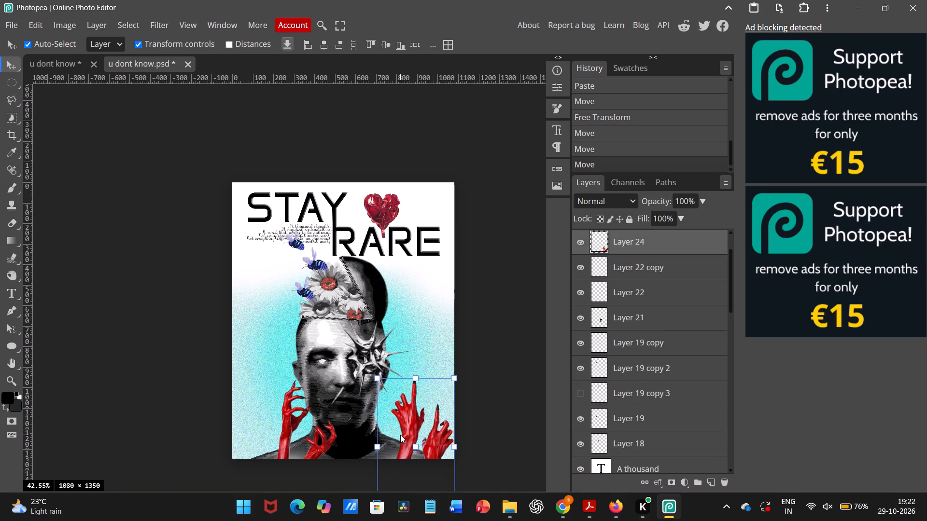
pyautogui.click(492, 377)
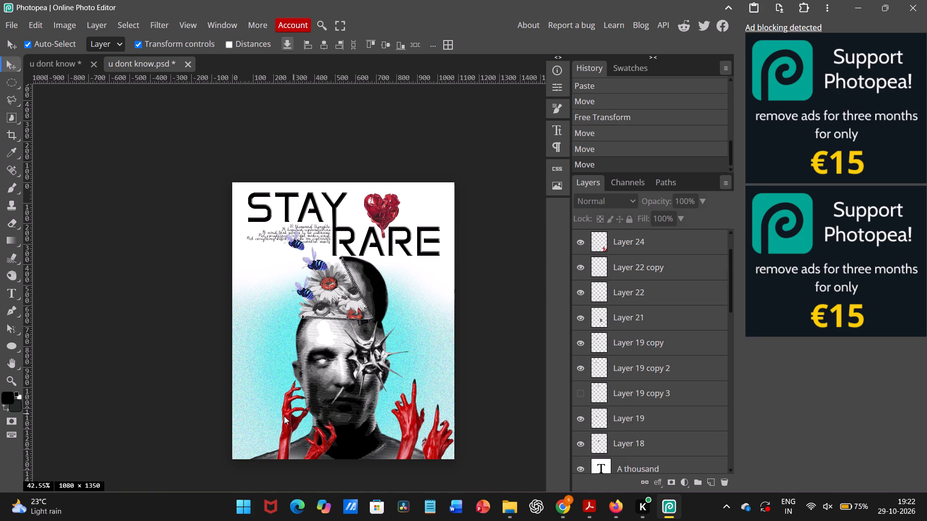
# Move the curled-finger hands outward into the poster's lower left corner, fingertips slightly above those of the opposite hands.
pyautogui.moveTo(286, 421); pyautogui.dragTo(246, 425)
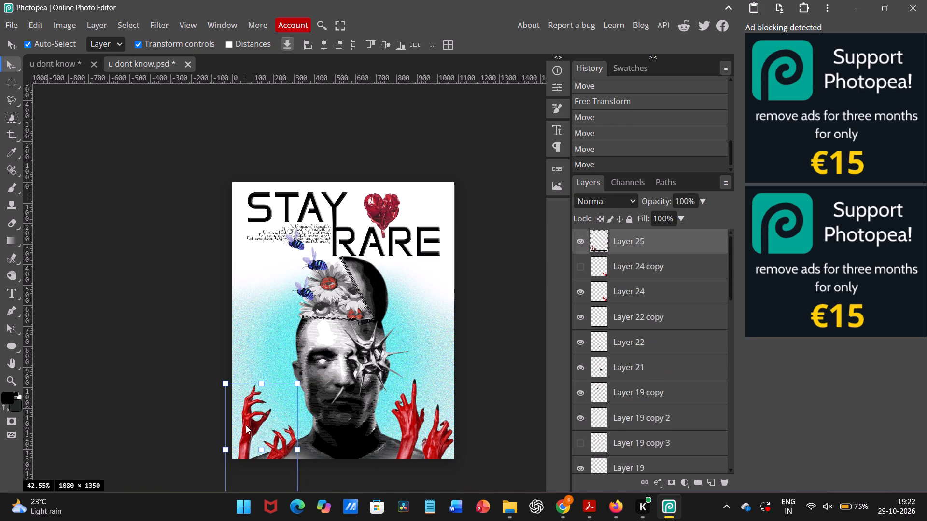
pyautogui.click(193, 422)
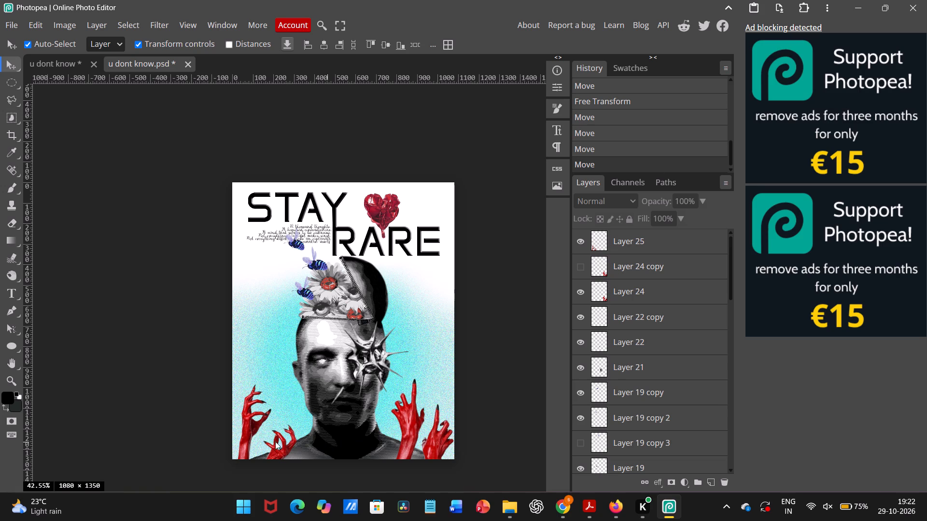
pyautogui.moveTo(250, 434); pyautogui.dragTo(249, 423)
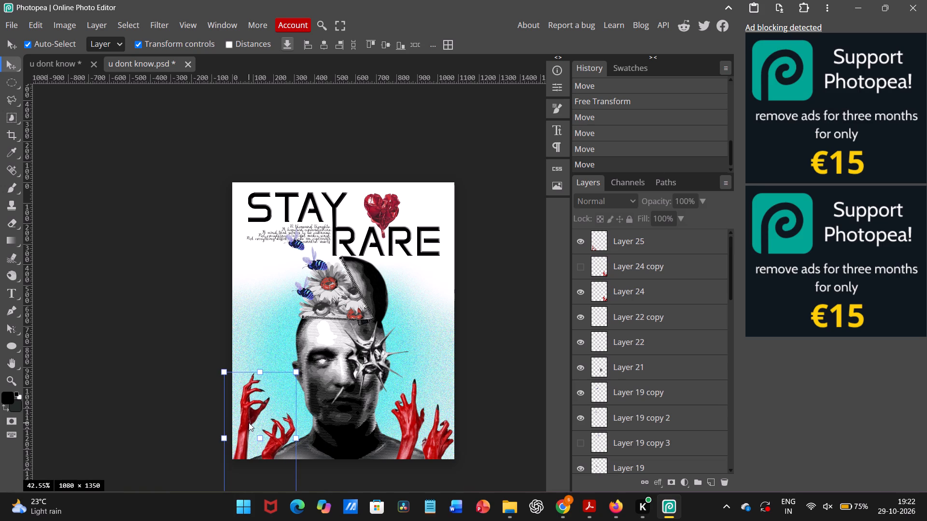
pyautogui.click(146, 409)
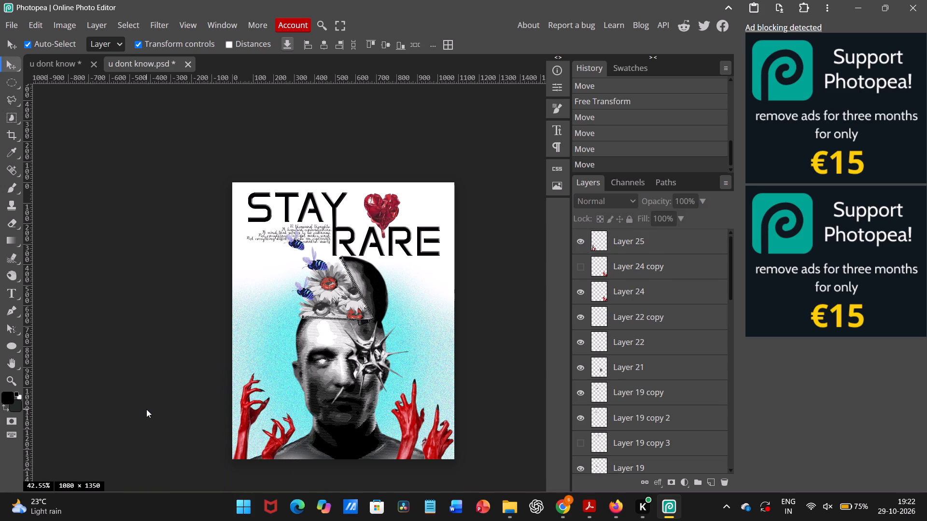
# Duplicate the Layer 24 hands and place the copy at the bottom centre of the poster, over the neck and chin.
pyautogui.click(412, 411)
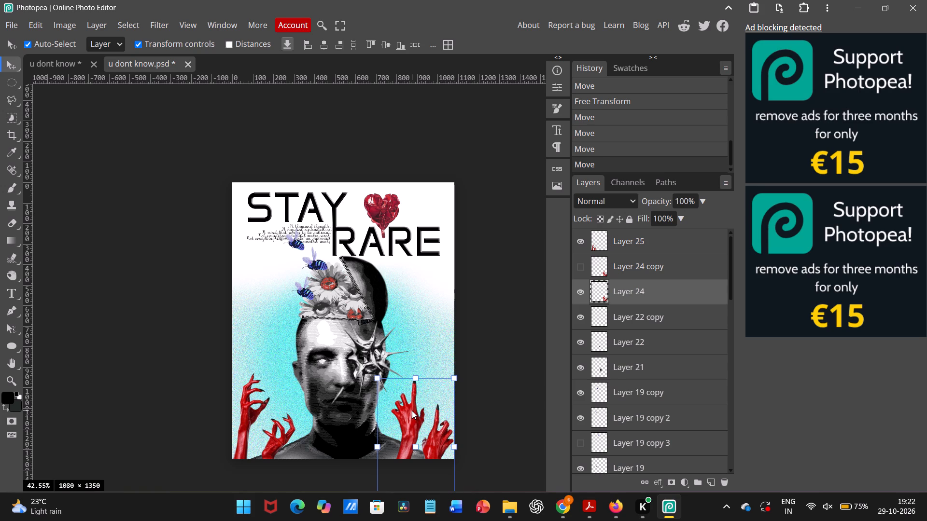
pyautogui.hotkey('ctrl', 'j')
pyautogui.moveTo(412, 411); pyautogui.dragTo(329, 449)
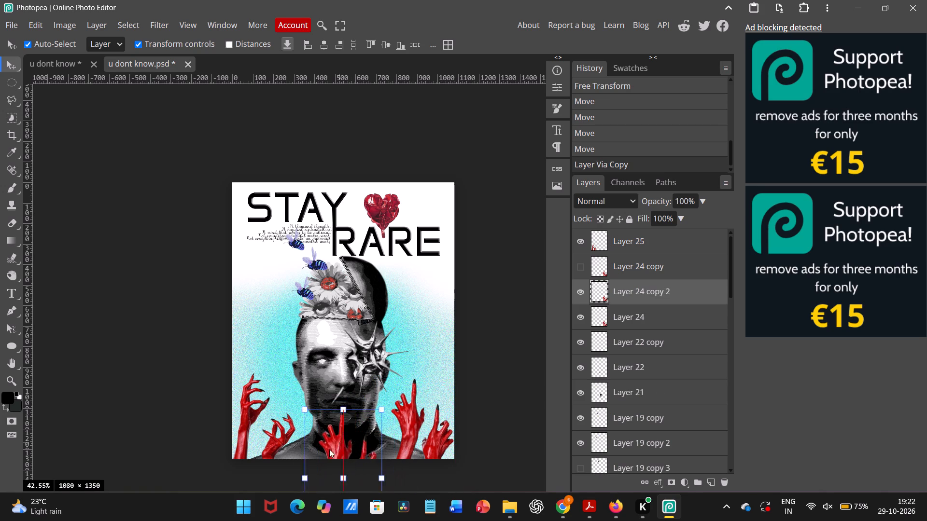
pyautogui.moveTo(329, 449); pyautogui.dragTo(319, 421)
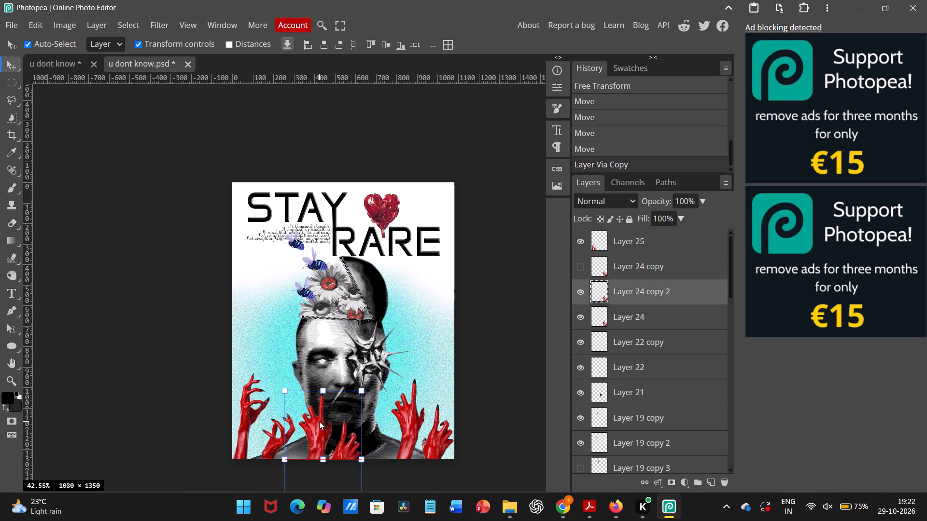
pyautogui.moveTo(319, 421); pyautogui.dragTo(316, 419)
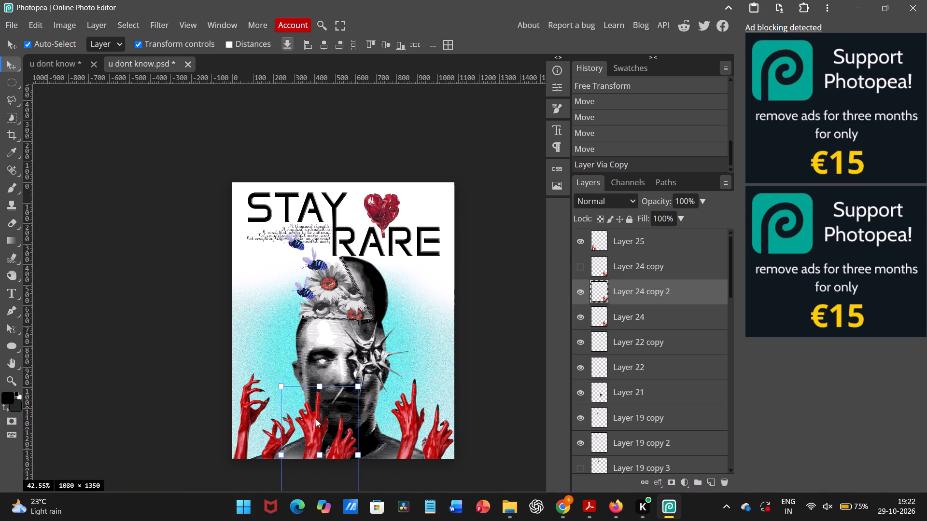
pyautogui.moveTo(316, 419); pyautogui.dragTo(315, 427)
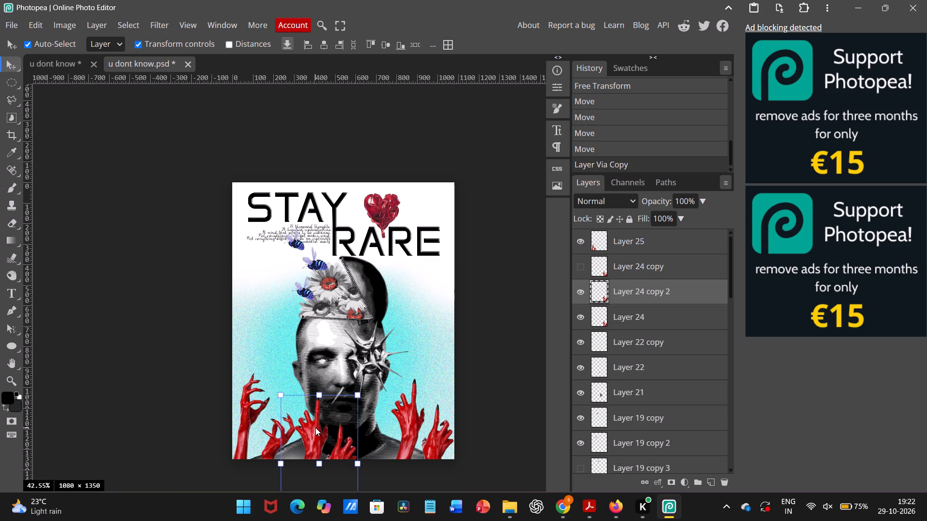
pyautogui.moveTo(315, 427); pyautogui.dragTo(318, 427)
pyautogui.click(526, 379)
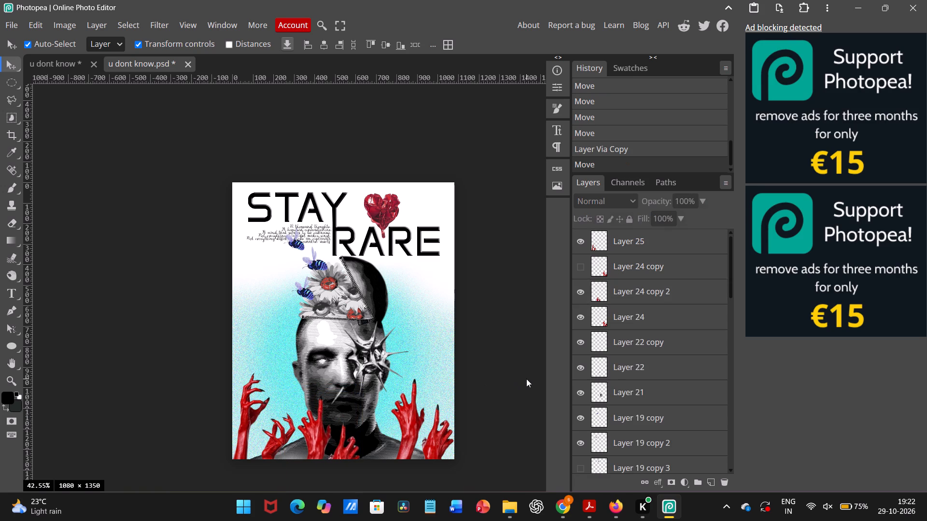
# Erase the smaller right-hand hand of the central duplicate with the Eraser, keeping only the pointing hand beside the neck.
pyautogui.click(341, 440)
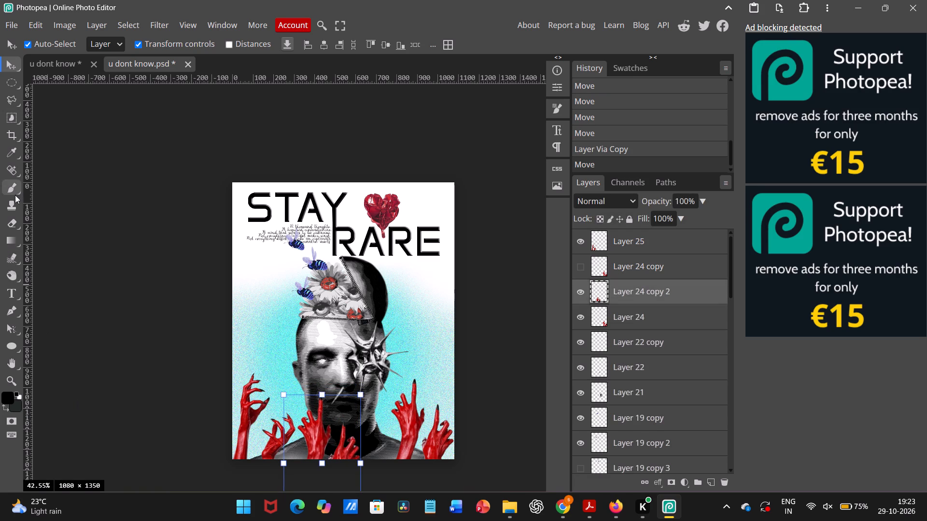
pyautogui.click(11, 225)
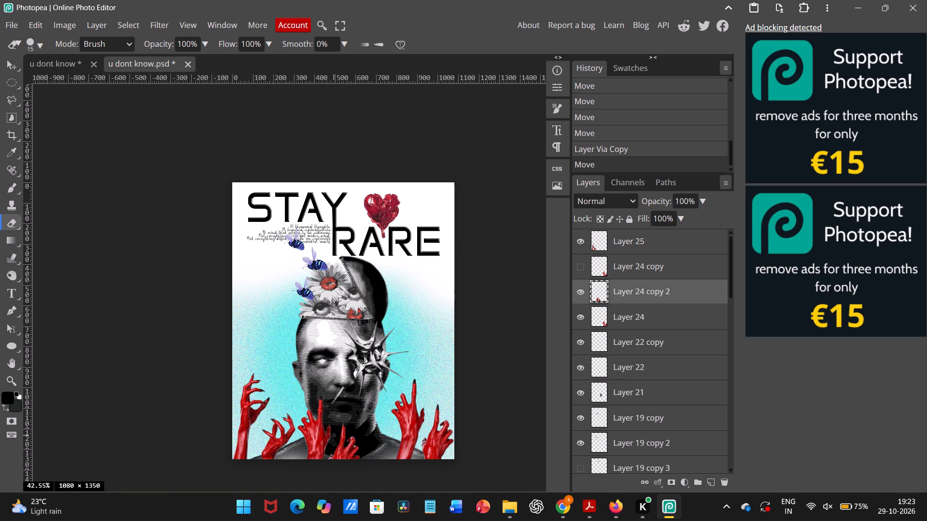
pyautogui.moveTo(346, 424); pyautogui.dragTo(345, 435)
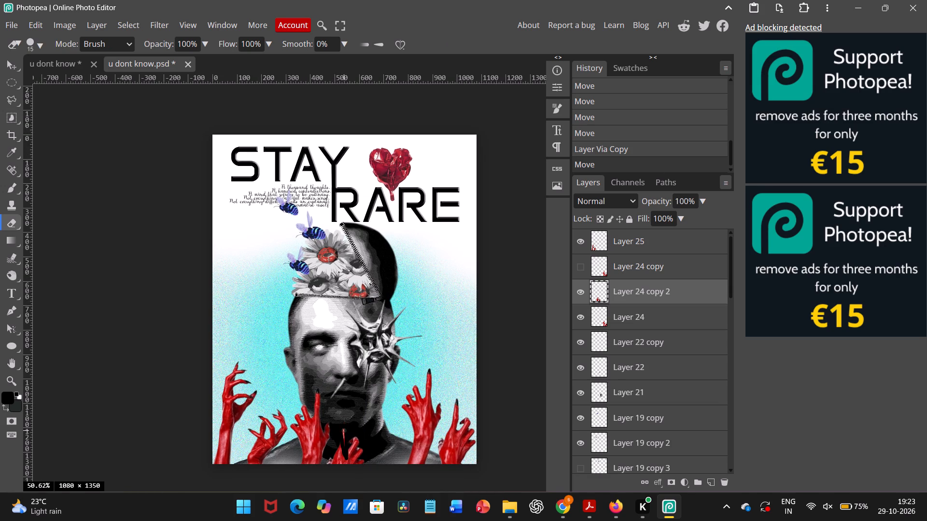
pyautogui.moveTo(345, 435); pyautogui.dragTo(361, 480)
pyautogui.moveTo(361, 480); pyautogui.dragTo(353, 425)
pyautogui.moveTo(353, 425); pyautogui.dragTo(355, 460)
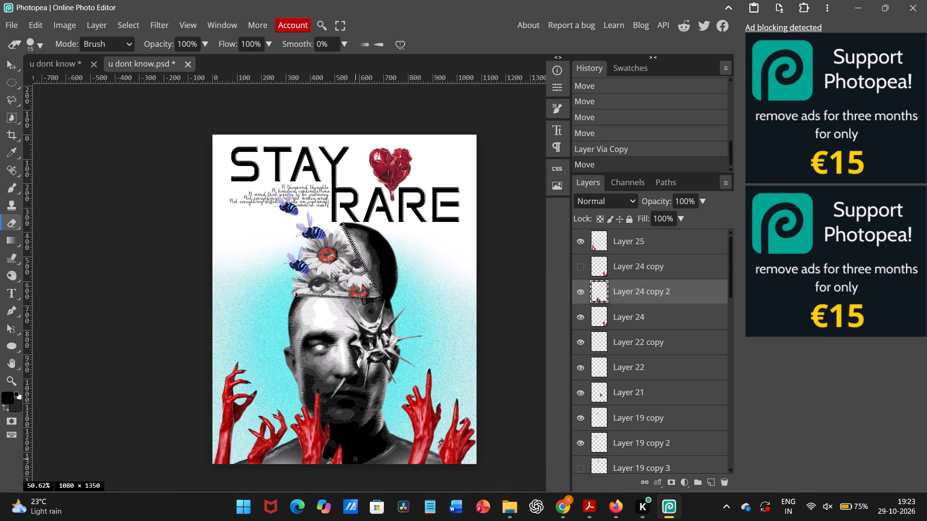
pyautogui.moveTo(355, 460); pyautogui.dragTo(356, 461)
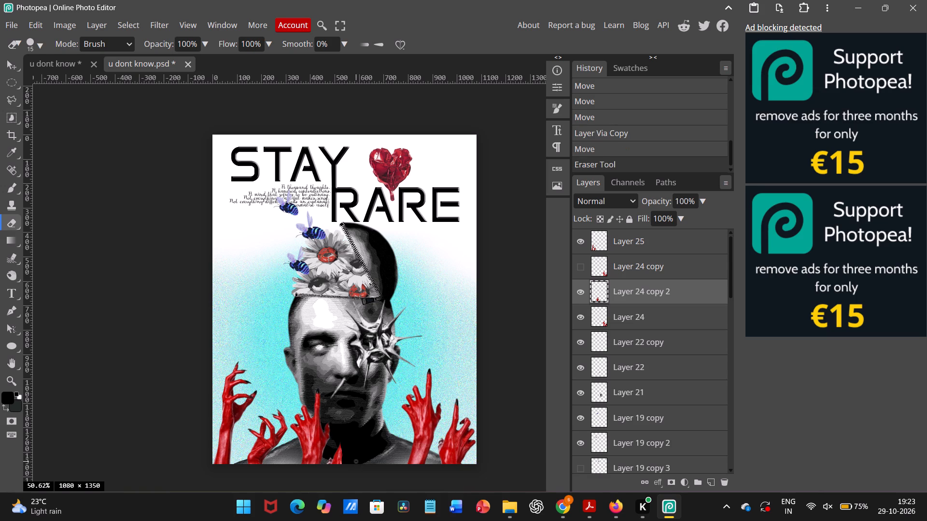
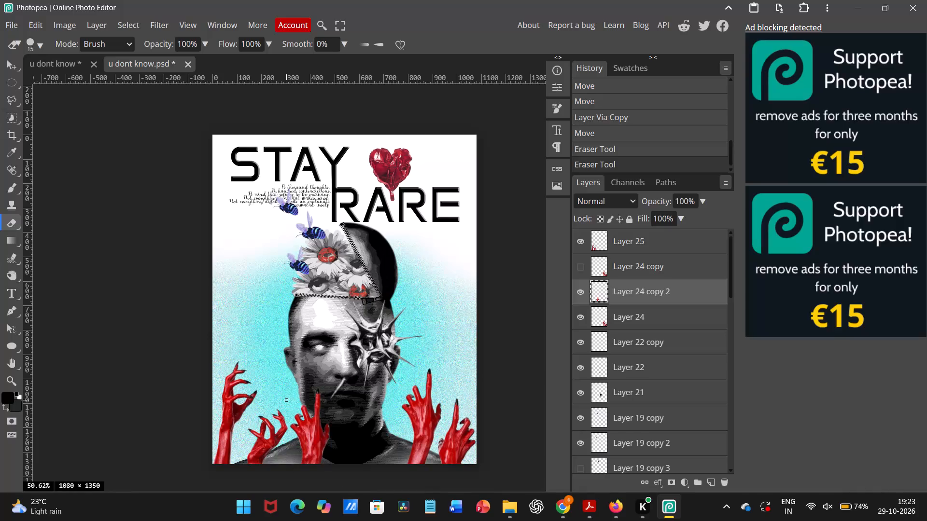
# Reposition the pointing hand of Layer 24 copy 2 at the poster's bottom edge, slightly lower and just left of the neck.
pyautogui.click(15, 69)
pyautogui.moveTo(305, 439); pyautogui.dragTo(320, 442)
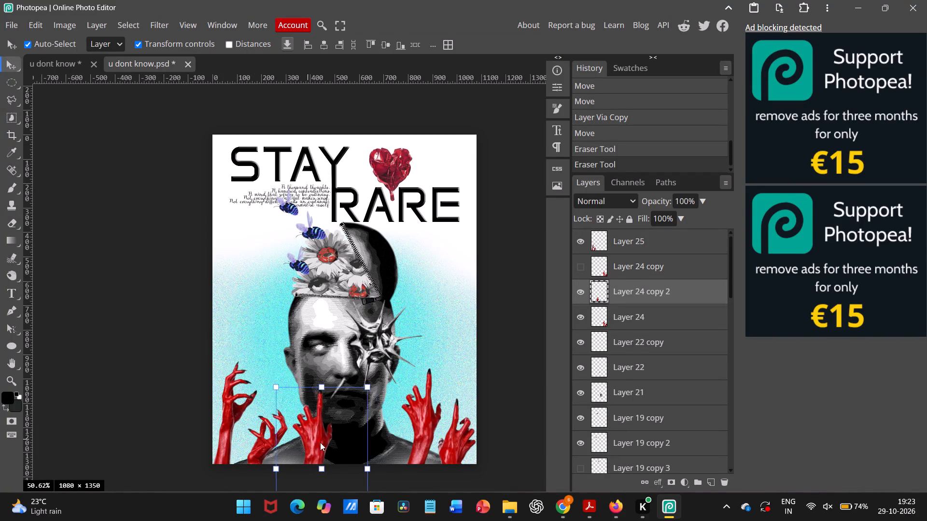
pyautogui.moveTo(320, 442); pyautogui.dragTo(308, 445)
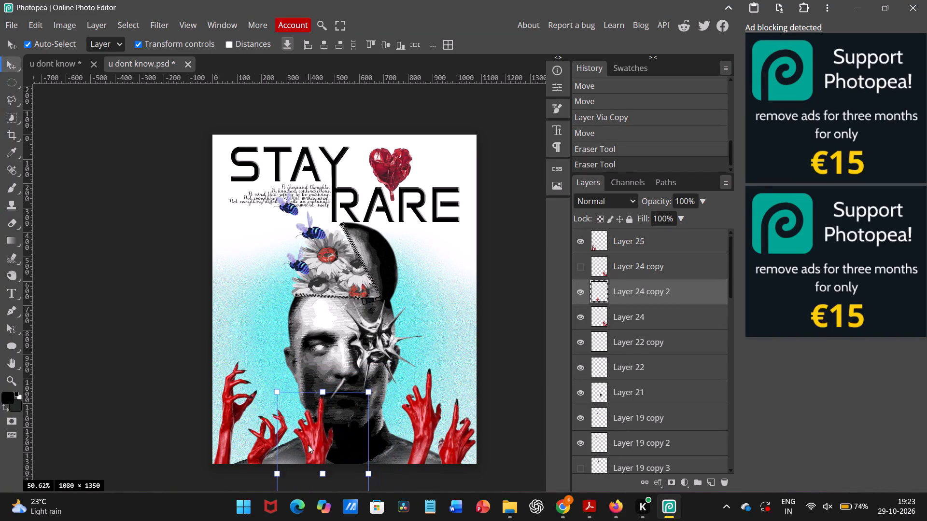
pyautogui.moveTo(308, 445); pyautogui.dragTo(304, 451)
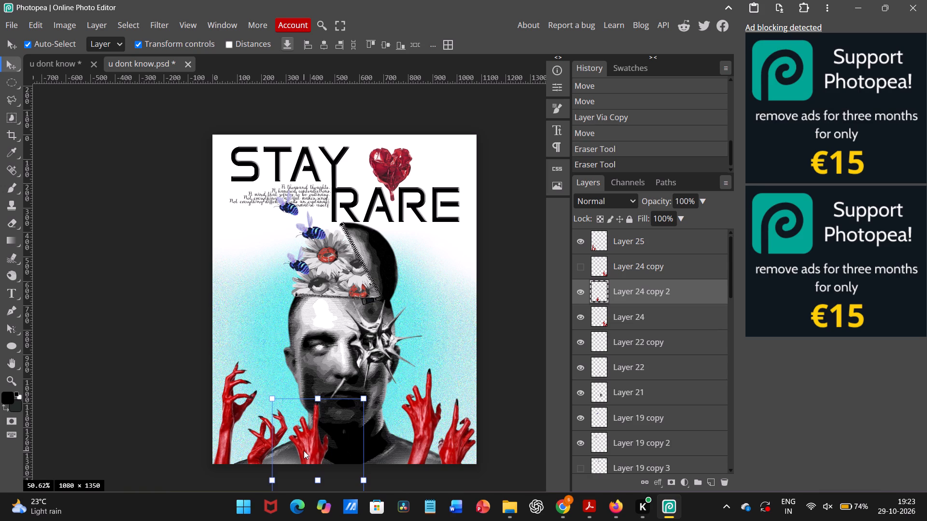
pyautogui.moveTo(304, 451); pyautogui.dragTo(376, 465)
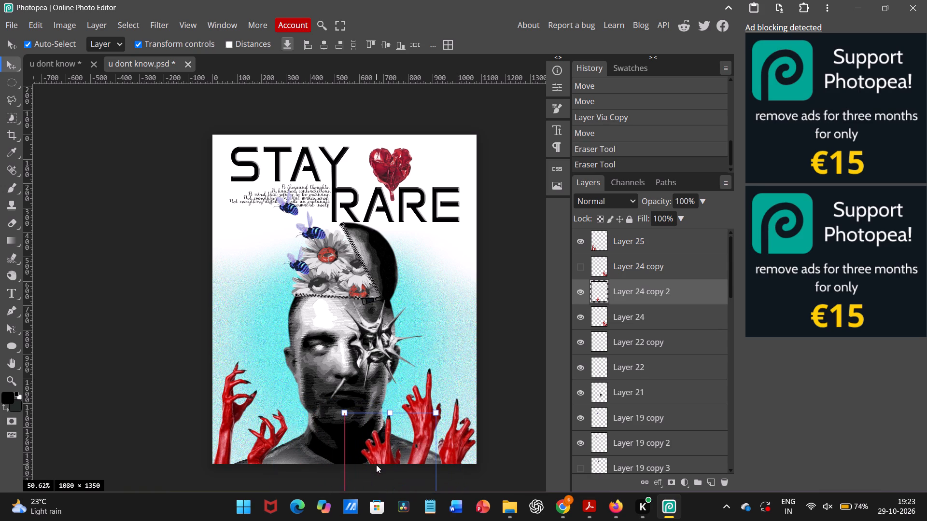
pyautogui.moveTo(376, 465); pyautogui.dragTo(323, 460)
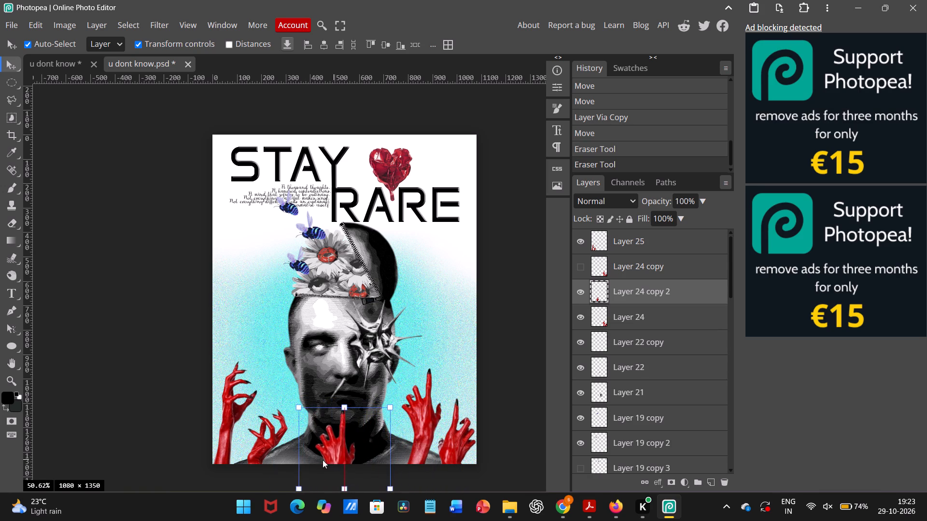
pyautogui.moveTo(323, 460); pyautogui.dragTo(309, 453)
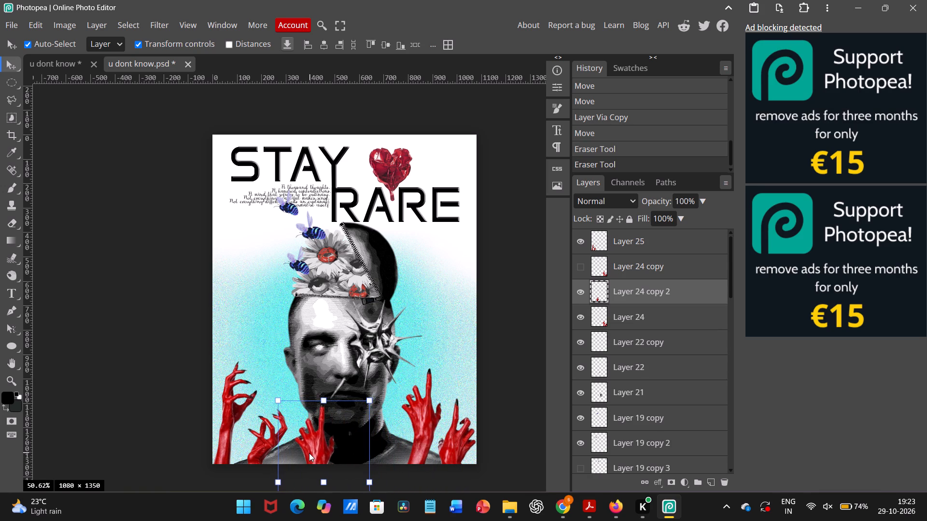
pyautogui.moveTo(309, 453); pyautogui.dragTo(307, 445)
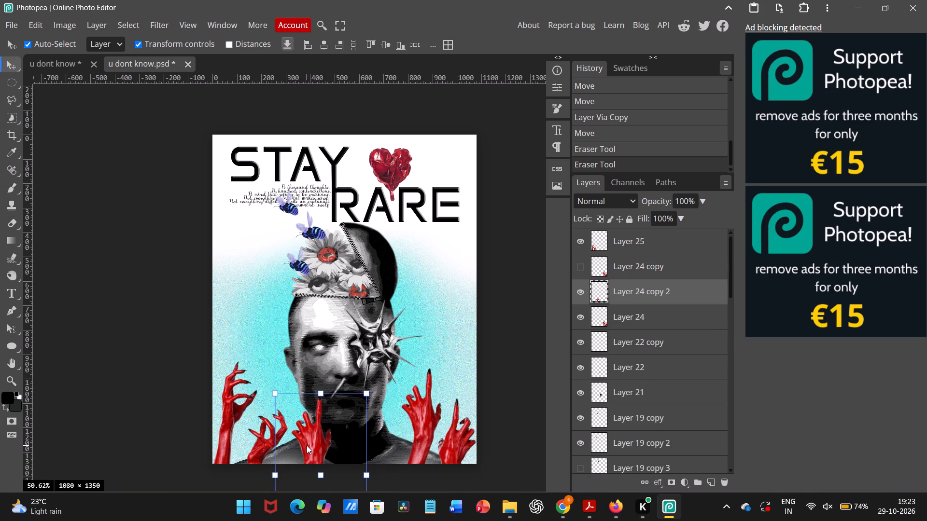
pyautogui.moveTo(307, 445); pyautogui.dragTo(307, 446)
pyautogui.click(546, 341)
pyautogui.click(523, 348)
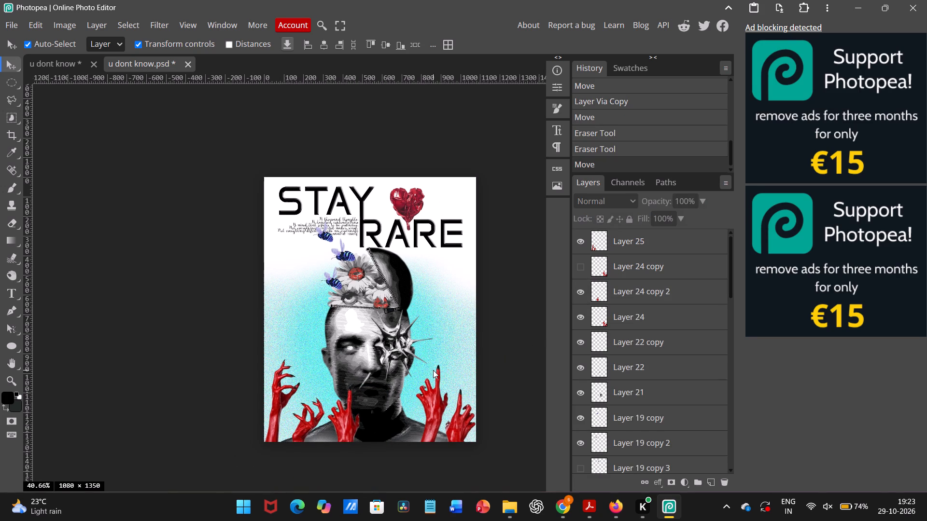
# Duplicate the curled-finger hands of Layer 25 and place the copy at the bottom centre, over the face and neck.
pyautogui.click(306, 414)
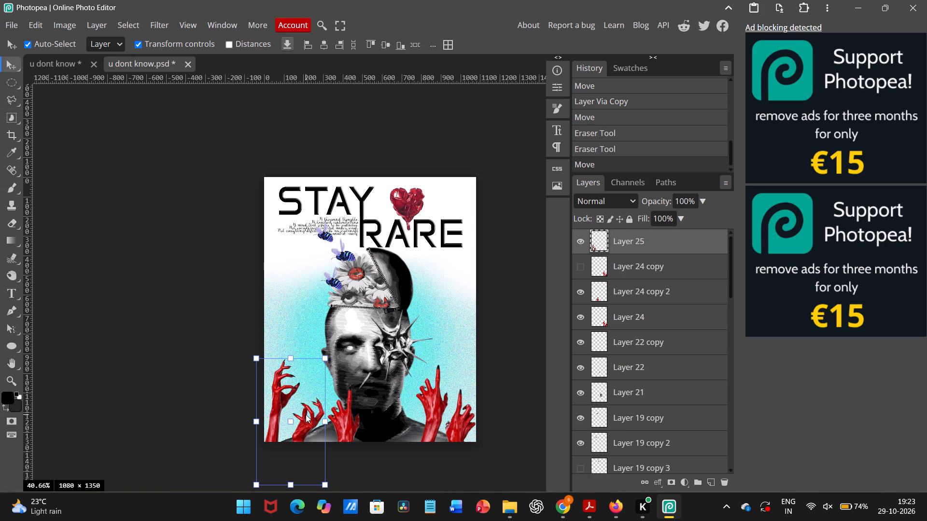
pyautogui.hotkey('ctrl', 'j')
pyautogui.moveTo(306, 414); pyautogui.dragTo(401, 417)
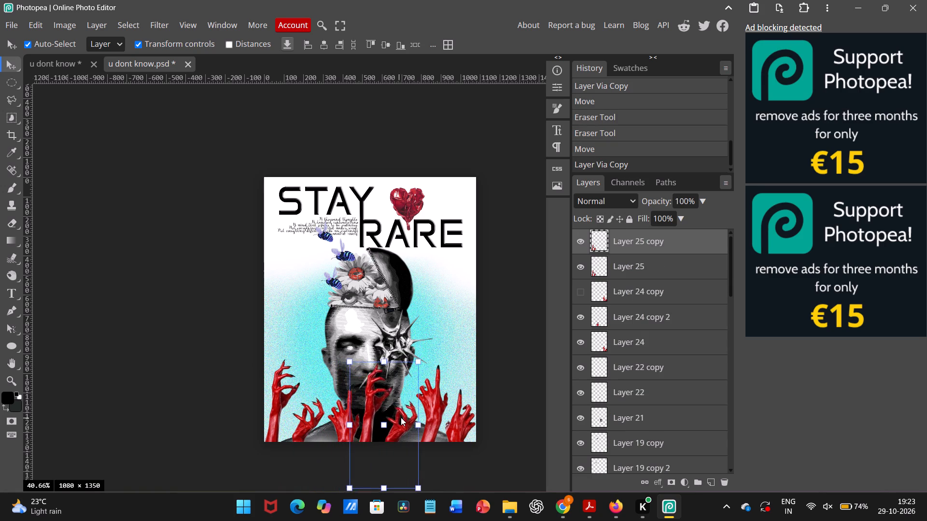
pyautogui.moveTo(401, 417); pyautogui.dragTo(405, 386)
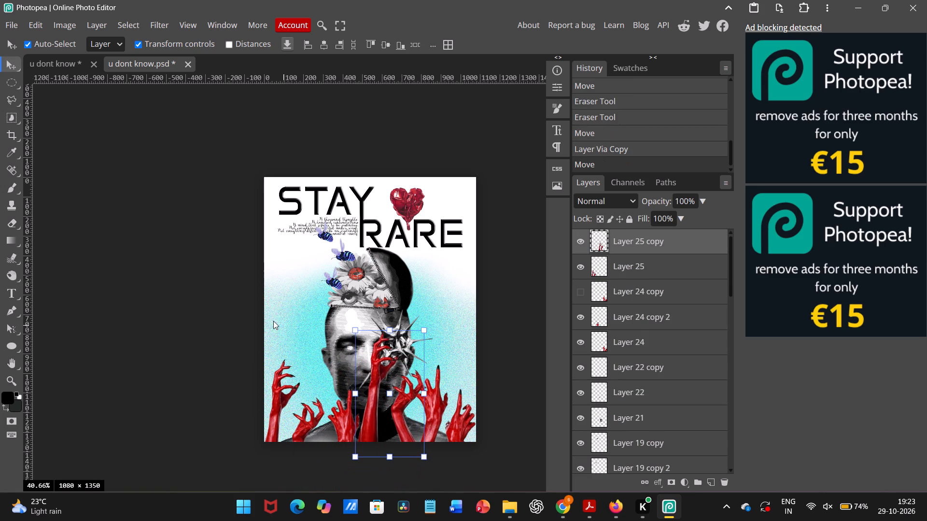
# Erase the taller hand and forearm of the Layer 25 copy using a 97 px Eraser, keeping the smaller curled hand.
pyautogui.click(10, 228)
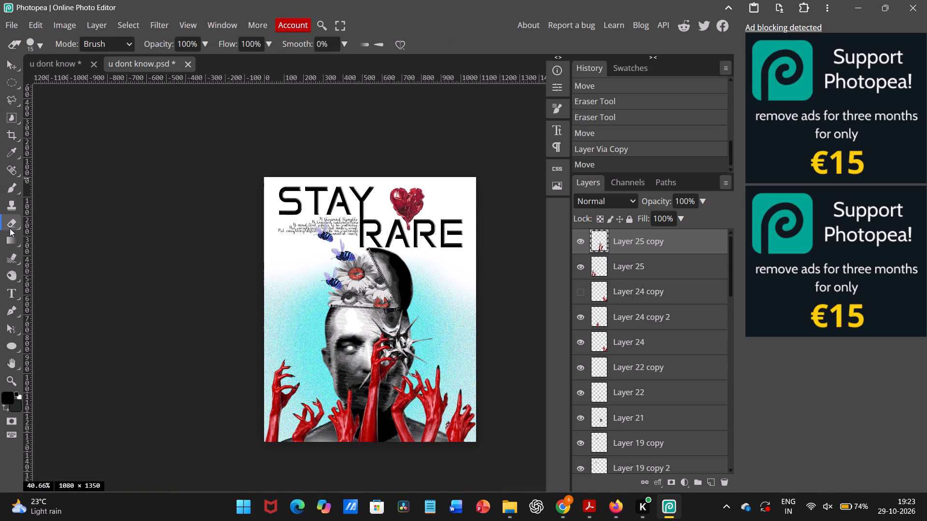
pyautogui.rightClick(373, 353)
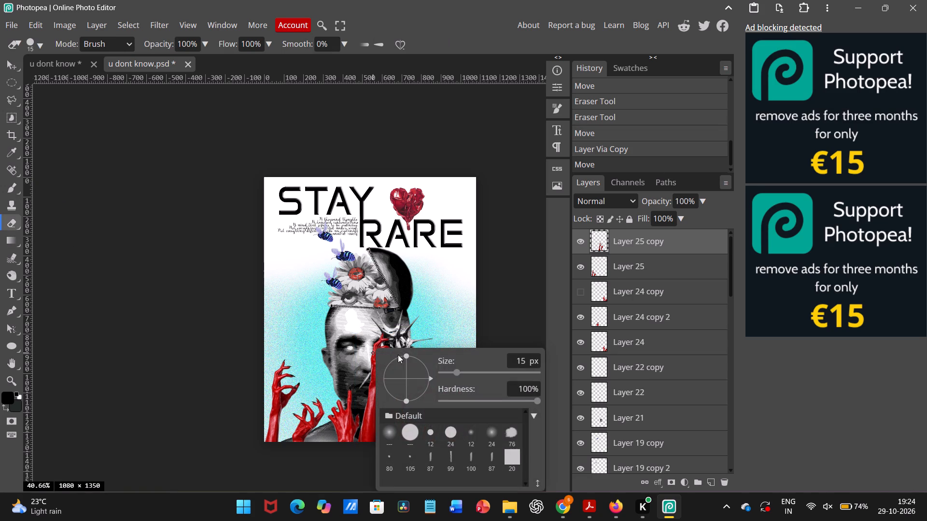
pyautogui.click(473, 369)
pyautogui.moveTo(384, 337); pyautogui.dragTo(393, 355)
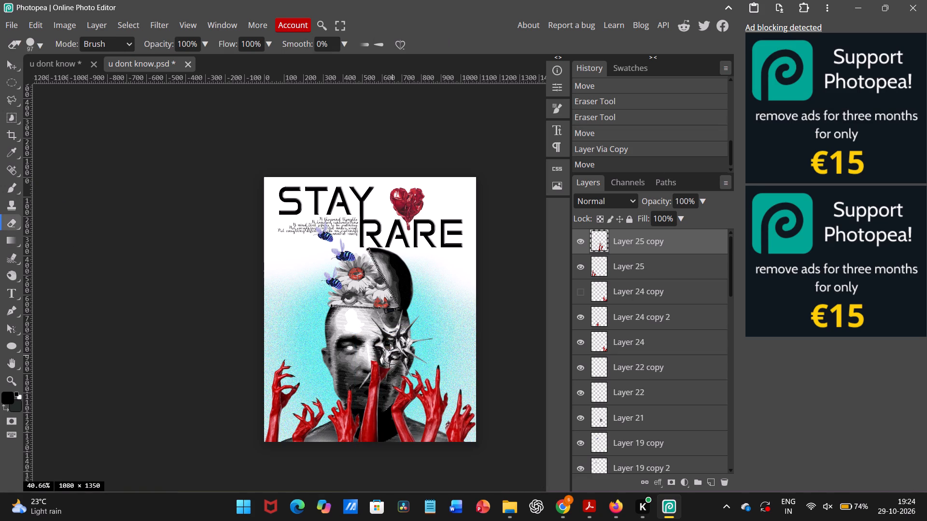
pyautogui.moveTo(393, 355); pyautogui.dragTo(374, 369)
pyautogui.moveTo(374, 369); pyautogui.dragTo(363, 438)
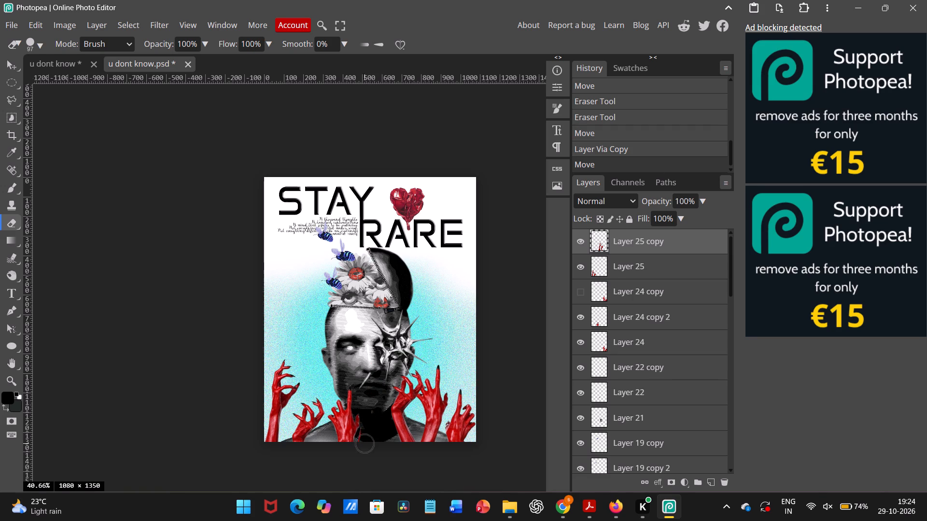
pyautogui.moveTo(363, 438); pyautogui.dragTo(374, 448)
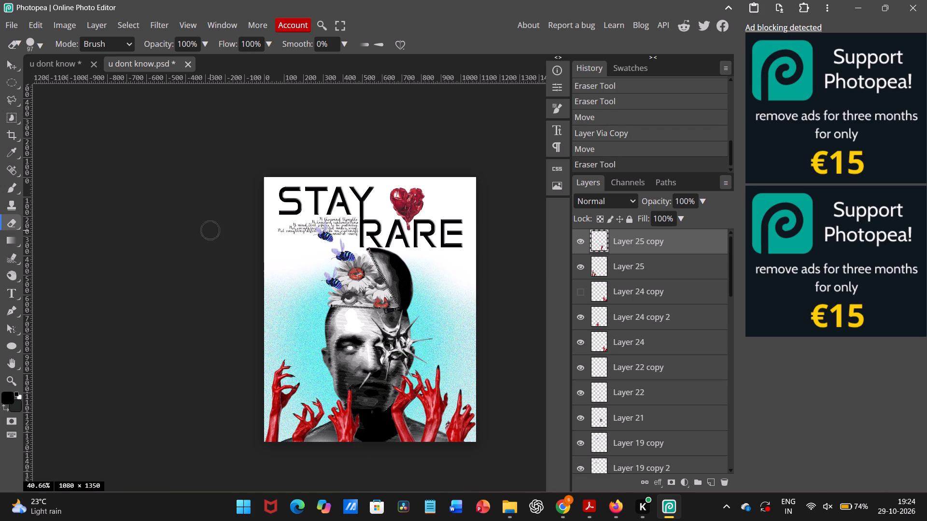
# Move the remaining curled hand of the Layer 25 copy down to the poster's bottom edge, over the neck and shoulder.
pyautogui.click(14, 68)
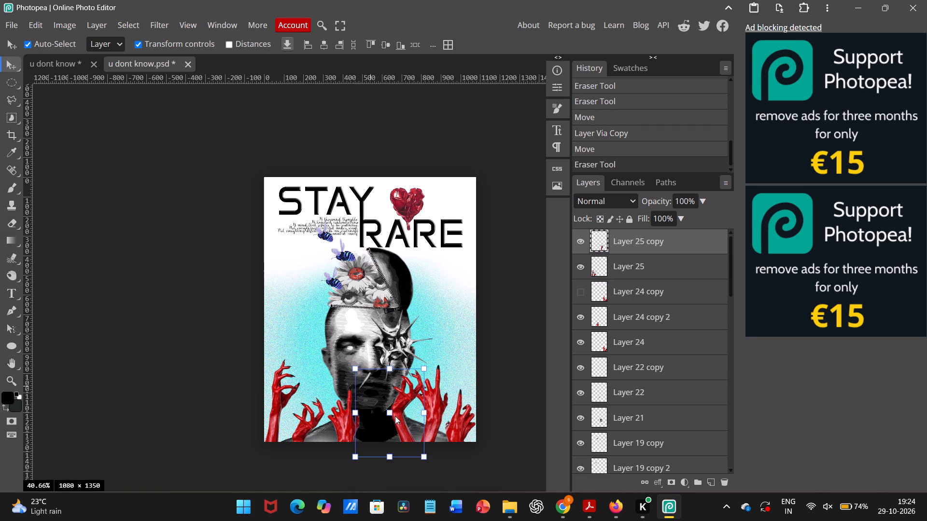
pyautogui.moveTo(398, 422); pyautogui.dragTo(388, 440)
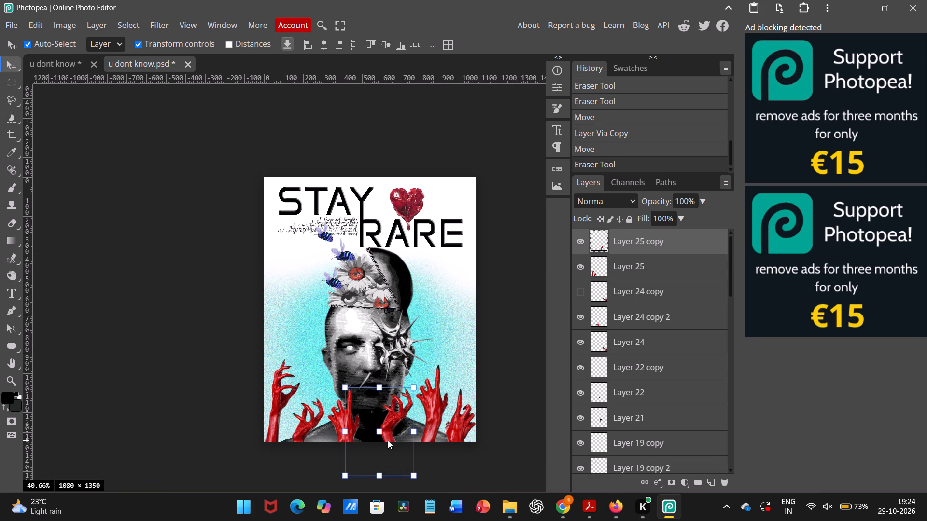
pyautogui.moveTo(388, 440); pyautogui.dragTo(382, 449)
pyautogui.click(499, 383)
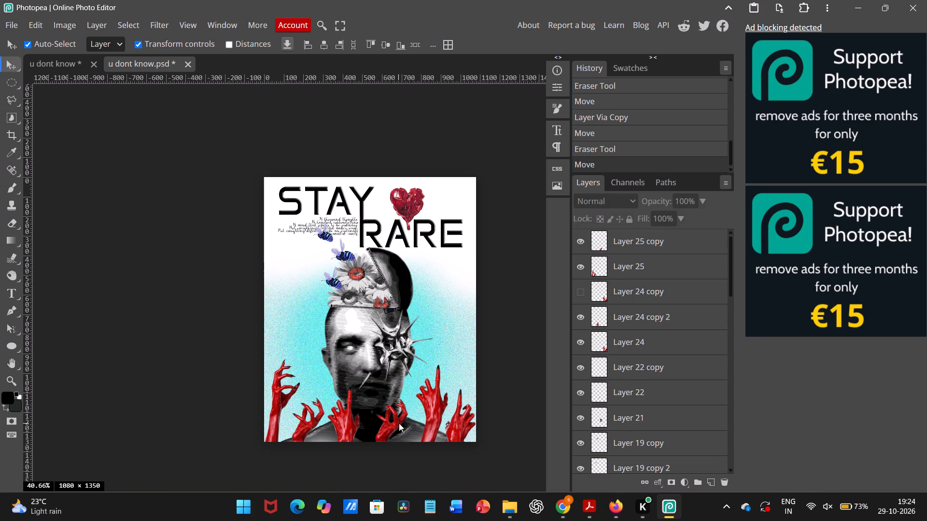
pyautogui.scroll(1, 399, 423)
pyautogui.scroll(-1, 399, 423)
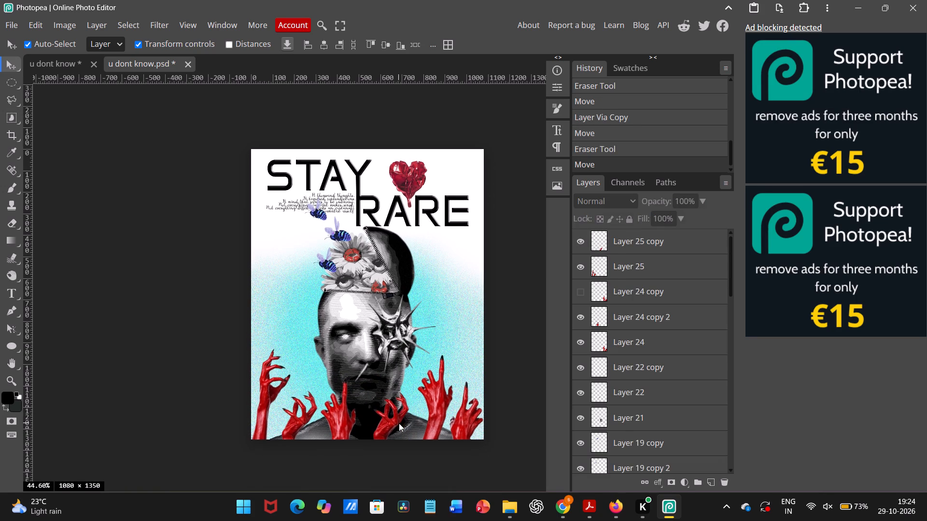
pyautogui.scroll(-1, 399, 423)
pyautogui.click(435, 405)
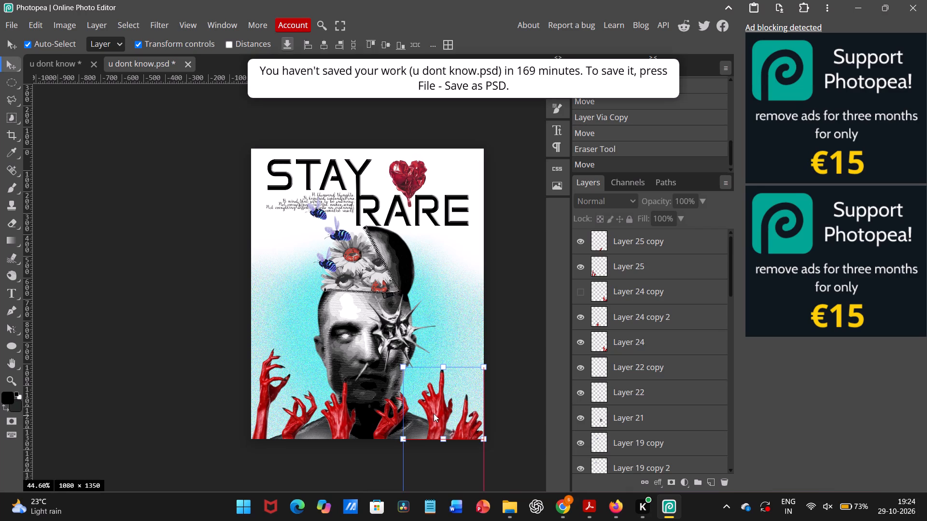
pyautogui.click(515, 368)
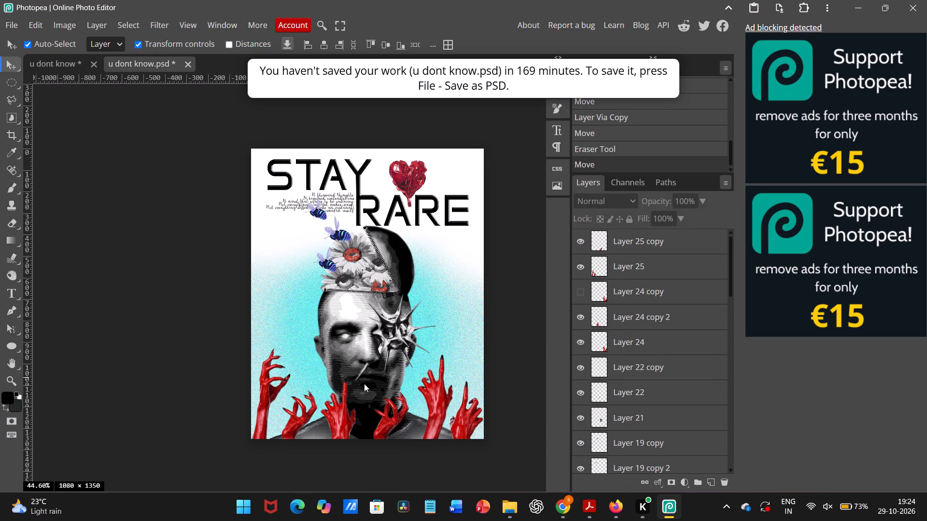
# Lower the Layer 25 curled-finger hands slightly in the poster's lower left corner.
pyautogui.moveTo(273, 394); pyautogui.dragTo(273, 407)
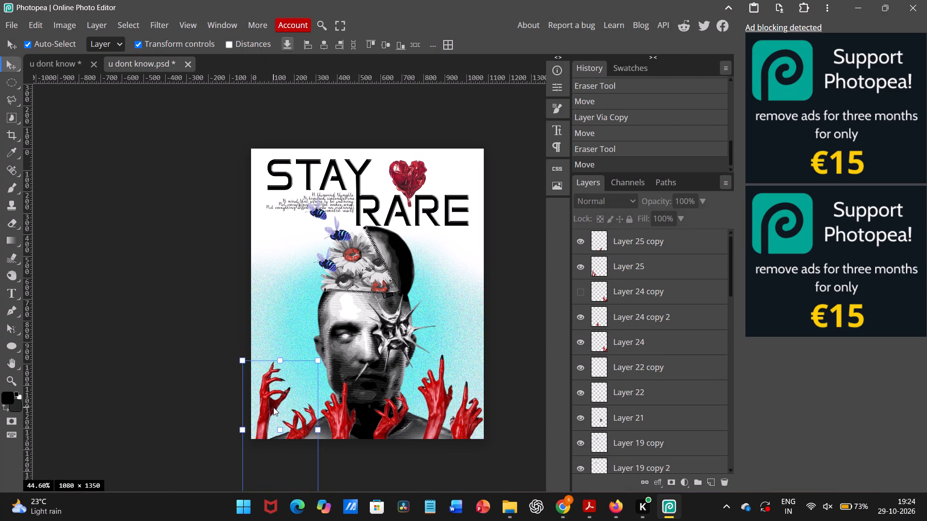
pyautogui.moveTo(273, 407); pyautogui.dragTo(272, 406)
pyautogui.click(153, 360)
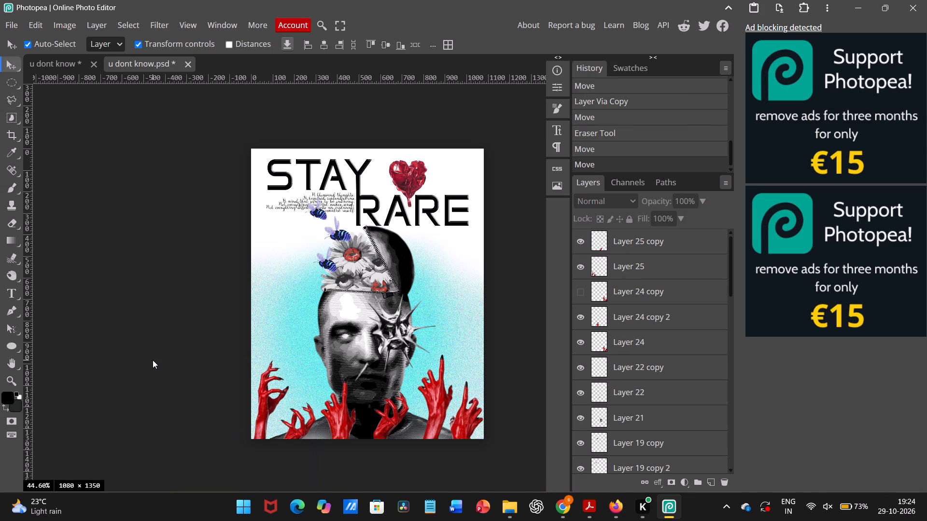
# Nudge the pointing hand of Layer 24 copy 2 slightly down and to the left beside the neck.
pyautogui.hscroll(-2, 219, 373)
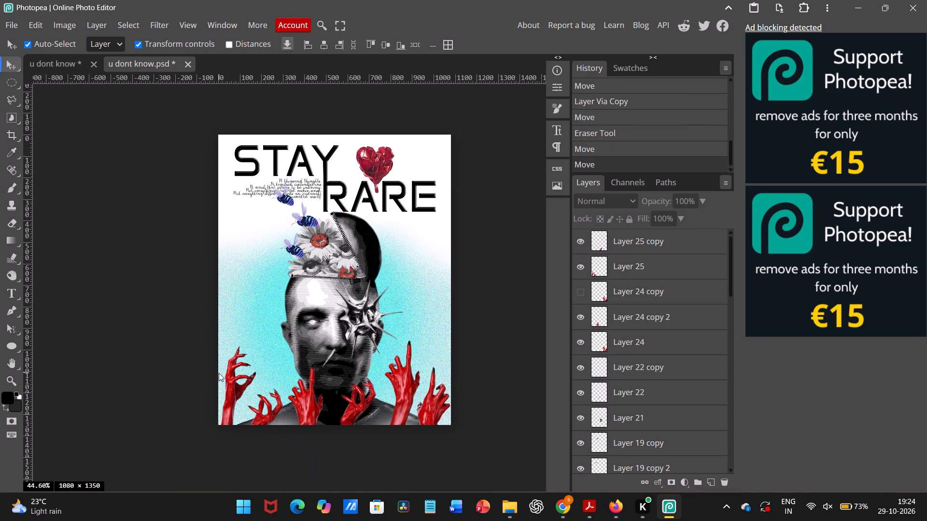
pyautogui.hscroll(-2, 219, 373)
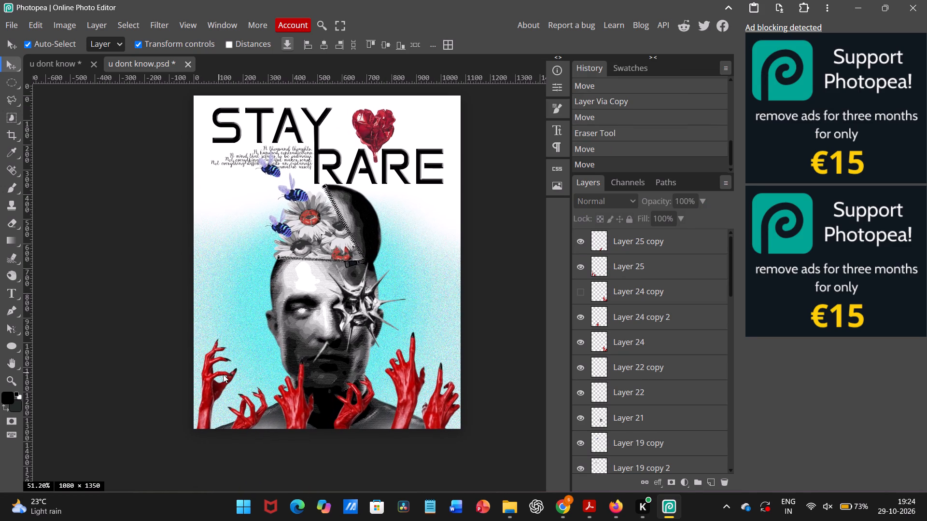
pyautogui.click(299, 414)
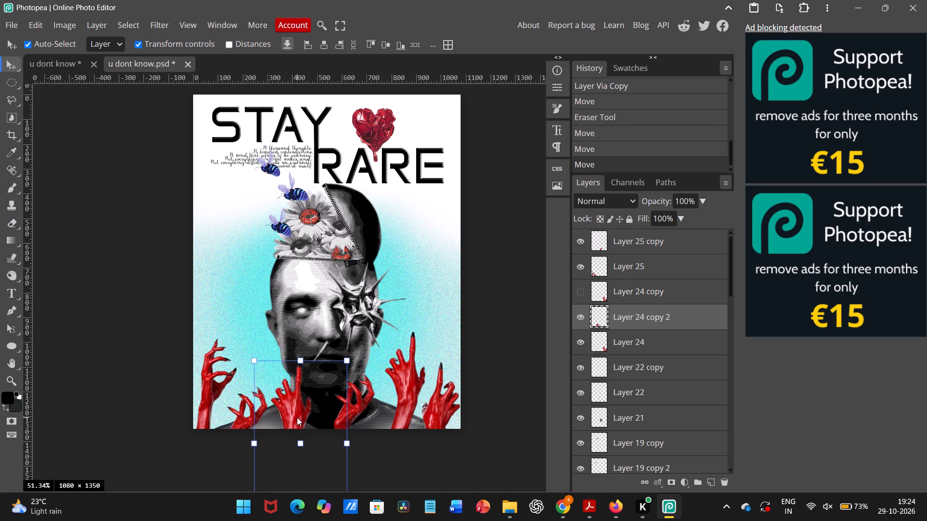
pyautogui.click(512, 365)
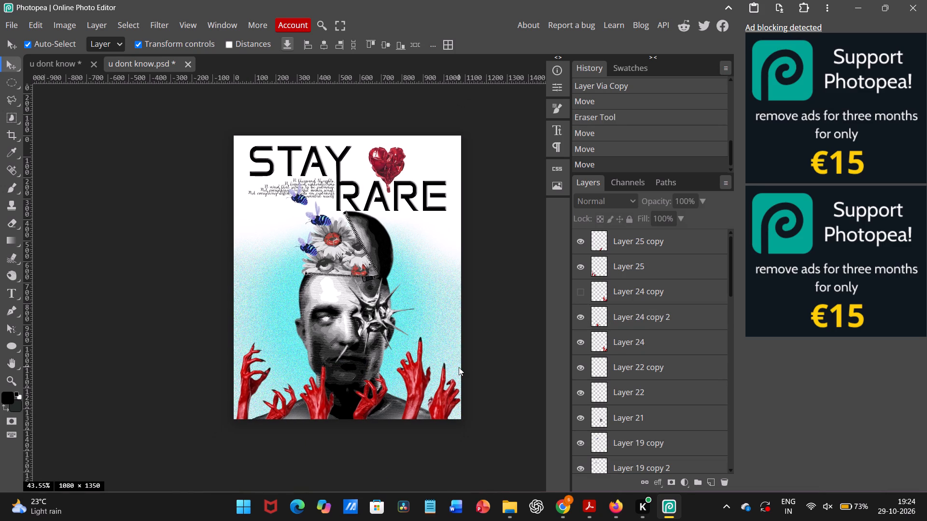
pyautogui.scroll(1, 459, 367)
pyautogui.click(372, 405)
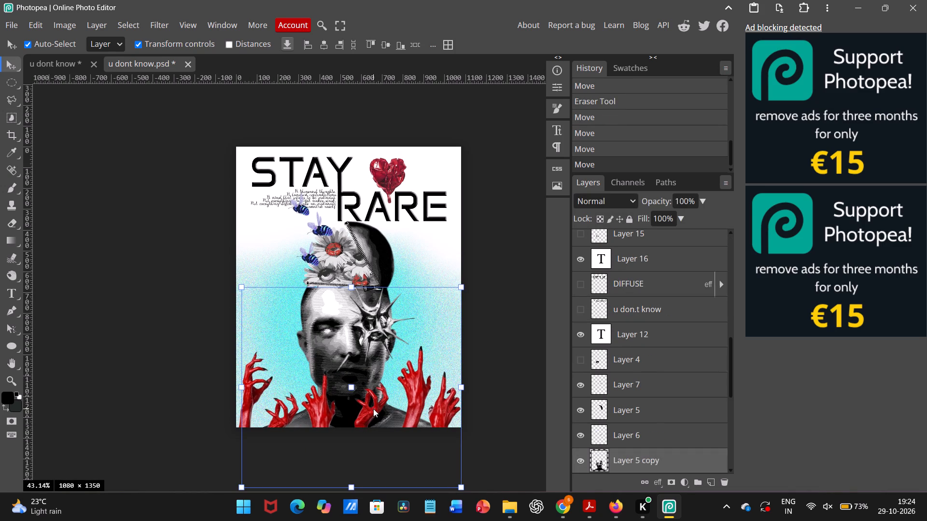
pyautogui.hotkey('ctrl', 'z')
# Move the curled hand of Layer 25 copy slightly to the right, over the shoulder beside the neck.
pyautogui.click(520, 369)
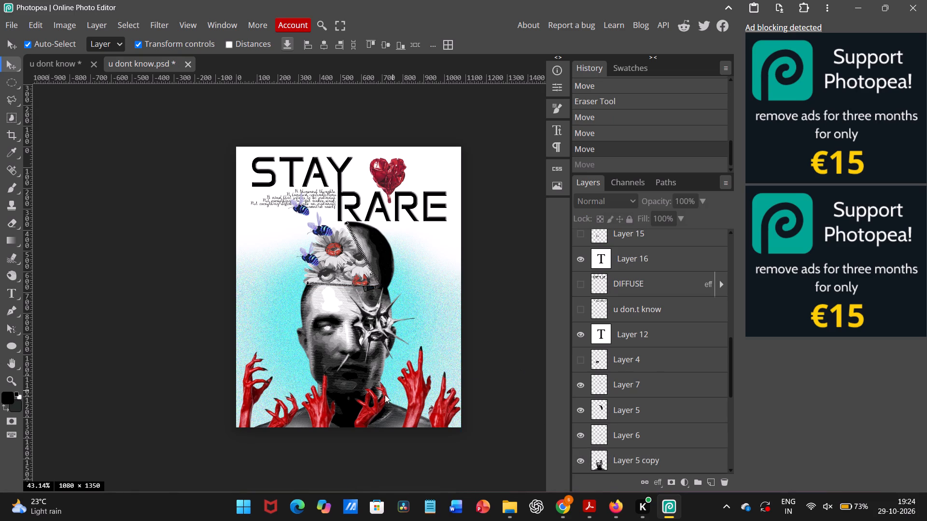
pyautogui.click(378, 402)
pyautogui.click(369, 408)
pyautogui.moveTo(369, 408); pyautogui.dragTo(371, 420)
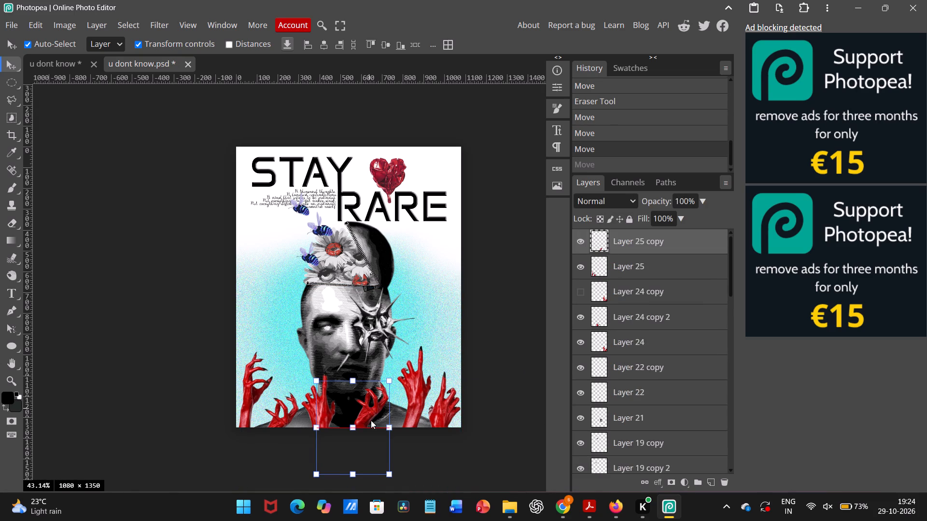
pyautogui.moveTo(371, 420); pyautogui.dragTo(377, 409)
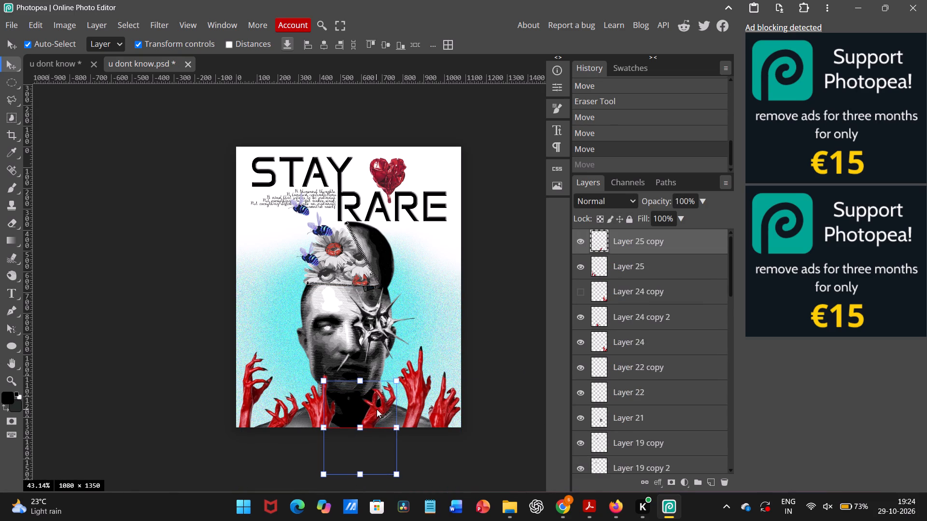
pyautogui.moveTo(377, 409); pyautogui.dragTo(377, 405)
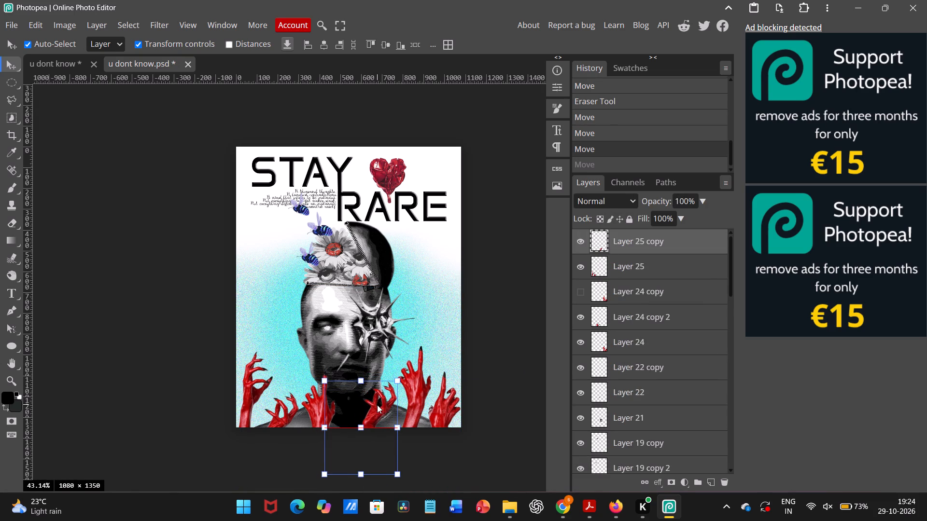
pyautogui.moveTo(377, 405); pyautogui.dragTo(378, 406)
pyautogui.click(492, 333)
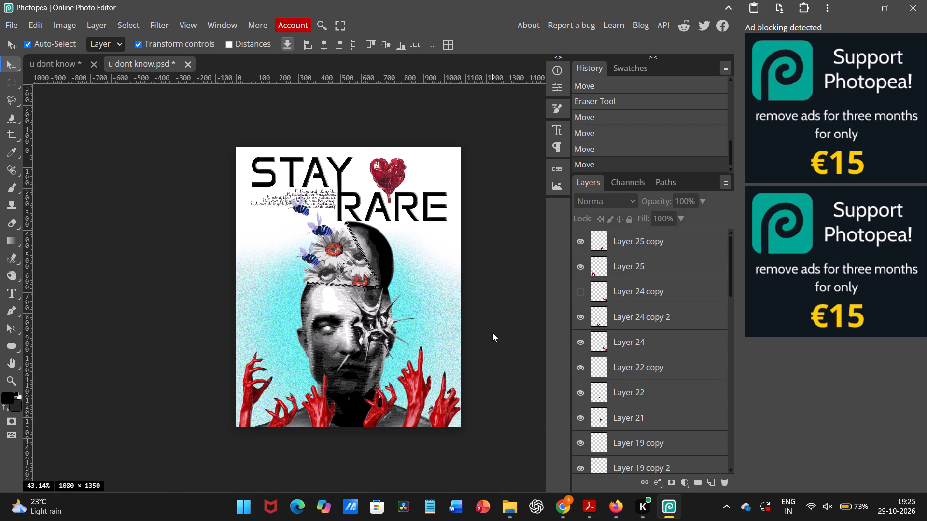
# Duplicate the curled hand of Layer 25 copy and flip the duplicate horizontally.
pyautogui.click(287, 411)
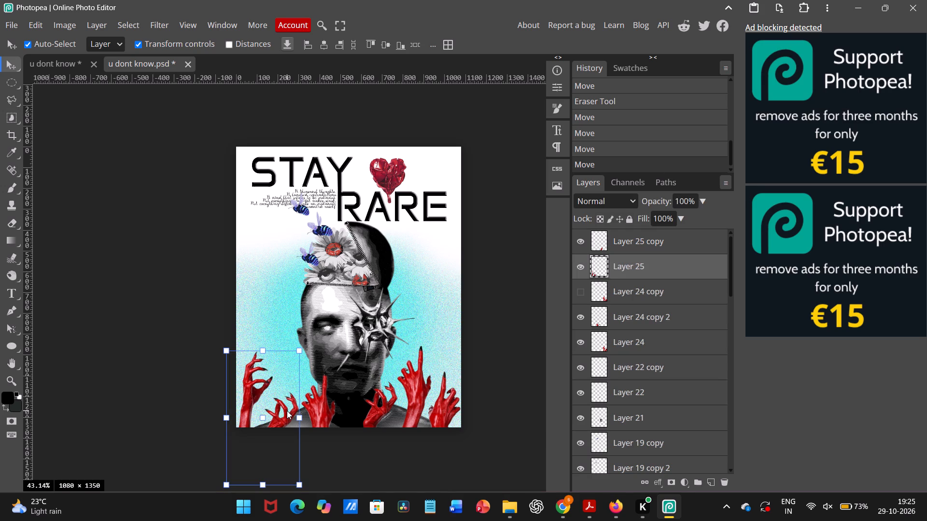
pyautogui.click(370, 415)
pyautogui.click(379, 406)
pyautogui.click(379, 406)
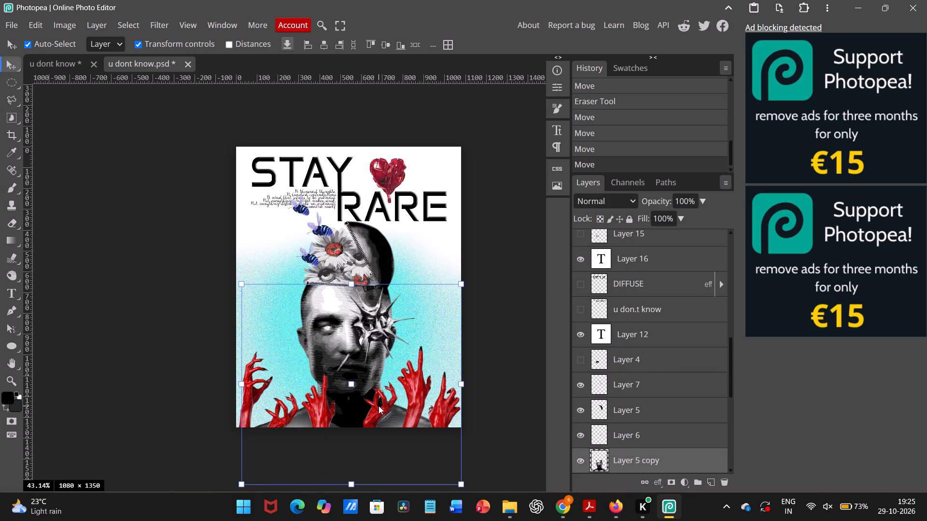
pyautogui.click(375, 412)
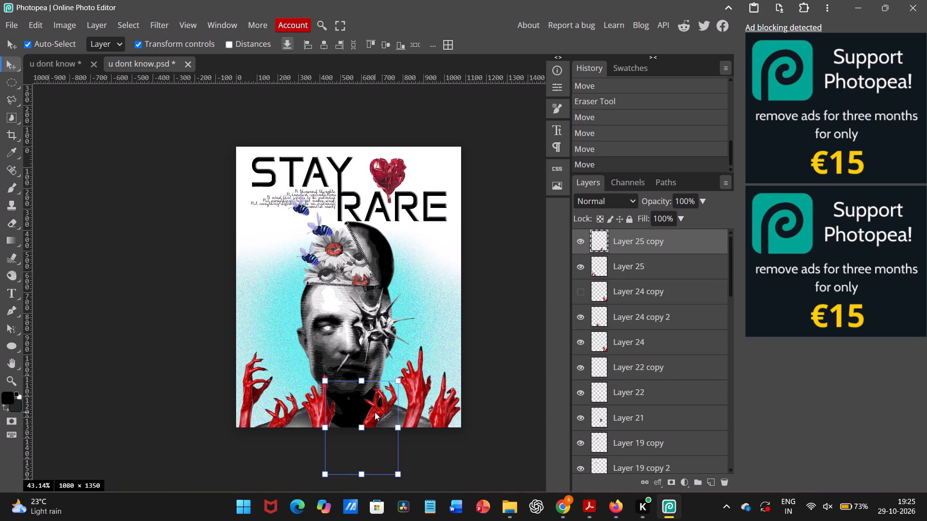
pyautogui.hotkey('ctrl', 'j')
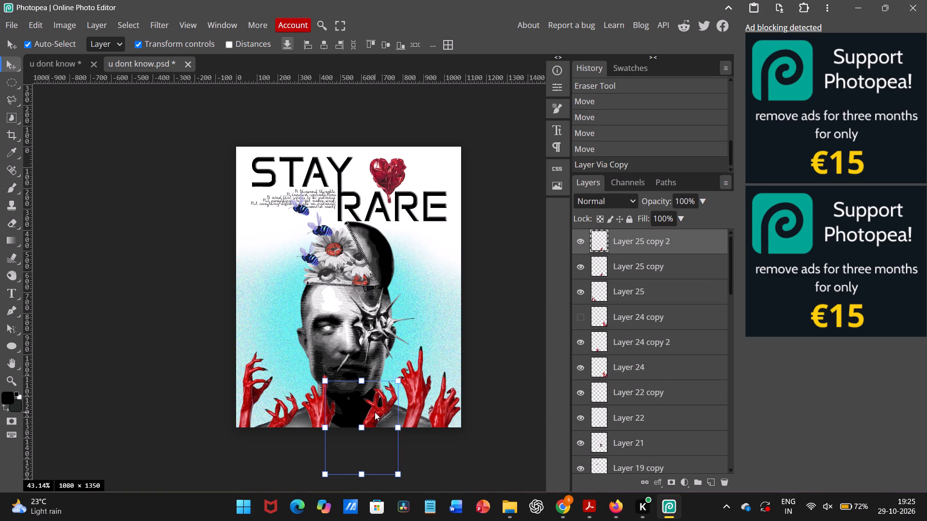
pyautogui.hotkey('ctrl', 't')
pyautogui.rightClick(375, 412)
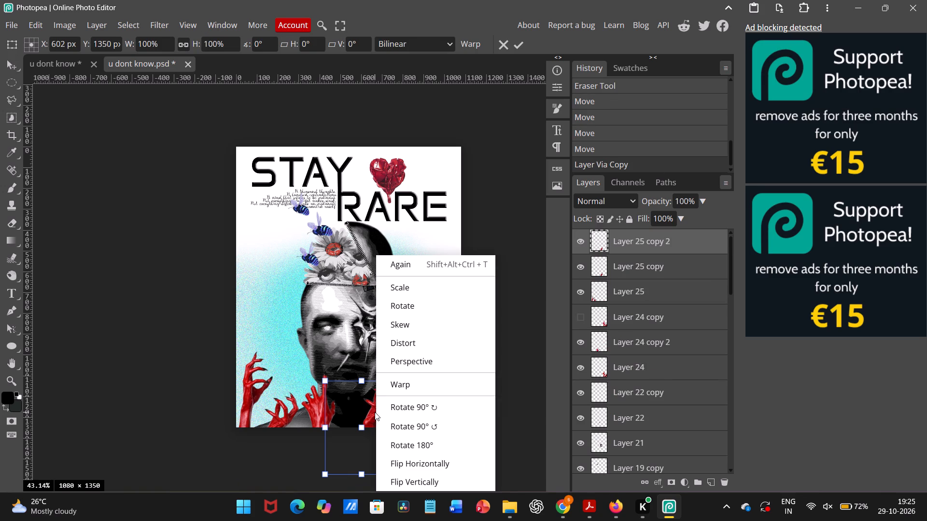
pyautogui.click(421, 460)
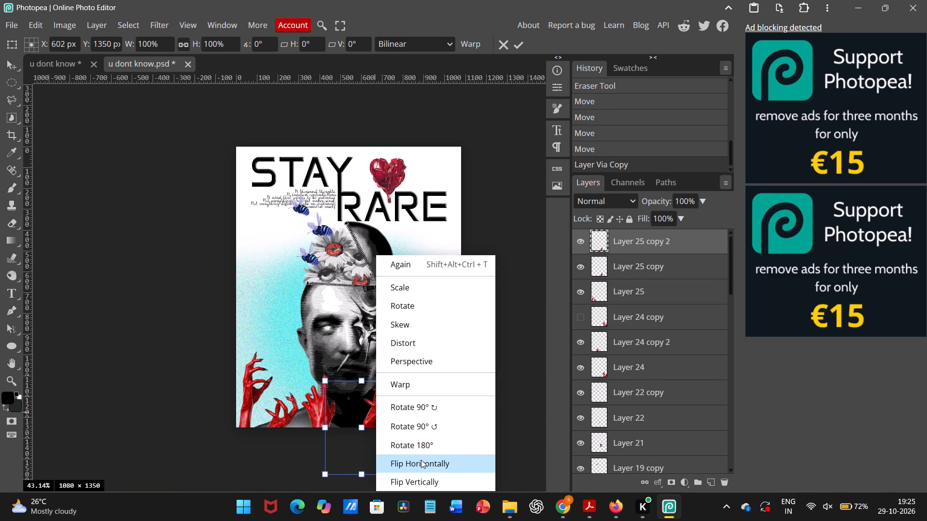
pyautogui.click(318, 413)
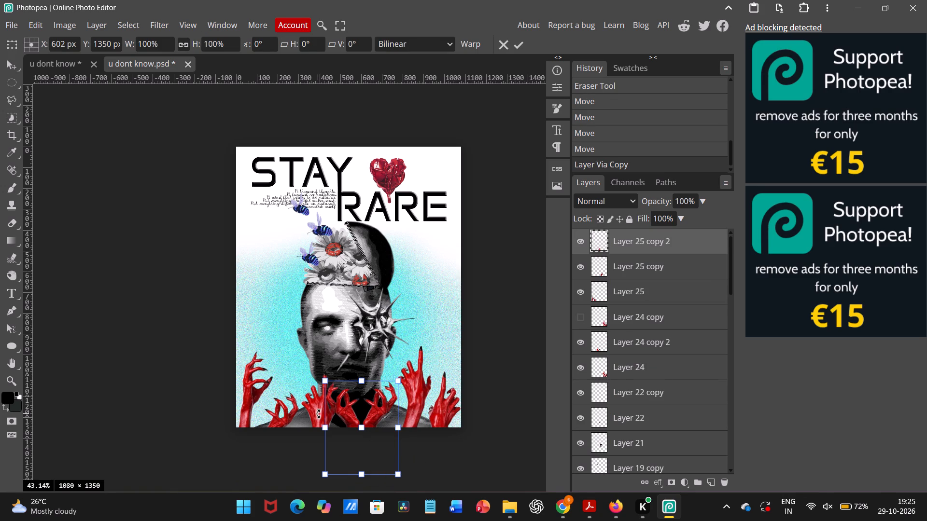
pyautogui.click(176, 319)
pyautogui.click(6, 64)
# Place the mirrored curled hand between the pointing hand and the neck, facing the original curled hand.
pyautogui.click(345, 400)
pyautogui.moveTo(345, 400); pyautogui.dragTo(337, 406)
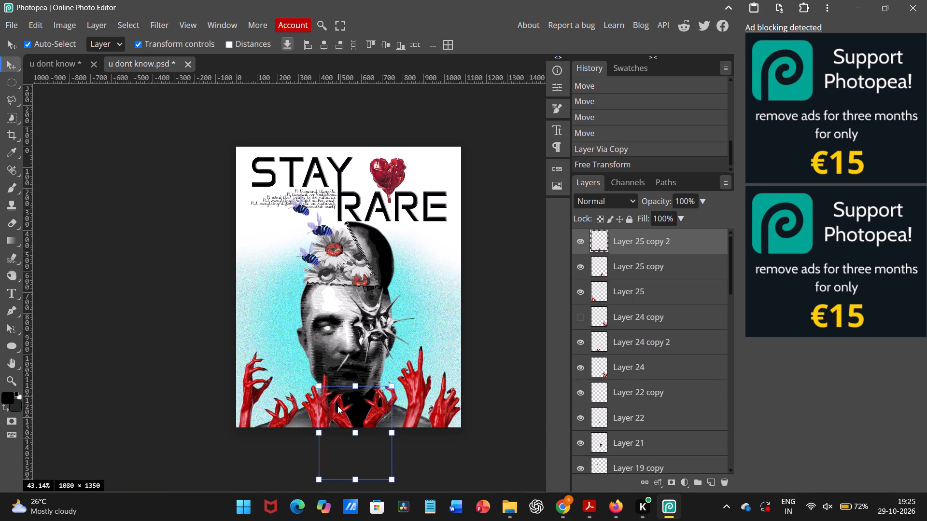
pyautogui.moveTo(337, 406); pyautogui.dragTo(321, 403)
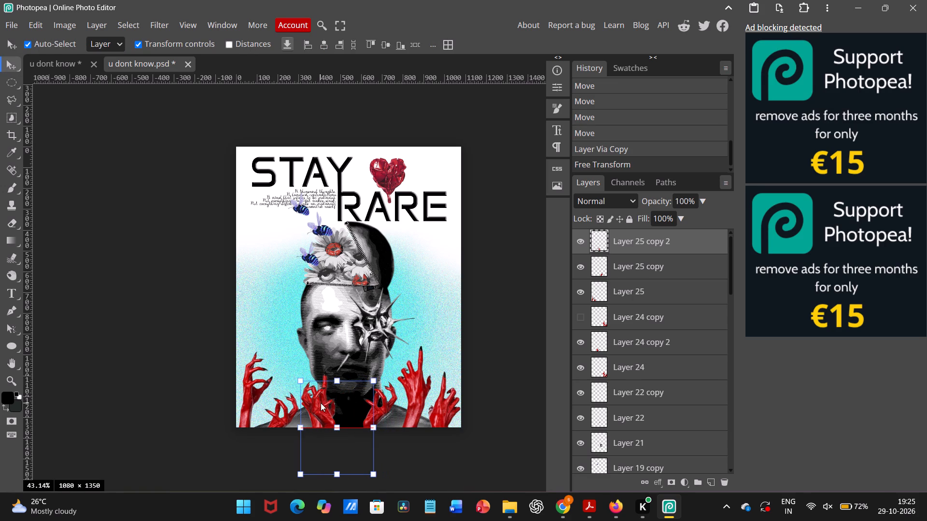
pyautogui.moveTo(321, 403); pyautogui.dragTo(338, 403)
pyautogui.click(200, 372)
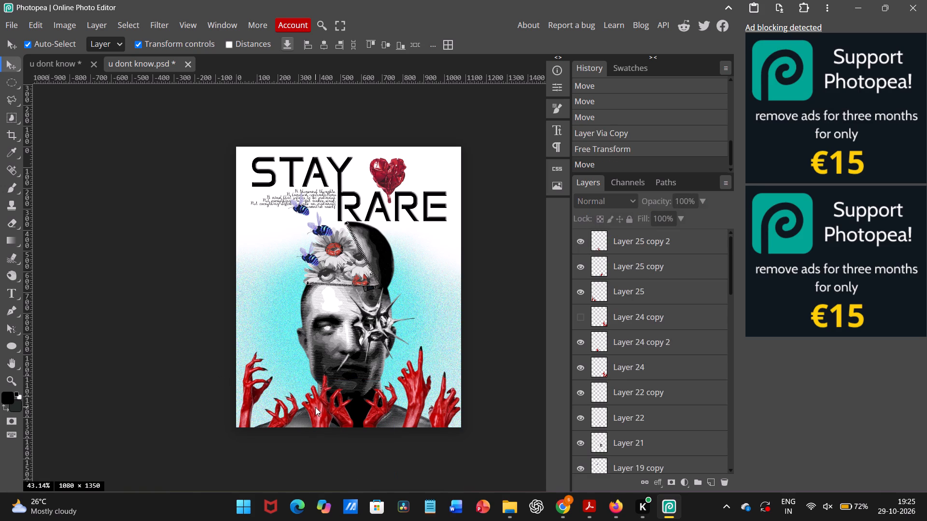
# Pull the pointing hand of Layer 24 copy 2 out of the bottom row, up to the poster's upper left side.
pyautogui.moveTo(316, 407); pyautogui.dragTo(259, 249)
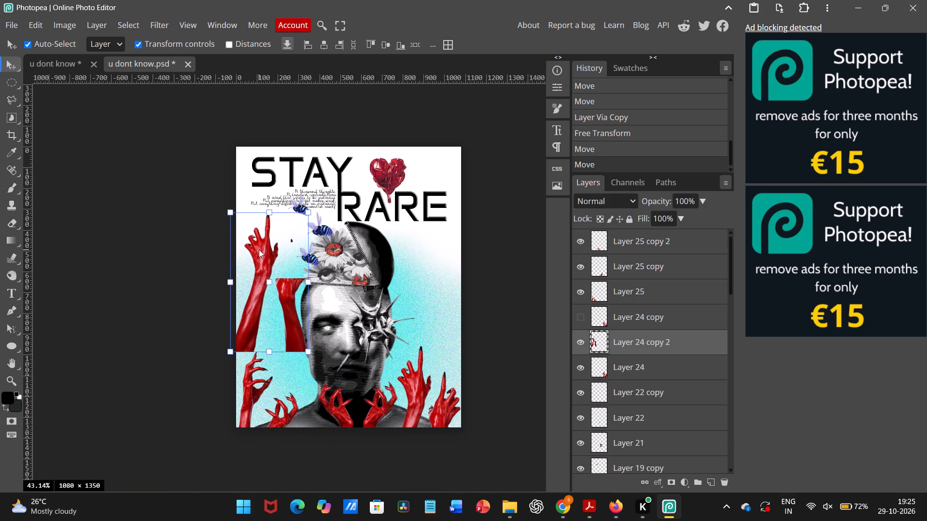
pyautogui.moveTo(261, 256); pyautogui.dragTo(257, 228)
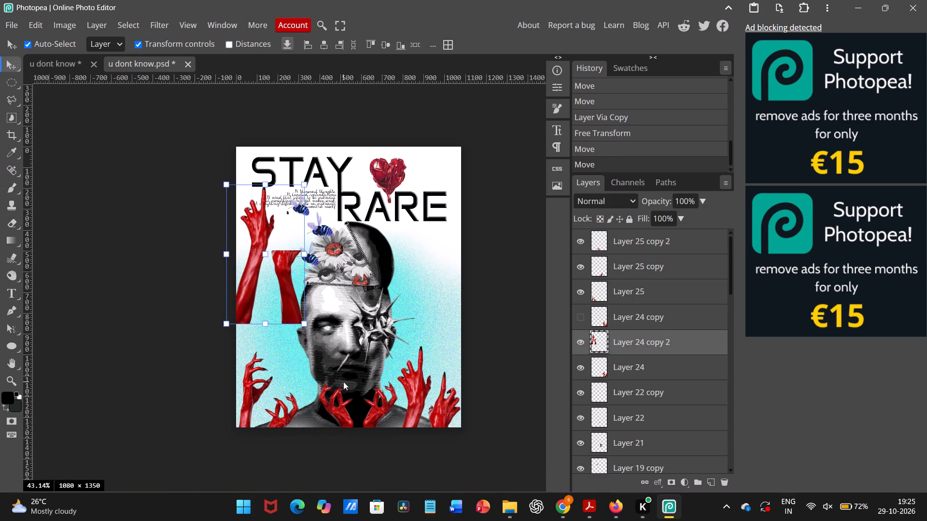
# Shift the mirrored curled hand left into the gap beside the neck where the pointing hand stood.
pyautogui.moveTo(338, 408); pyautogui.dragTo(316, 404)
pyautogui.click(525, 337)
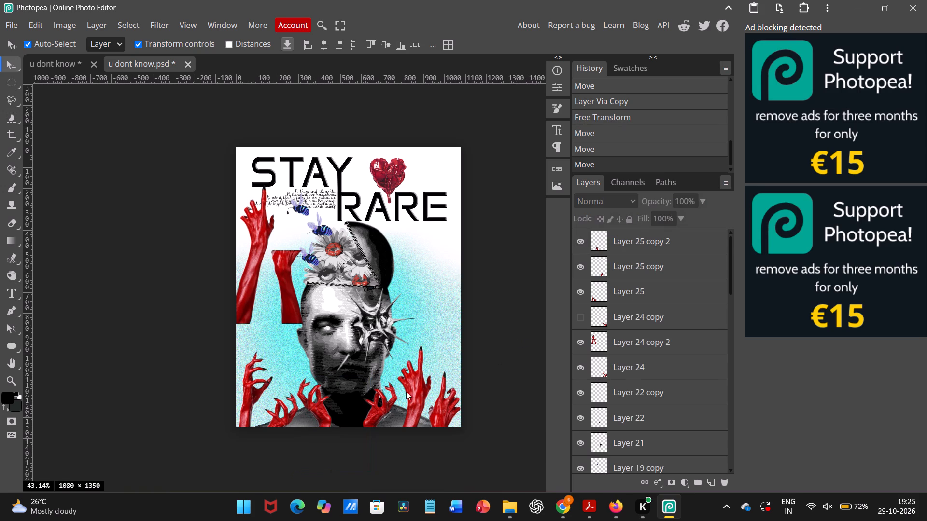
# Nudge the curled hand of Layer 25 copy slightly up and to the right beside the neck.
pyautogui.click(388, 404)
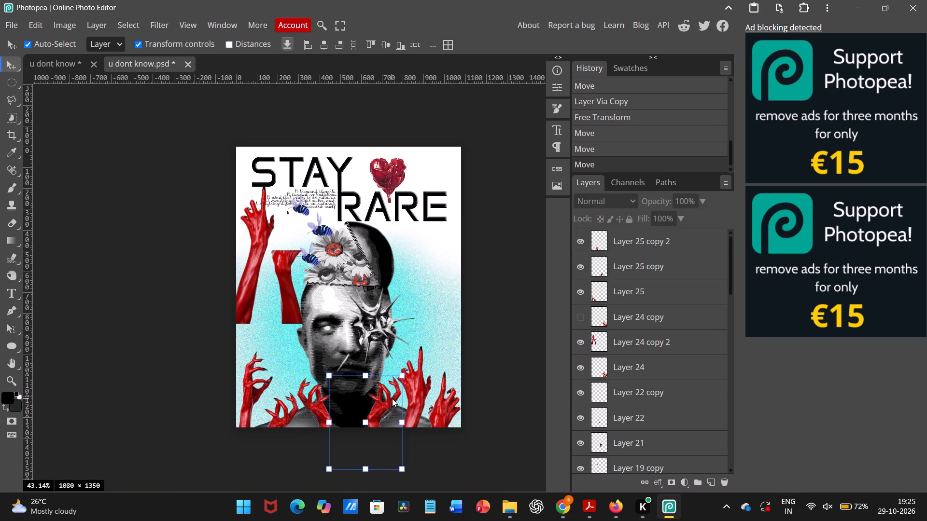
pyautogui.click(475, 379)
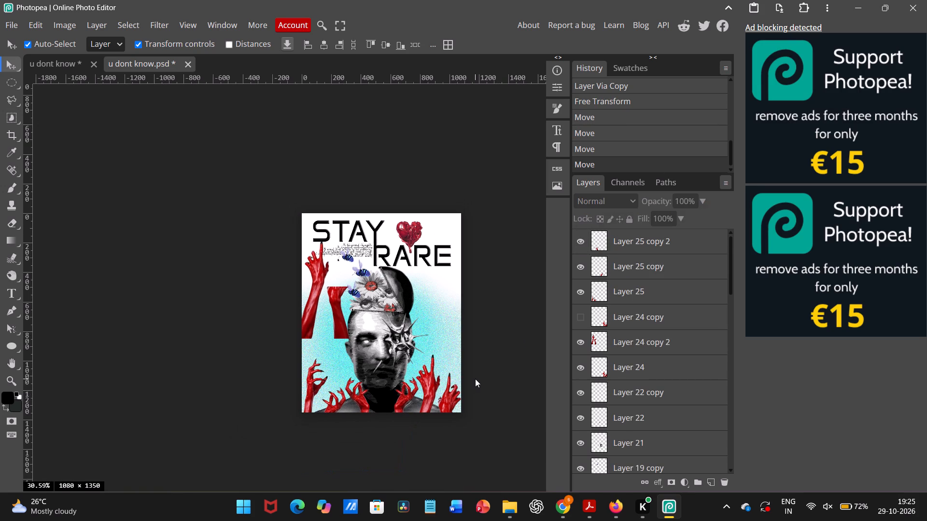
# Nudge the Layer 24 raised hands slightly in the poster's lower right corner, aligning them with its right edge.
pyautogui.click(449, 401)
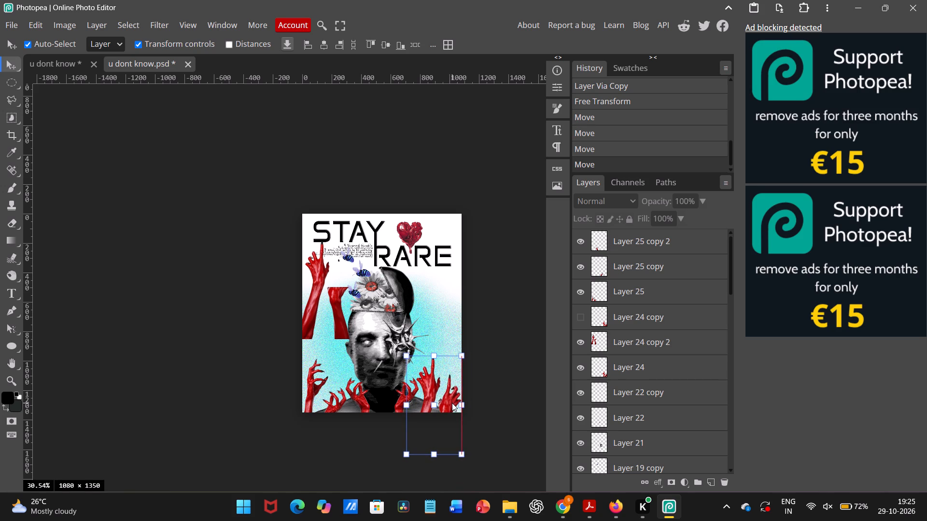
pyautogui.click(488, 371)
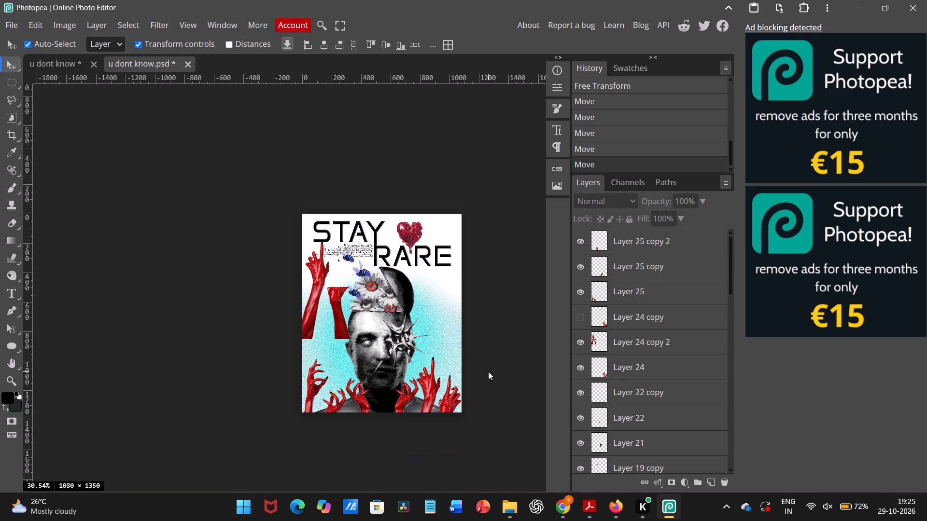
# Move the Layer 24 copy 2 pointing hand and its forearms completely off the poster's left edge.
pyautogui.moveTo(315, 313); pyautogui.dragTo(189, 322)
pyautogui.click(264, 291)
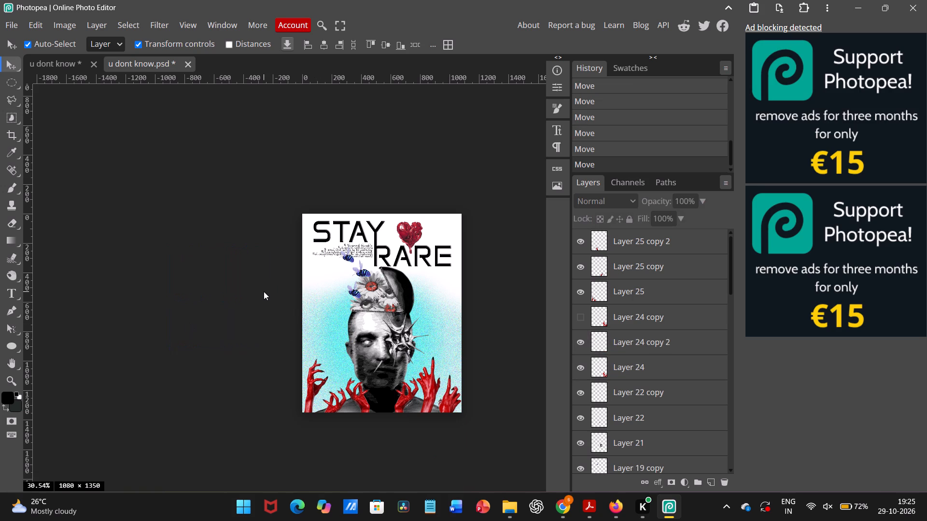
# Review the whole poster's composition, including the Layer 23 heart balloon with its visibility switched off and back on.
pyautogui.hscroll(-2, 264, 291)
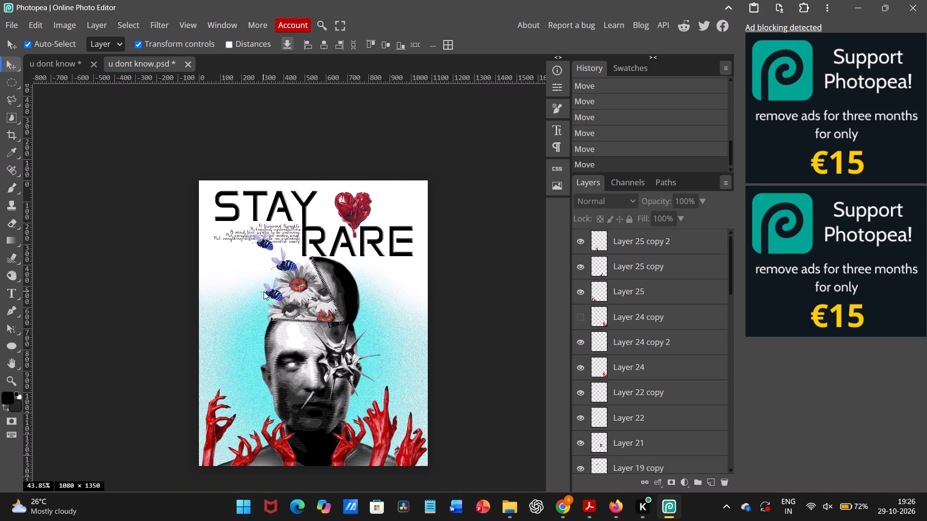
pyautogui.scroll(-1, 264, 291)
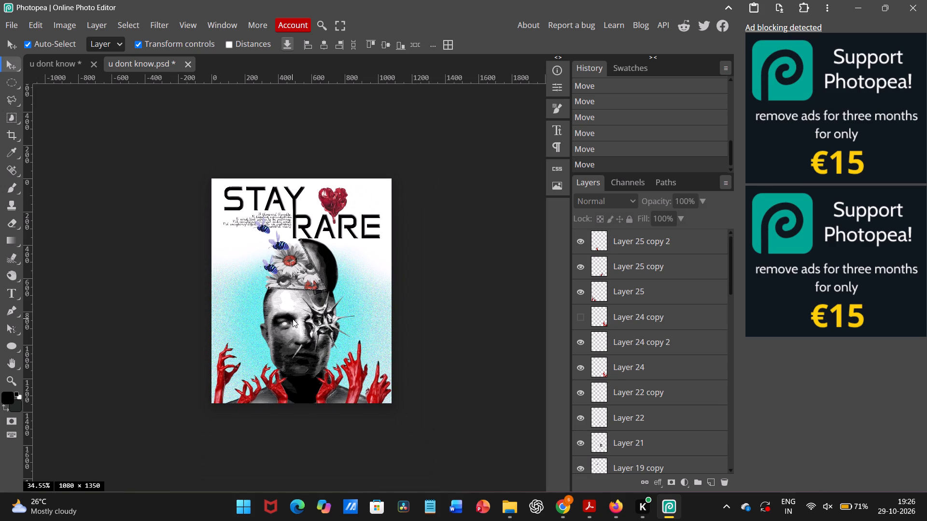
pyautogui.scroll(1, 293, 319)
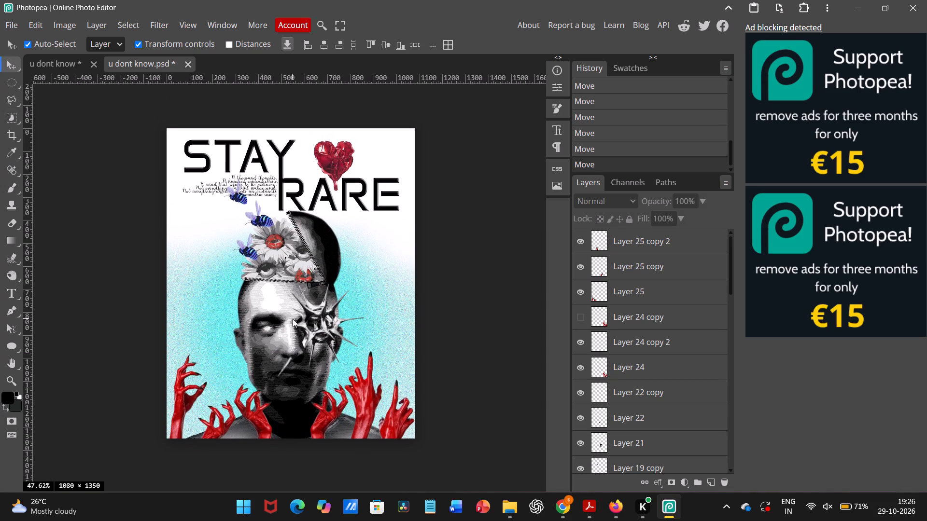
pyautogui.click(246, 420)
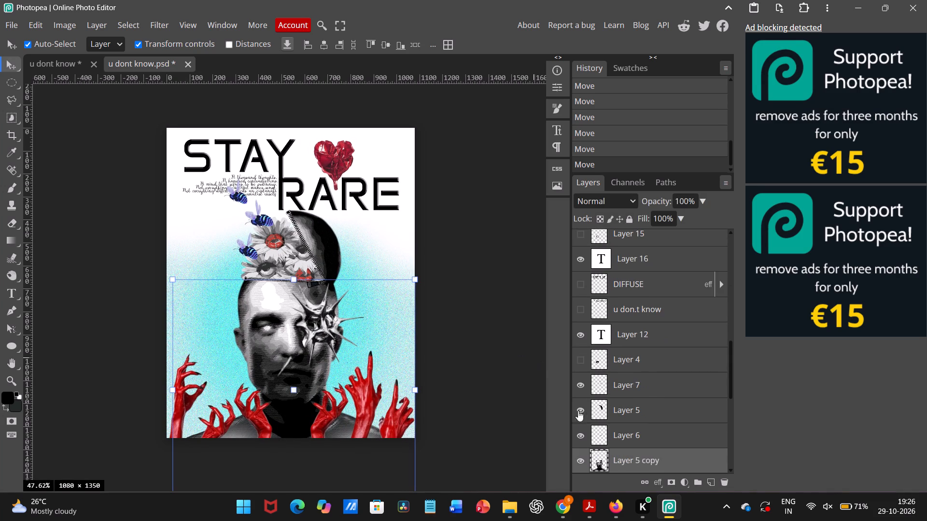
pyautogui.scroll(-5, 578, 436)
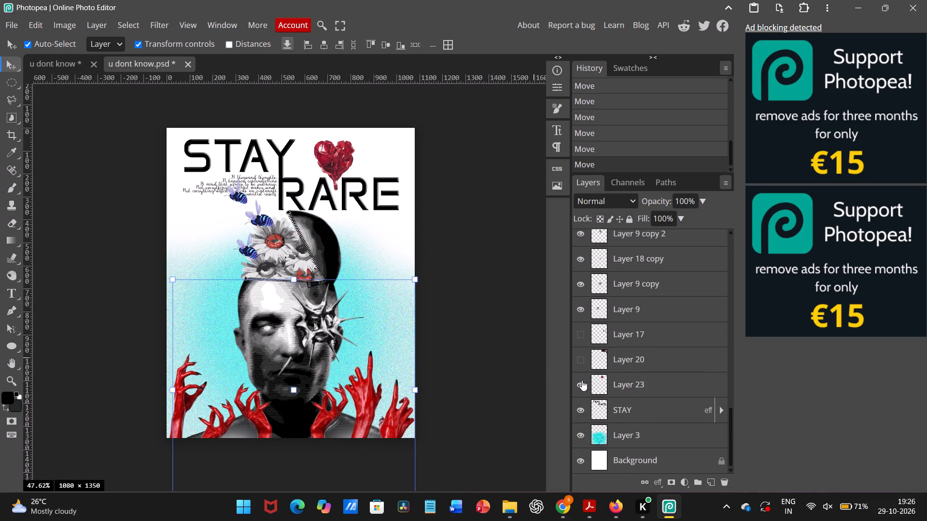
pyautogui.click(583, 381)
pyautogui.click(583, 381)
# Hide the outer raised and pointing red hands on Layer 25, Layer 24 copy 2 and Layer 24, keeping the two hands beside the neck.
pyautogui.scroll(3, 617, 321)
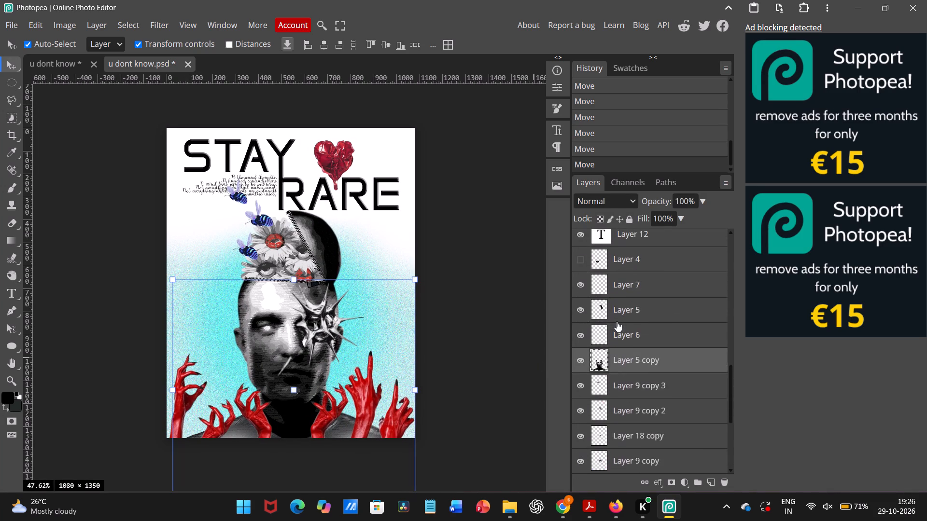
pyautogui.scroll(9, 617, 321)
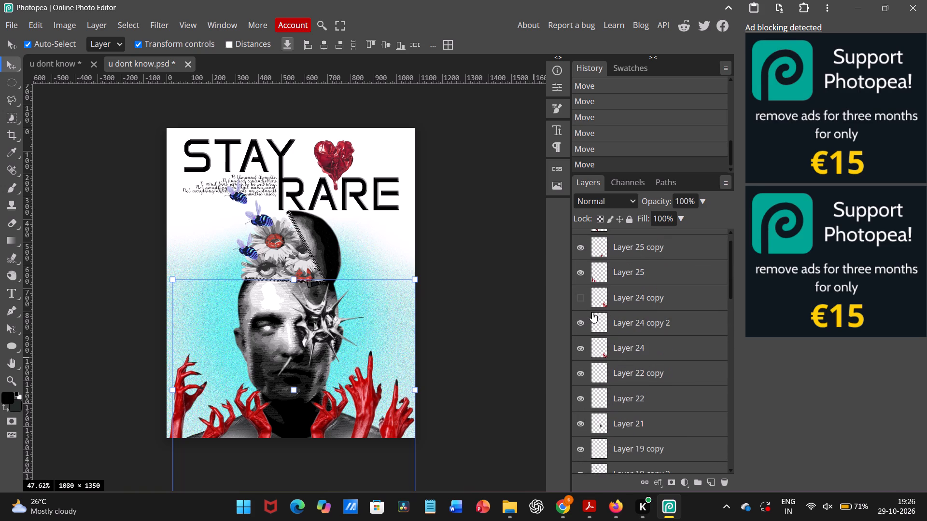
pyautogui.click(573, 295)
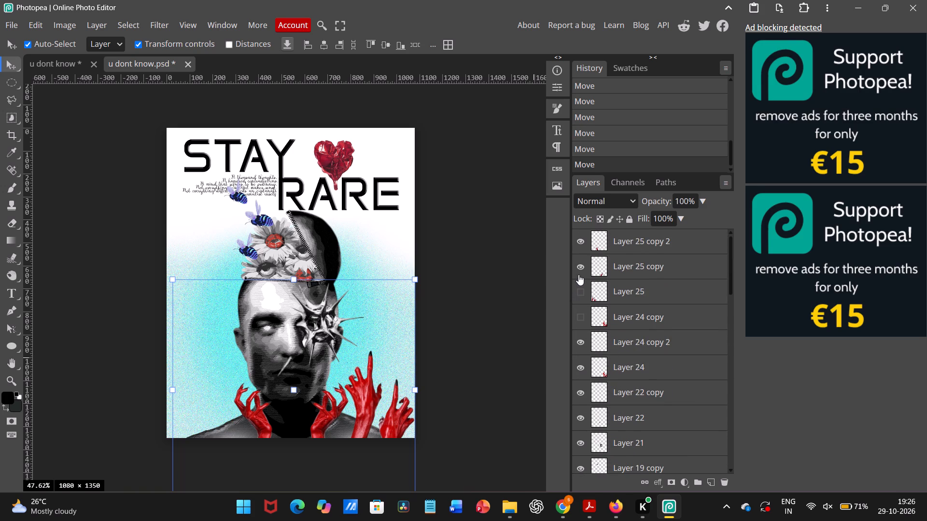
pyautogui.click(578, 270)
pyautogui.click(578, 270)
pyautogui.click(578, 246)
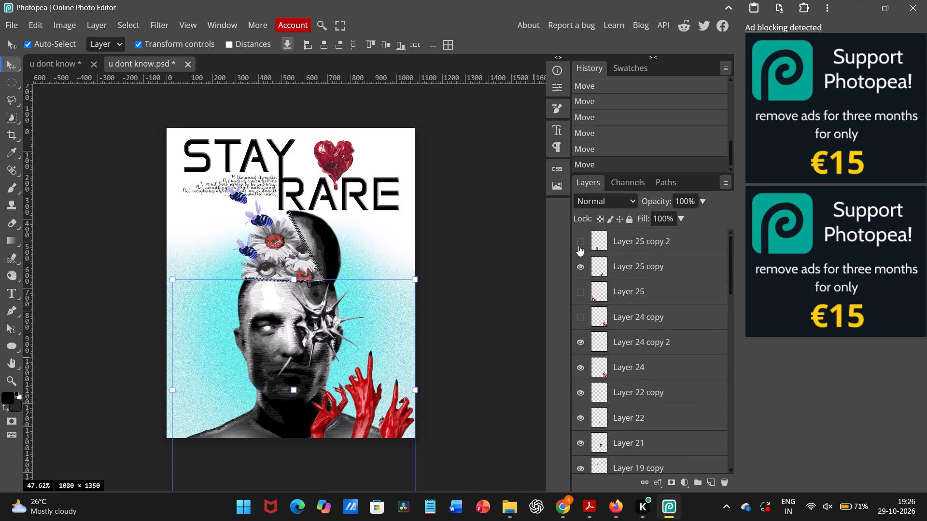
pyautogui.click(578, 246)
pyautogui.click(578, 317)
pyautogui.click(578, 317)
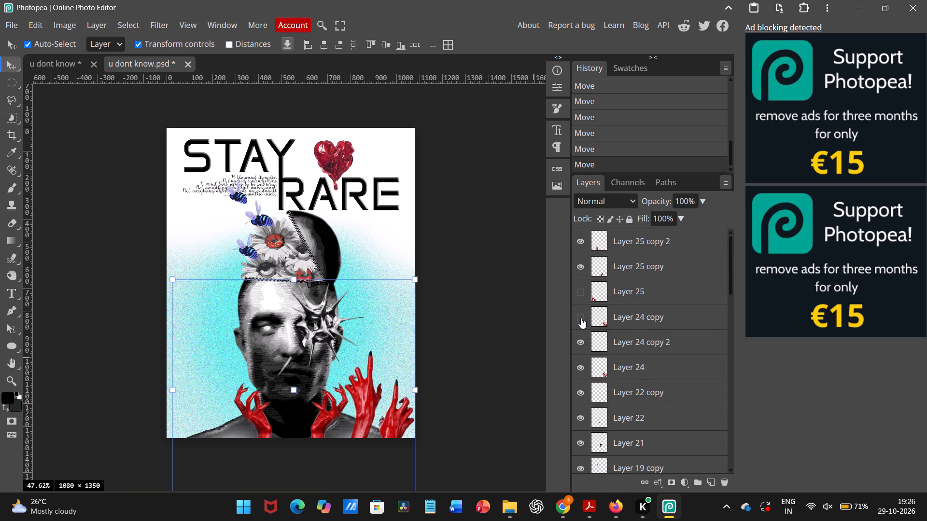
pyautogui.click(585, 329)
pyautogui.click(578, 373)
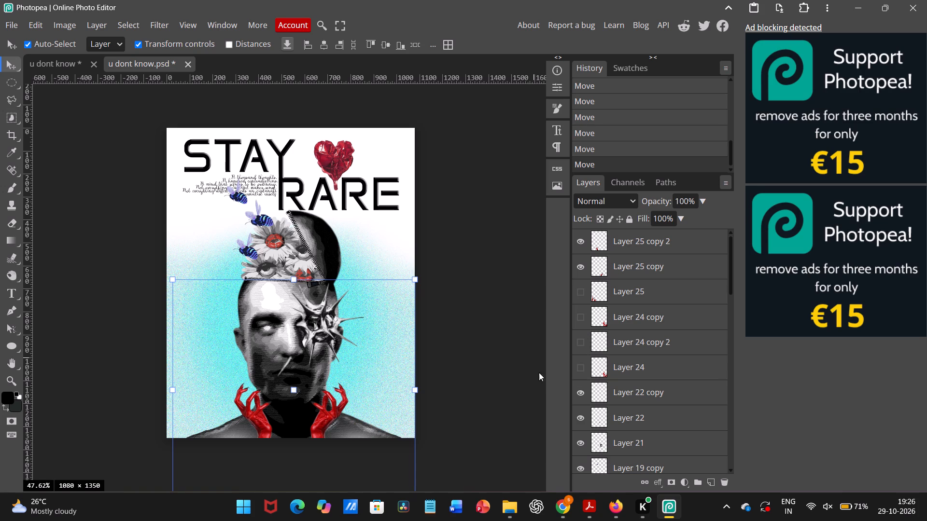
pyautogui.click(528, 371)
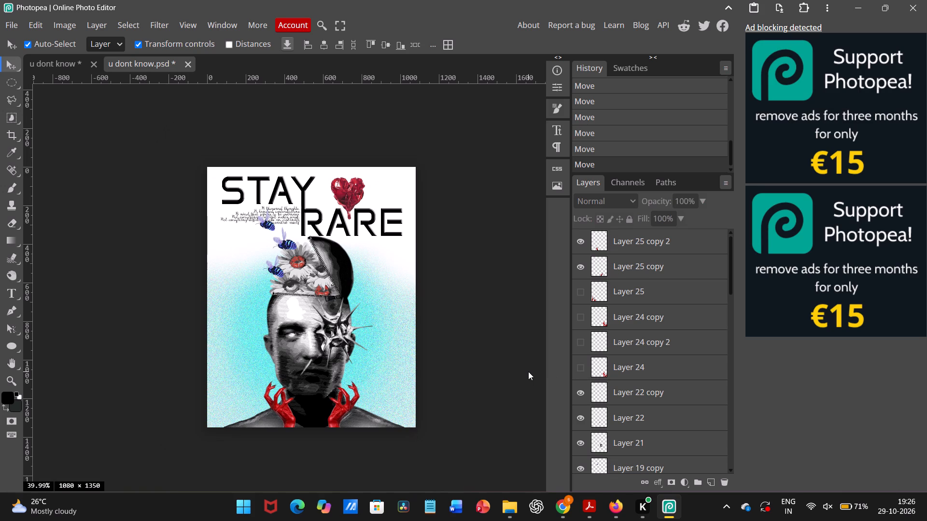
# Move the two curled red hands slightly outward from the neck, raising the Layer 25 copy 2 hand a little.
pyautogui.moveTo(341, 412); pyautogui.dragTo(348, 412)
pyautogui.click(450, 378)
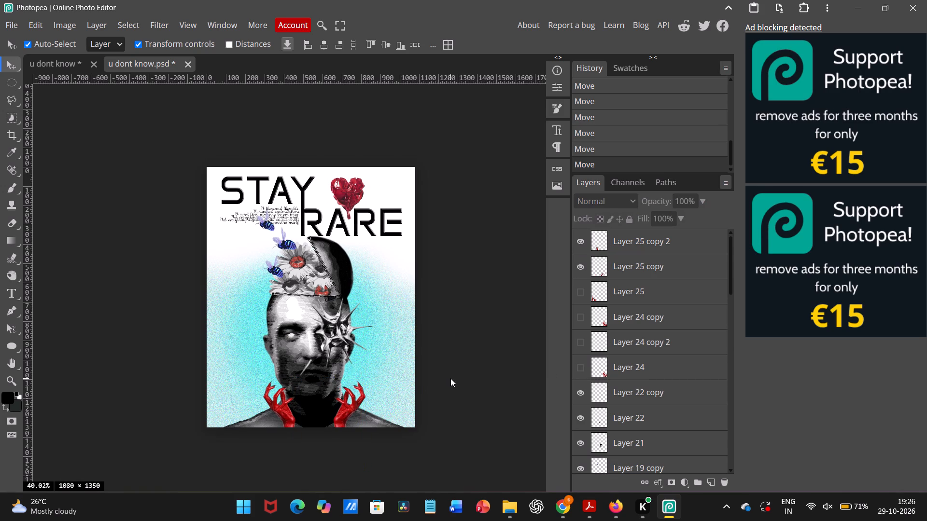
pyautogui.moveTo(286, 411); pyautogui.dragTo(278, 411)
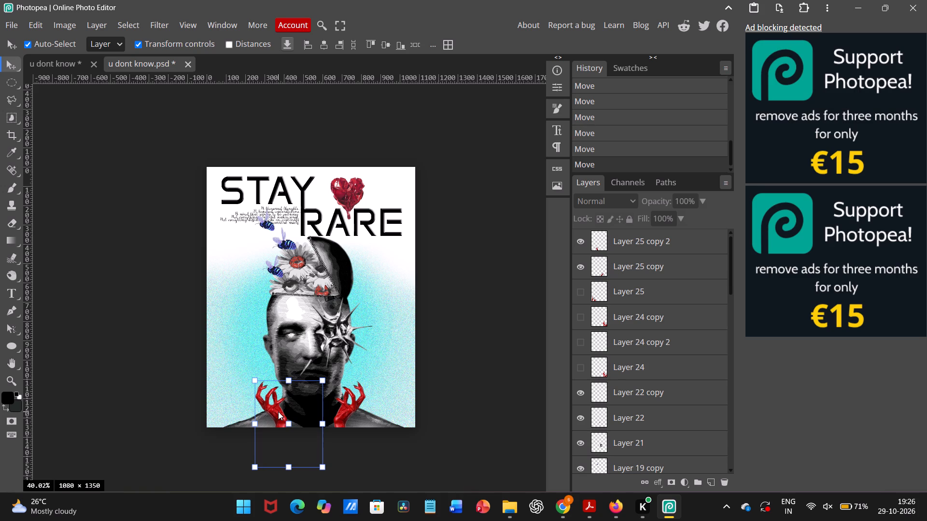
pyautogui.moveTo(278, 411); pyautogui.dragTo(279, 409)
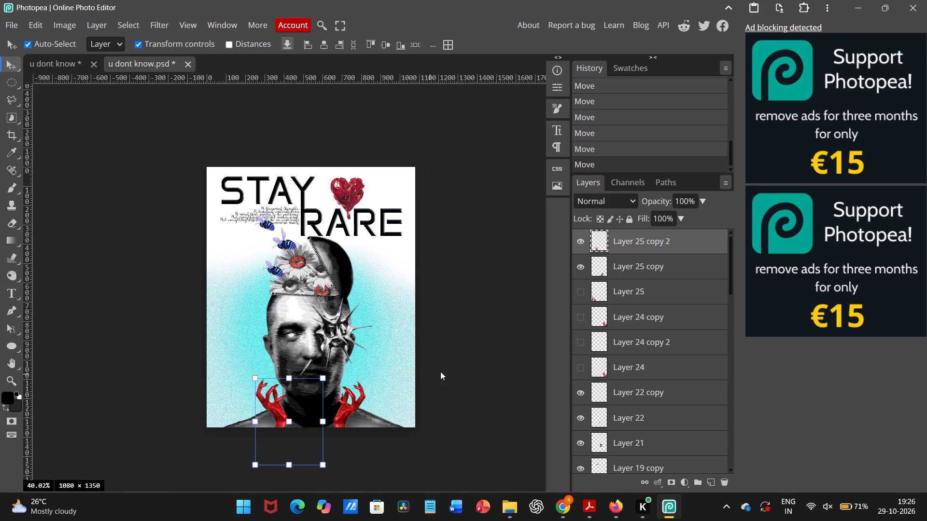
pyautogui.click(441, 371)
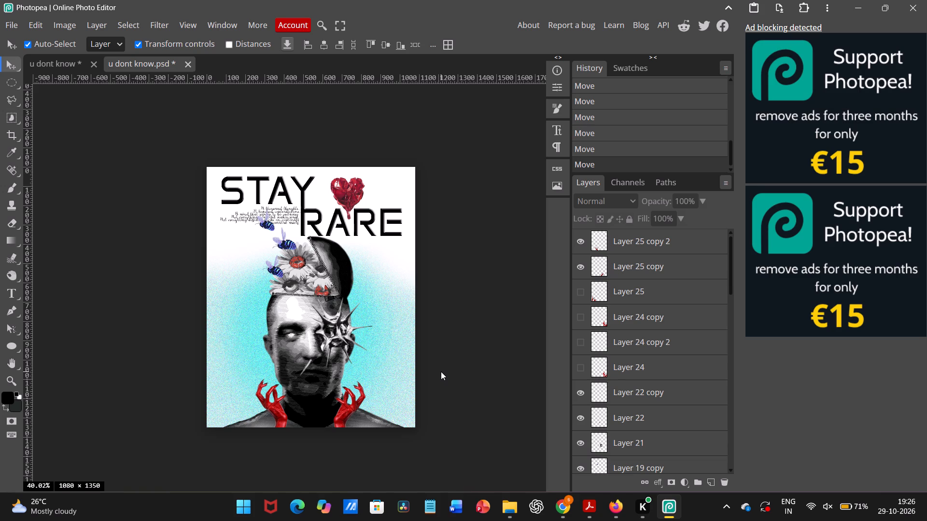
# Apply the Filter Gallery's Sprayed Strokes to the Layer 25 copy 2 hand with stroke length 12, spray radius 7 and Right Diagonal direction.
pyautogui.click(273, 408)
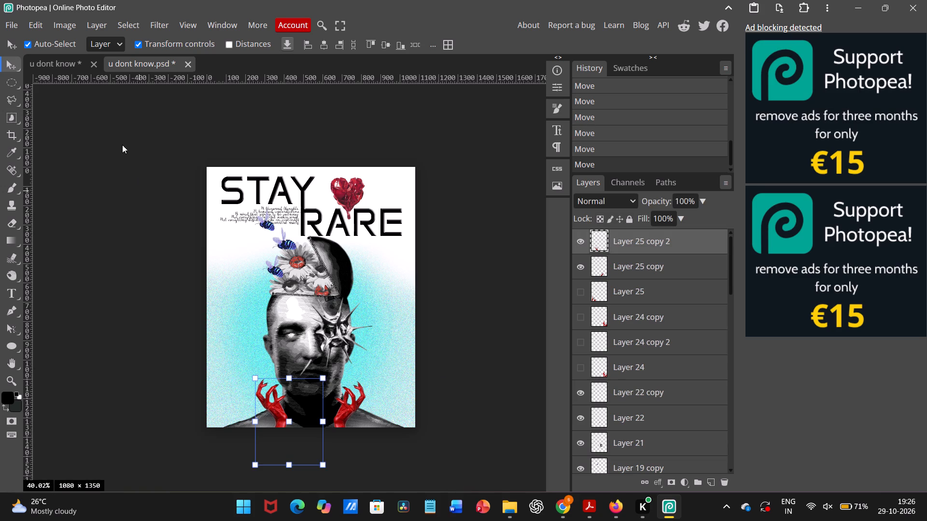
pyautogui.click(160, 23)
pyautogui.click(175, 65)
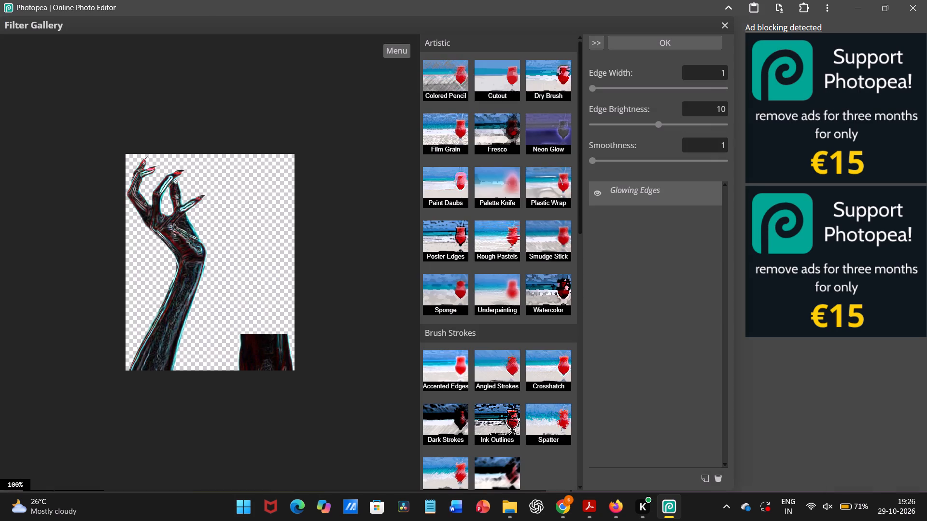
pyautogui.click(457, 188)
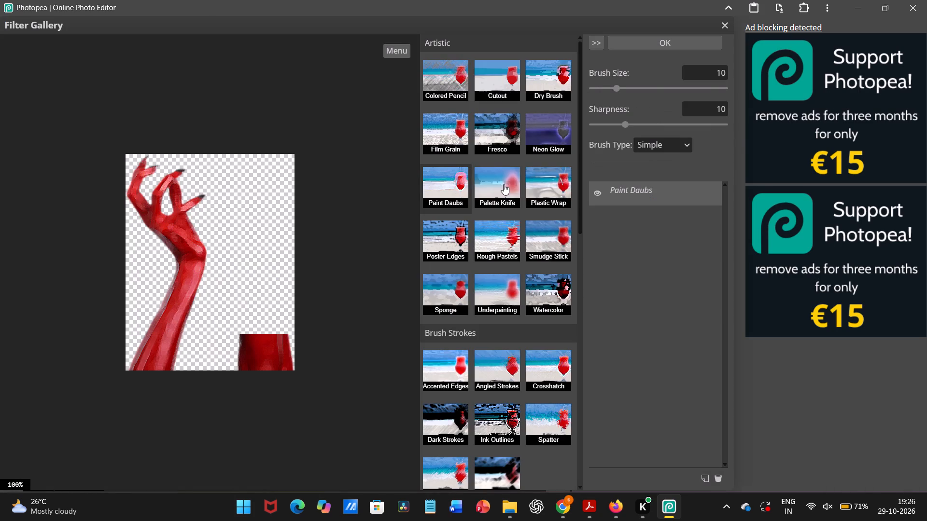
pyautogui.click(504, 184)
pyautogui.click(543, 182)
pyautogui.scroll(-1, 442, 287)
pyautogui.scroll(-1, 442, 394)
pyautogui.click(446, 337)
pyautogui.scroll(-1, 446, 337)
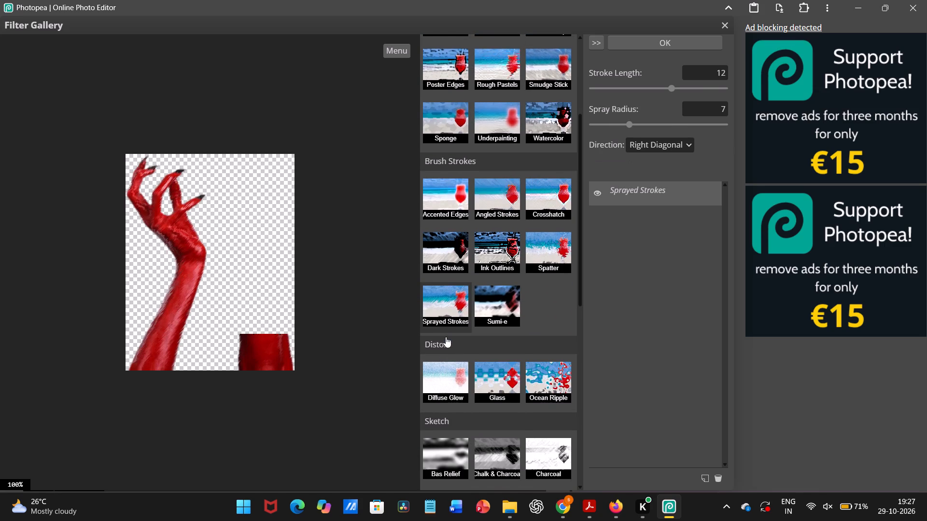
pyautogui.scroll(-2, 446, 337)
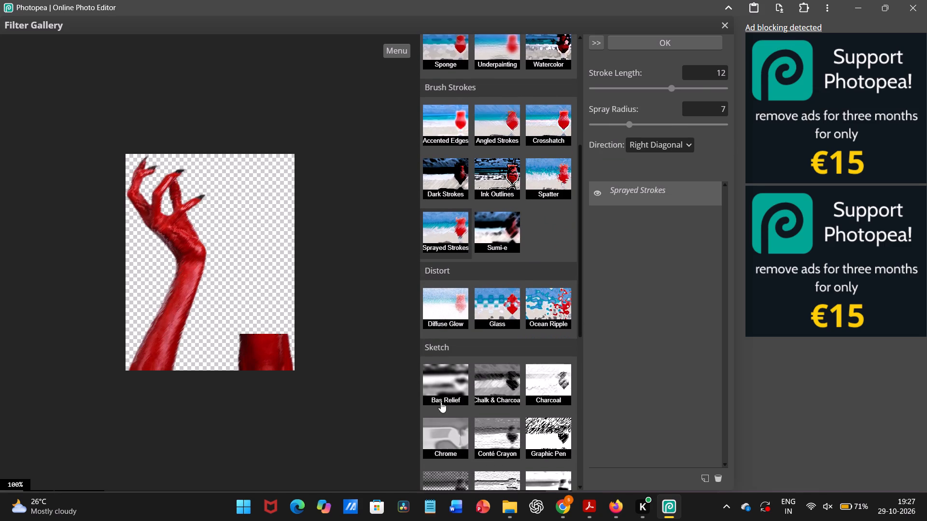
pyautogui.click(439, 437)
pyautogui.scroll(-1, 439, 437)
pyautogui.scroll(1, 446, 353)
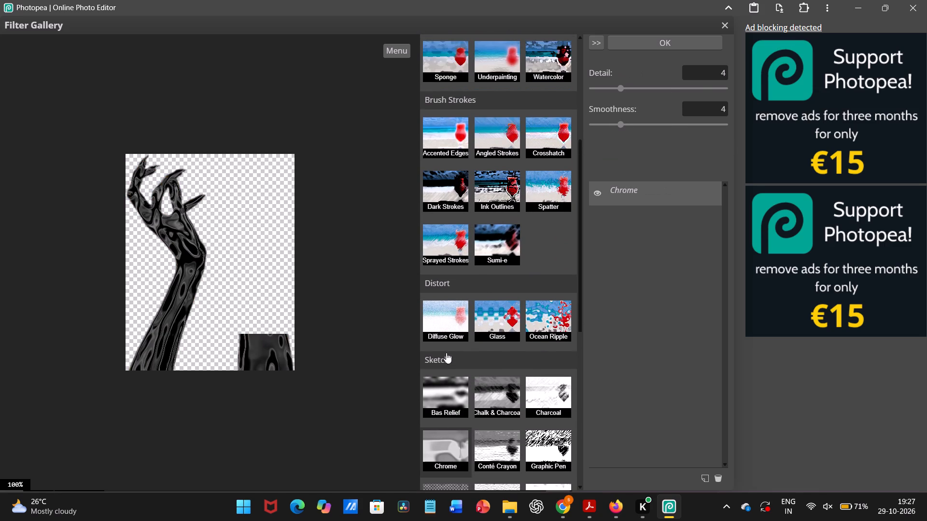
pyautogui.scroll(1, 446, 353)
pyautogui.click(443, 248)
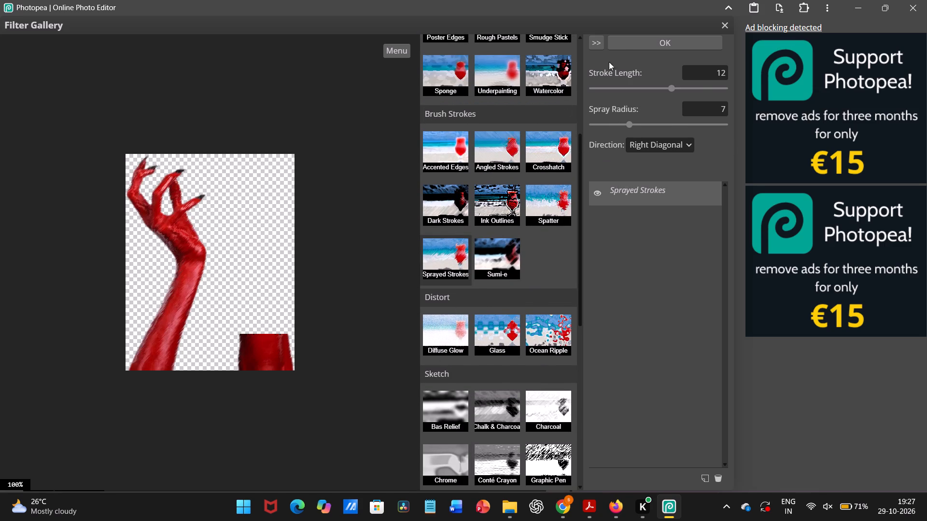
pyautogui.click(625, 45)
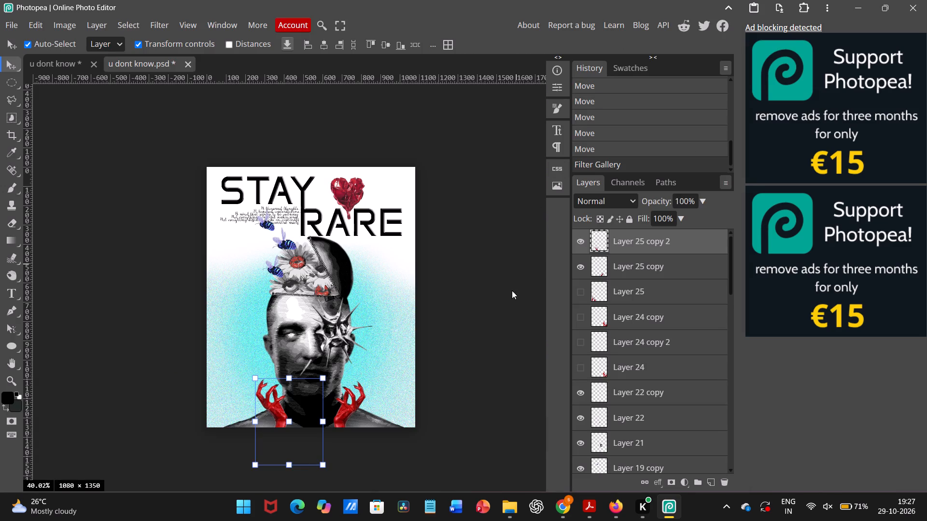
pyautogui.click(510, 297)
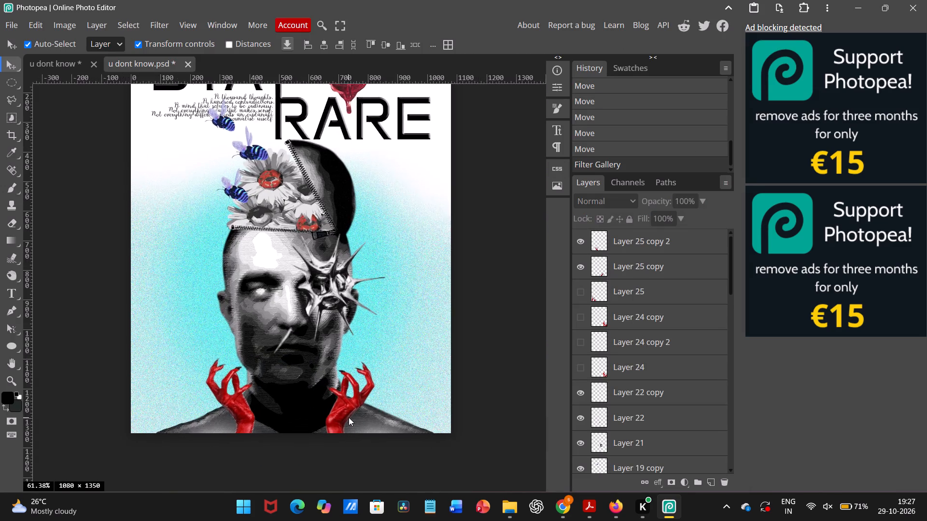
# Repeat the last filter on the matching curled hand of Layer 25 copy.
pyautogui.click(347, 400)
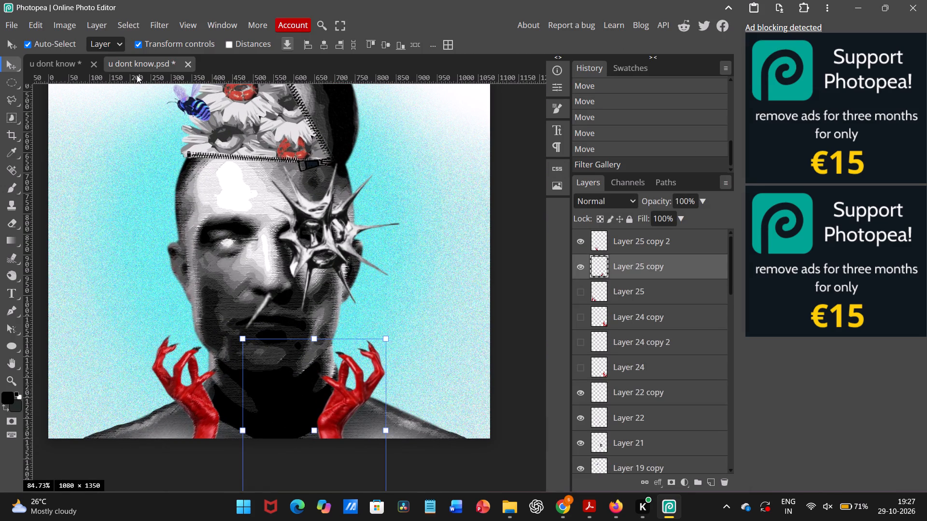
pyautogui.click(155, 16)
pyautogui.click(158, 24)
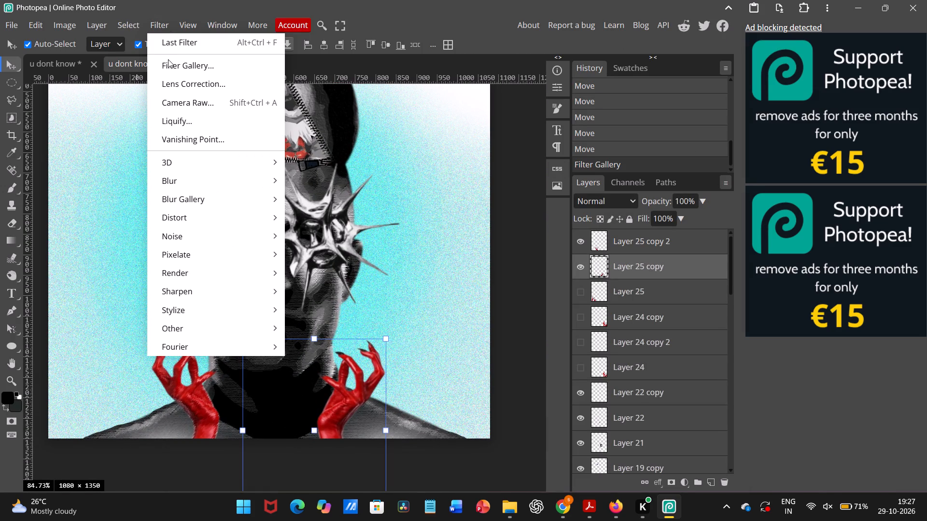
pyautogui.click(167, 48)
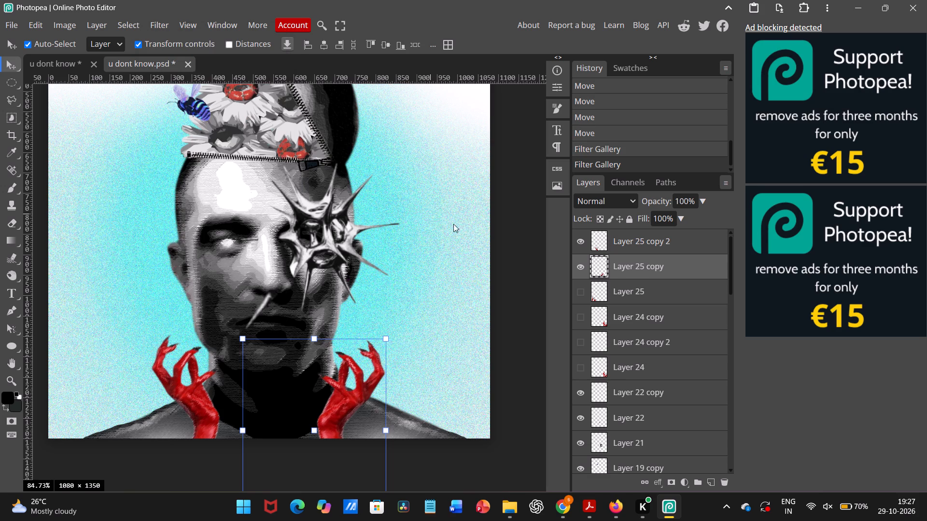
pyautogui.click(524, 286)
# Add a new empty layer between the head on Layer 5 copy and the flower on Layer 9 copy 3.
pyautogui.scroll(2, 524, 286)
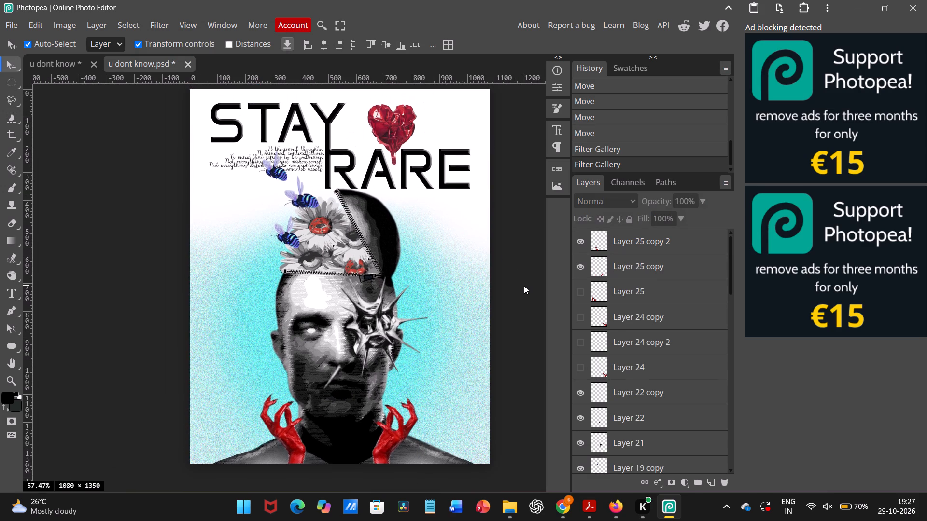
pyautogui.scroll(-1, 524, 286)
pyautogui.scroll(1, 524, 286)
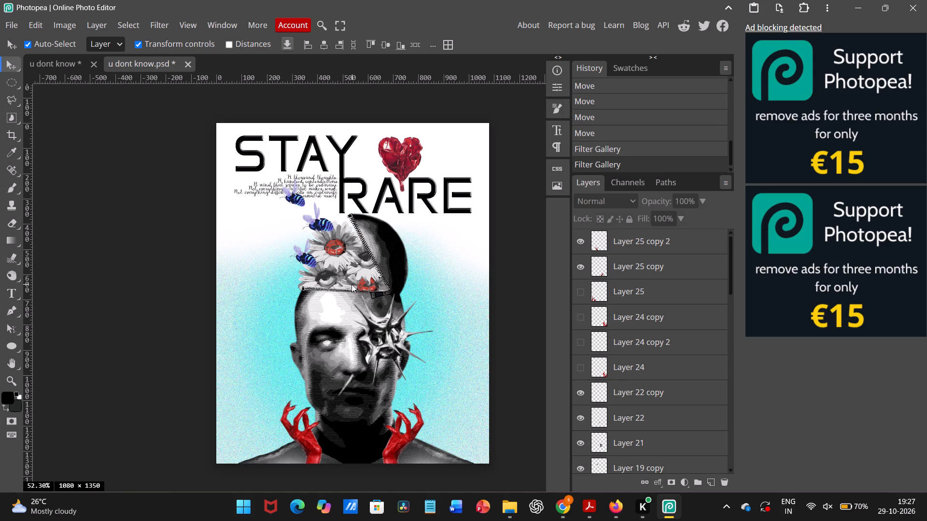
pyautogui.click(342, 347)
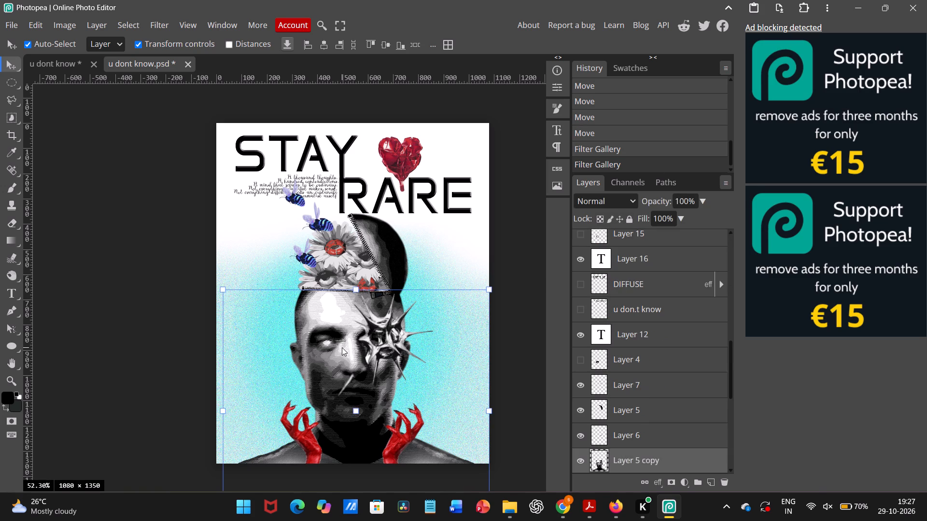
pyautogui.scroll(-2, 626, 373)
pyautogui.click(626, 366)
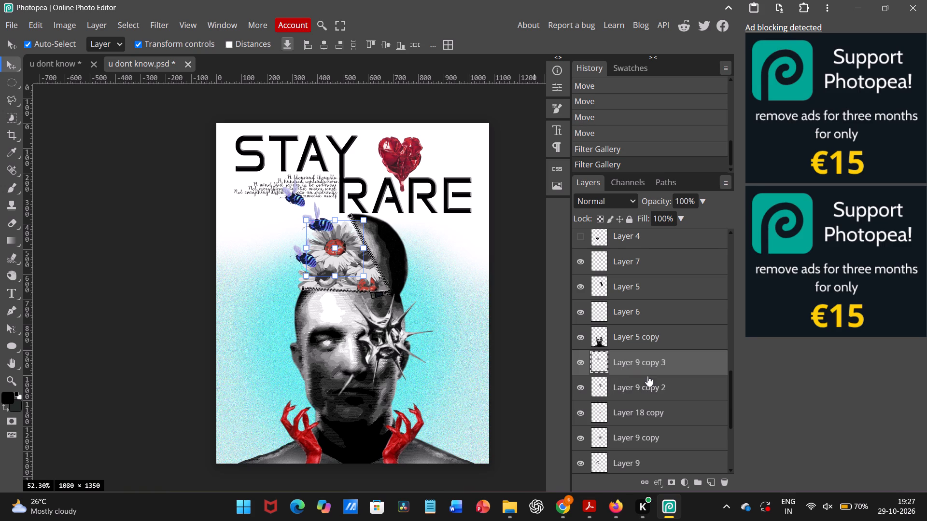
pyautogui.click(713, 484)
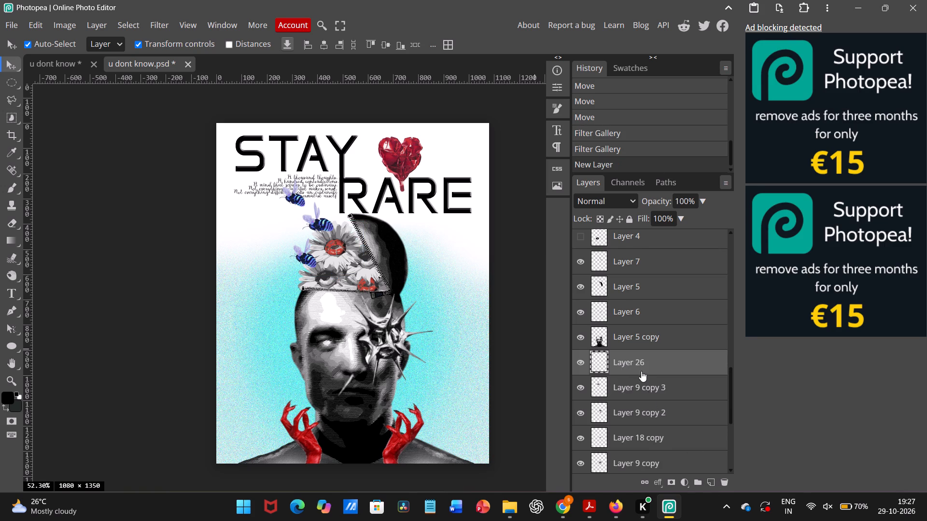
pyautogui.click(638, 368)
# Set the Brush tool to the default soft round brush with 0% hardness.
pyautogui.click(12, 191)
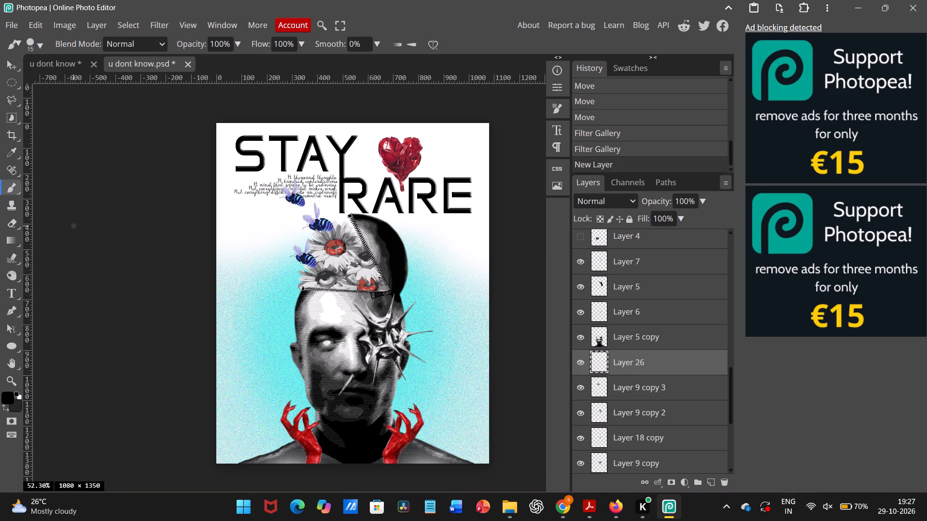
pyautogui.rightClick(90, 242)
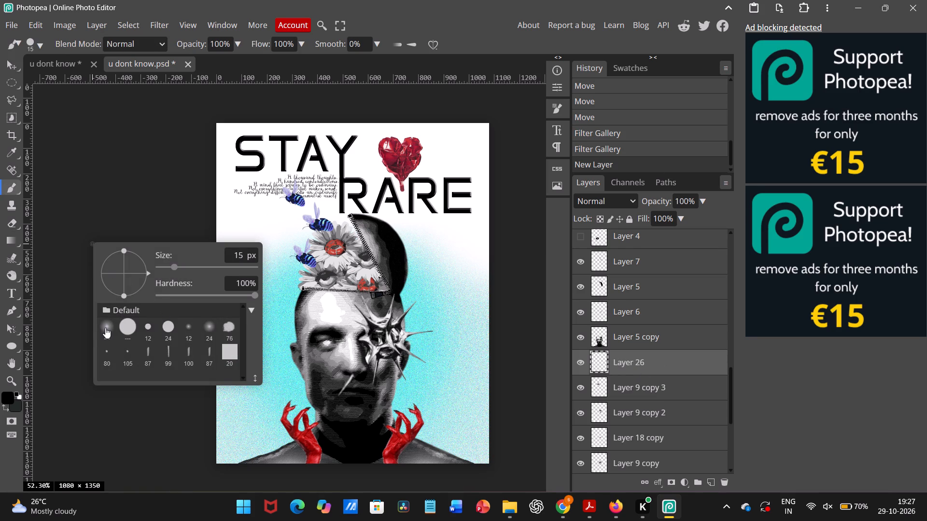
pyautogui.click(105, 328)
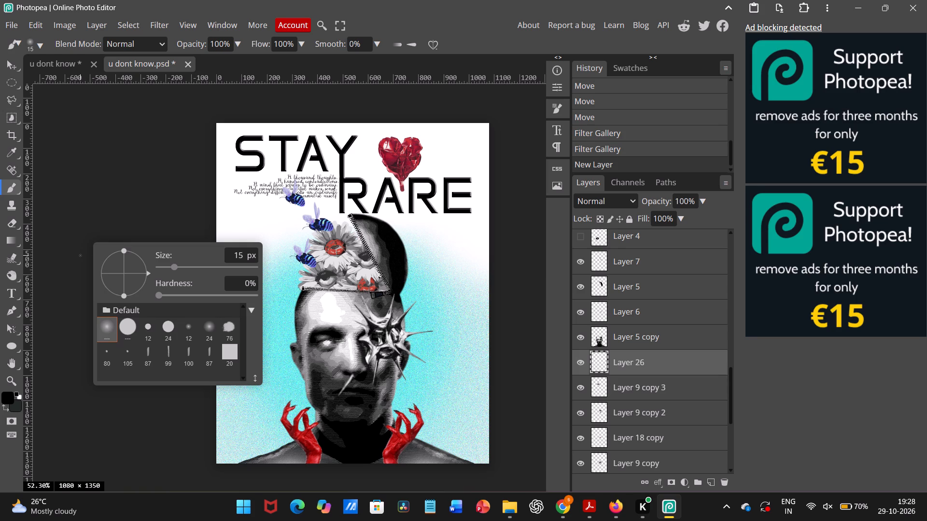
pyautogui.click(81, 256)
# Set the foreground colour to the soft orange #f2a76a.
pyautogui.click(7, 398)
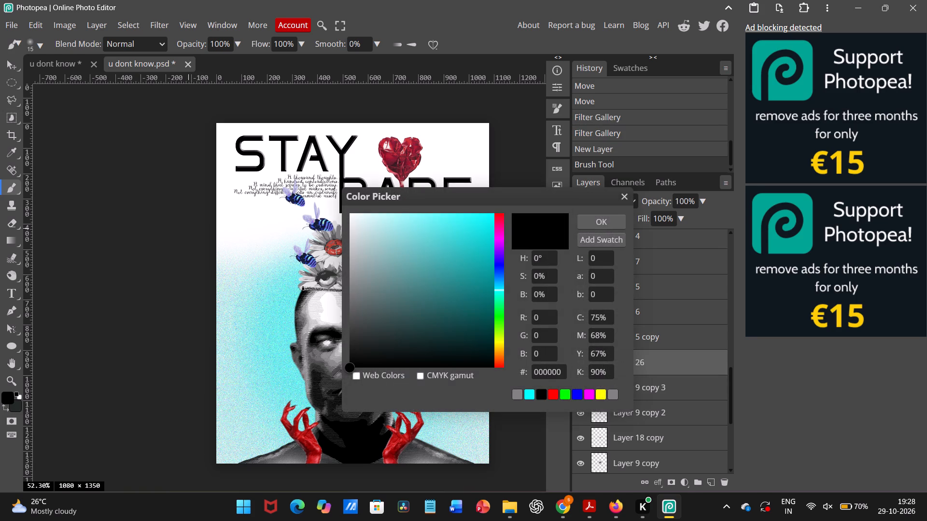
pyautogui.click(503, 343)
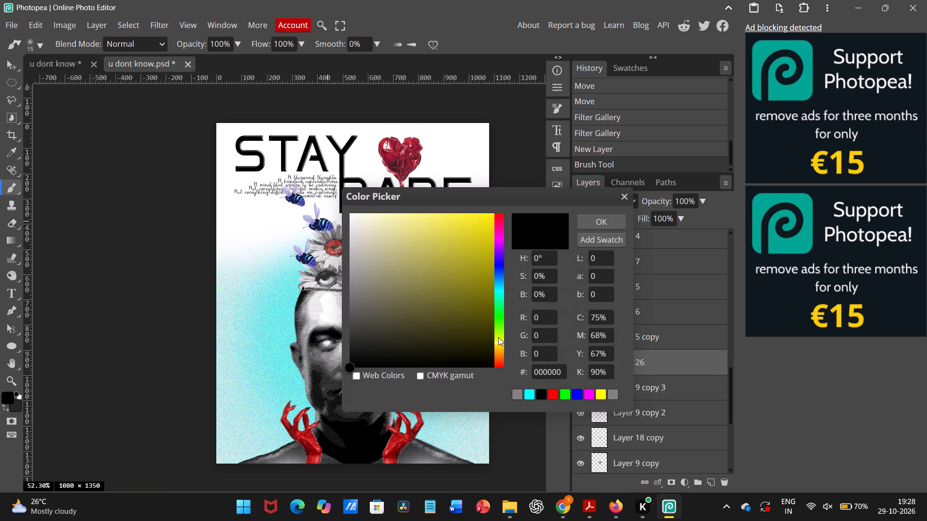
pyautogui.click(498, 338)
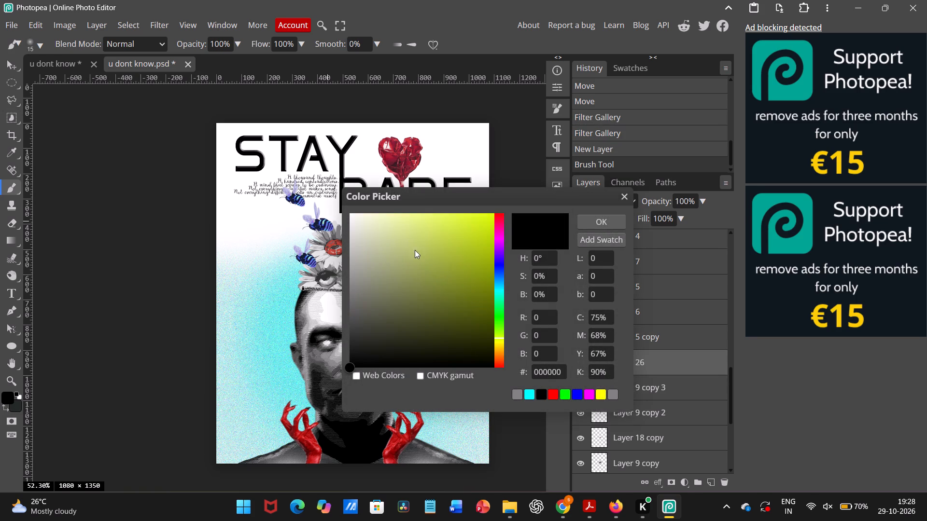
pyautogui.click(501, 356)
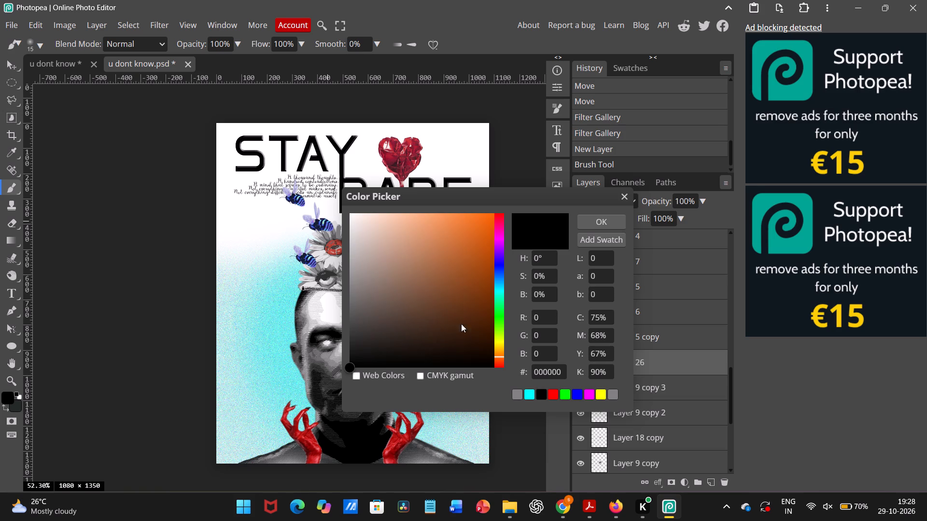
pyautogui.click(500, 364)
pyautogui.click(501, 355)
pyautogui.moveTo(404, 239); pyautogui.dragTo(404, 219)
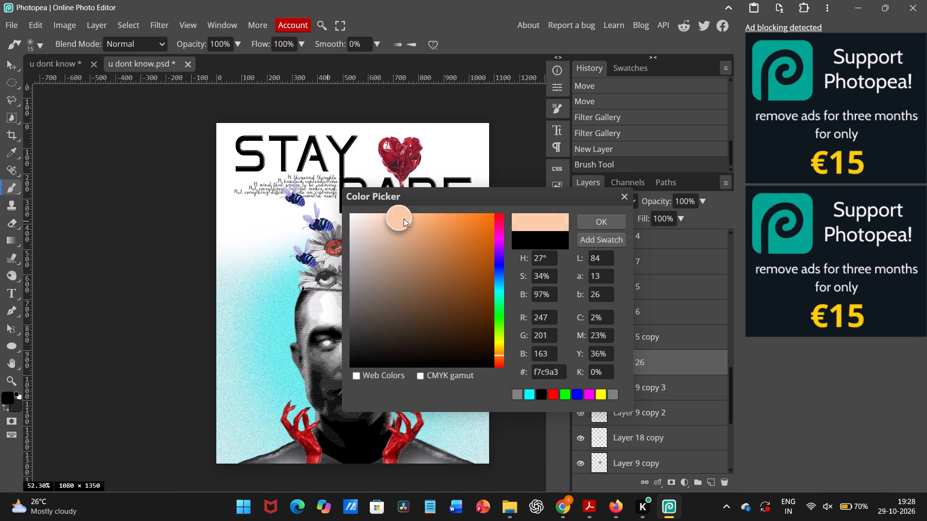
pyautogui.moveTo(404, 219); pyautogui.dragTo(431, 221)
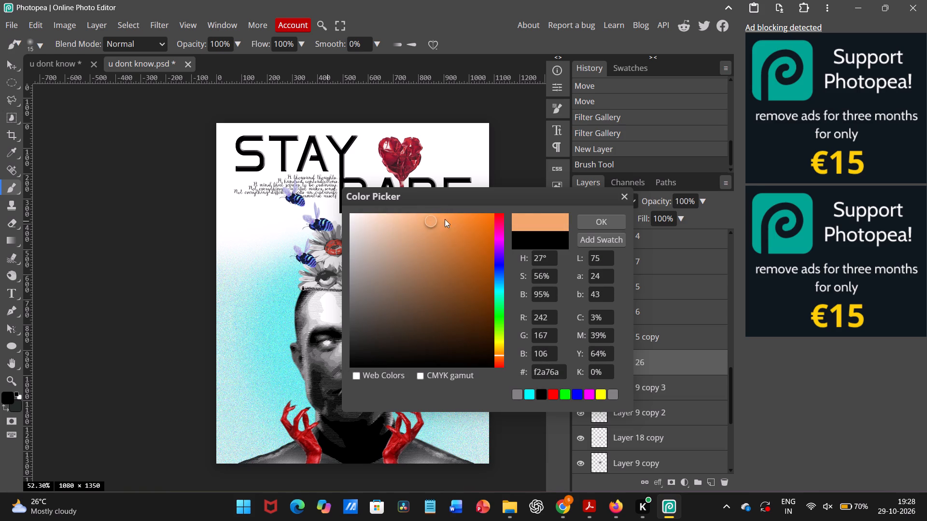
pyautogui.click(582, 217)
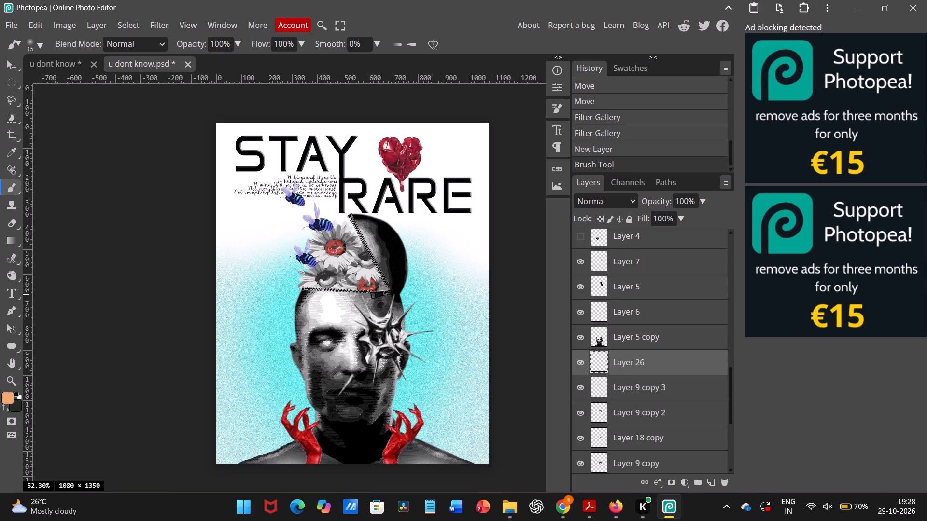
# Enlarge the soft round brush to 277 px.
pyautogui.rightClick(355, 295)
pyautogui.click(456, 318)
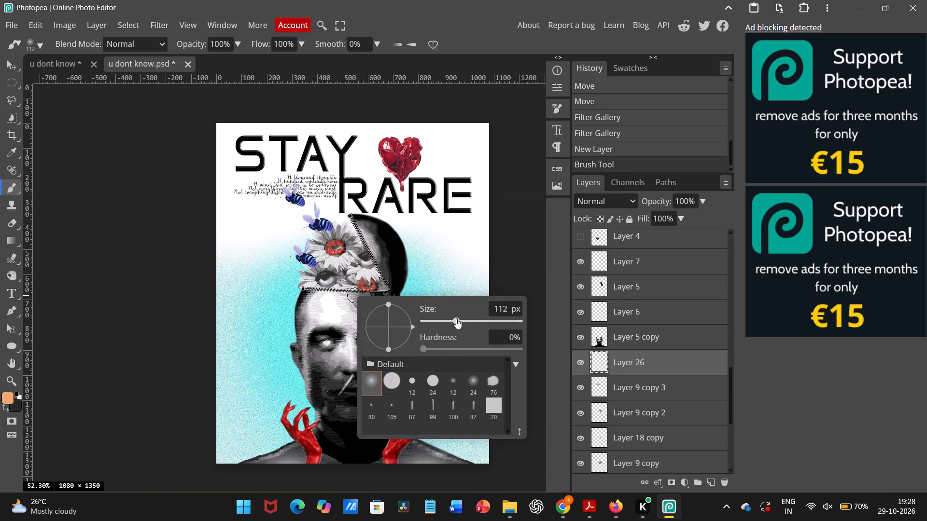
pyautogui.click(469, 318)
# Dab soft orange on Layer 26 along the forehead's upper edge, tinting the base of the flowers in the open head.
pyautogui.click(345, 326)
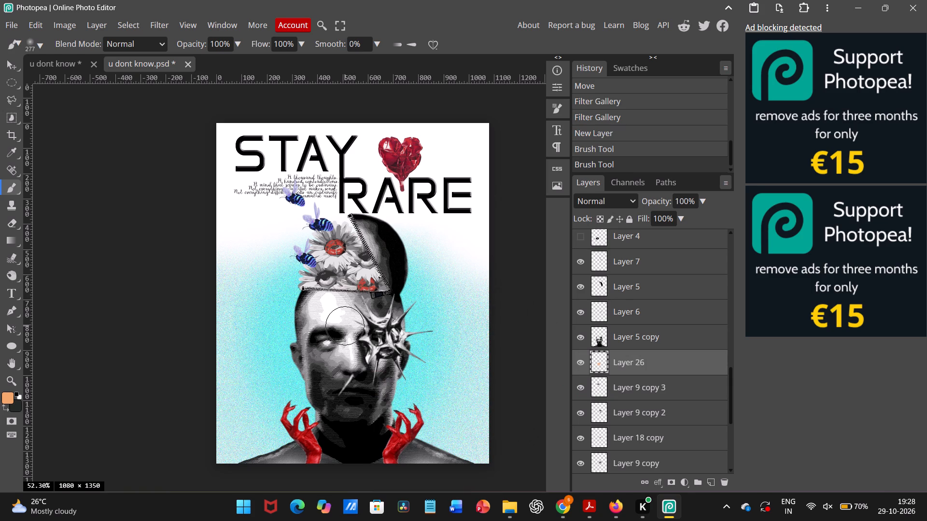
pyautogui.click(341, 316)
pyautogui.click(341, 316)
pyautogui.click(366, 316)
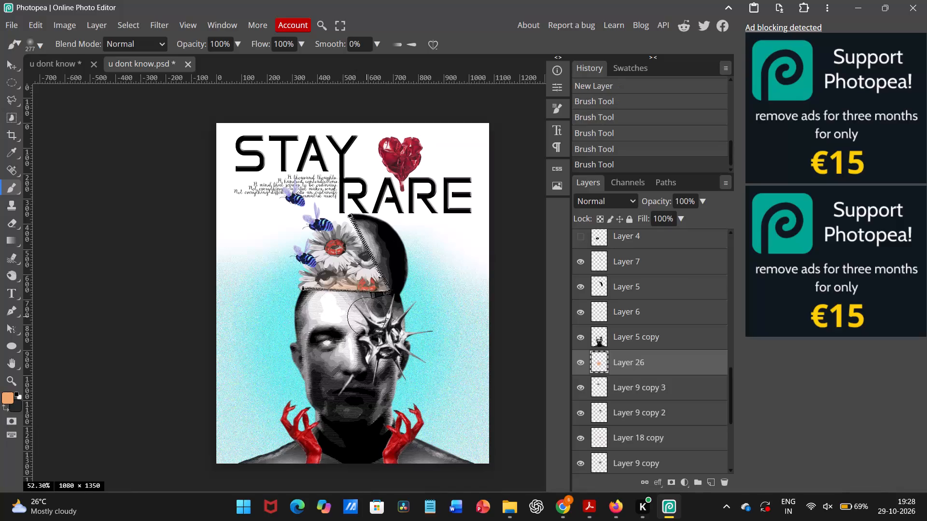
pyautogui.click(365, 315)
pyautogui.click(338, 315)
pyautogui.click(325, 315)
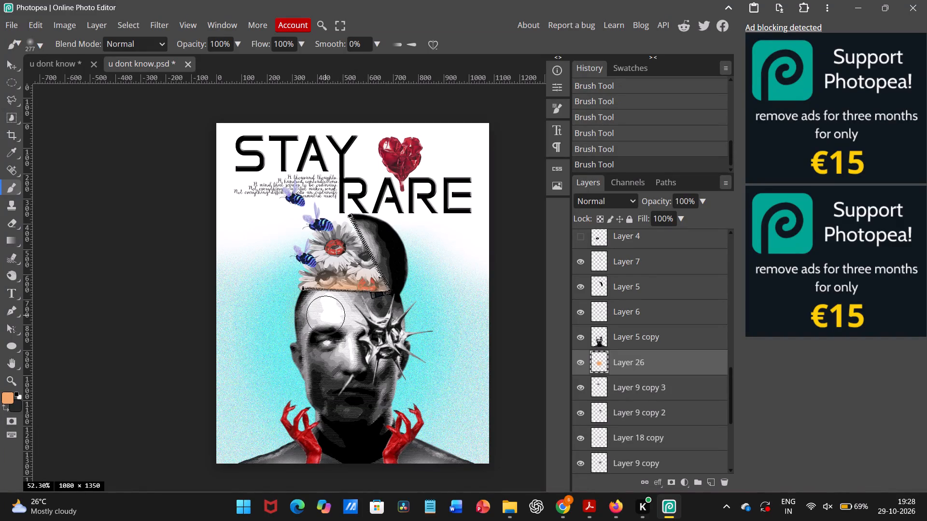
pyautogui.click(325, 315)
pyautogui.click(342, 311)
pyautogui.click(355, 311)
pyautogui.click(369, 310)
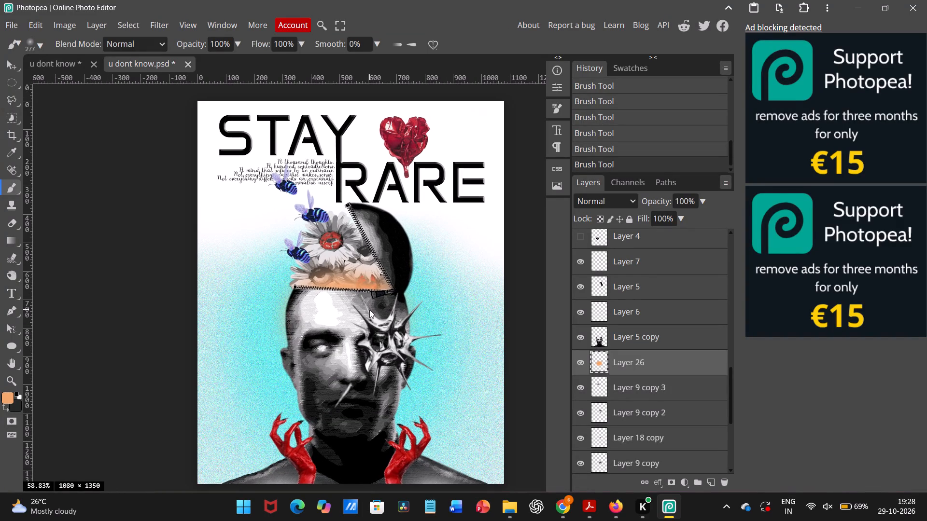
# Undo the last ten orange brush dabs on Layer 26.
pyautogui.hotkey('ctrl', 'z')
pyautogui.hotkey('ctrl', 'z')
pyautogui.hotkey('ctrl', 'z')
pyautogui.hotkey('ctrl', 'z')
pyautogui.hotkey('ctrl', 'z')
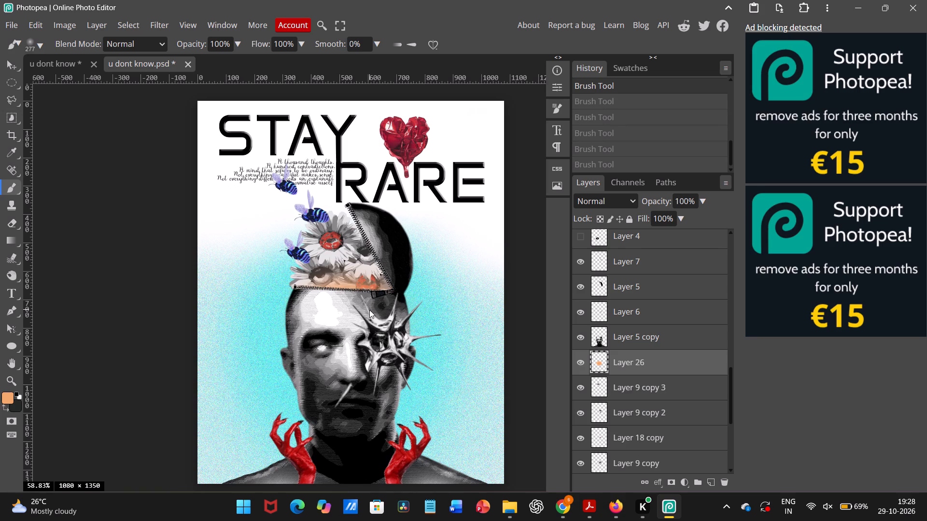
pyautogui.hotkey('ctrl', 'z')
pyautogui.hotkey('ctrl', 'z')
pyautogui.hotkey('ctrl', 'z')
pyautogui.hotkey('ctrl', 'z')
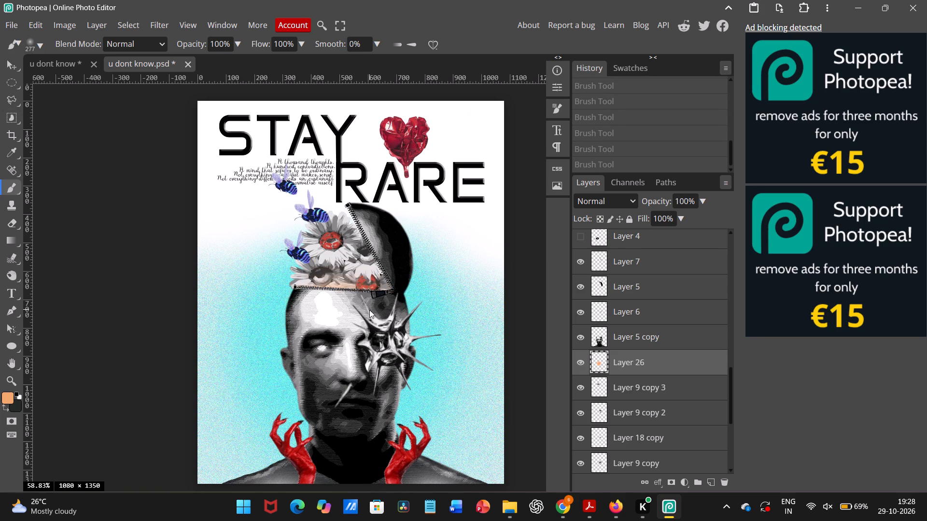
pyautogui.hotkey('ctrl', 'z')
# Set the foreground colour to the light yellow #fff772.
pyautogui.click(6, 396)
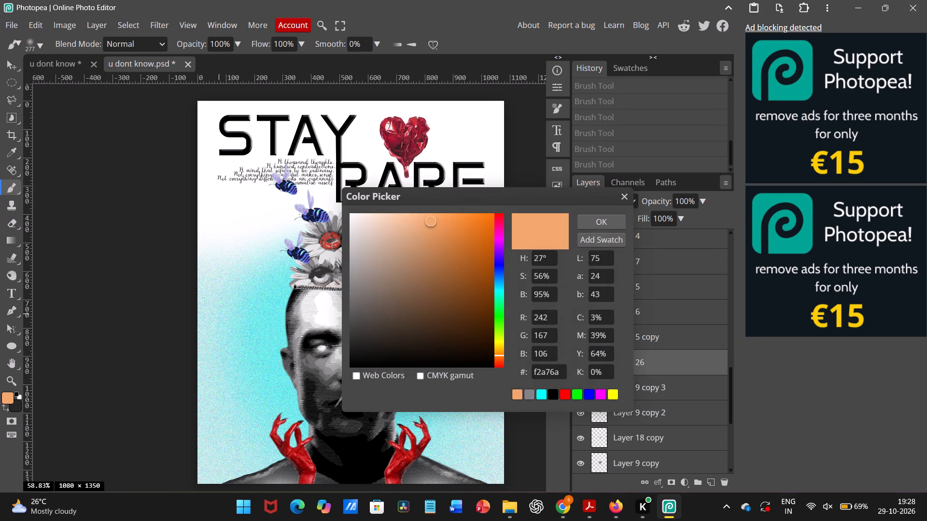
pyautogui.click(502, 334)
pyautogui.click(501, 343)
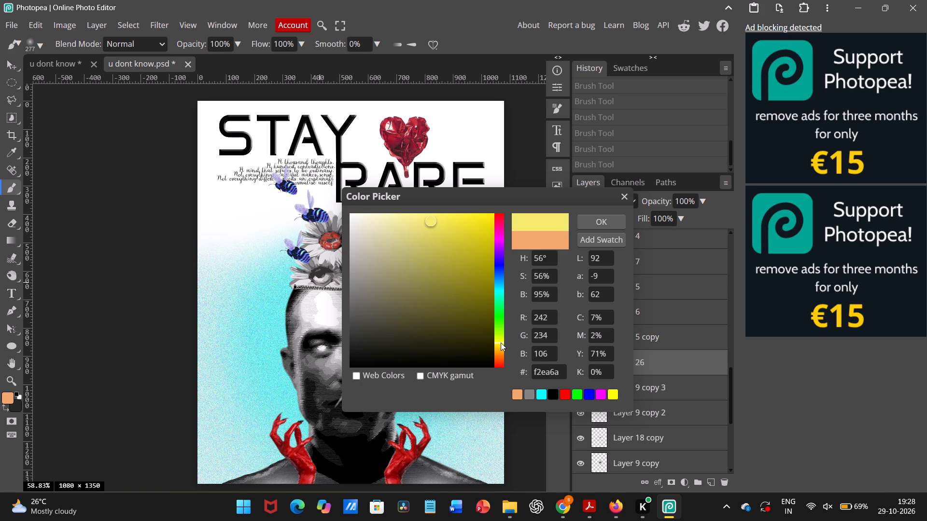
pyautogui.click(501, 343)
pyautogui.moveTo(428, 221); pyautogui.dragTo(402, 220)
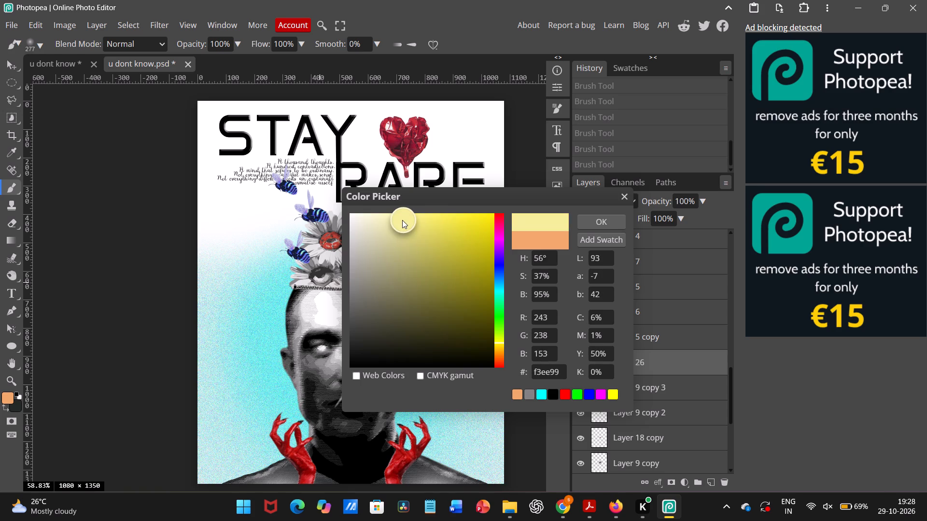
pyautogui.moveTo(402, 220); pyautogui.dragTo(438, 213)
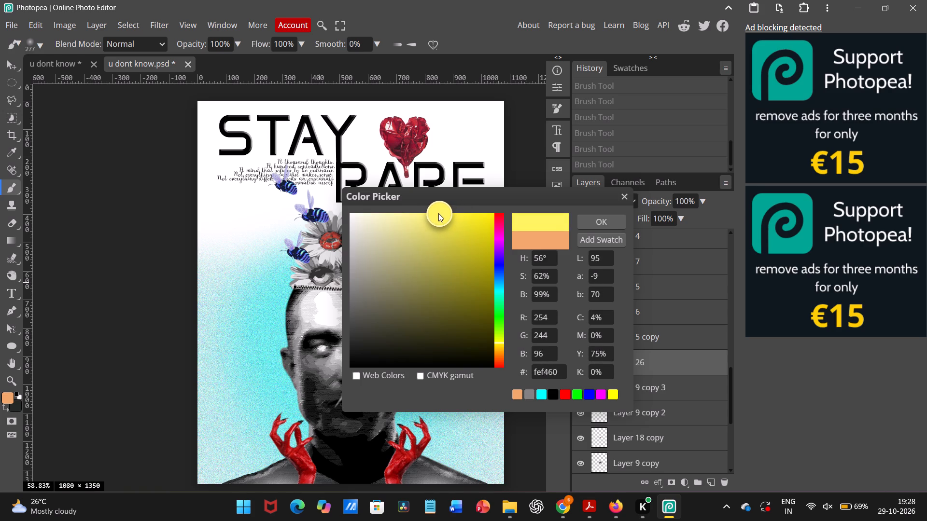
pyautogui.moveTo(438, 213); pyautogui.dragTo(429, 213)
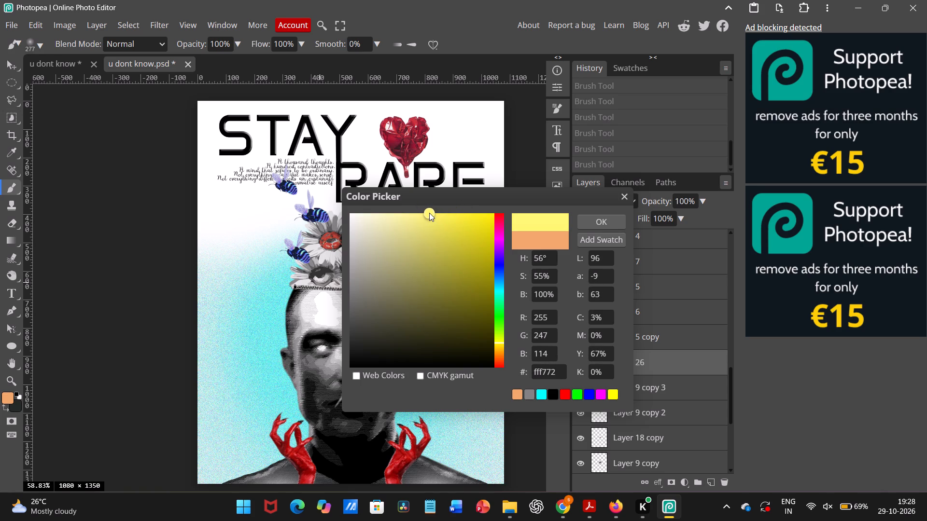
pyautogui.click(593, 224)
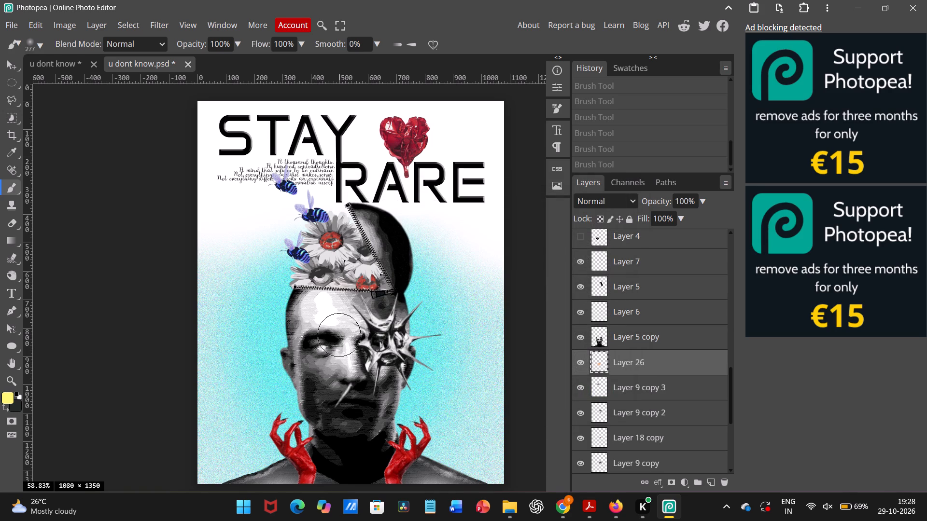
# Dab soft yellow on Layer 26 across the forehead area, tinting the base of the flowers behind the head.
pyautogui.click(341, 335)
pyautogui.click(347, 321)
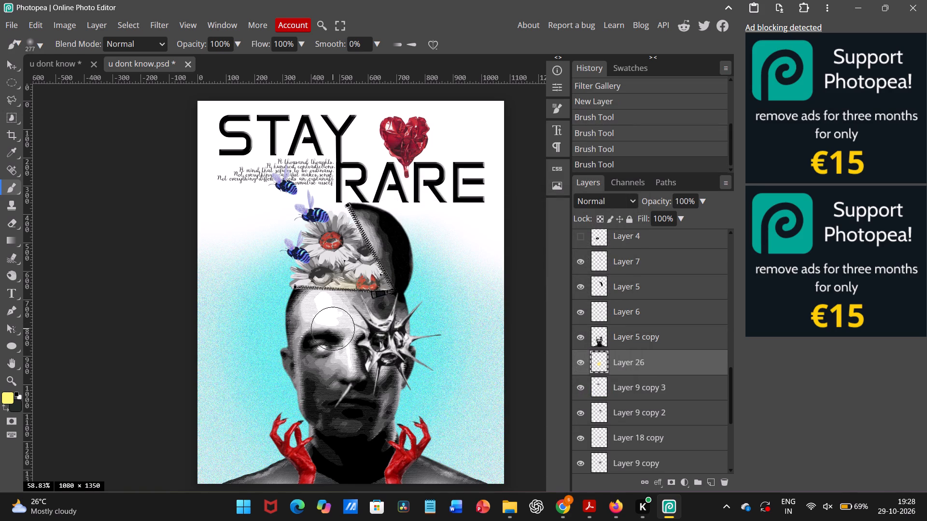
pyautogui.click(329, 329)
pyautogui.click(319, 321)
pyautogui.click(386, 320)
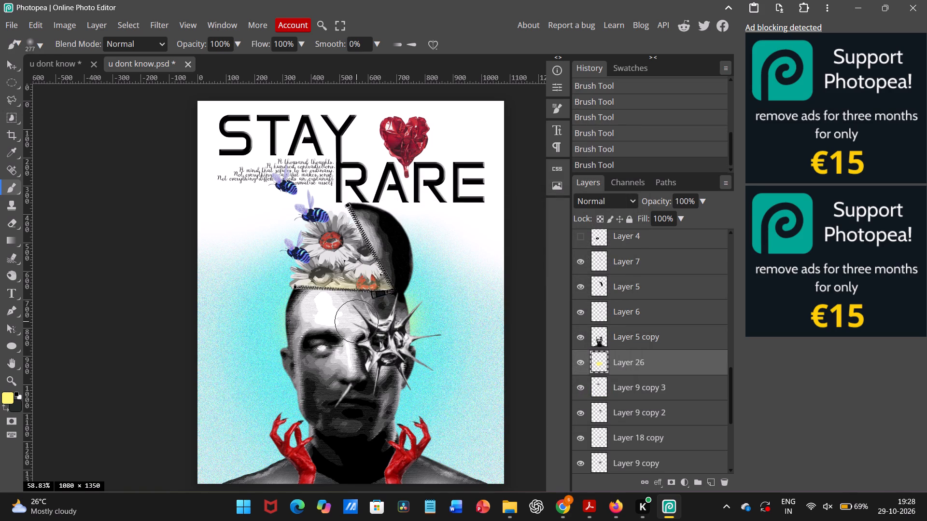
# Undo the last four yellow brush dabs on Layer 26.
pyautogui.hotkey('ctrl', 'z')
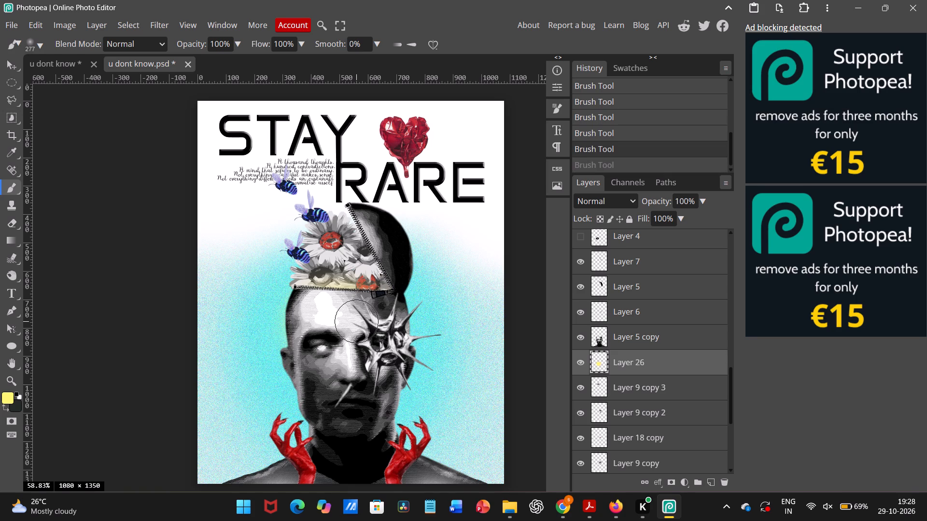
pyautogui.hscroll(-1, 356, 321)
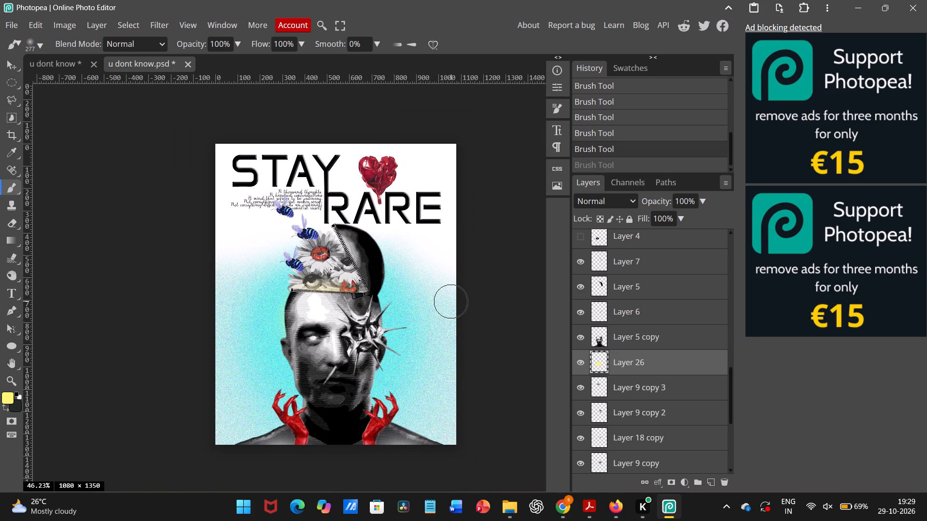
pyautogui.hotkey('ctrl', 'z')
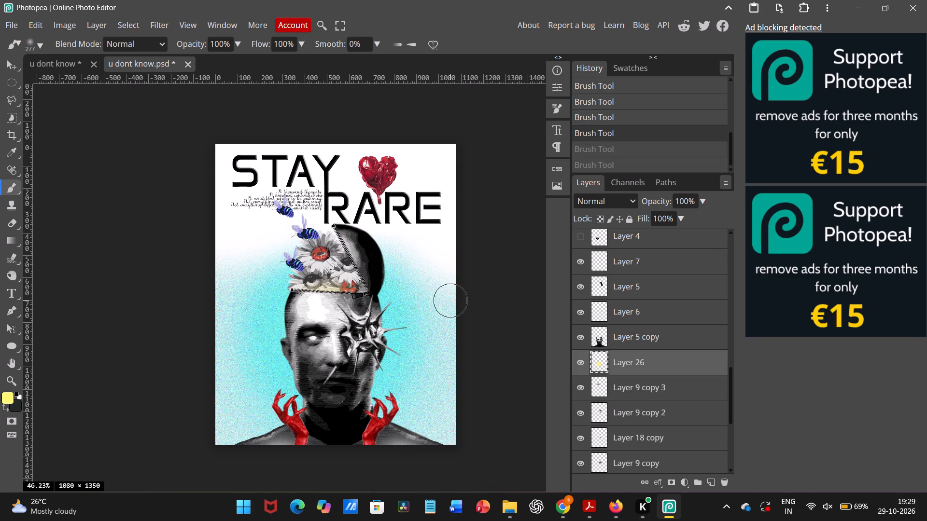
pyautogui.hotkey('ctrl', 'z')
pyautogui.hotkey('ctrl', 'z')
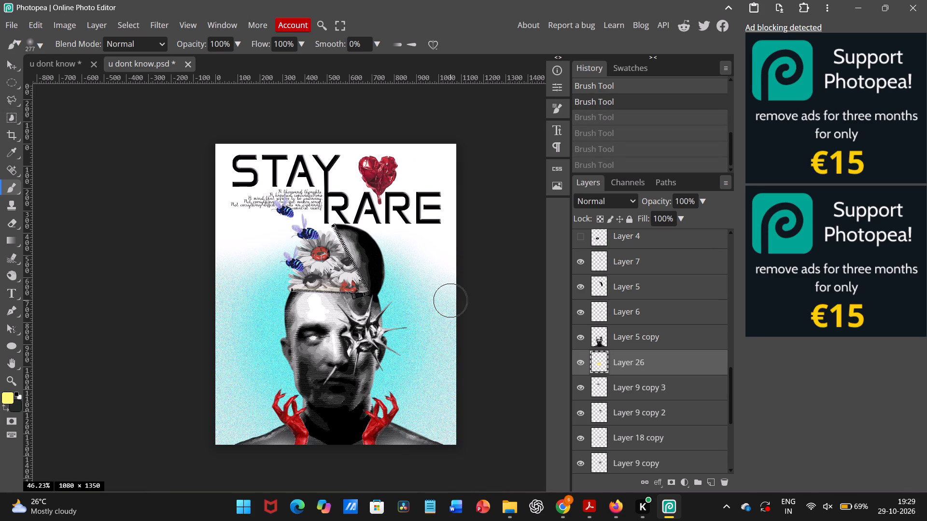
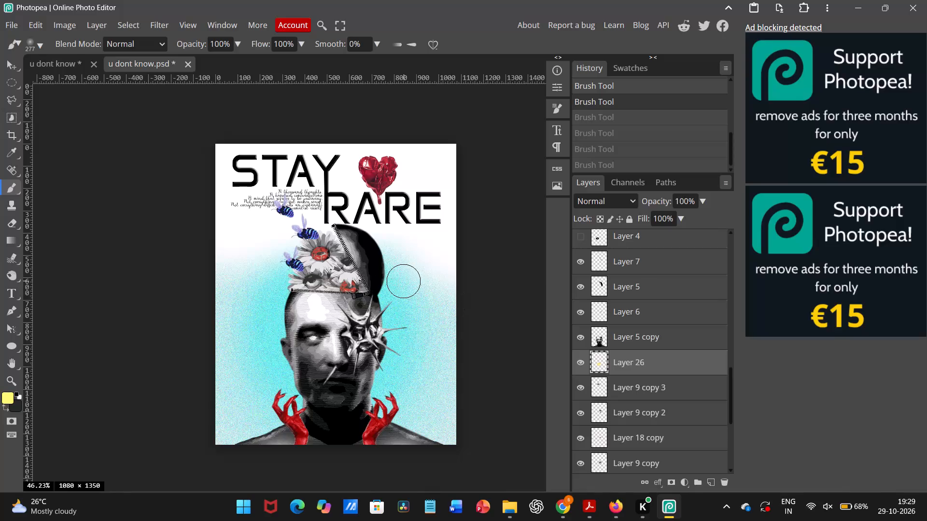
# Set the foreground colour to the muted grey-beige #95947e.
pyautogui.scroll(1, 361, 291)
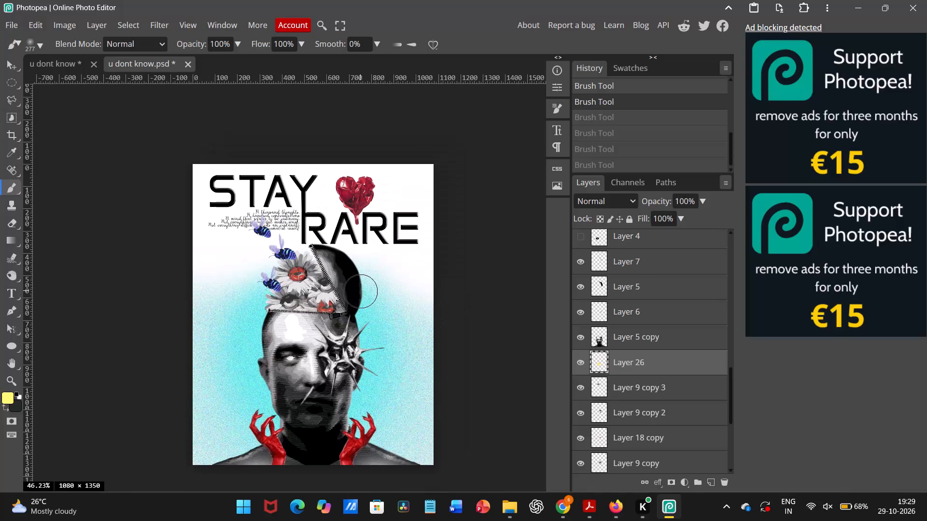
pyautogui.scroll(1, 361, 291)
pyautogui.scroll(-1, 361, 291)
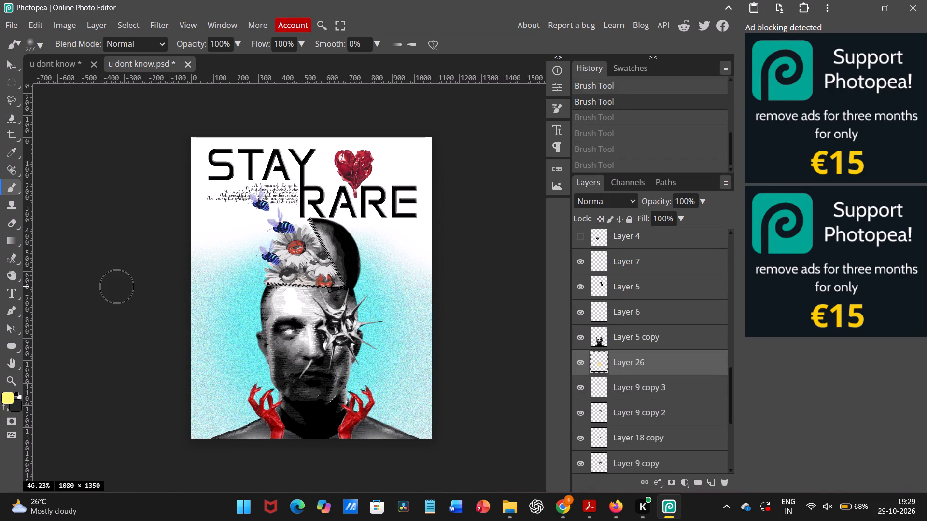
pyautogui.rightClick(117, 286)
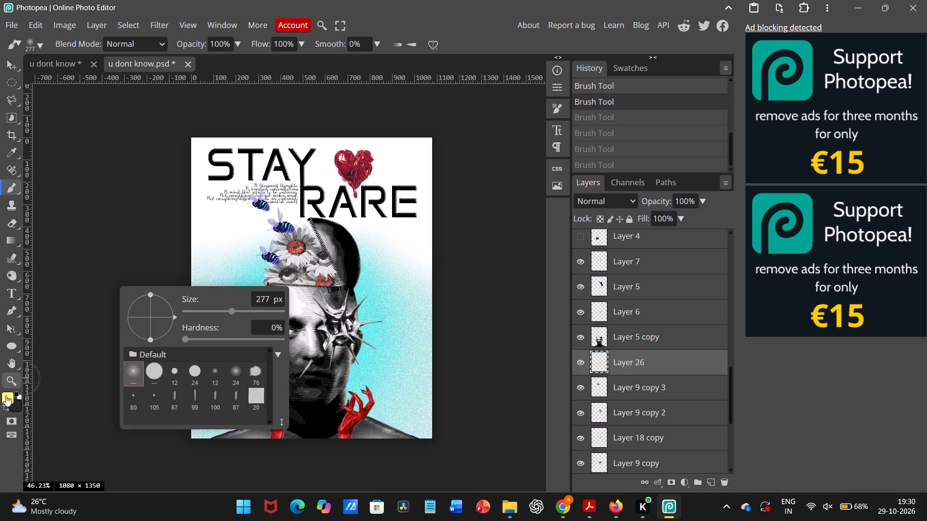
pyautogui.click(8, 396)
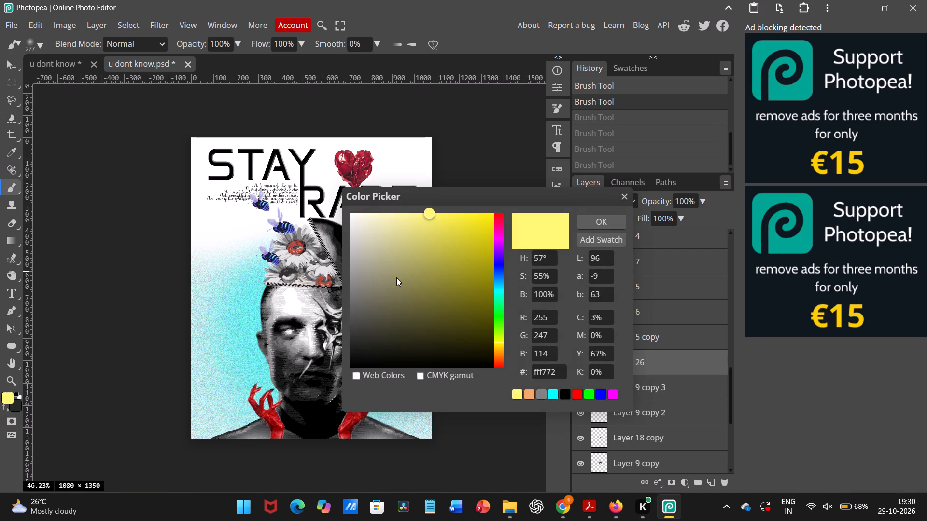
pyautogui.click(371, 277)
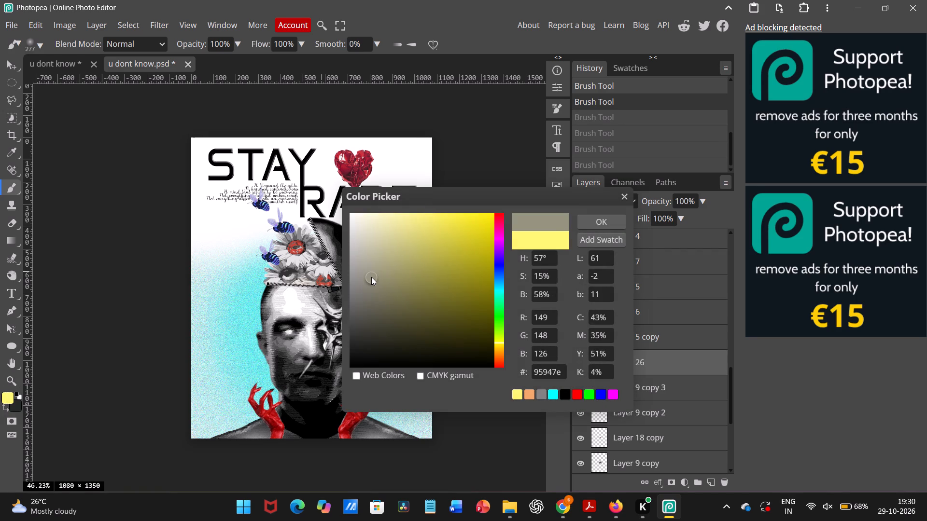
pyautogui.click(615, 217)
# Switch to the Chrome window holding Pinterest and start a new search there.
pyautogui.click(561, 507)
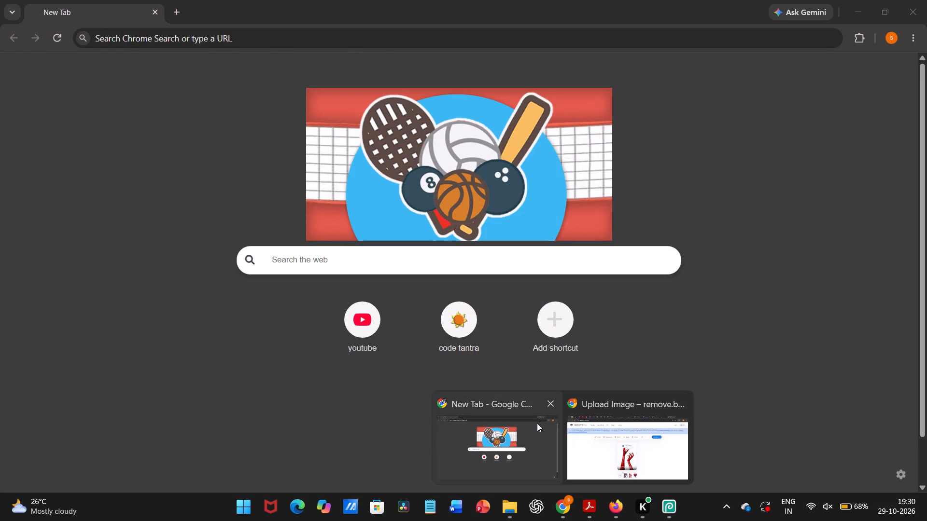
pyautogui.click(546, 403)
pyautogui.click(555, 439)
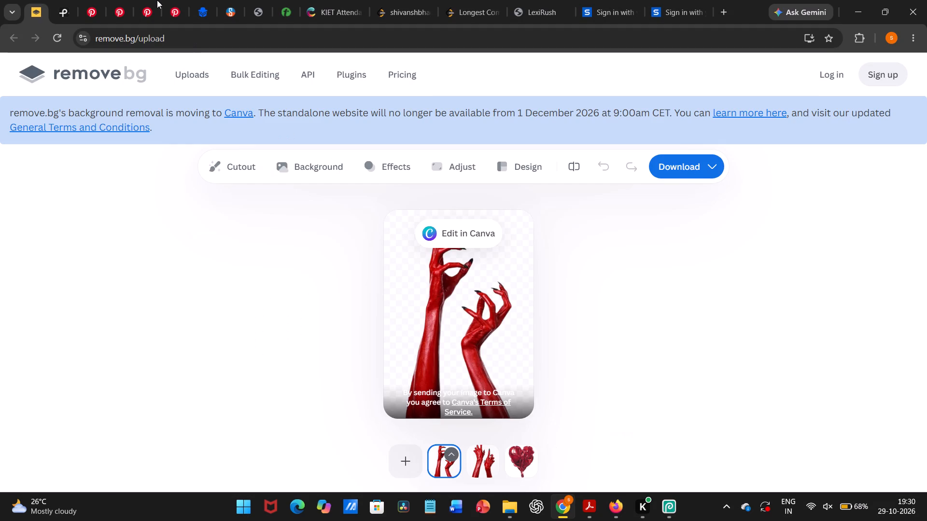
pyautogui.click(157, 0)
pyautogui.click(151, 14)
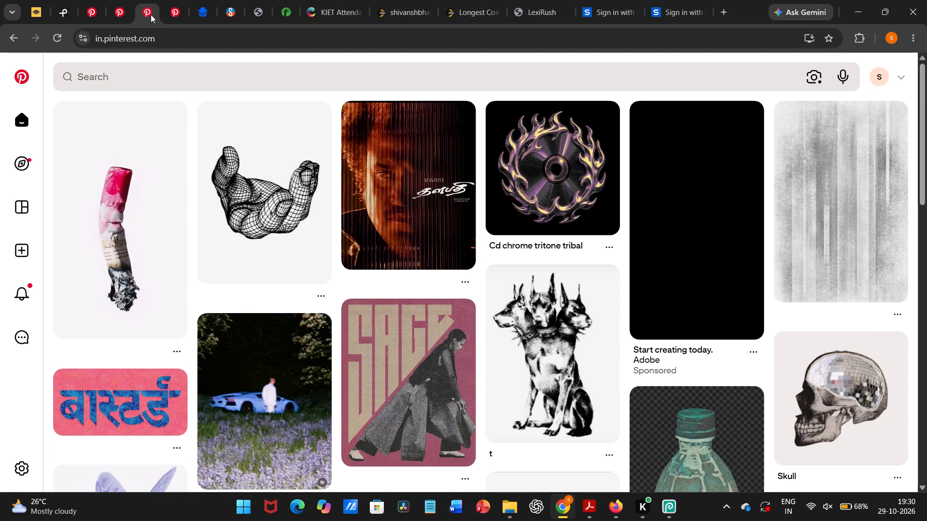
pyautogui.click(168, 82)
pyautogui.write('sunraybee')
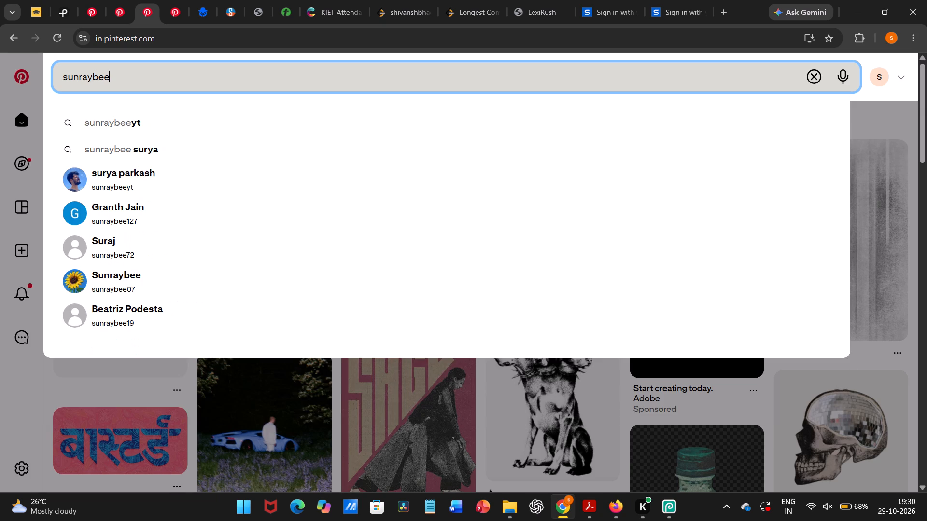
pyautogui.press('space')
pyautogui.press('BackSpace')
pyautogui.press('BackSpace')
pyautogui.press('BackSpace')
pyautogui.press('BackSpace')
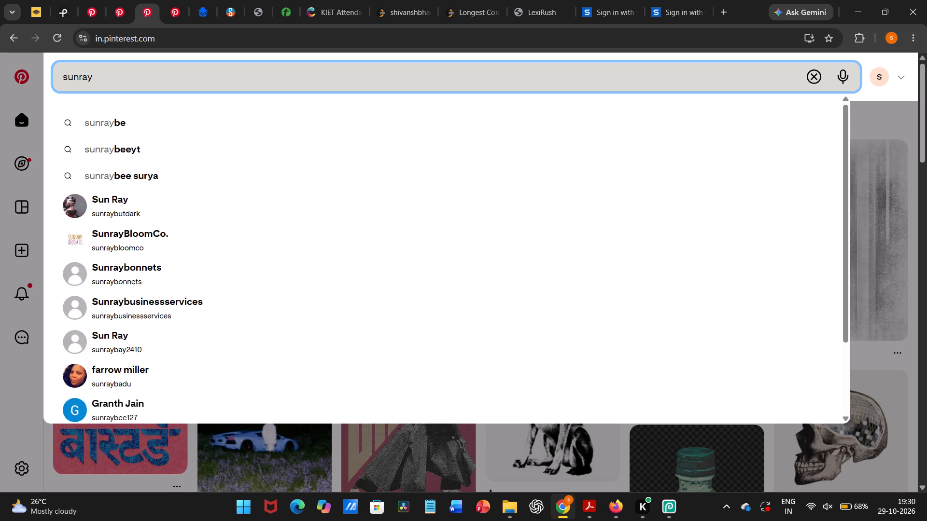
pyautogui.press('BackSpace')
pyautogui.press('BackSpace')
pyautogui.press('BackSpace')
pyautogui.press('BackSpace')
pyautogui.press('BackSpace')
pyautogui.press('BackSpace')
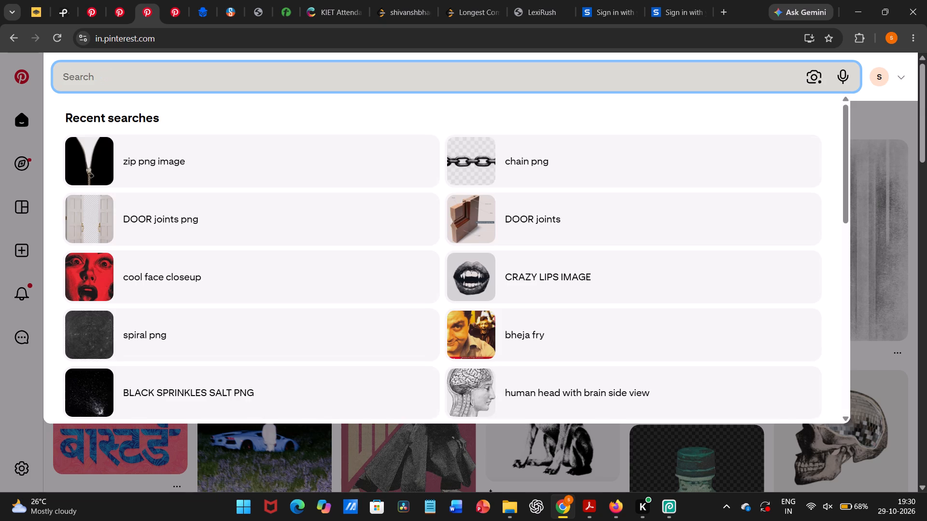
# Search Pinterest for "light rays png".
pyautogui.write('li')
pyautogui.write('ght')
pyautogui.press('space')
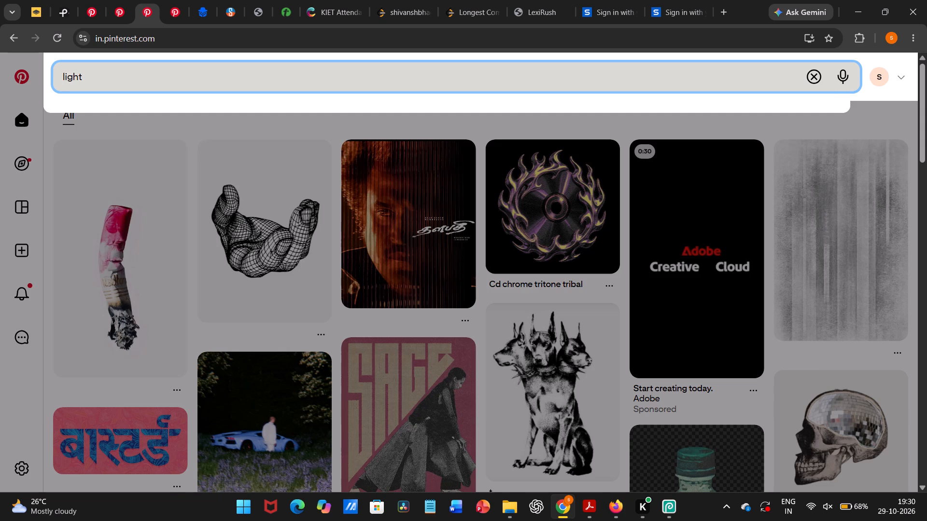
pyautogui.write('rays')
pyautogui.press('space')
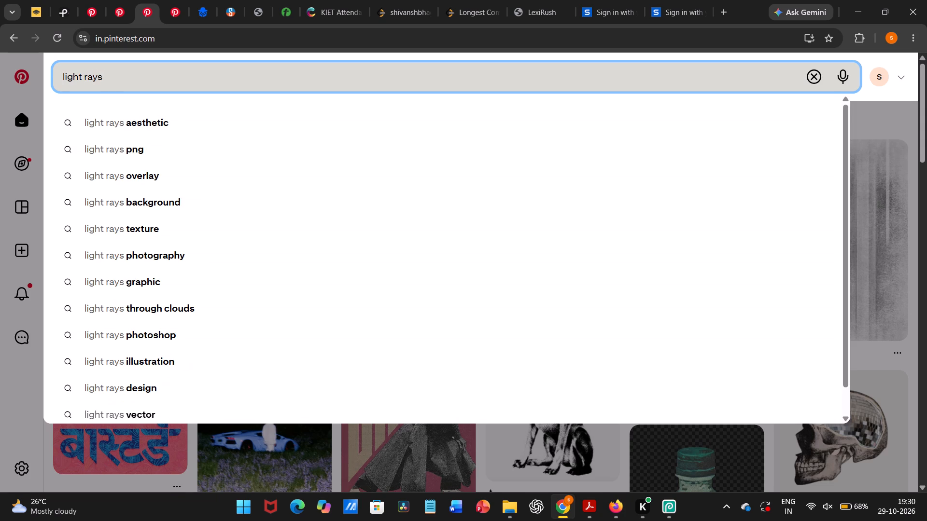
pyautogui.write('png')
pyautogui.press('Return')
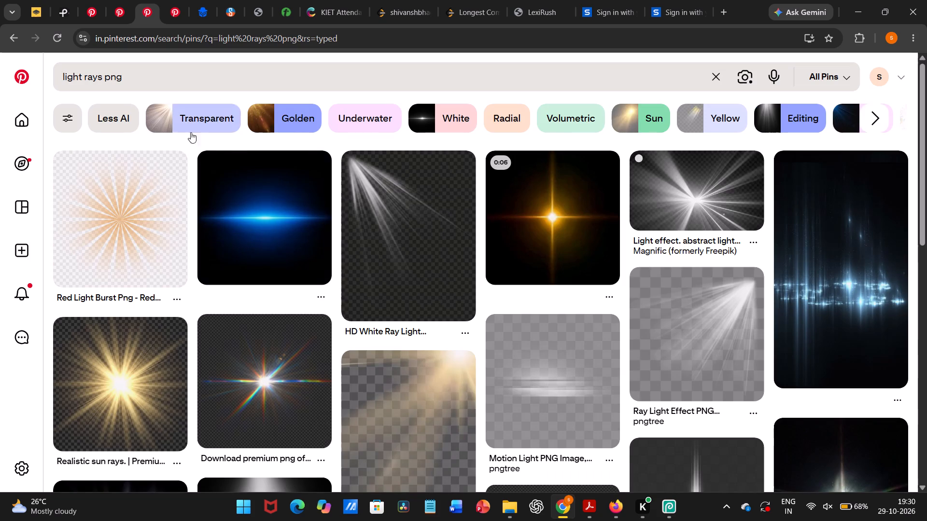
# Open the Realistic sun rays pin, go to its related golden light burst on a black background, and copy that image.
pyautogui.scroll(-1, 504, 184)
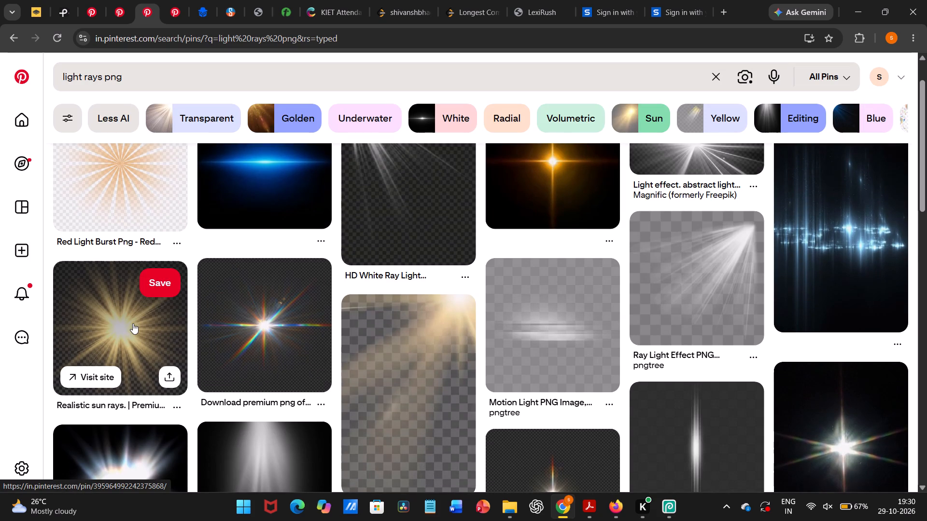
pyautogui.scroll(-1, 133, 323)
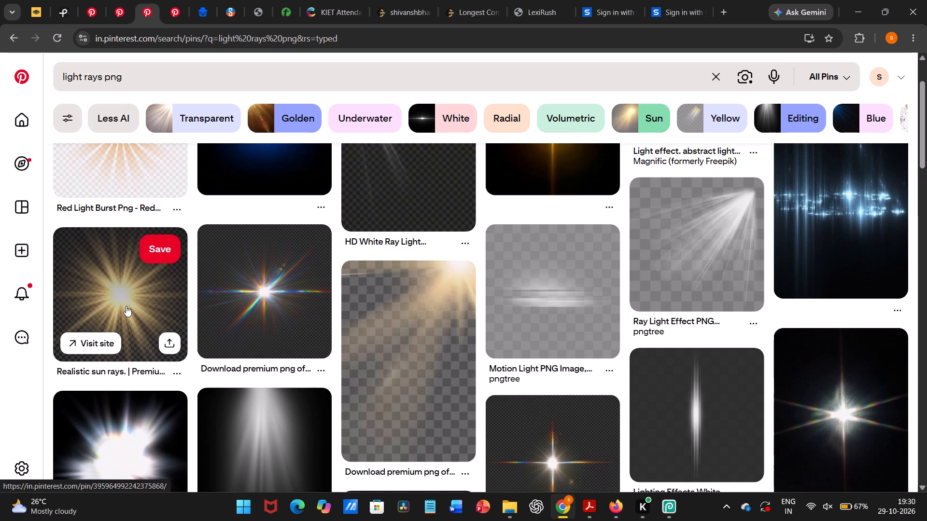
pyautogui.click(126, 306)
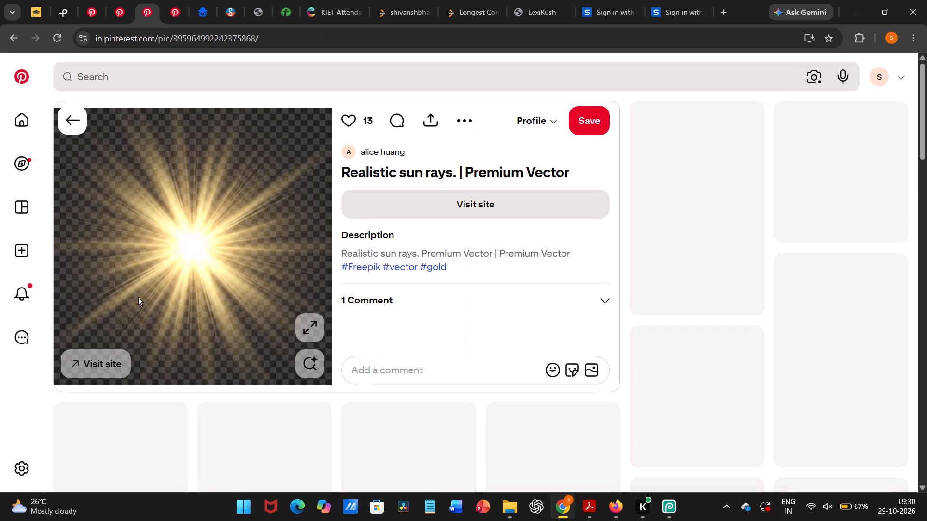
pyautogui.rightClick(166, 273)
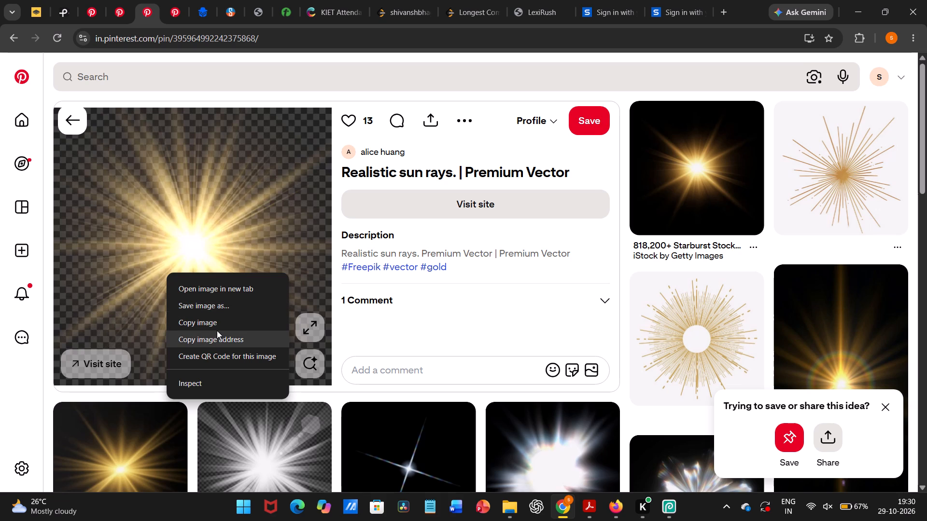
pyautogui.click(132, 435)
pyautogui.click(132, 435)
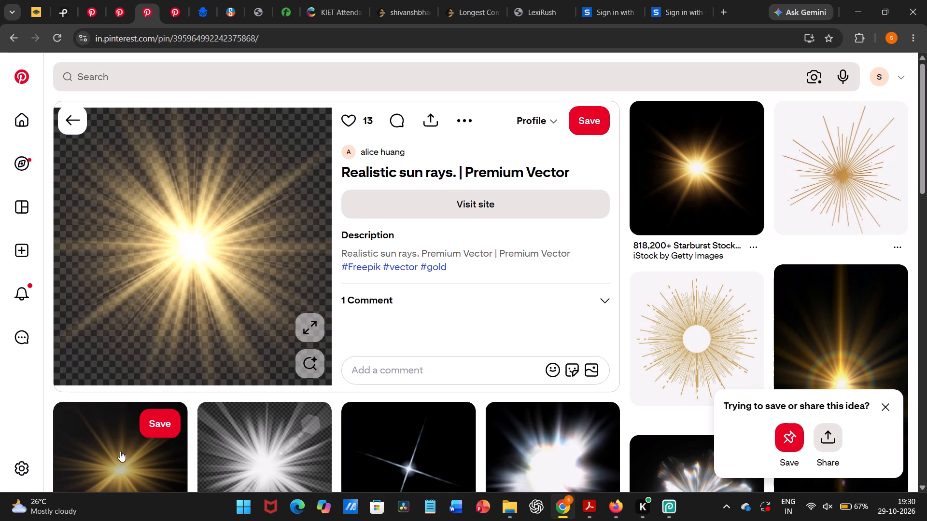
pyautogui.click(120, 451)
pyautogui.rightClick(179, 248)
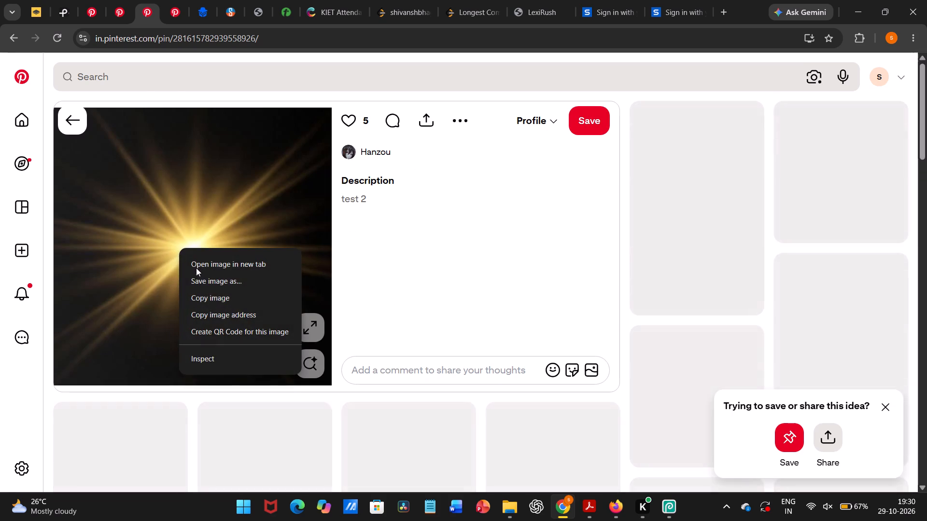
pyautogui.click(210, 292)
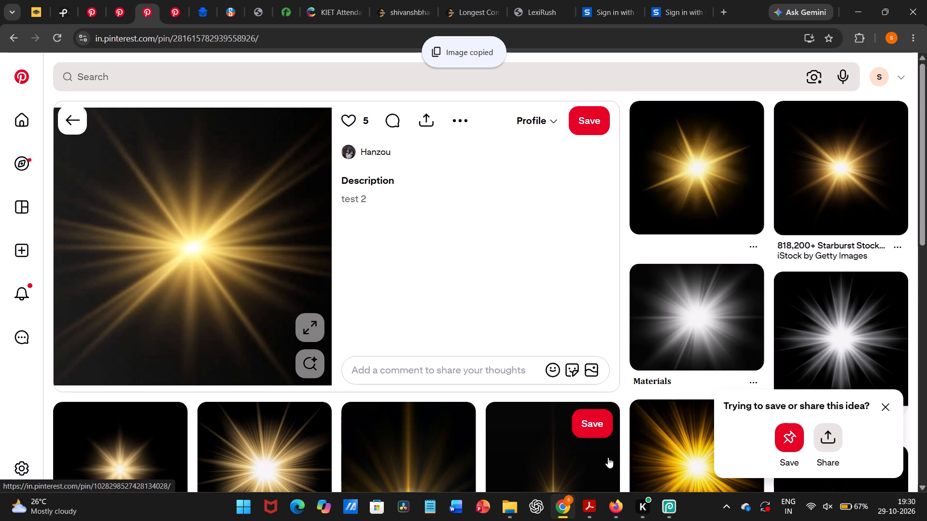
# Switch back to Photopea and paste the golden light burst directly above Layer 26.
pyautogui.click(660, 500)
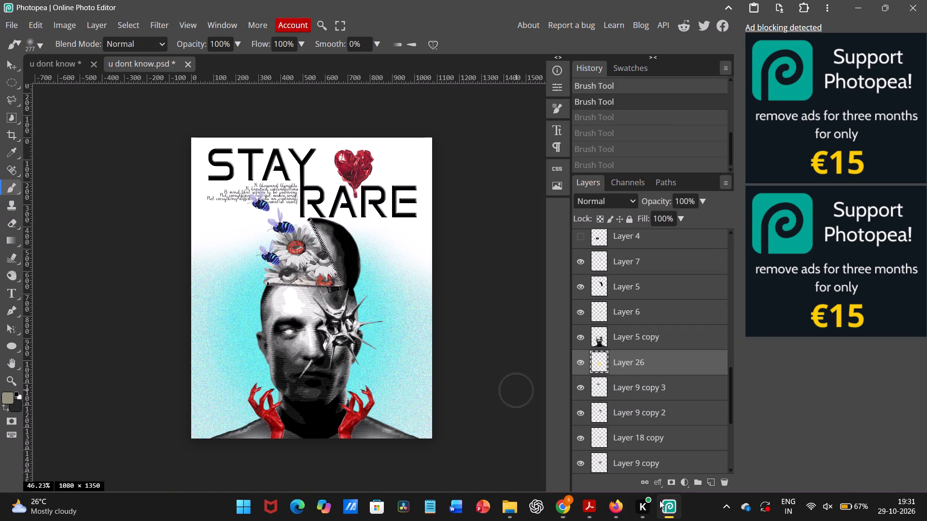
pyautogui.click(13, 64)
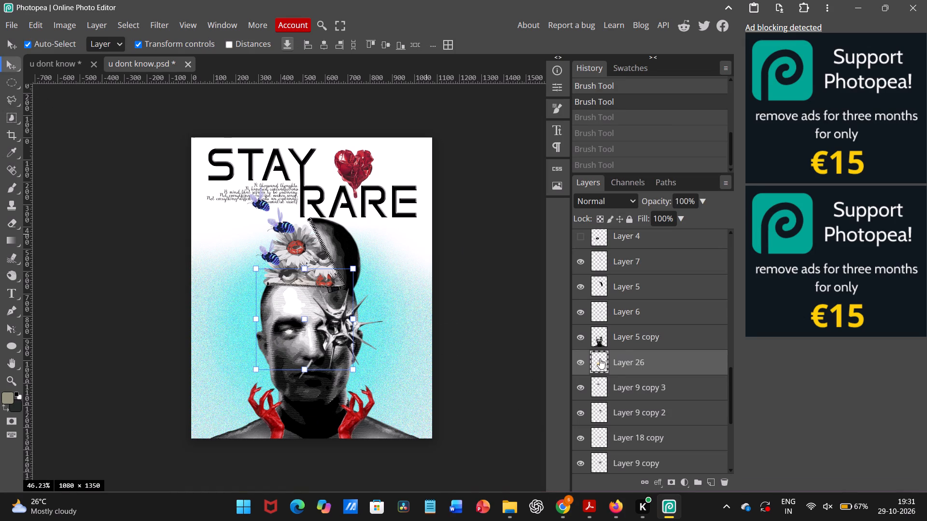
pyautogui.hotkey('ctrl', 'v')
# Try the Darken blend mode on the pasted light burst layer and settle on Lighten.
pyautogui.click(600, 199)
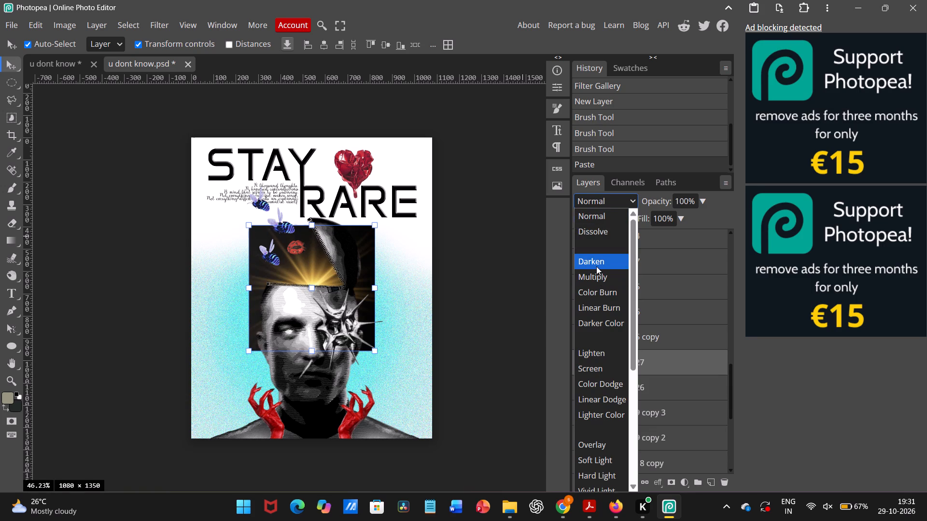
pyautogui.click(596, 266)
pyautogui.click(601, 196)
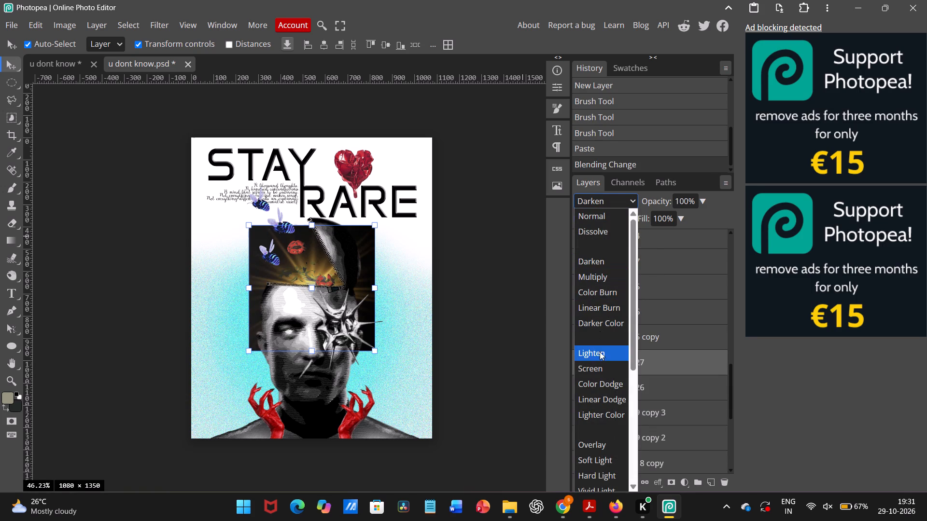
pyautogui.click(599, 359)
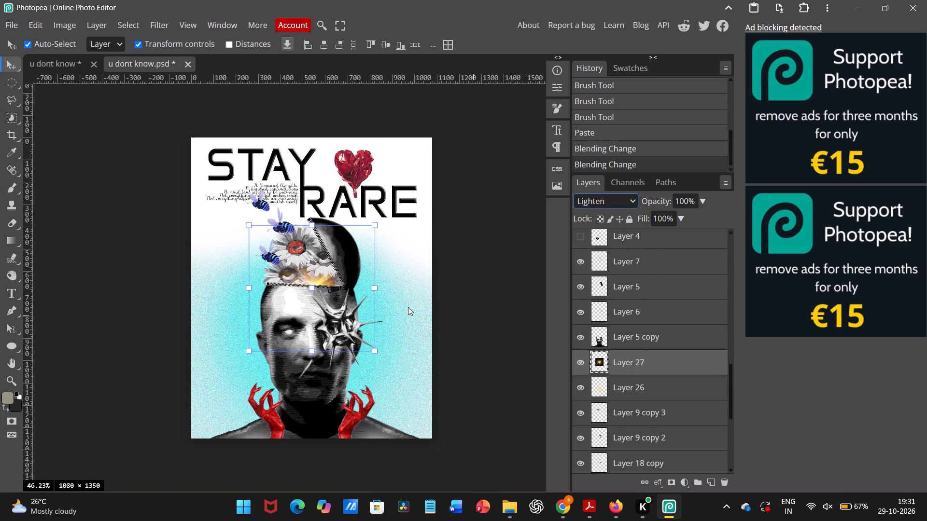
# Scale the light burst to 101.77% and move it behind the forehead, to about X 515 px, Y 707 px.
pyautogui.click(373, 288)
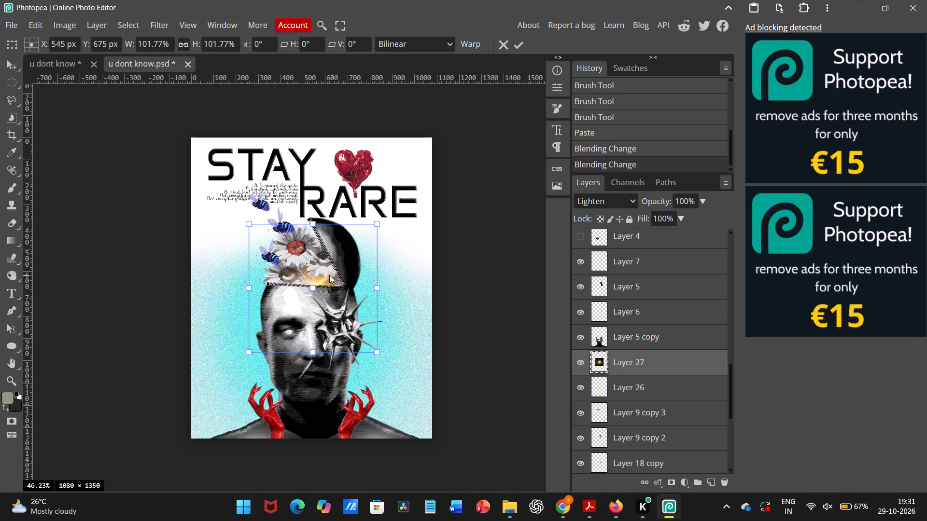
pyautogui.moveTo(330, 288); pyautogui.dragTo(323, 303)
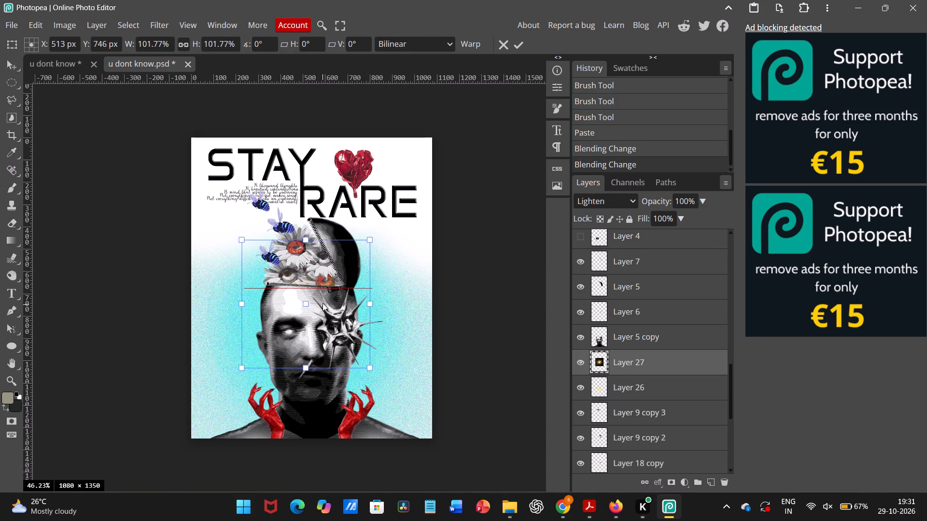
pyautogui.moveTo(323, 303); pyautogui.dragTo(322, 297)
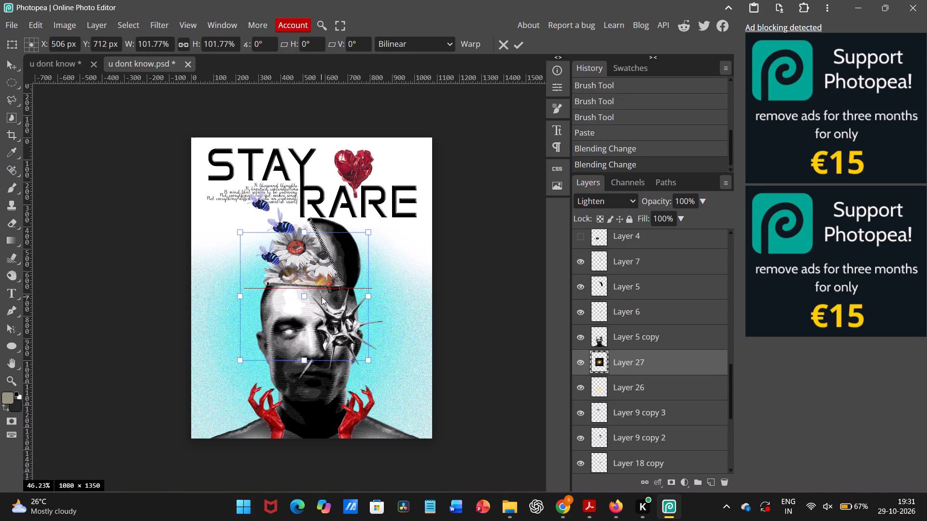
pyautogui.moveTo(322, 297); pyautogui.dragTo(323, 296)
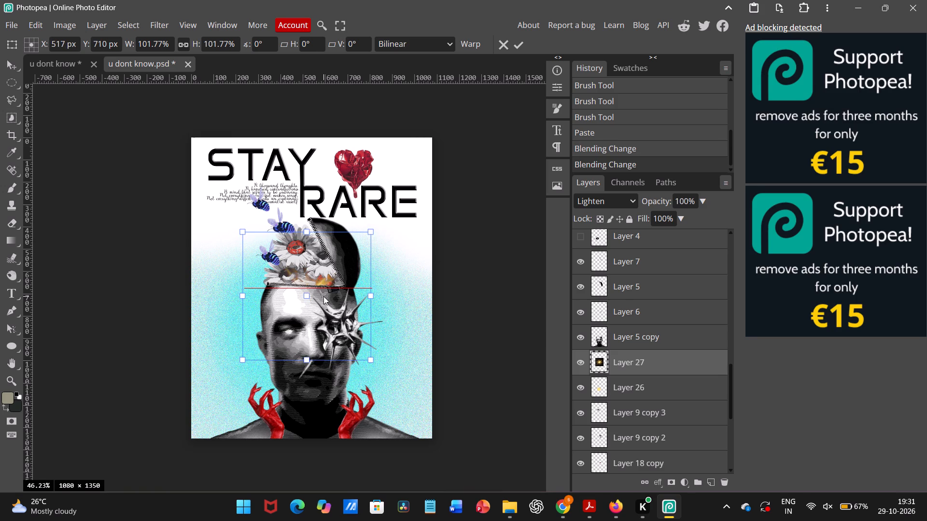
pyautogui.moveTo(323, 296); pyautogui.dragTo(323, 296)
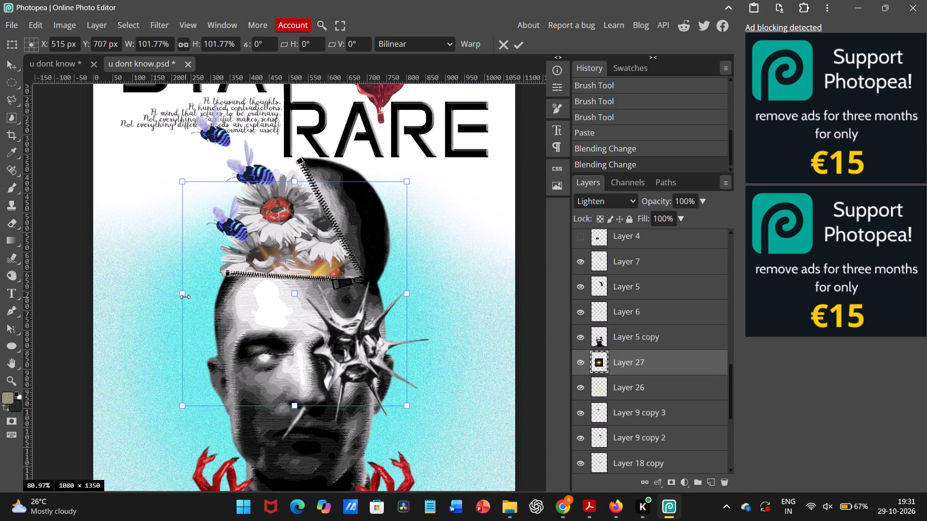
# Enlarge the light burst layer proportionally to 131.38% and rotate it counterclockwise to about -63.2°.
pyautogui.moveTo(184, 297); pyautogui.dragTo(117, 297)
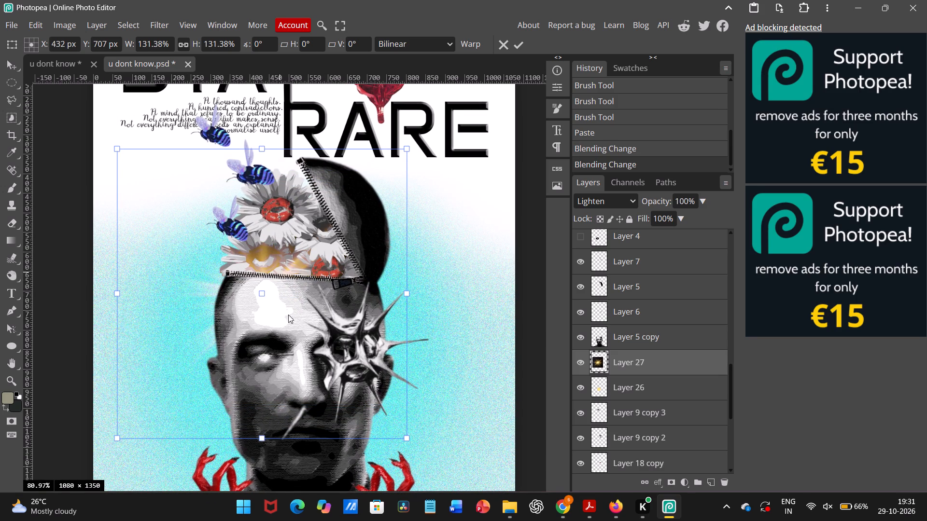
pyautogui.moveTo(289, 321); pyautogui.dragTo(317, 338)
pyautogui.moveTo(438, 463); pyautogui.dragTo(436, 442)
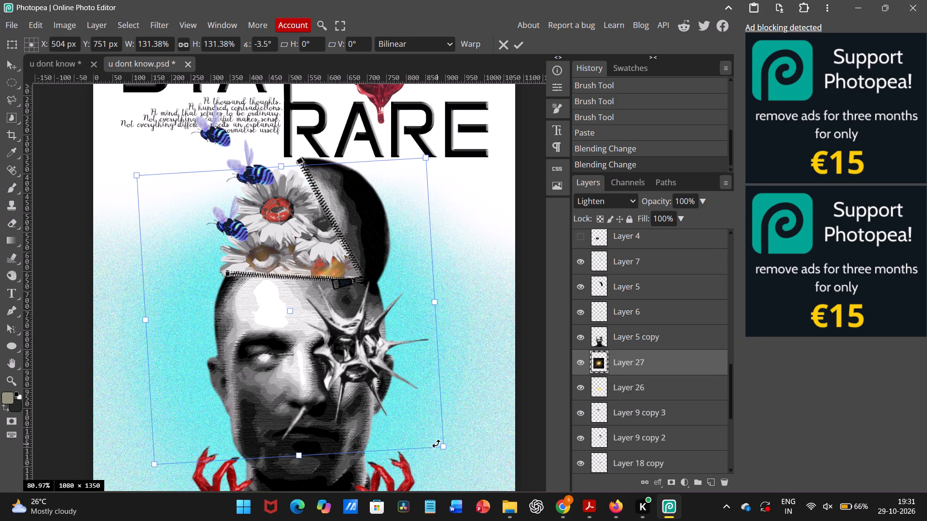
pyautogui.moveTo(436, 442); pyautogui.dragTo(425, 403)
pyautogui.moveTo(386, 367); pyautogui.dragTo(379, 356)
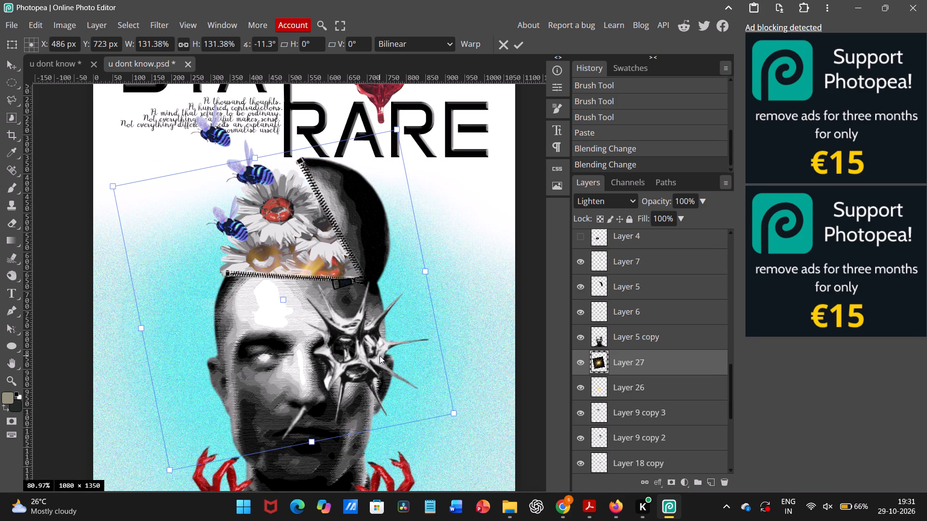
pyautogui.scroll(-1, 379, 356)
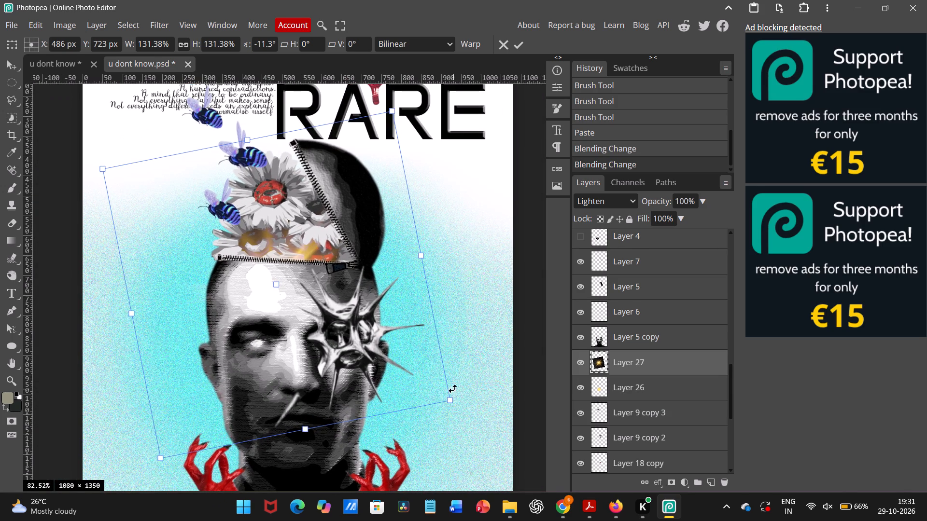
pyautogui.moveTo(459, 402); pyautogui.dragTo(415, 308)
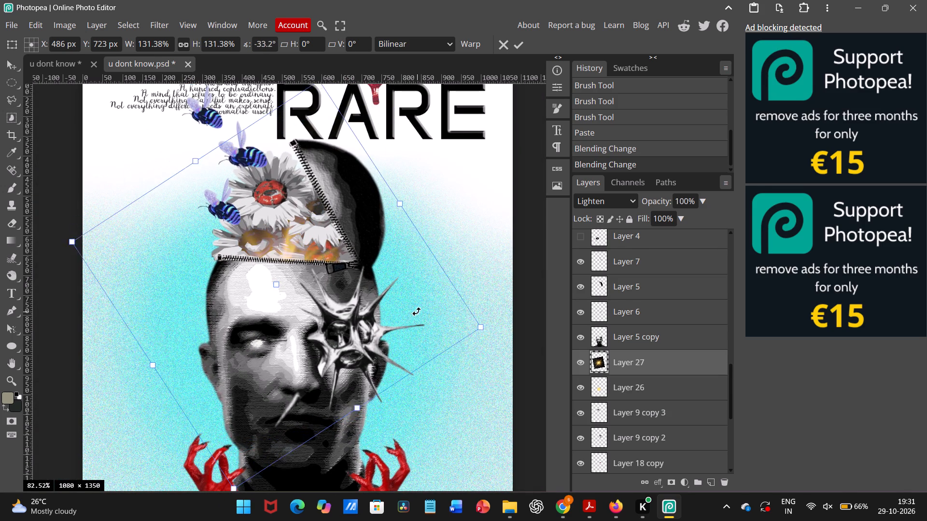
pyautogui.moveTo(415, 308); pyautogui.dragTo(334, 264)
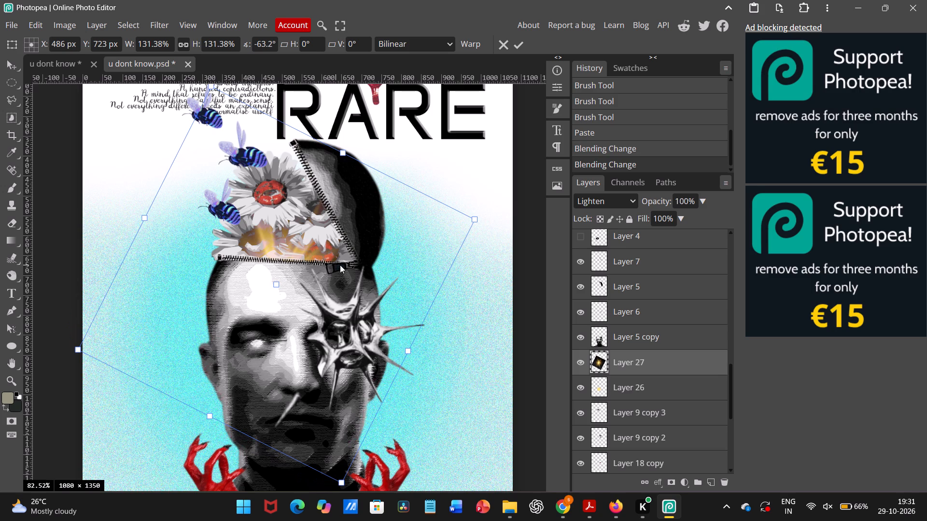
# Reposition the rotated light burst behind the flowers at the open forehead, at about X 480 px, Y 724 px.
pyautogui.moveTo(339, 264); pyautogui.dragTo(297, 260)
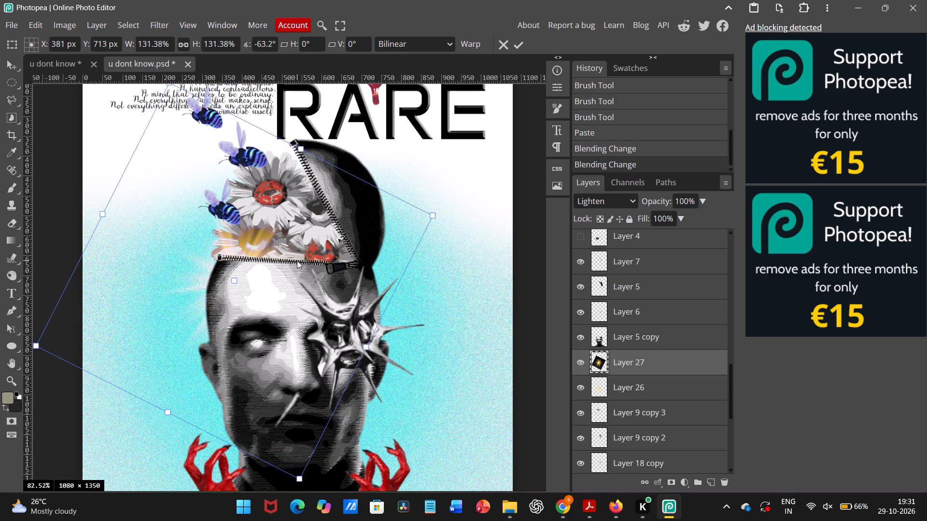
pyautogui.moveTo(388, 247); pyautogui.dragTo(396, 249)
pyautogui.moveTo(396, 249); pyautogui.dragTo(416, 228)
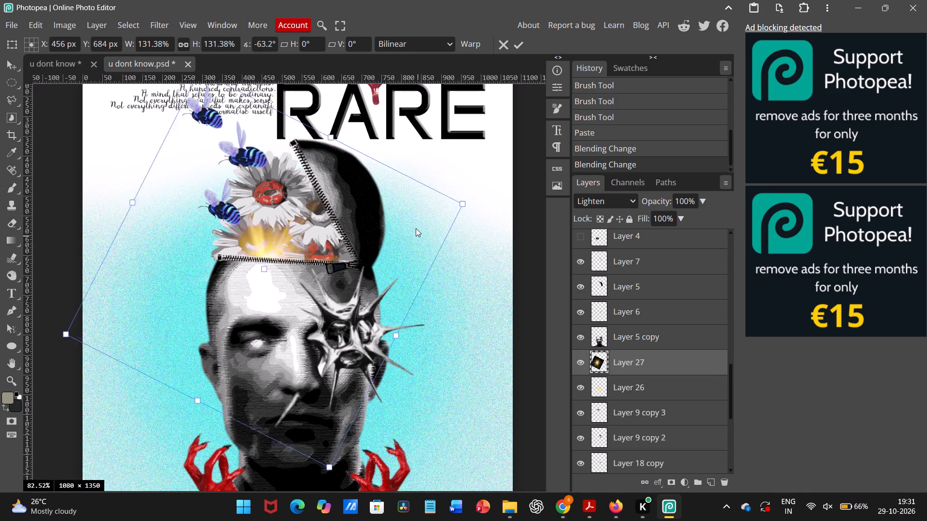
pyautogui.moveTo(416, 228); pyautogui.dragTo(427, 251)
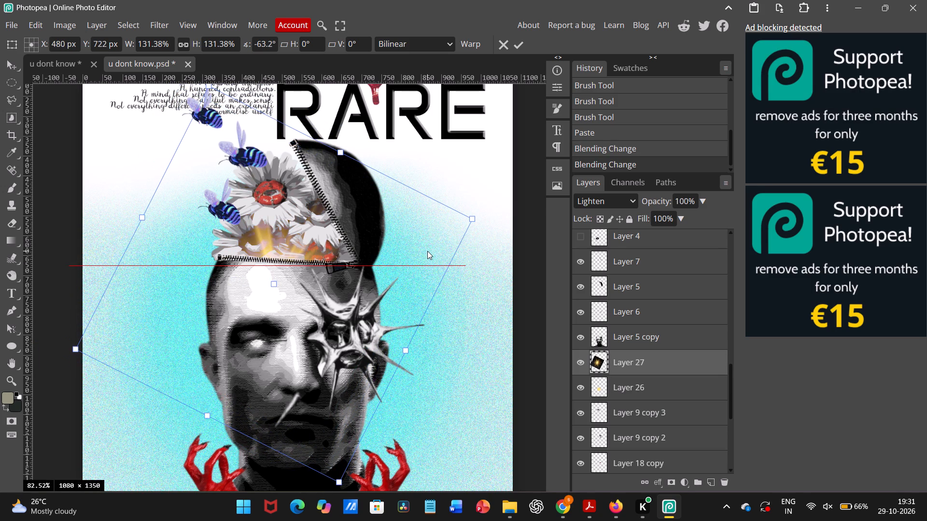
pyautogui.moveTo(427, 251); pyautogui.dragTo(427, 252)
# Rotate the light burst further to -81.2° and place it at about X 499 px, Y 741 px behind the head.
pyautogui.scroll(-1, 427, 252)
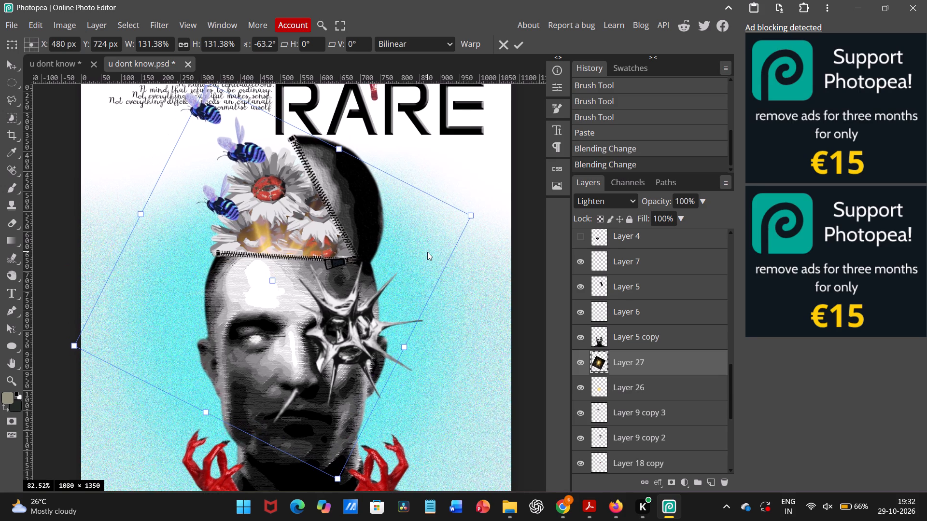
pyautogui.scroll(-1, 427, 252)
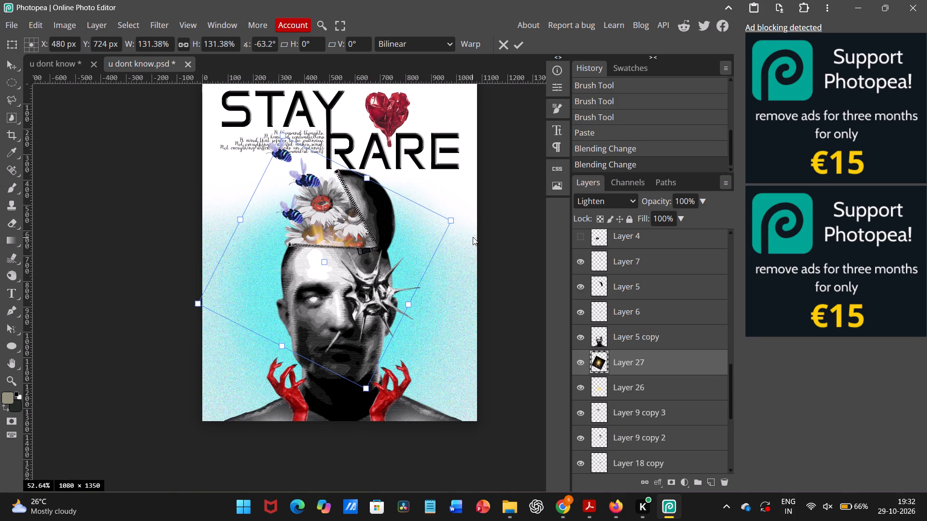
pyautogui.moveTo(461, 220); pyautogui.dragTo(424, 193)
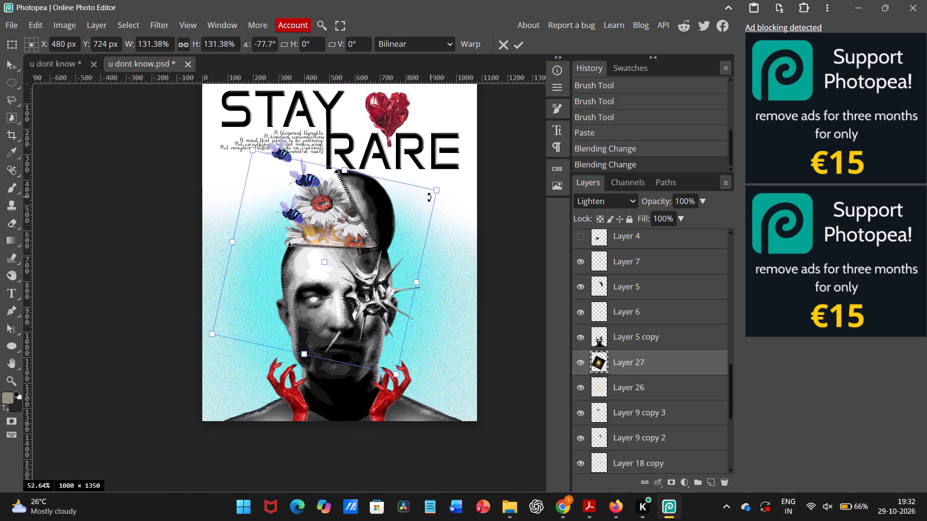
pyautogui.moveTo(424, 193); pyautogui.dragTo(423, 192)
pyautogui.moveTo(394, 231); pyautogui.dragTo(399, 240)
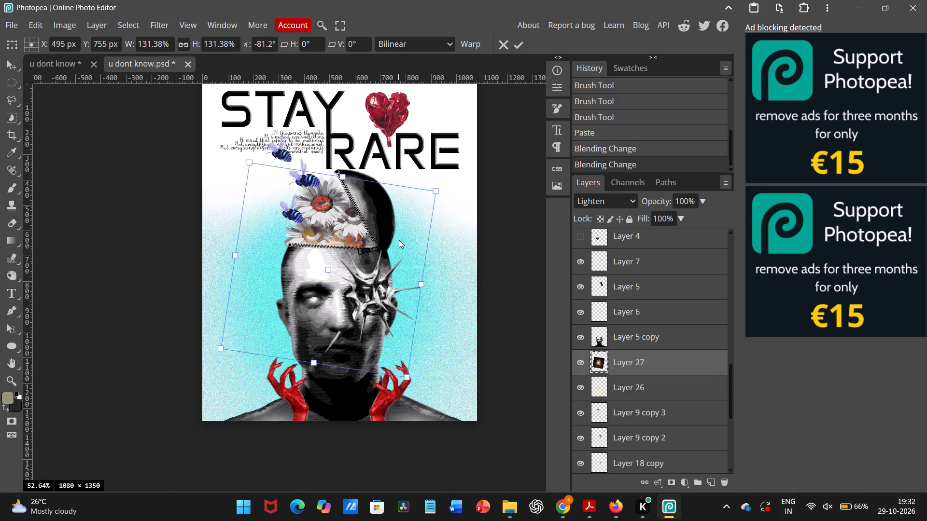
pyautogui.moveTo(399, 240); pyautogui.dragTo(401, 233)
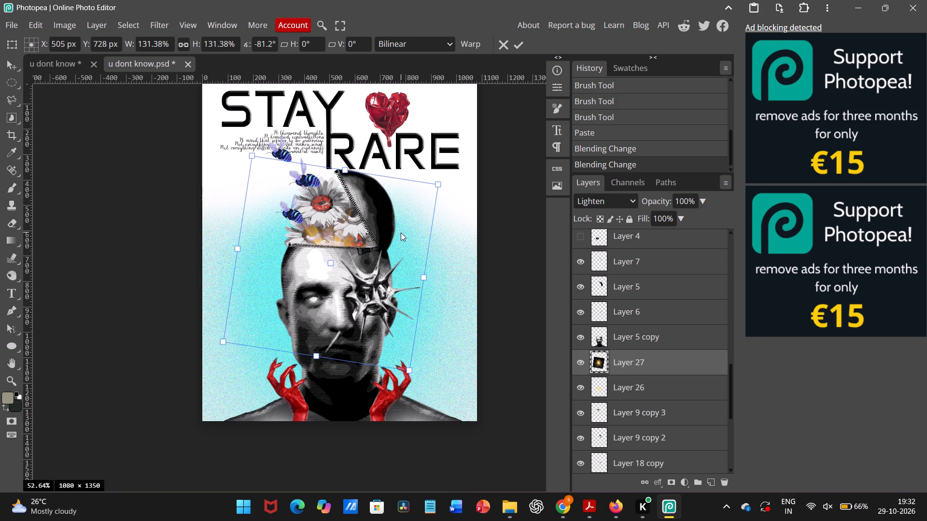
pyautogui.moveTo(401, 233); pyautogui.dragTo(399, 235)
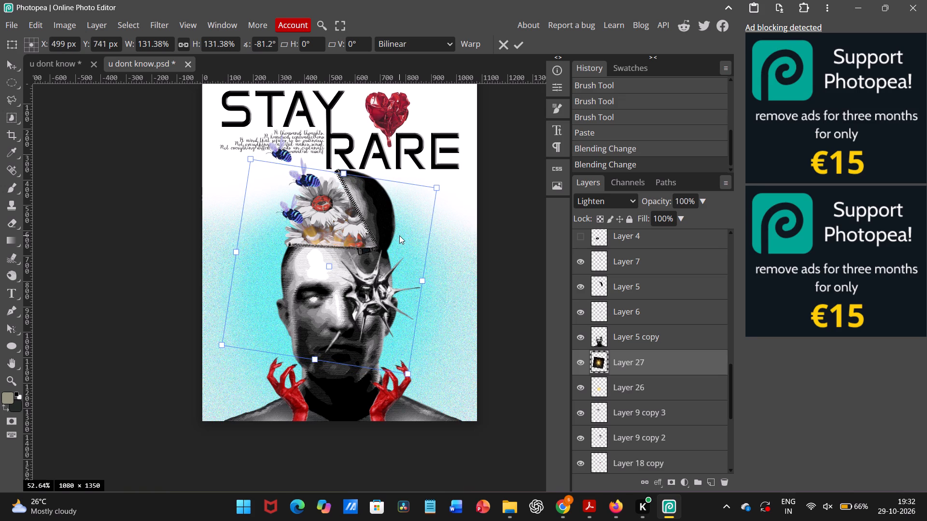
pyautogui.hscroll(-1, 399, 235)
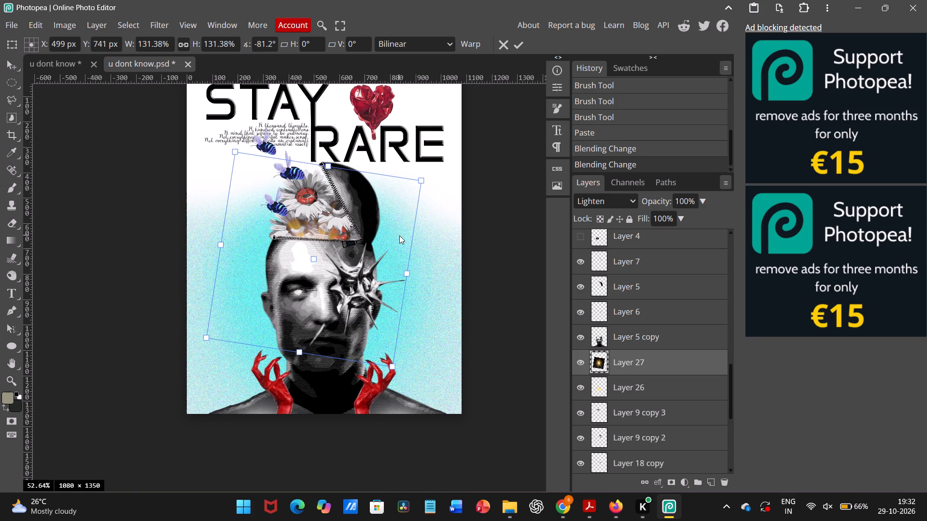
# Reduce the opacity of Layer 27, the light burst, to 74% and deselect it.
pyautogui.moveTo(651, 201); pyautogui.dragTo(636, 201)
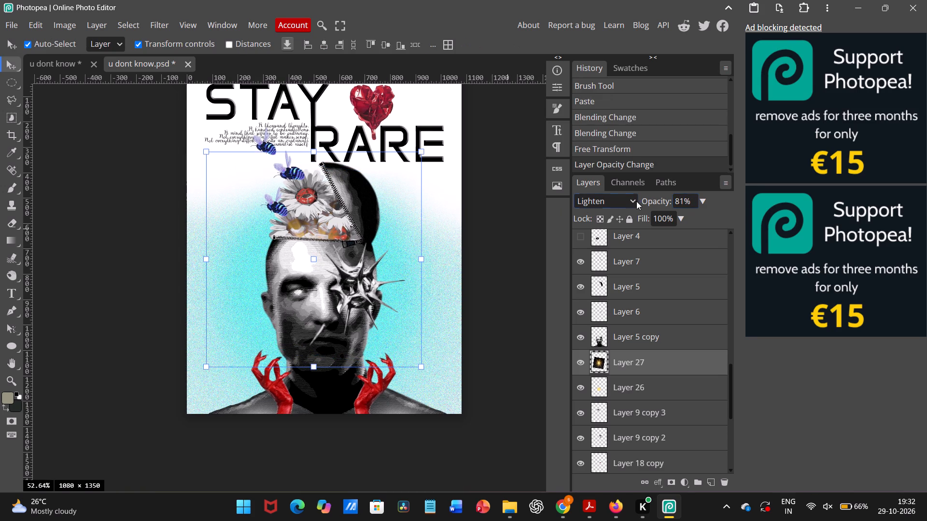
pyautogui.moveTo(636, 201); pyautogui.dragTo(632, 202)
pyautogui.click(539, 259)
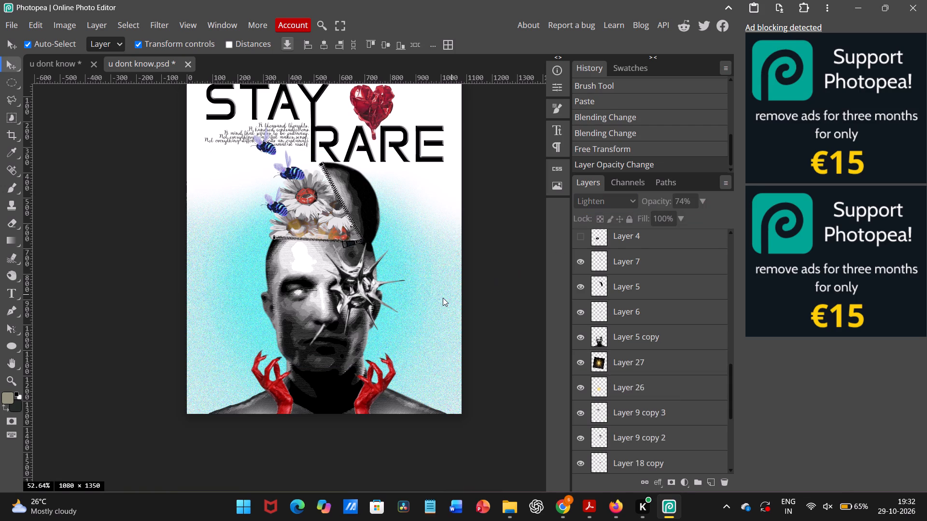
# Nudge the small script text block under STAY slightly up, away from RARE, and deselect it.
pyautogui.scroll(1, 443, 298)
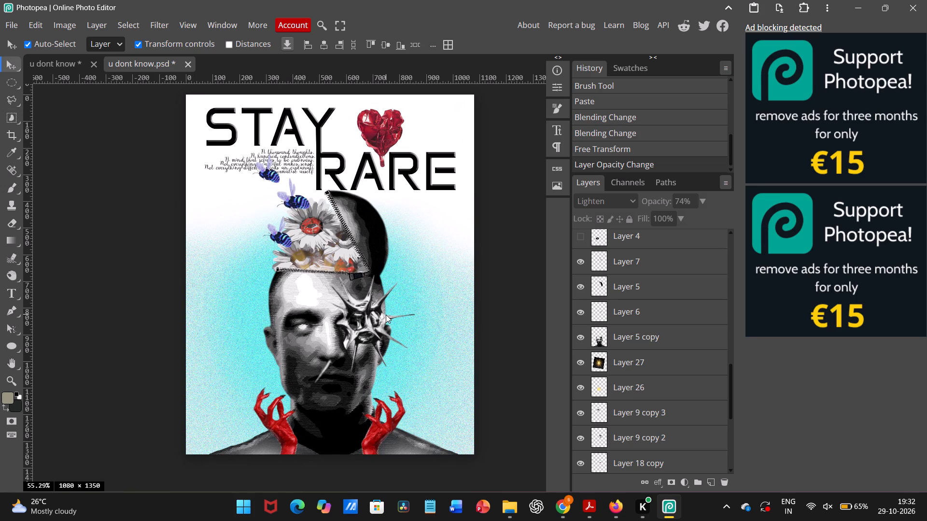
pyautogui.scroll(1, 353, 233)
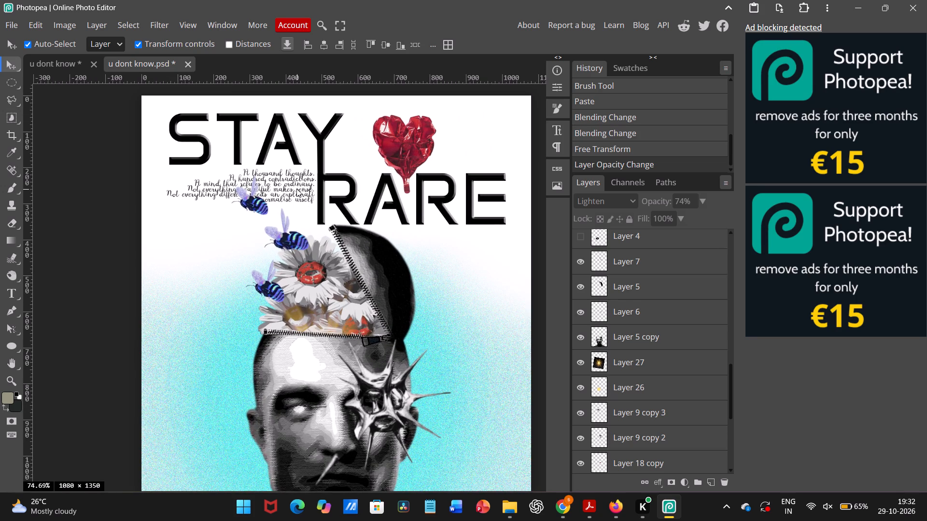
pyautogui.click(296, 189)
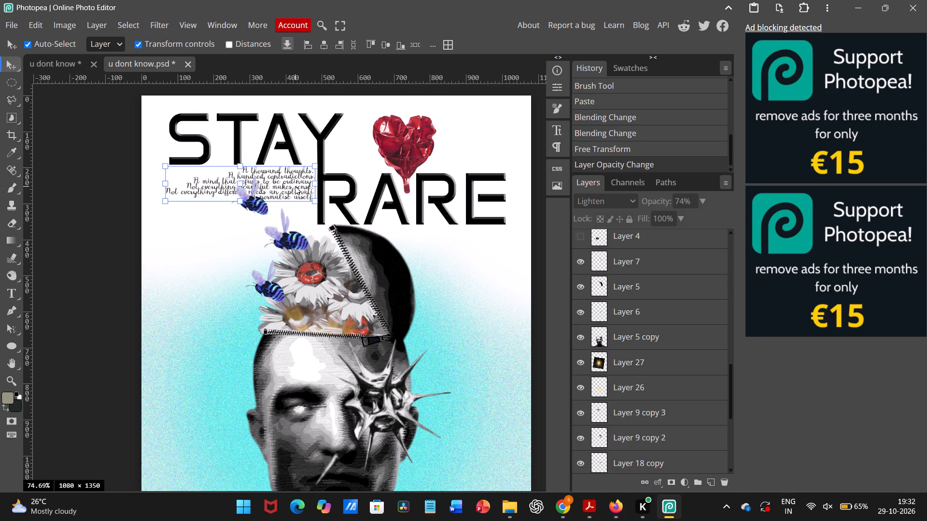
pyautogui.click(449, 143)
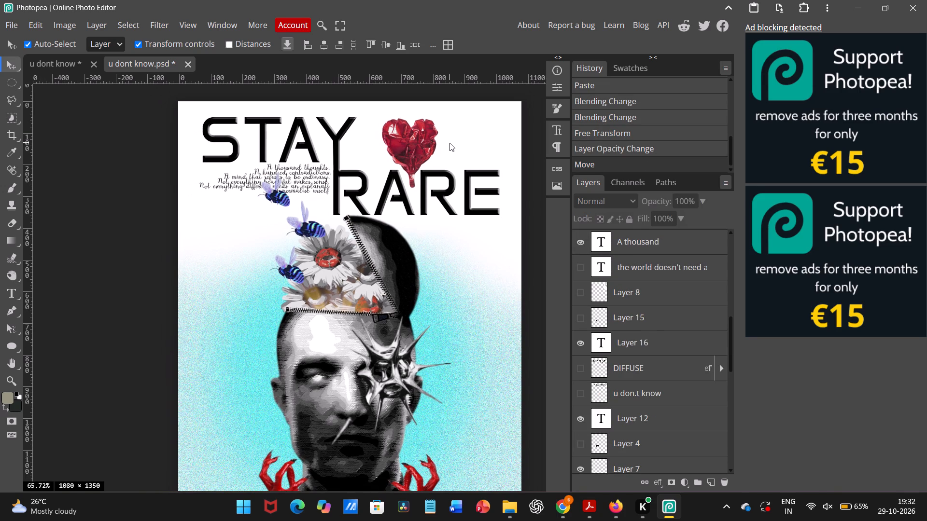
# Duplicate Layer 3, the turquoise grainy background glow, and move the copy up behind the STAY RARE title, undoing any accidental light burst move.
pyautogui.hscroll(-1, 449, 143)
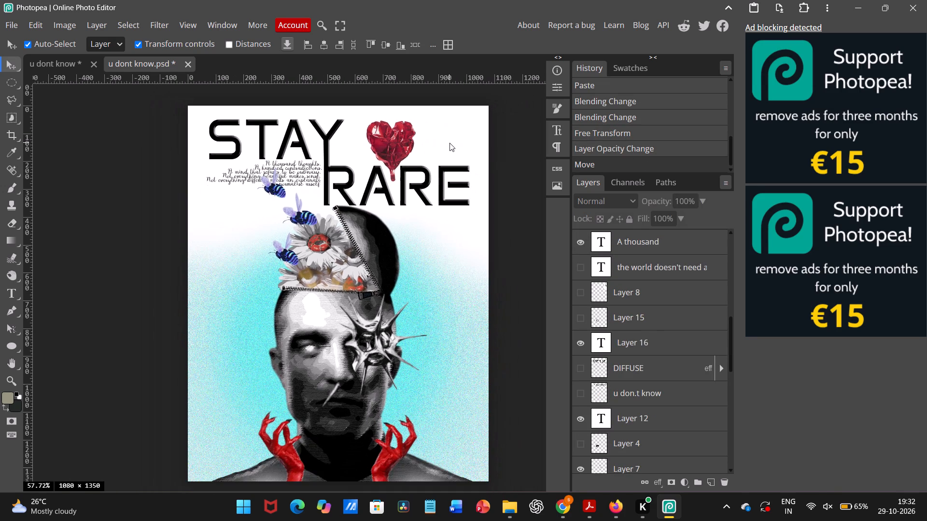
pyautogui.scroll(1, 449, 143)
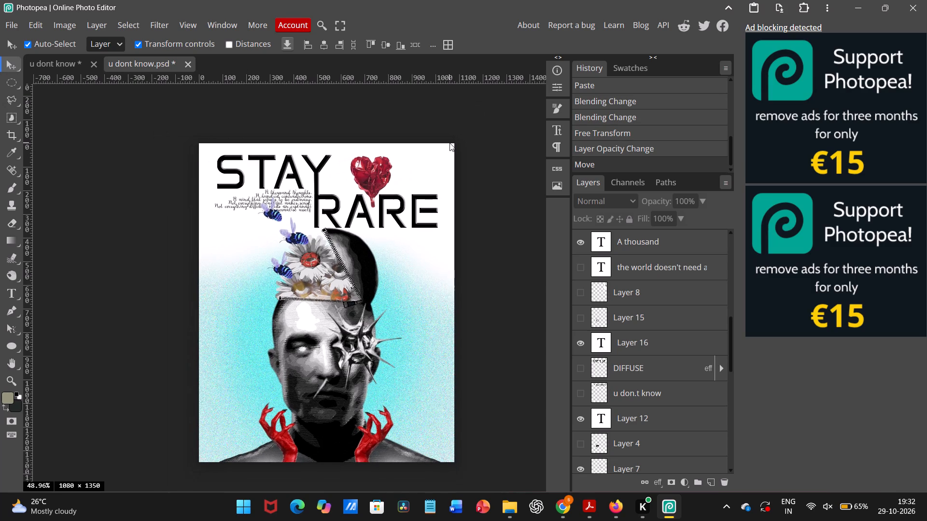
pyautogui.click(421, 309)
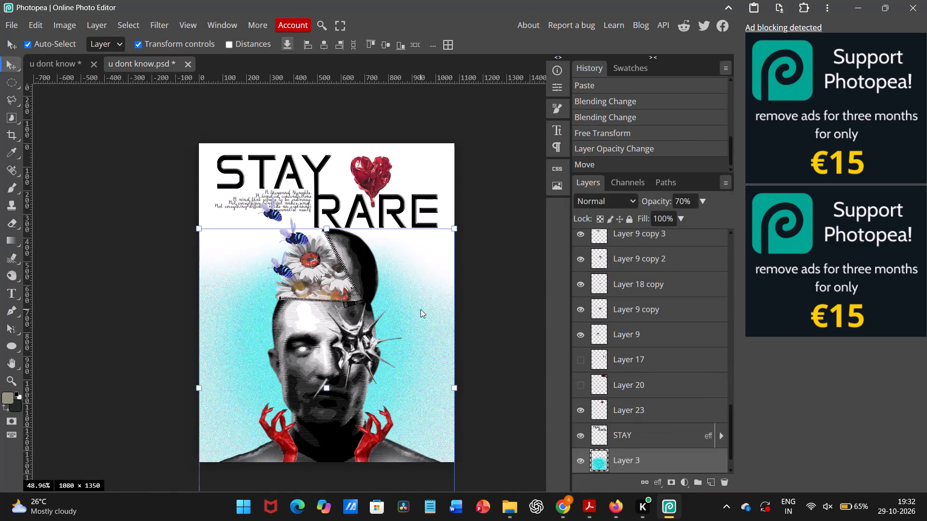
pyautogui.hotkey('ctrl', 'j')
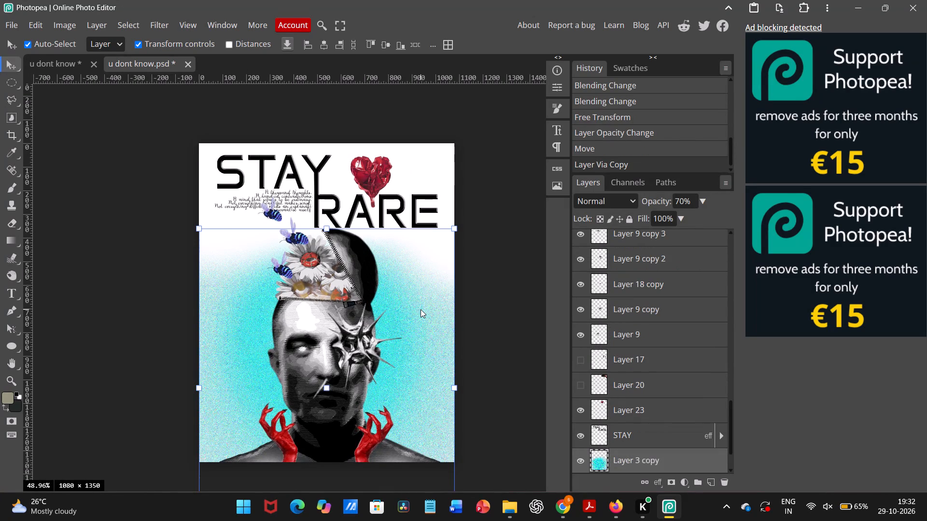
pyautogui.moveTo(421, 309); pyautogui.dragTo(416, 194)
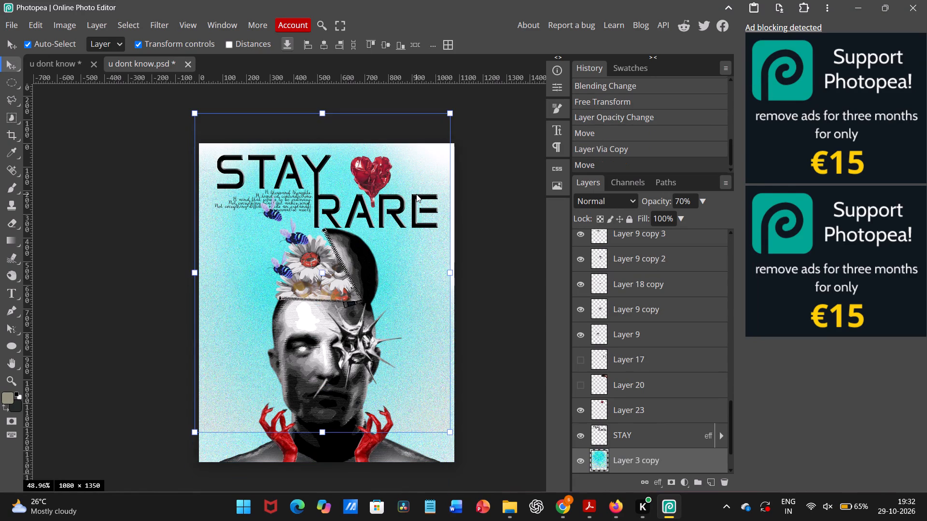
pyautogui.moveTo(408, 280); pyautogui.dragTo(410, 244)
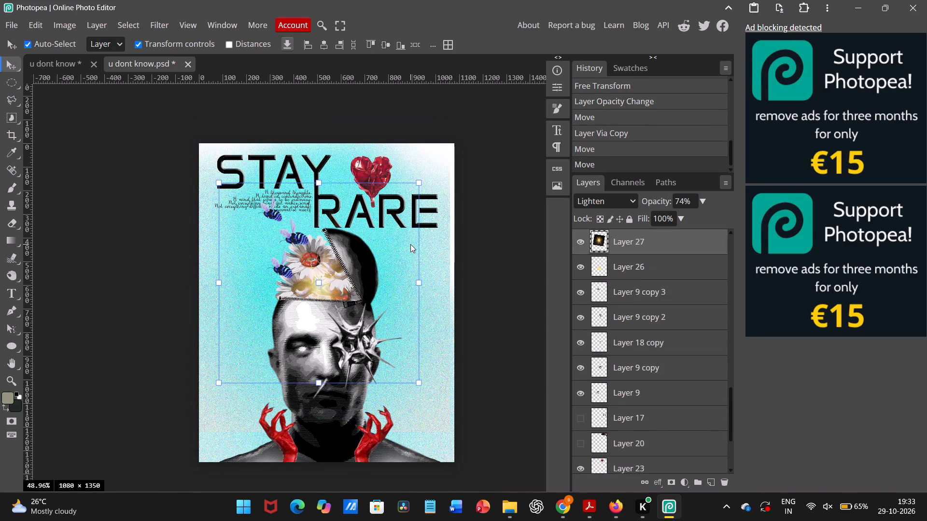
pyautogui.hotkey('ctrl', 'z')
# Move the turquoise glow copy further up, aligning its sides with the canvas and its lower edge just below the STAY RARE title.
pyautogui.click(466, 280)
pyautogui.click(438, 271)
pyautogui.moveTo(438, 271); pyautogui.dragTo(436, 211)
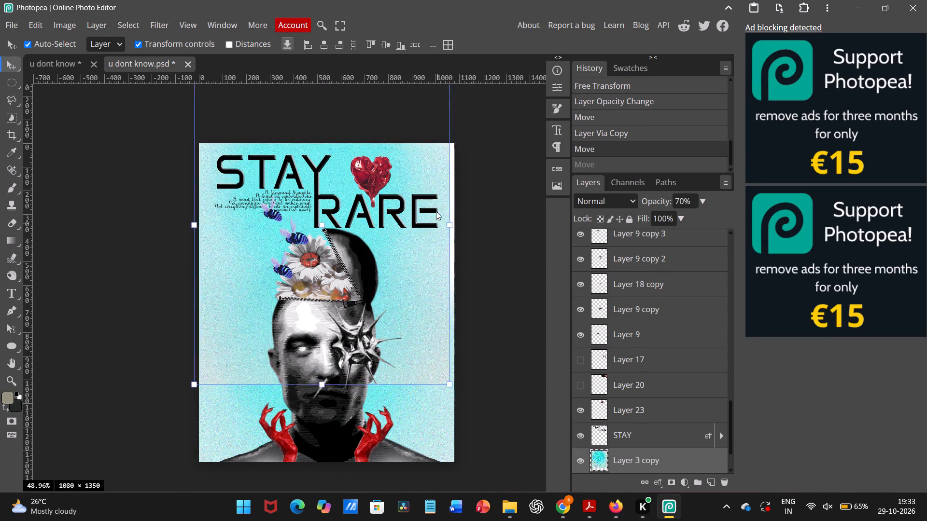
pyautogui.moveTo(436, 211); pyautogui.dragTo(435, 191)
pyautogui.moveTo(416, 255); pyautogui.dragTo(424, 193)
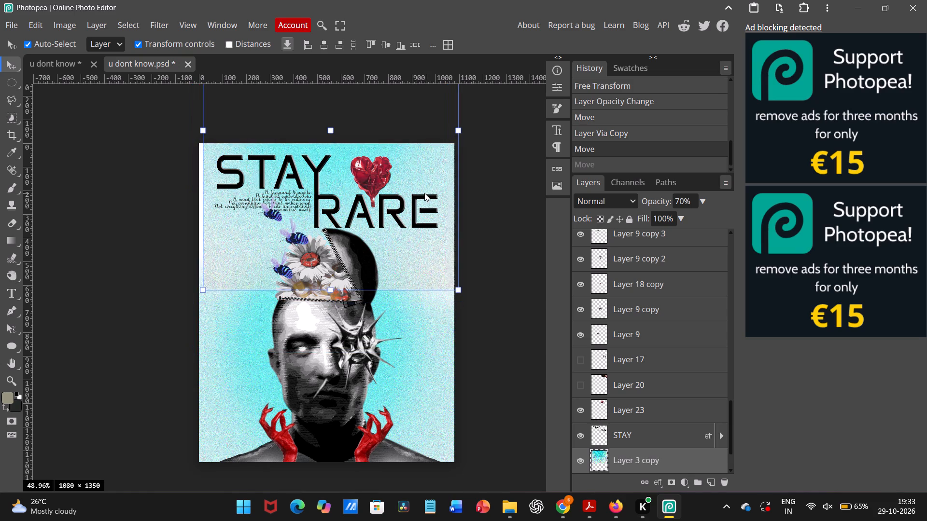
pyautogui.moveTo(424, 193); pyautogui.dragTo(421, 191)
pyautogui.moveTo(420, 249); pyautogui.dragTo(419, 234)
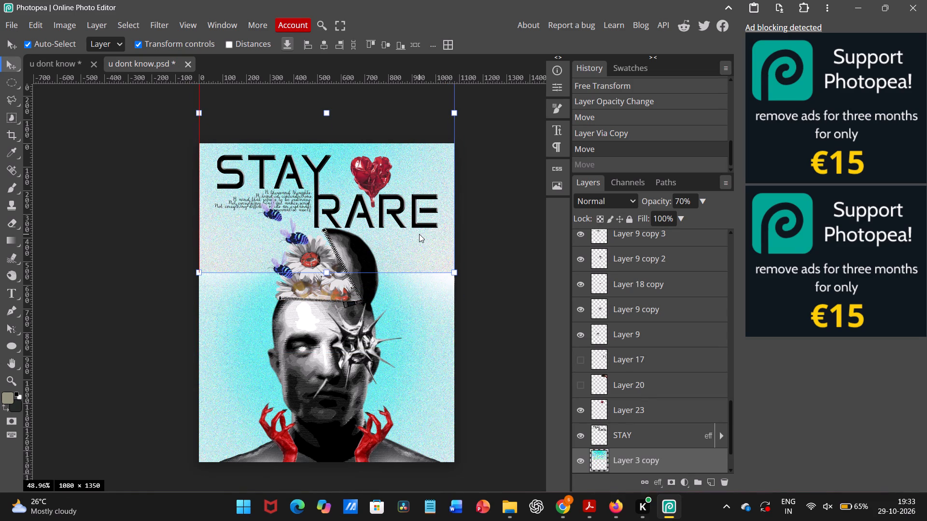
pyautogui.moveTo(419, 234); pyautogui.dragTo(415, 205)
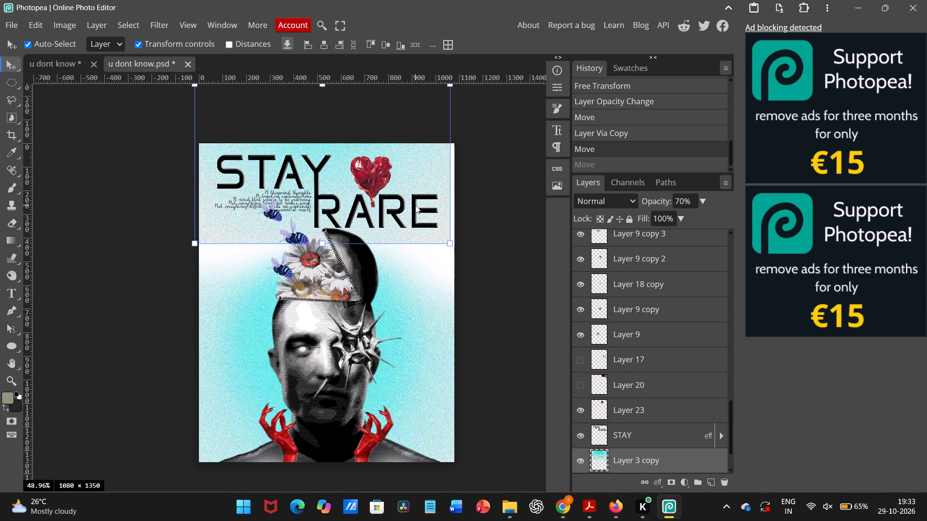
pyautogui.moveTo(415, 205); pyautogui.dragTo(419, 210)
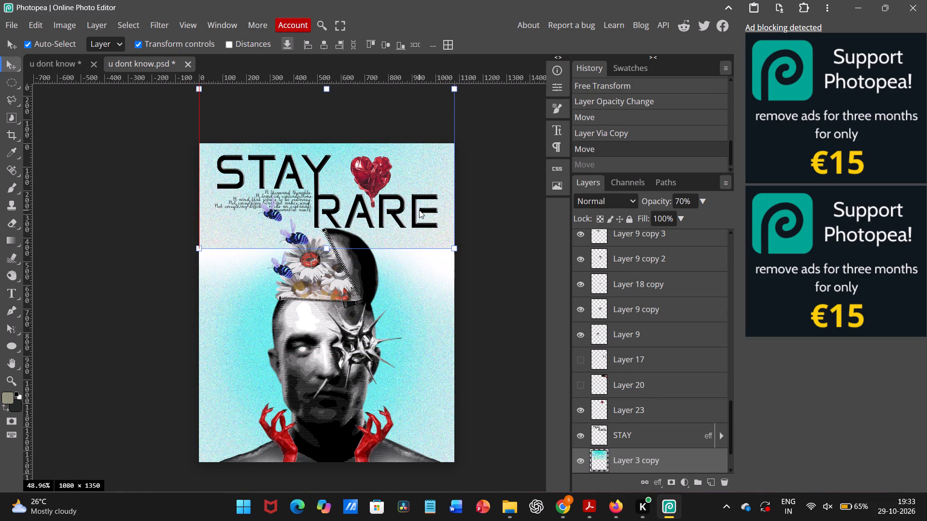
pyautogui.moveTo(419, 210); pyautogui.dragTo(418, 204)
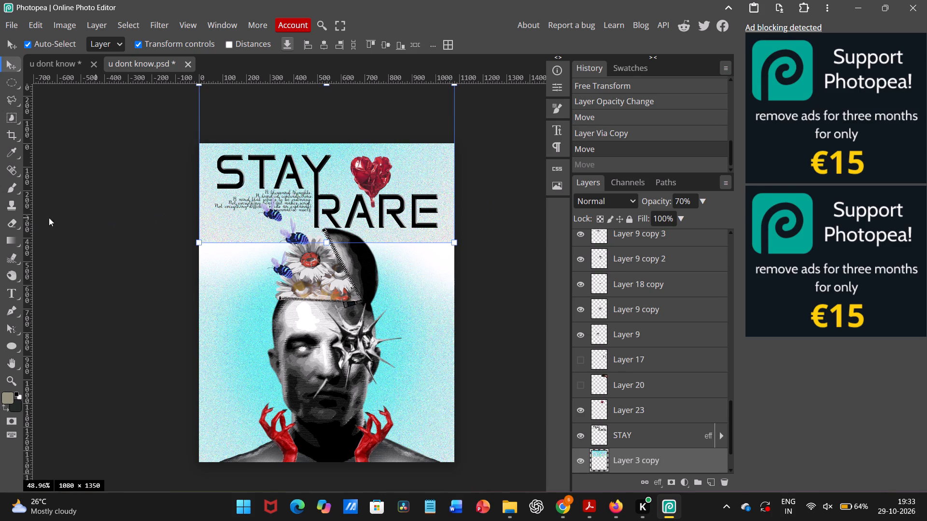
# Soften Layer 3 copy's hard lower edge below the title using a soft round Eraser, 527 px size and 0% hardness.
pyautogui.click(12, 217)
pyautogui.rightClick(188, 252)
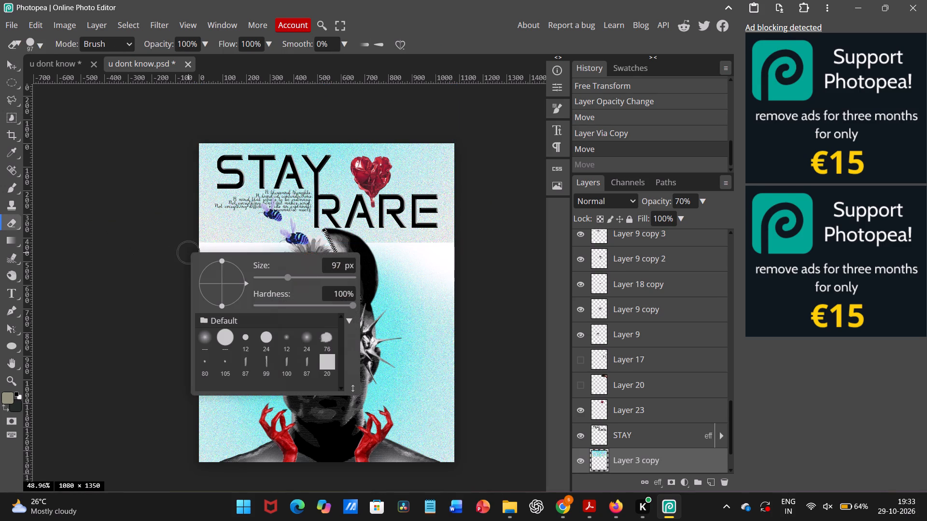
pyautogui.click(212, 333)
pyautogui.click(297, 279)
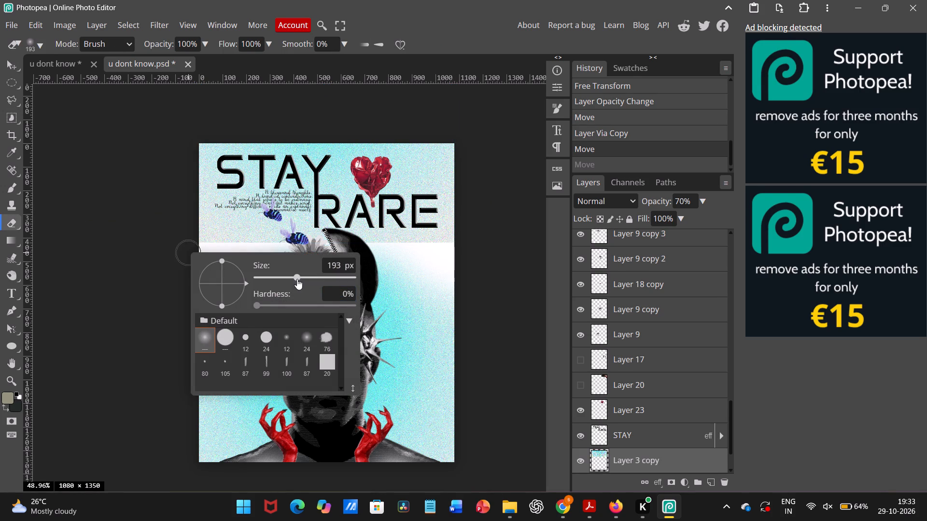
pyautogui.click(315, 280)
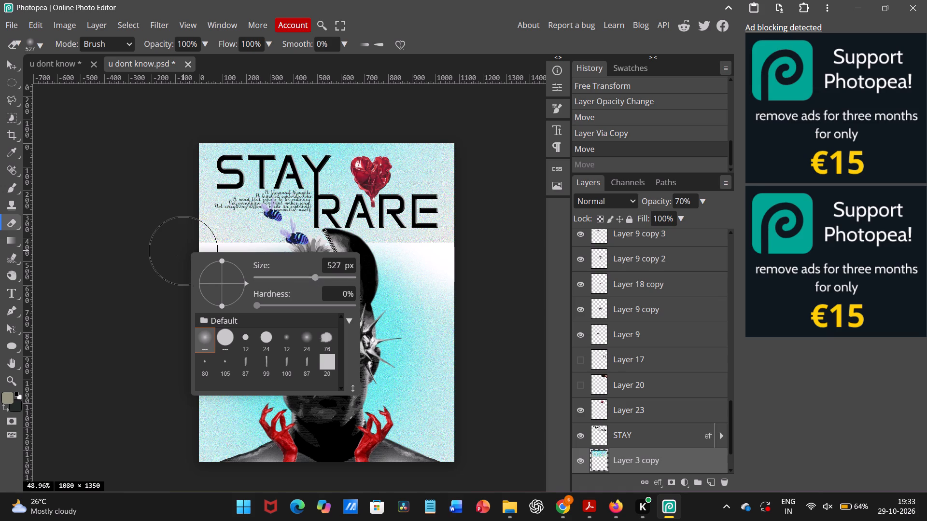
pyautogui.click(177, 274)
pyautogui.moveTo(182, 273); pyautogui.dragTo(206, 272)
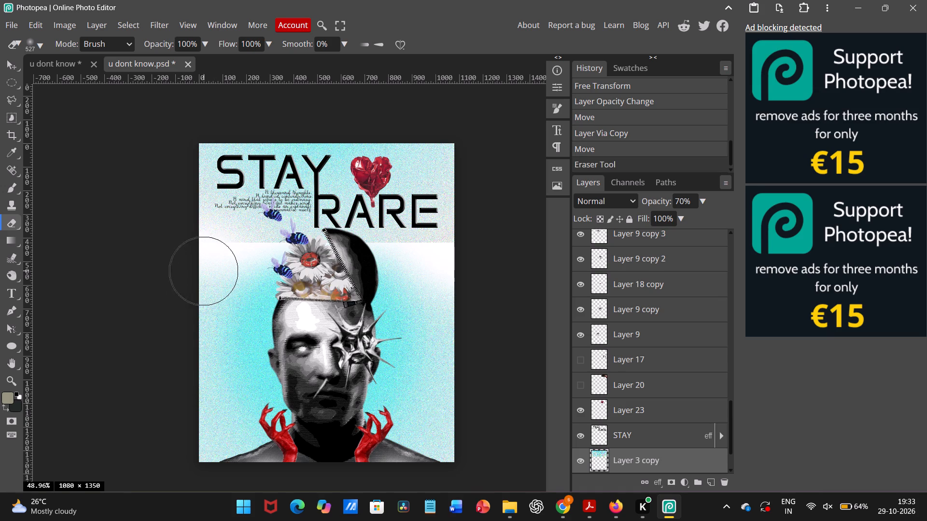
pyautogui.moveTo(206, 272); pyautogui.dragTo(269, 272)
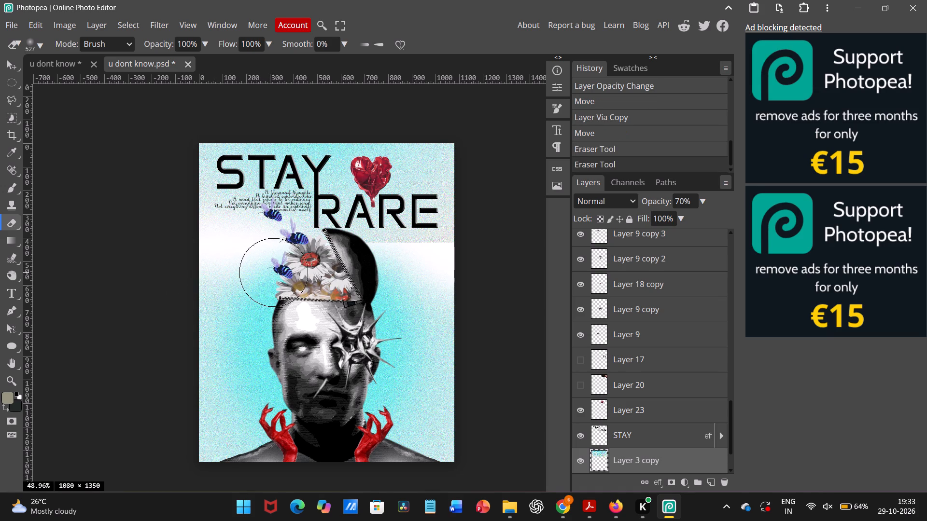
pyautogui.moveTo(370, 281); pyautogui.dragTo(478, 248)
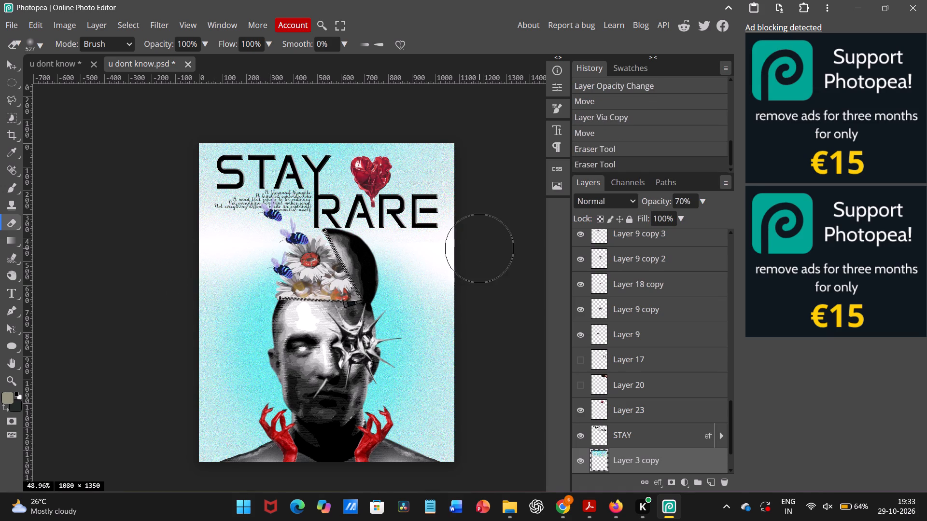
pyautogui.moveTo(478, 248); pyautogui.dragTo(477, 244)
# Fade the right and left sides of Layer 3 copy beside the STAY RARE title with the soft Eraser.
pyautogui.moveTo(496, 216); pyautogui.dragTo(486, 178)
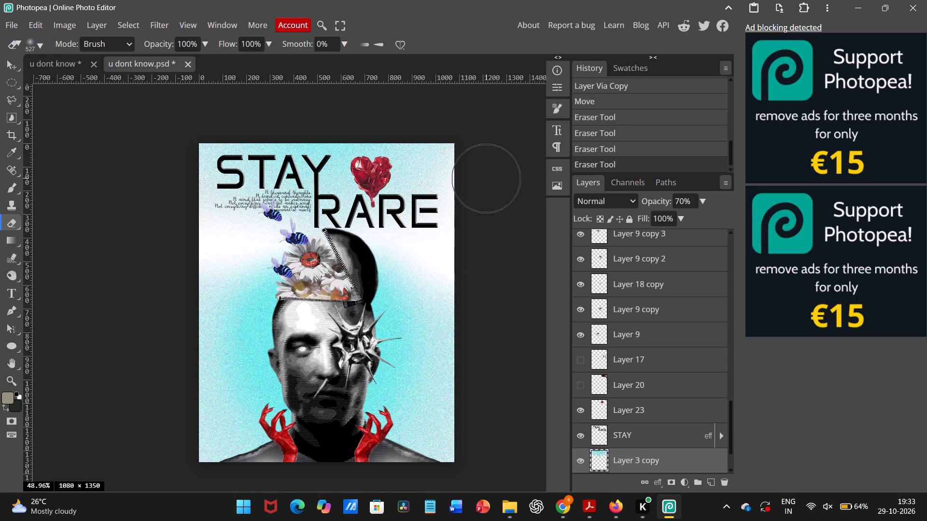
pyautogui.moveTo(490, 167); pyautogui.dragTo(483, 145)
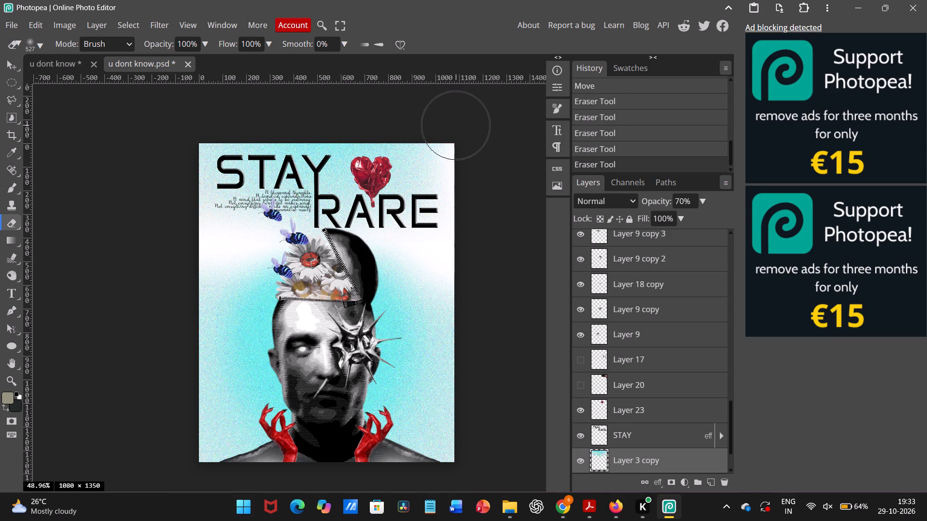
pyautogui.click(459, 125)
pyautogui.click(479, 134)
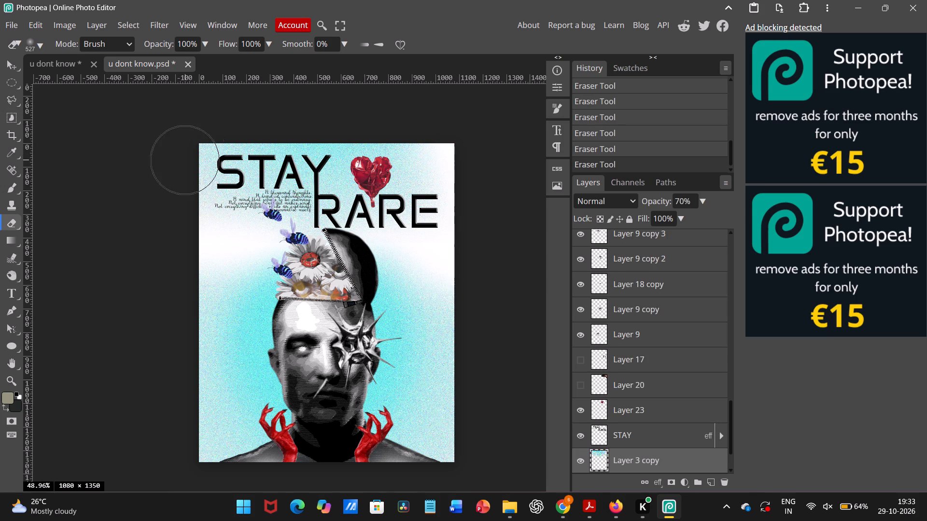
pyautogui.click(172, 202)
pyautogui.click(176, 211)
pyautogui.click(180, 217)
pyautogui.click(205, 231)
pyautogui.click(159, 195)
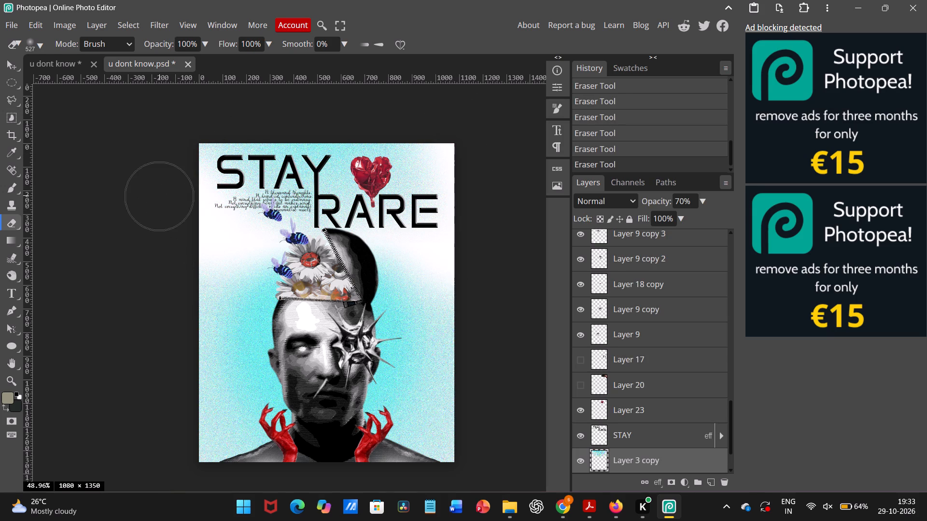
pyautogui.click(172, 160)
pyautogui.click(187, 209)
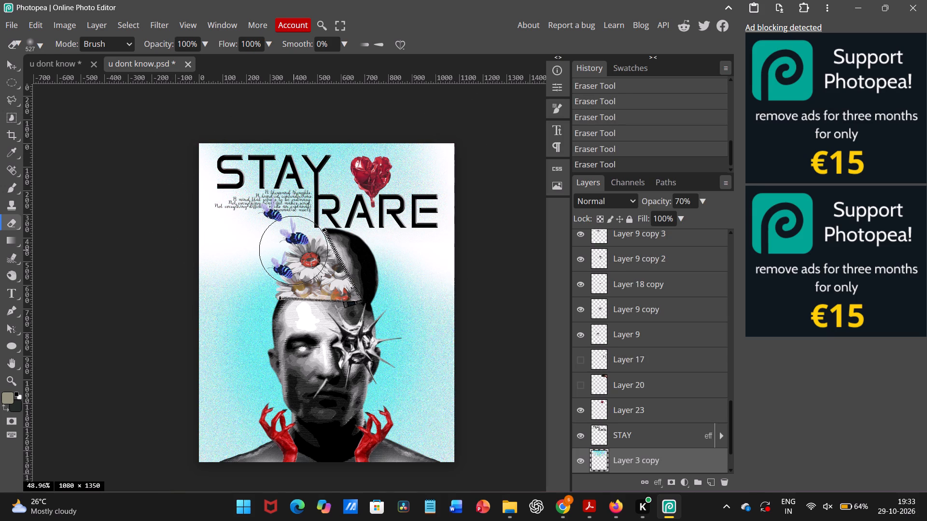
# Erase the remaining lower edge of Layer 3 copy around the flowers and the open skull.
pyautogui.click(293, 250)
pyautogui.click(317, 253)
pyautogui.click(300, 247)
pyautogui.click(356, 260)
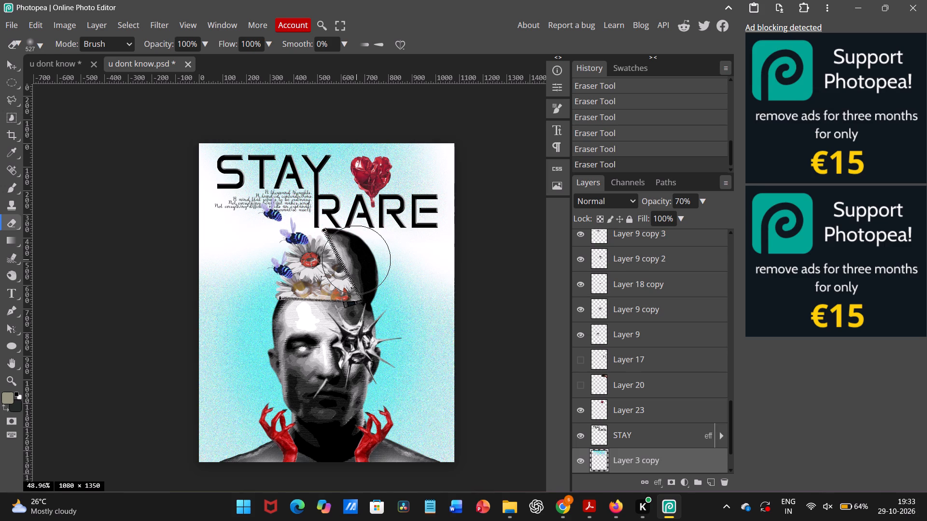
pyautogui.click(378, 263)
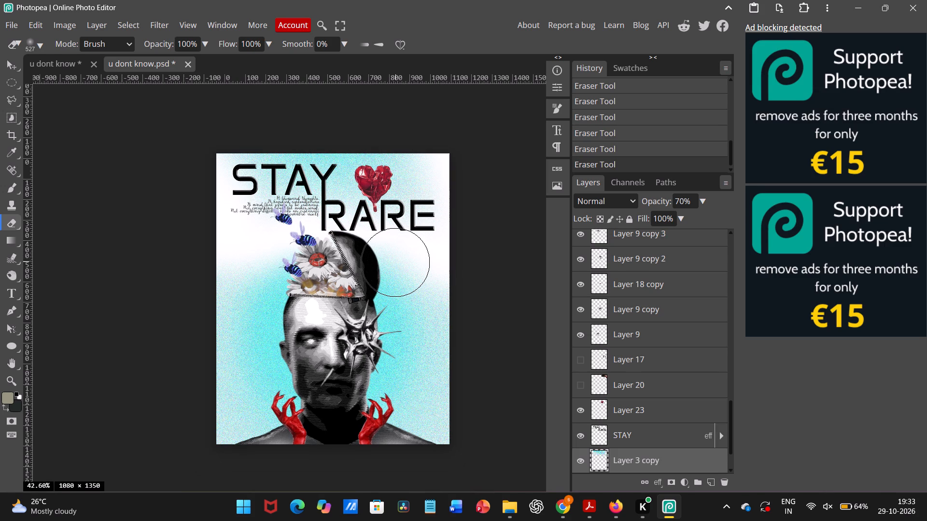
# Lower the opacity of Layer 3 copy, the turquoise glow behind the title, to 35%.
pyautogui.scroll(1, 395, 262)
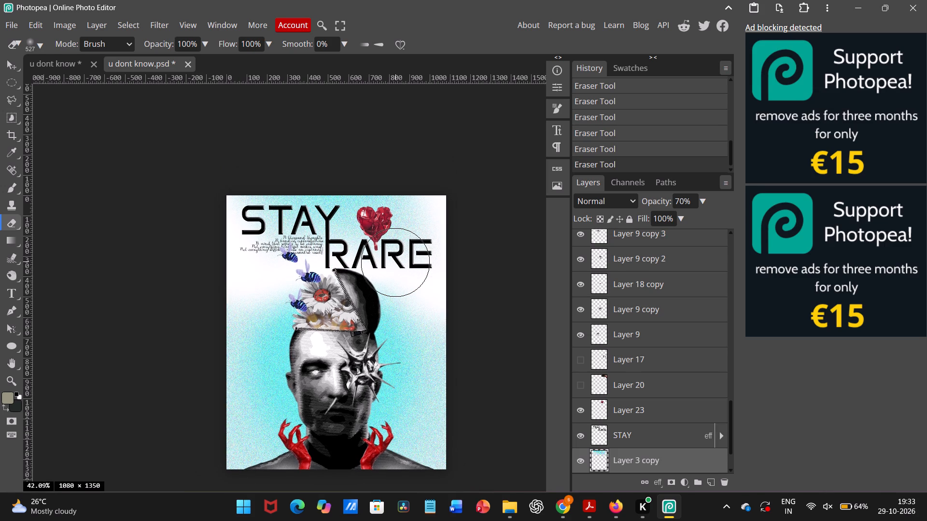
pyautogui.scroll(-1, 395, 262)
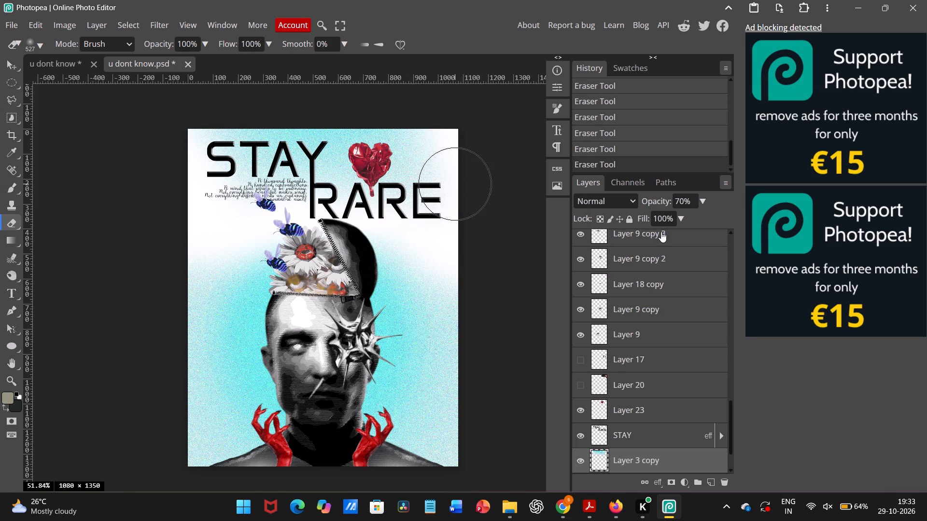
pyautogui.moveTo(658, 199); pyautogui.dragTo(622, 202)
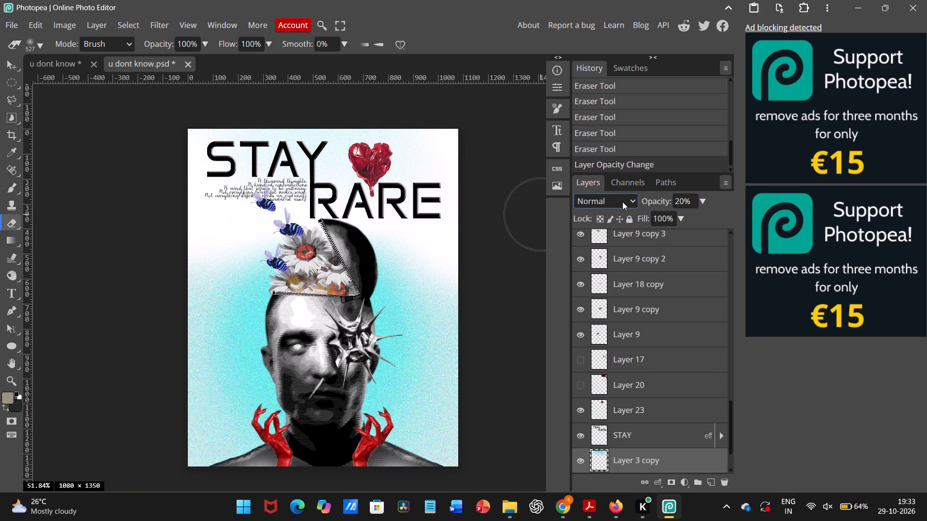
pyautogui.moveTo(622, 202); pyautogui.dragTo(632, 197)
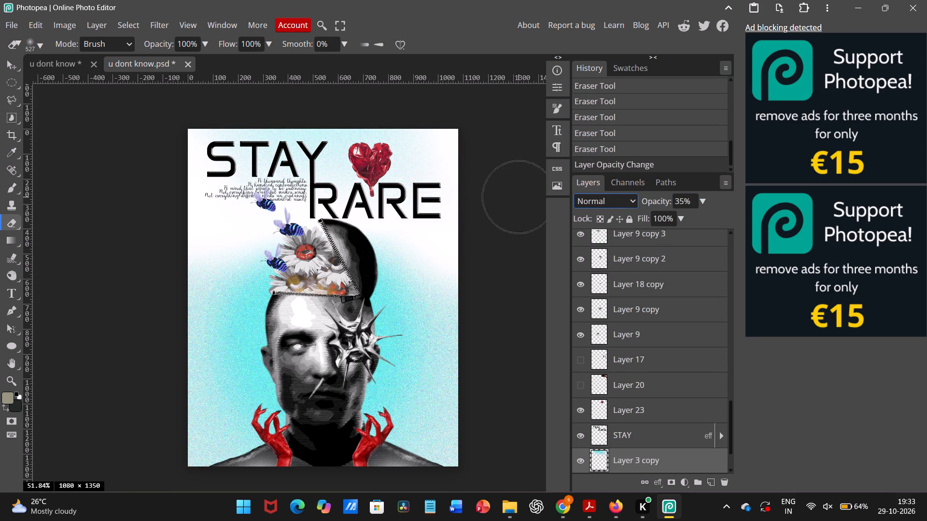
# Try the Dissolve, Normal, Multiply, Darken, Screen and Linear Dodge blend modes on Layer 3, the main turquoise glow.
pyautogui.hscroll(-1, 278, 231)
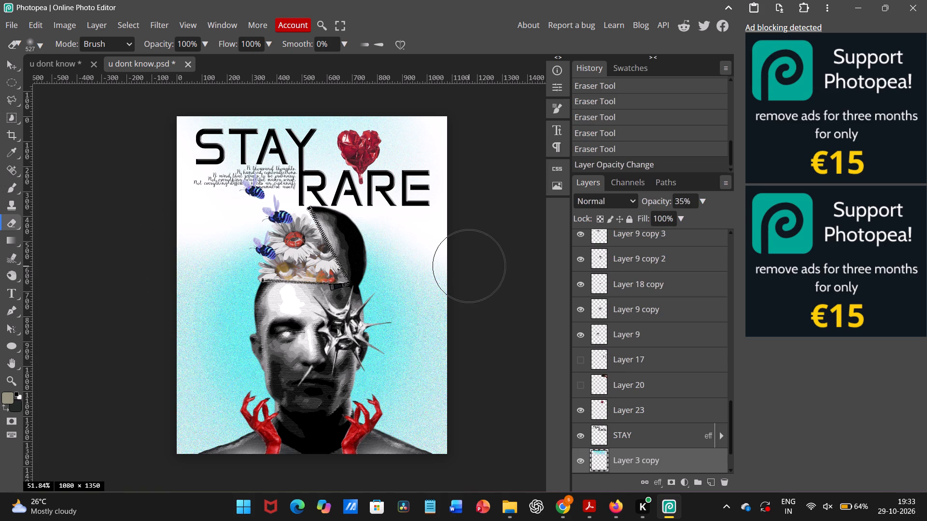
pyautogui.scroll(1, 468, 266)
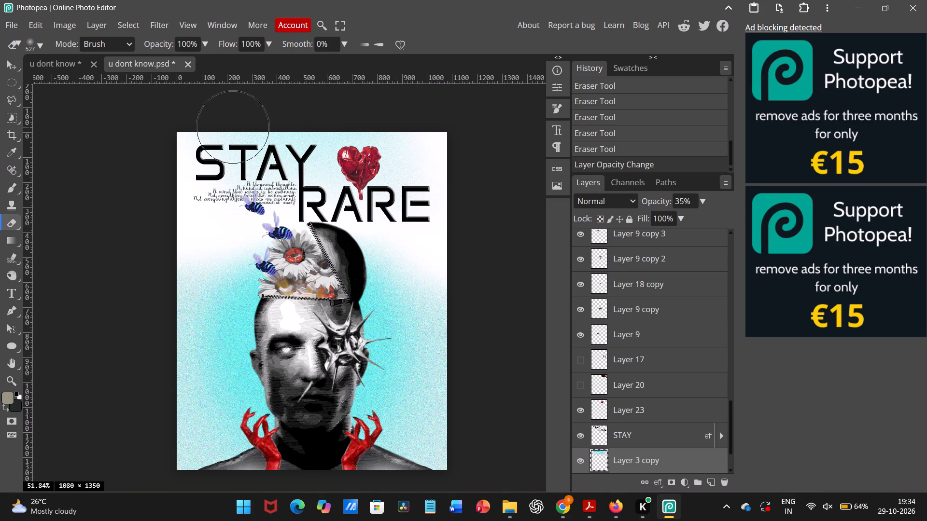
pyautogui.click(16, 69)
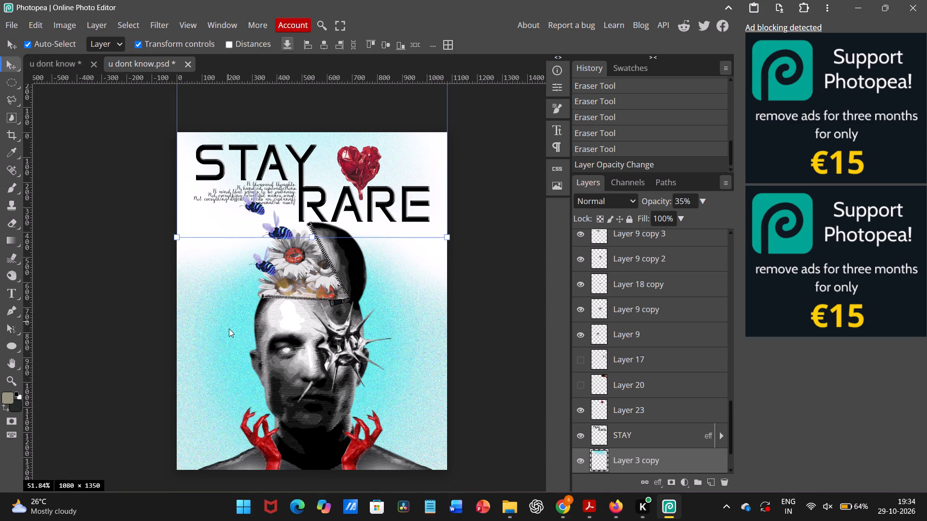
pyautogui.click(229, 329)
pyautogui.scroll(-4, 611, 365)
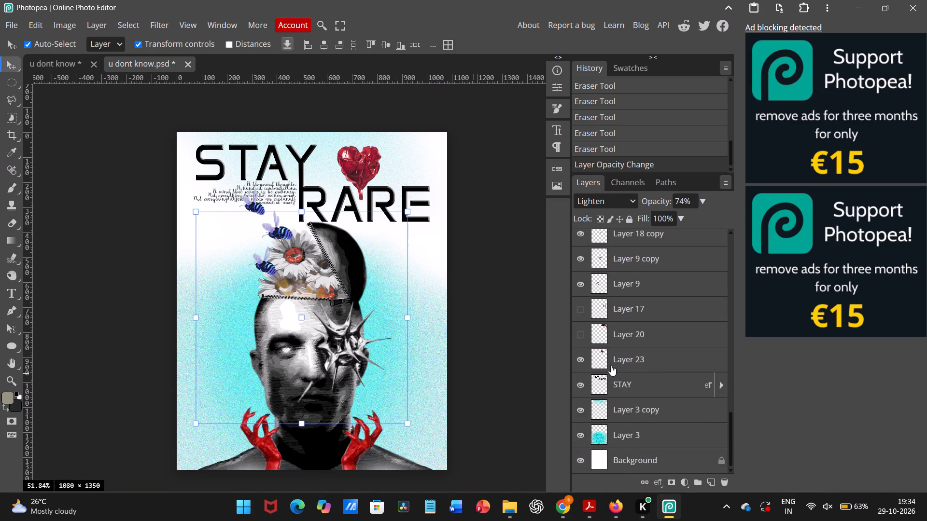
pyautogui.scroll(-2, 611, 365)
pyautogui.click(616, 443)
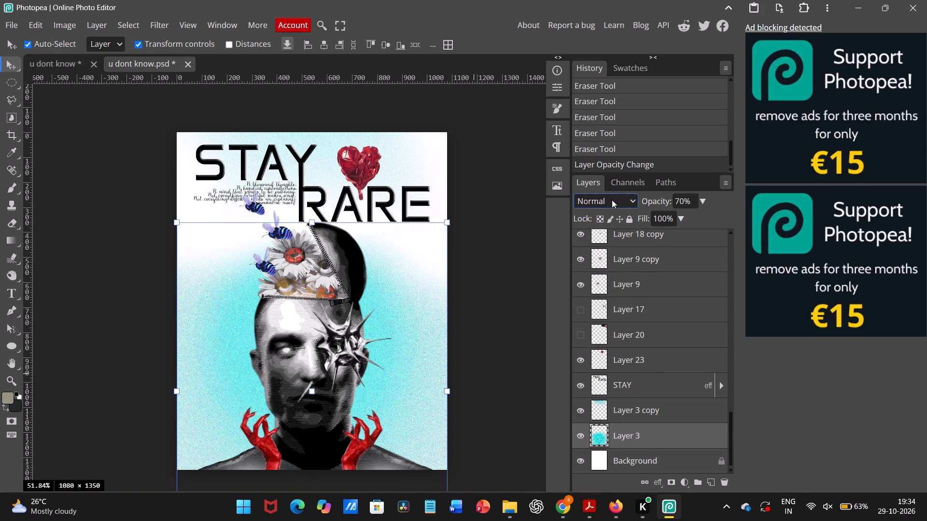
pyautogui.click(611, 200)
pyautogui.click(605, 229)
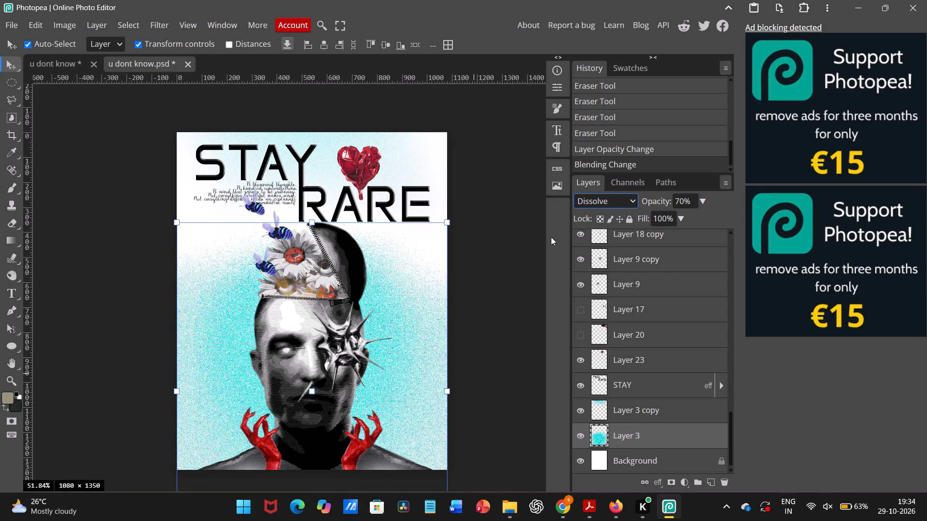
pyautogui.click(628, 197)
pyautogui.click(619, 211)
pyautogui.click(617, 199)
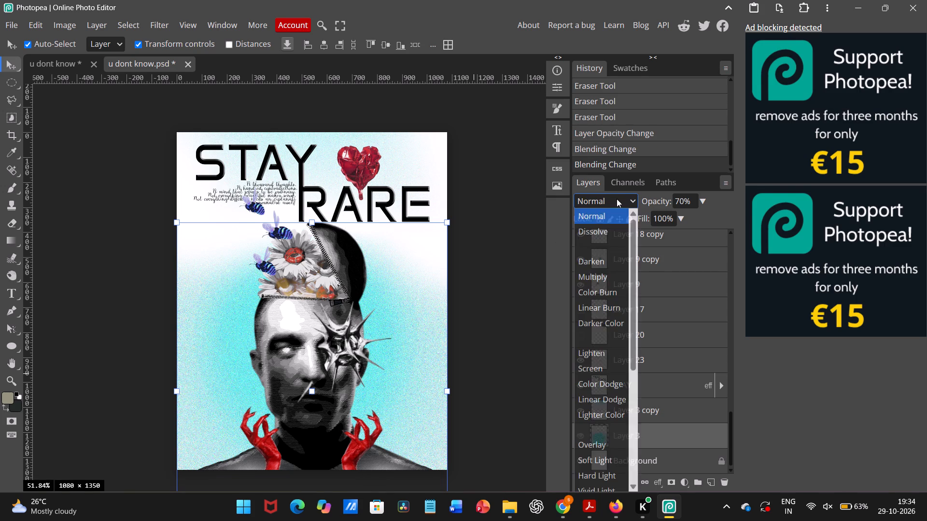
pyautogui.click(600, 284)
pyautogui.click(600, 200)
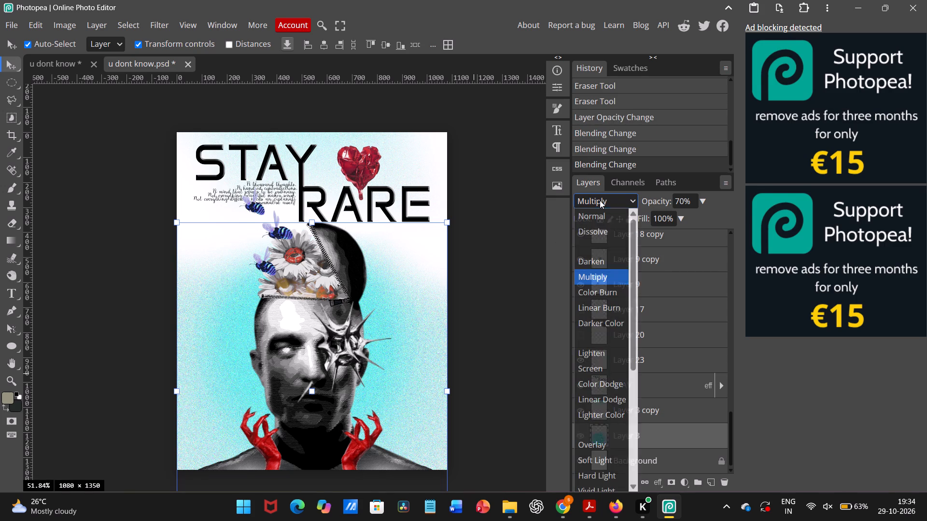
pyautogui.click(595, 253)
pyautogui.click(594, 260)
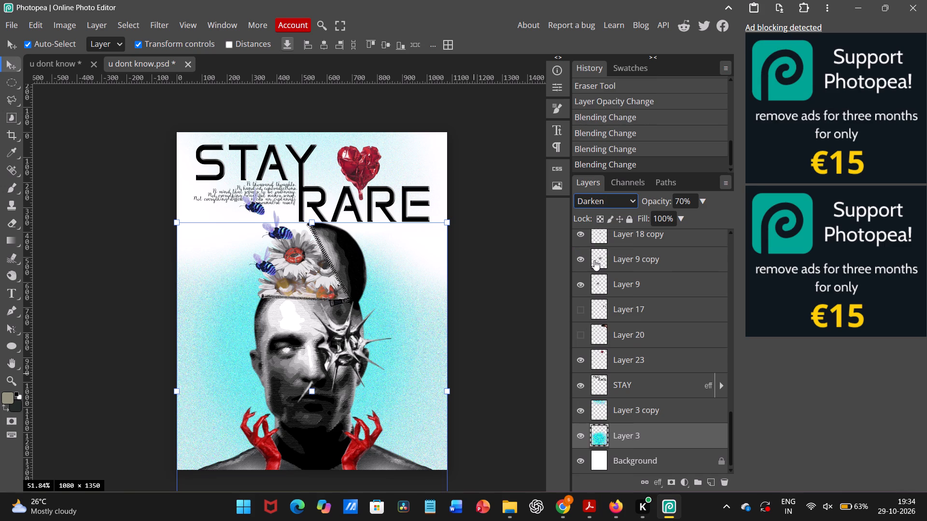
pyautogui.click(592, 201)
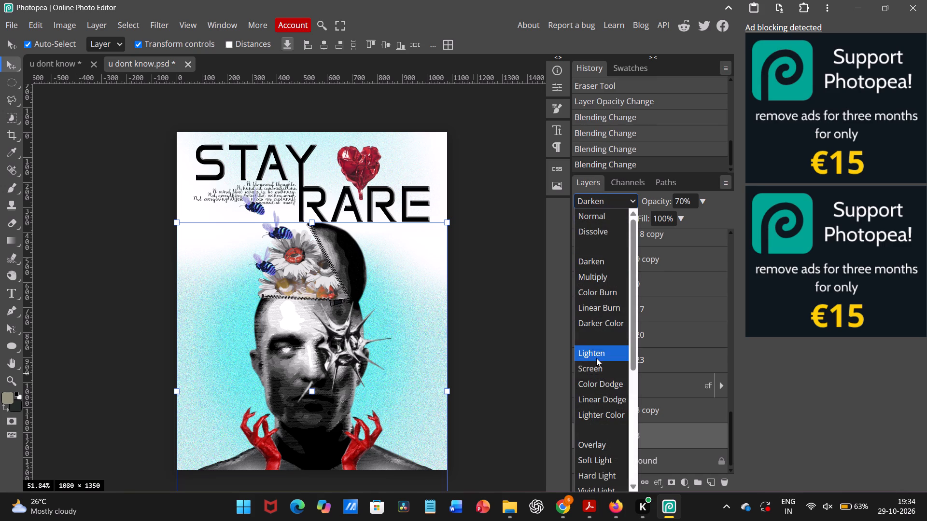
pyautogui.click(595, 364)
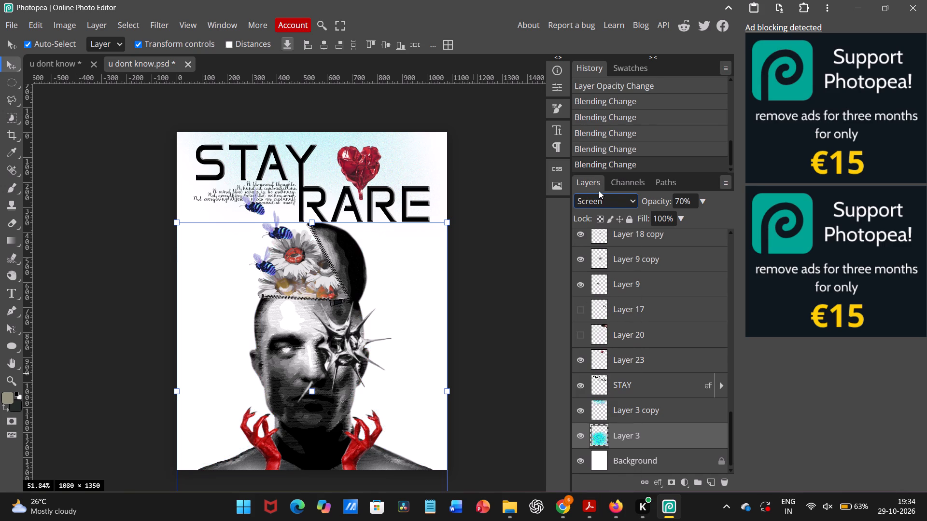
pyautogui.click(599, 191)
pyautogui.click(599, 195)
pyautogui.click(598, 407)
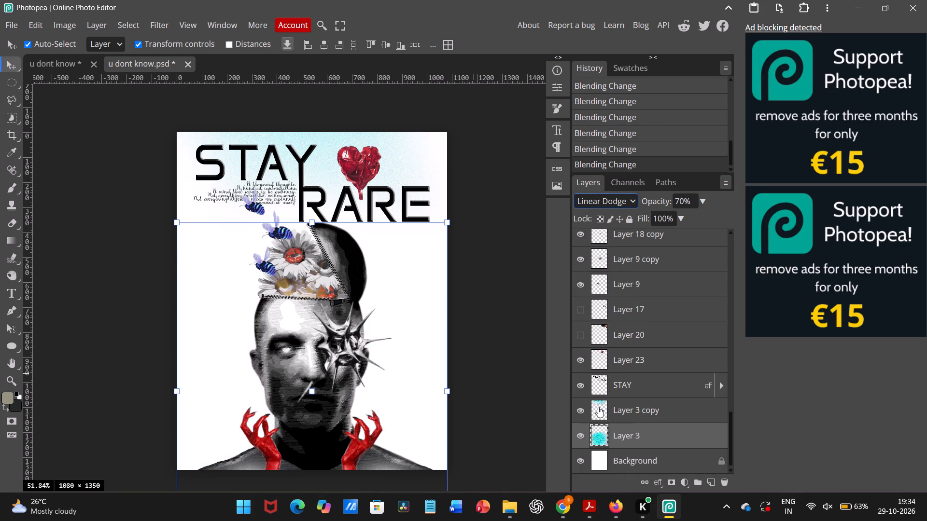
# Set the blend mode of Layer 3, the main turquoise glow, to Hard Light and deselect it.
pyautogui.click(595, 207)
pyautogui.scroll(-1, 598, 422)
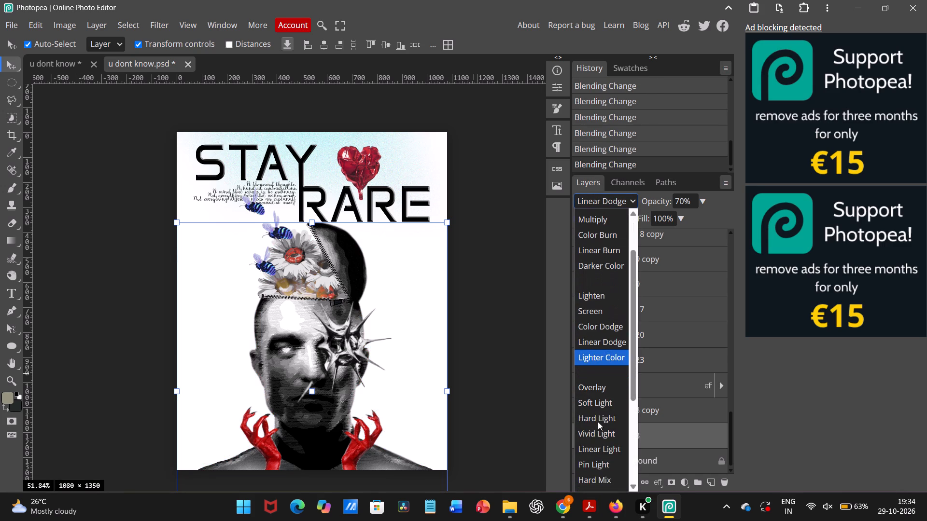
pyautogui.scroll(-1, 598, 422)
pyautogui.click(597, 419)
pyautogui.click(520, 375)
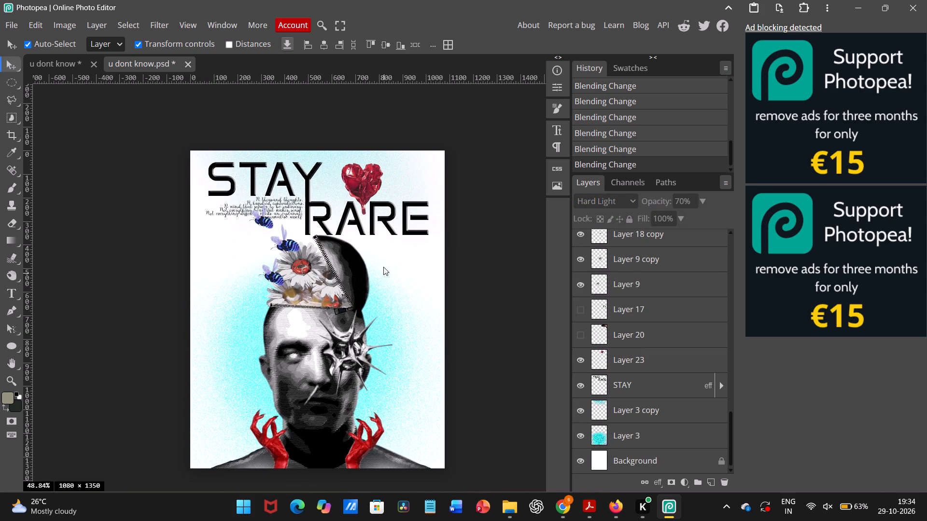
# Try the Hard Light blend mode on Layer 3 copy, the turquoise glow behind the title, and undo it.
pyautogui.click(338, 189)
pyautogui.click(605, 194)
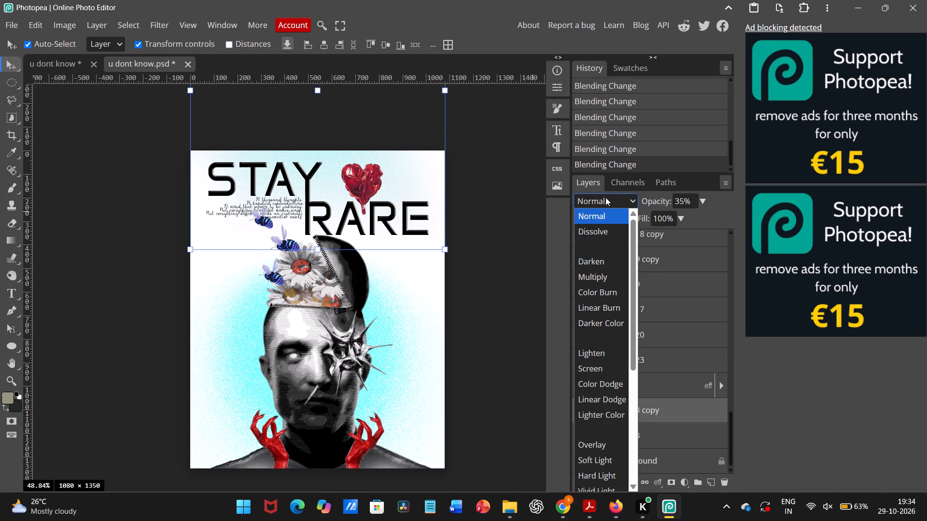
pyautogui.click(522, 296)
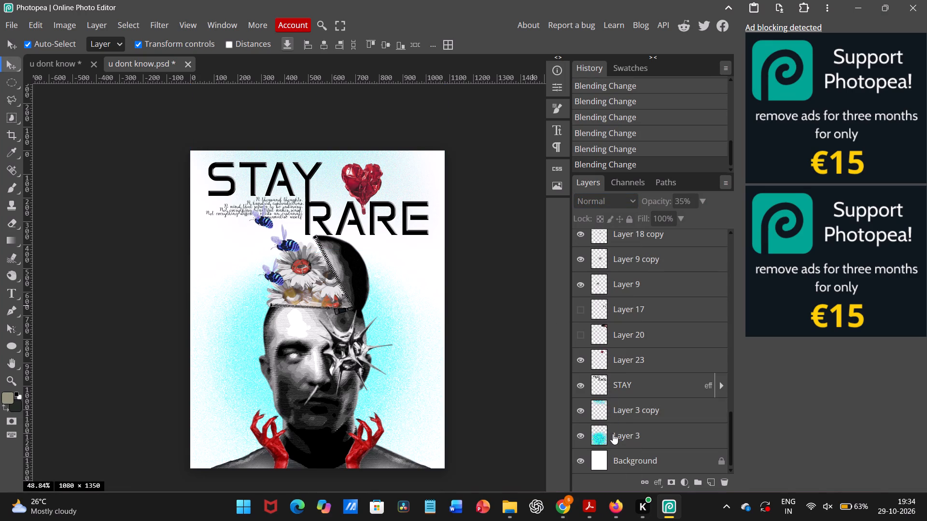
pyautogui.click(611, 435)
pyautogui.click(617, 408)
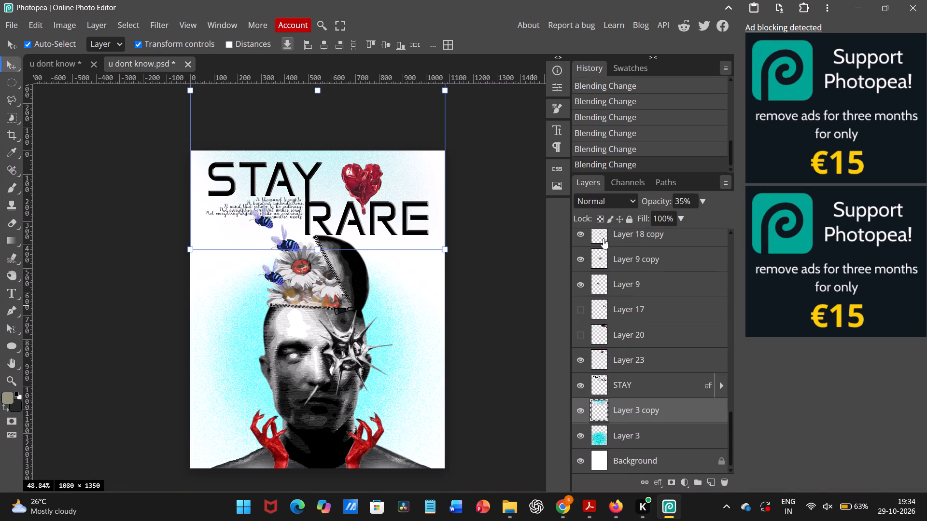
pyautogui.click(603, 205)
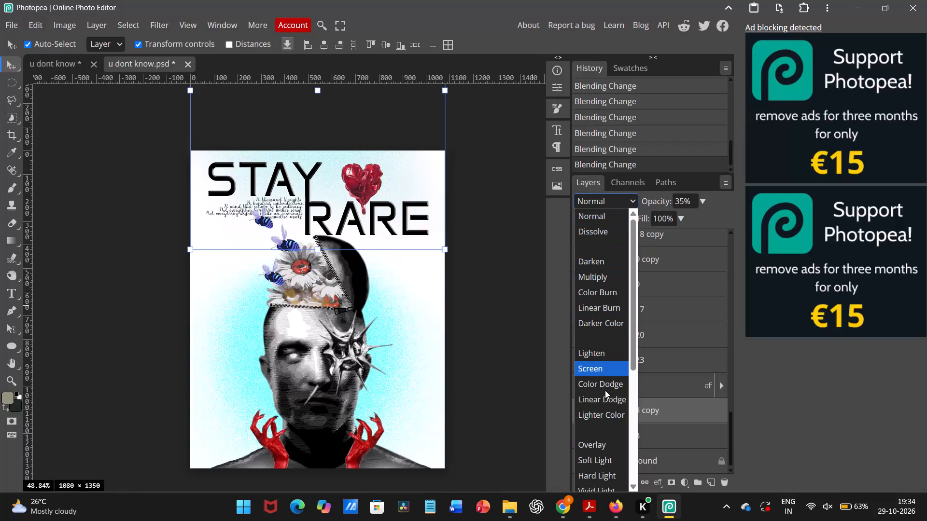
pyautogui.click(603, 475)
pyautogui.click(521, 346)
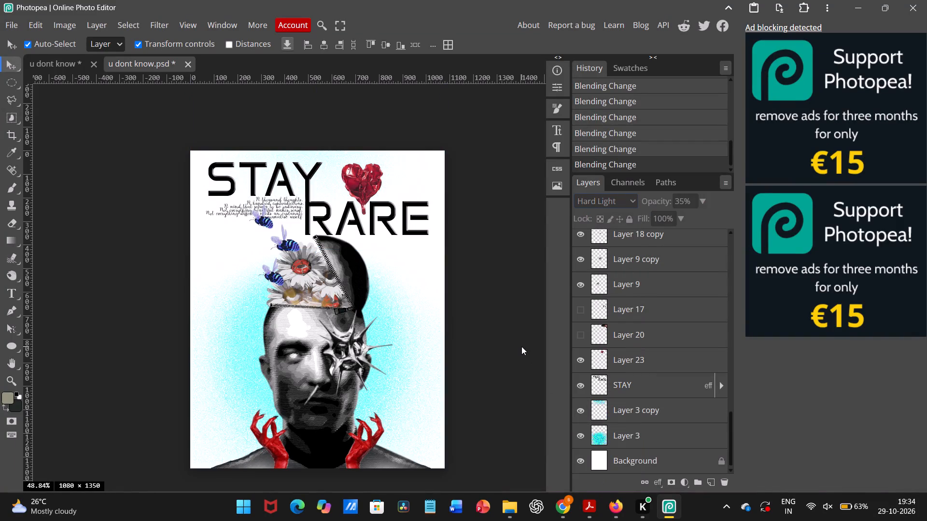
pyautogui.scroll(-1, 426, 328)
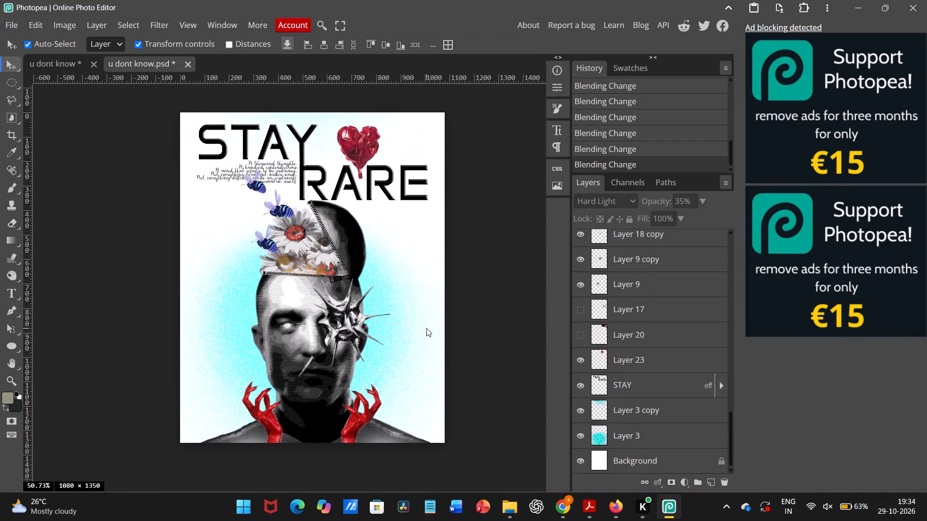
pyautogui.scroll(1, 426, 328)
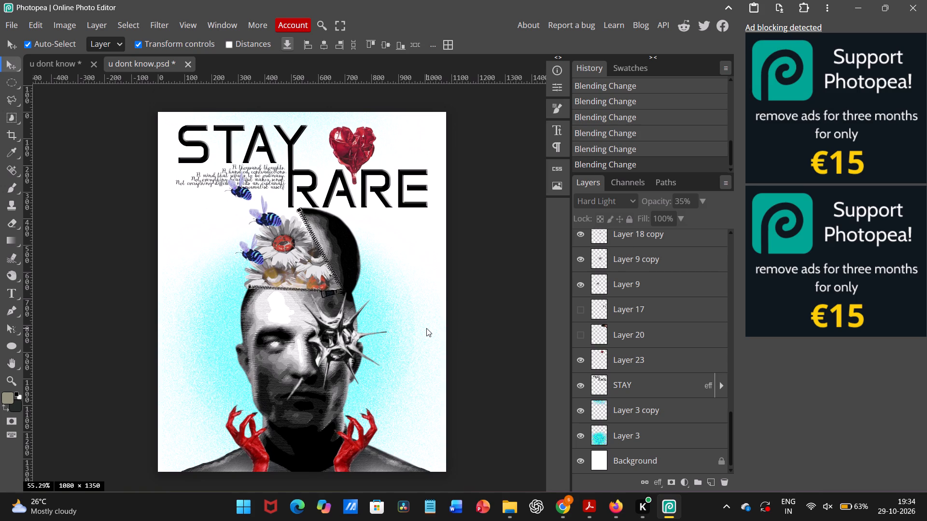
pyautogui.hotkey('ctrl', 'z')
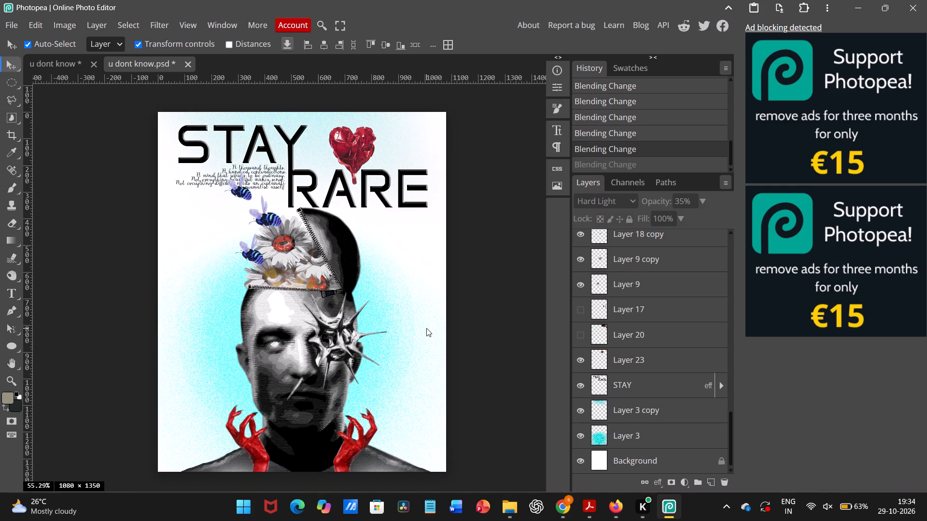
# Undo the blend mode changes on Layer 3, the main turquoise glow, back to Normal.
pyautogui.click(615, 439)
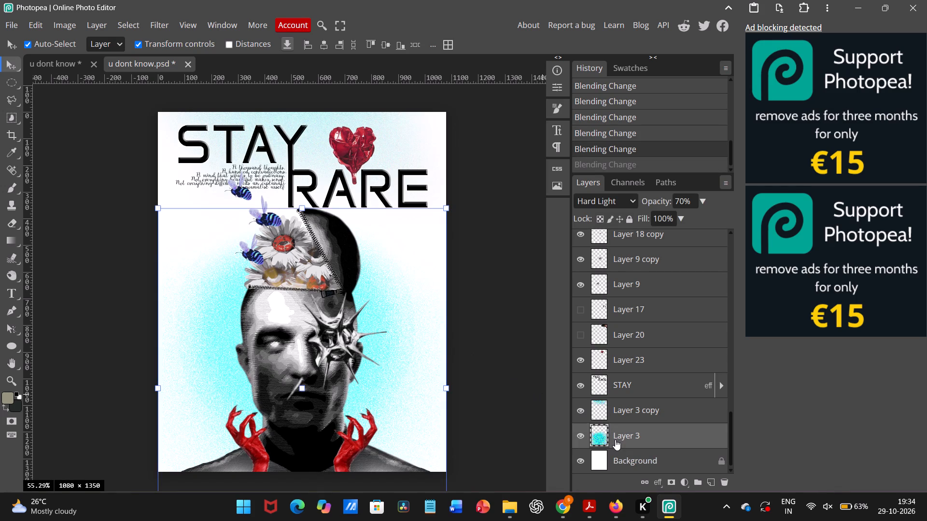
pyautogui.hotkey('ctrl', 'z')
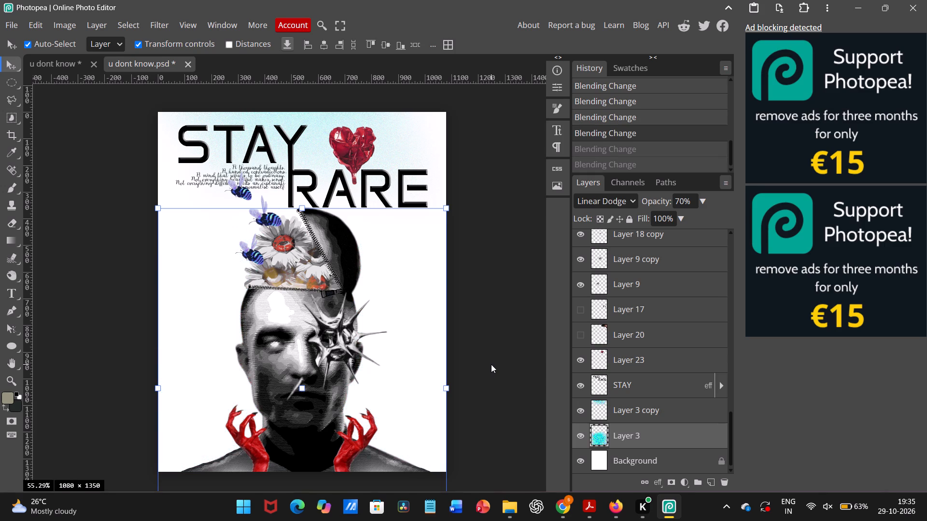
pyautogui.hotkey('ctrl', 'z')
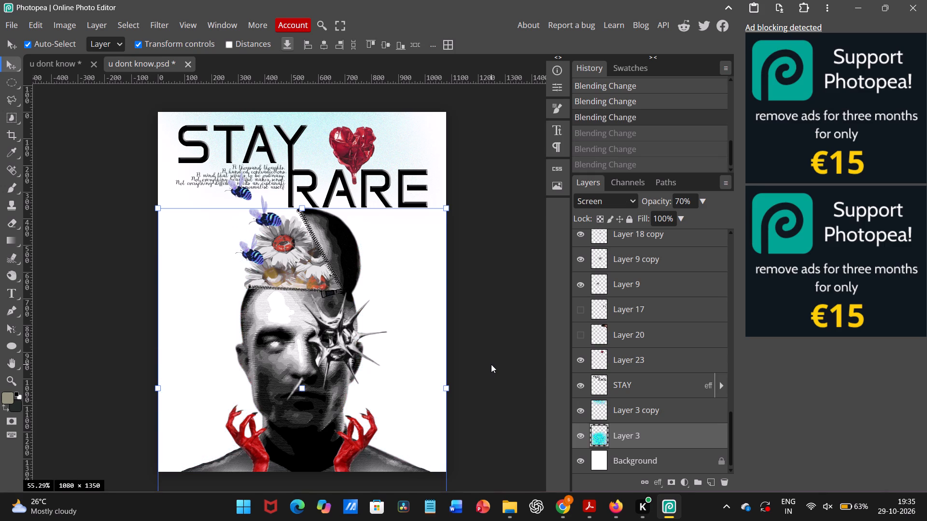
pyautogui.hotkey('ctrl', 'z')
pyautogui.hotkey('ctrl', 'z')
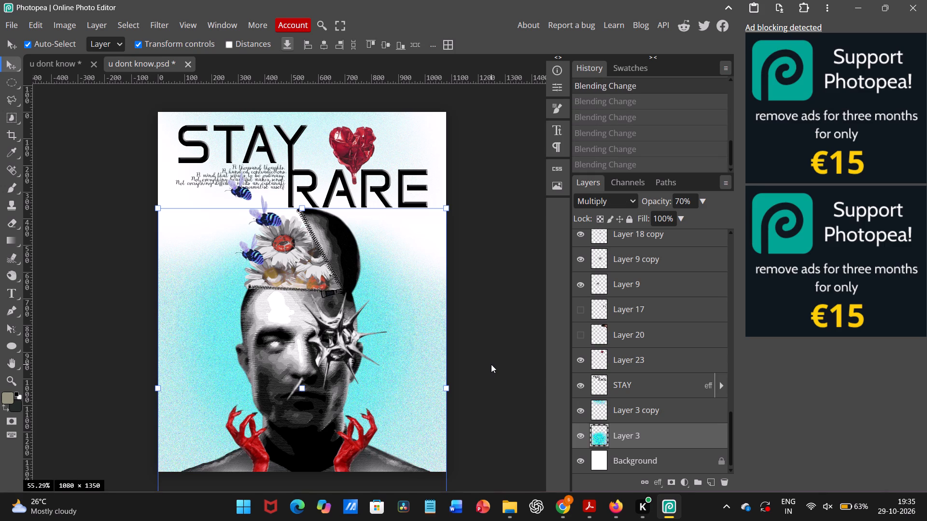
pyautogui.hotkey('ctrl', 'z')
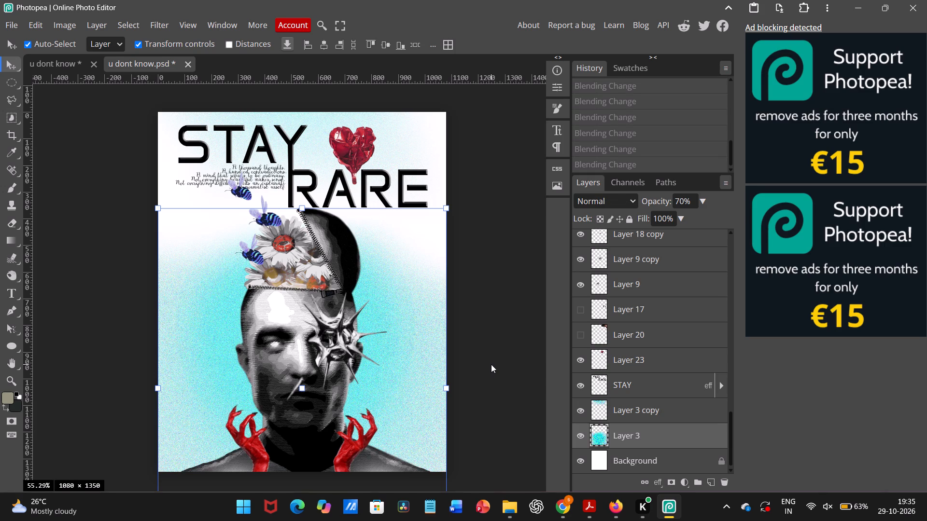
# Lower the opacity of Layer 3, the main turquoise glow, to 37% and deselect it.
pyautogui.moveTo(663, 203); pyautogui.dragTo(631, 202)
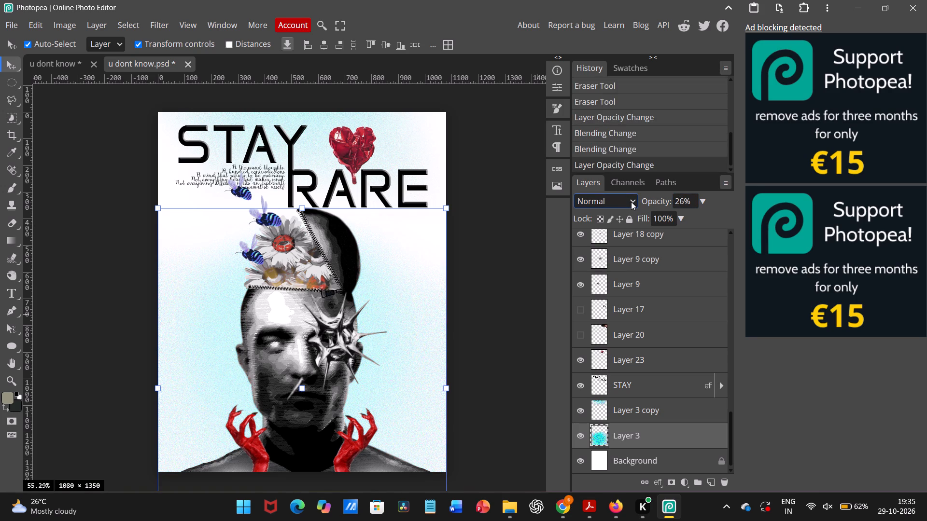
pyautogui.moveTo(631, 202); pyautogui.dragTo(639, 200)
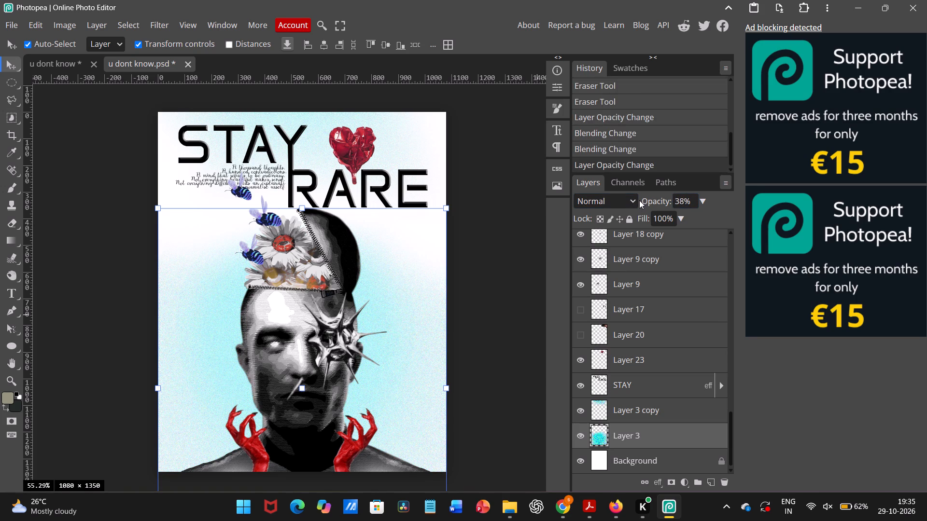
pyautogui.click(502, 241)
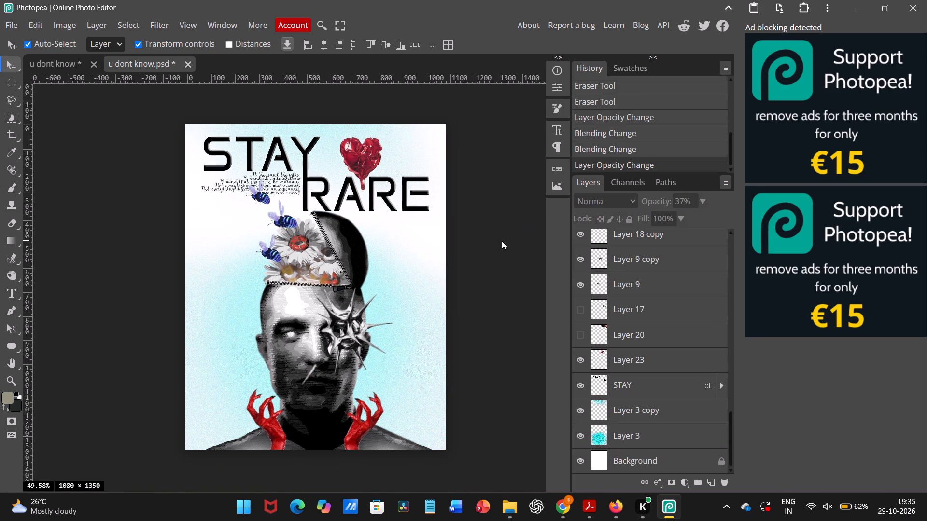
# Hide Layer 26, the layer directly beneath Layer 27 in the stack.
pyautogui.scroll(1, 502, 241)
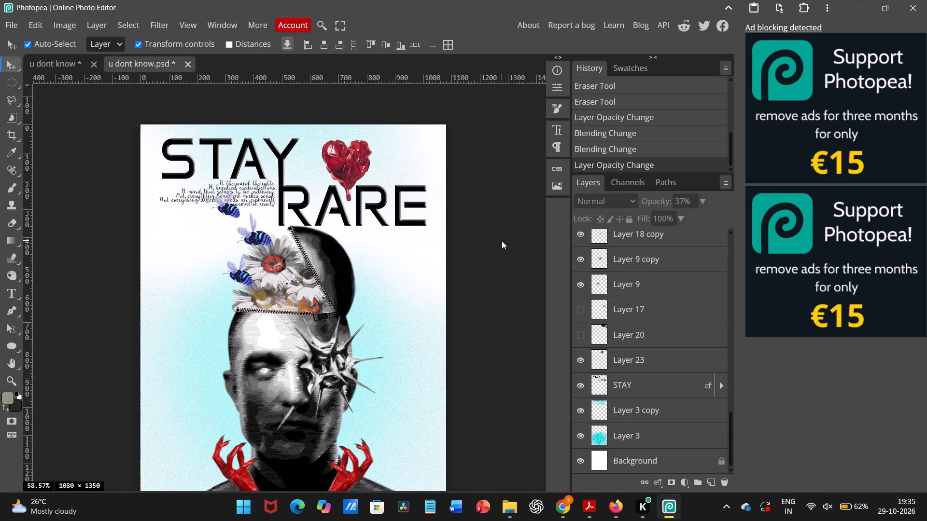
pyautogui.scroll(-1, 502, 241)
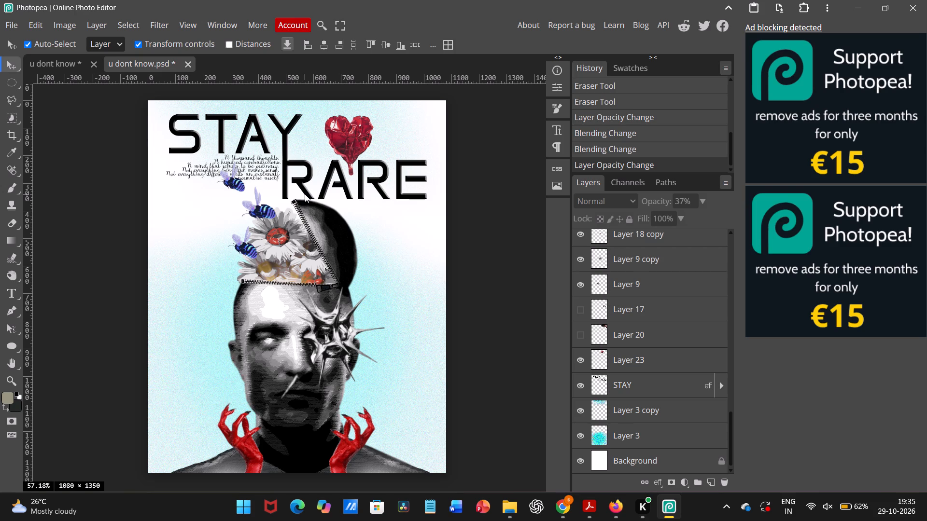
pyautogui.scroll(1, 305, 194)
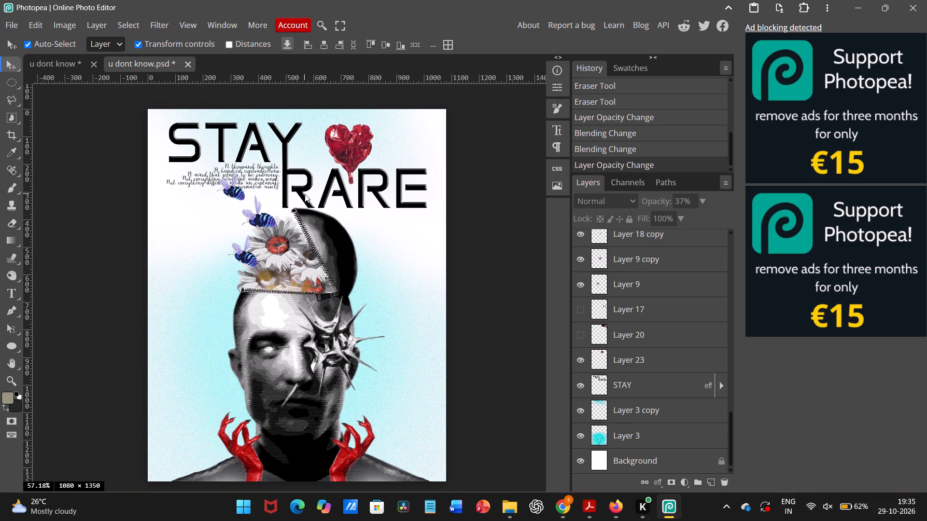
pyautogui.scroll(1, 305, 194)
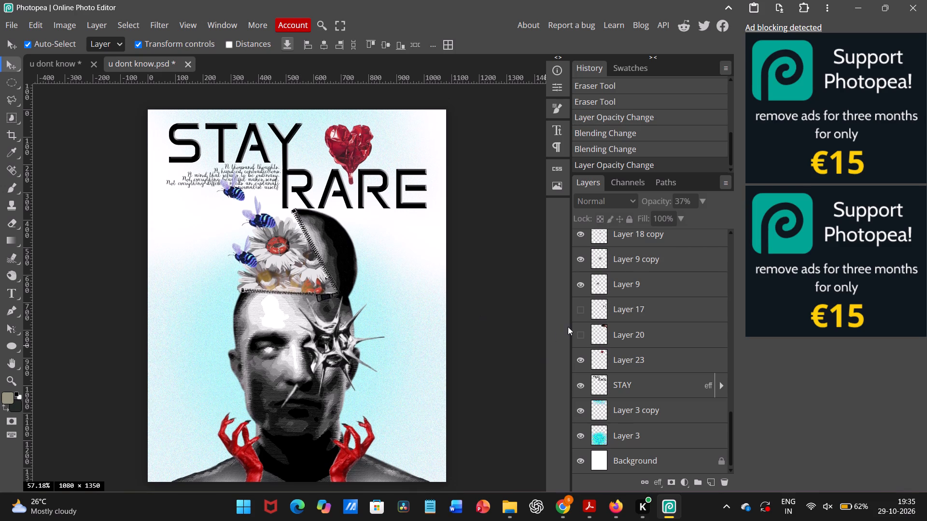
pyautogui.scroll(-4, 600, 375)
pyautogui.scroll(2, 593, 398)
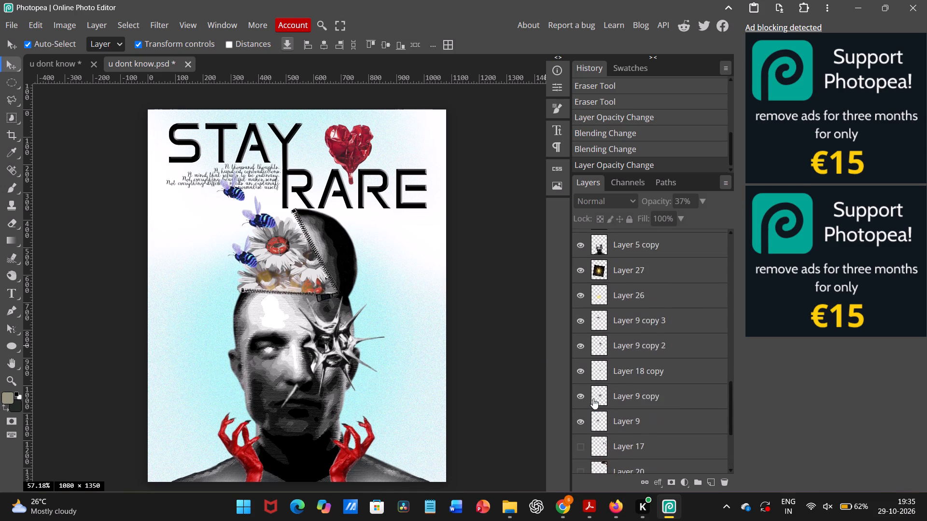
pyautogui.scroll(2, 593, 398)
pyautogui.click(591, 389)
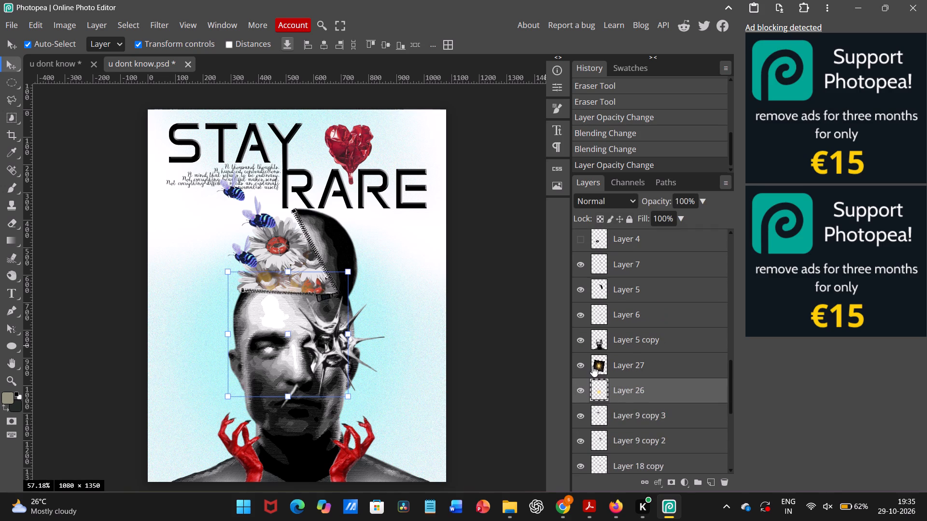
pyautogui.click(581, 384)
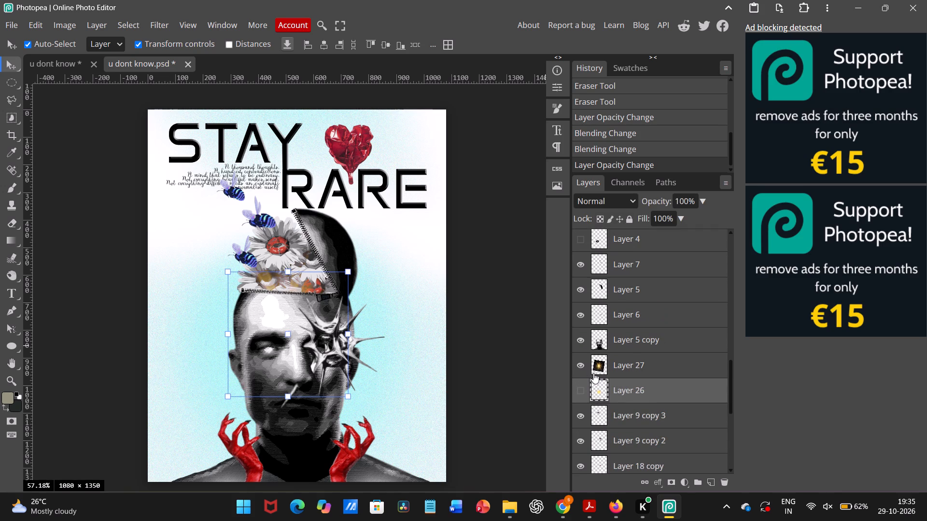
# Lower the opacity of Layer 27, the golden glow over the flowers, to 44% and deselect it.
pyautogui.click(595, 365)
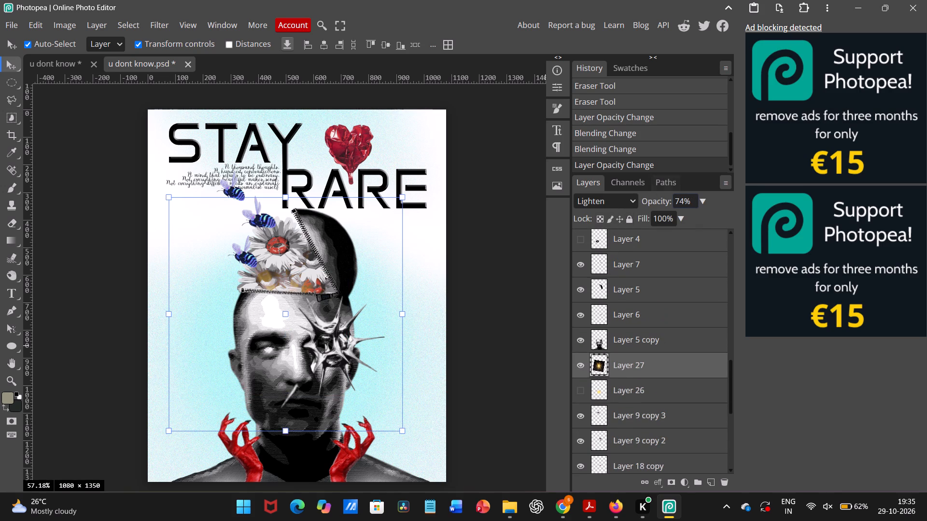
pyautogui.moveTo(657, 199); pyautogui.dragTo(625, 200)
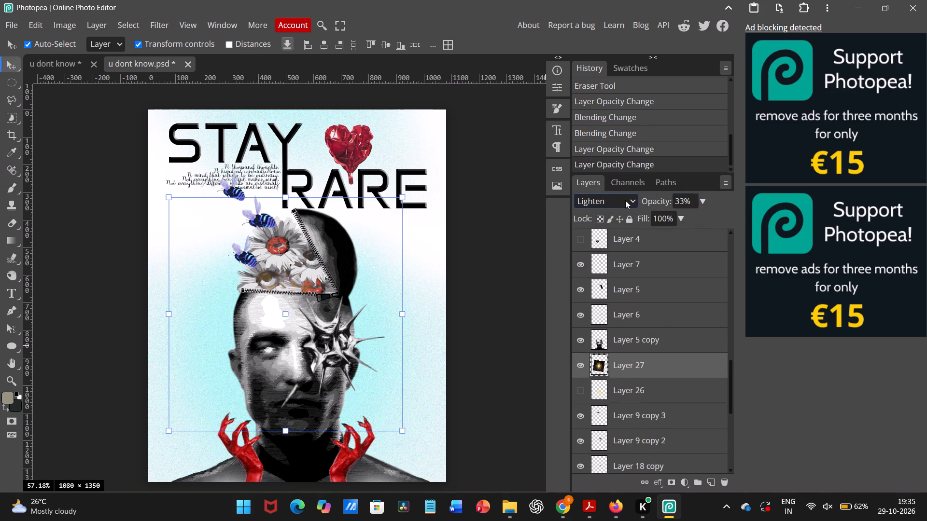
pyautogui.moveTo(625, 200); pyautogui.dragTo(626, 200)
pyautogui.moveTo(655, 201); pyautogui.dragTo(665, 202)
pyautogui.moveTo(665, 202); pyautogui.dragTo(663, 202)
pyautogui.click(550, 294)
pyautogui.click(510, 305)
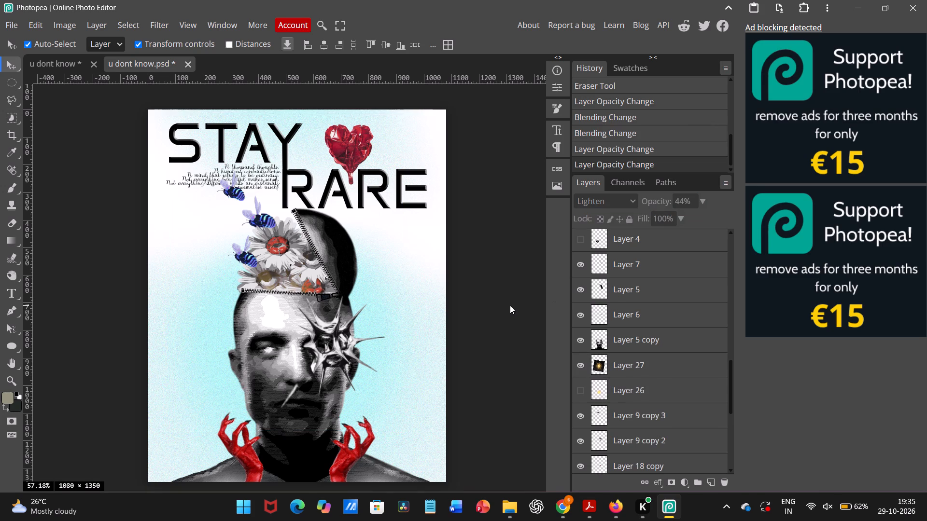
# Examine the face, flowers, hands and softened turquoise background up close and across the whole poster.
pyautogui.scroll(-1, 510, 305)
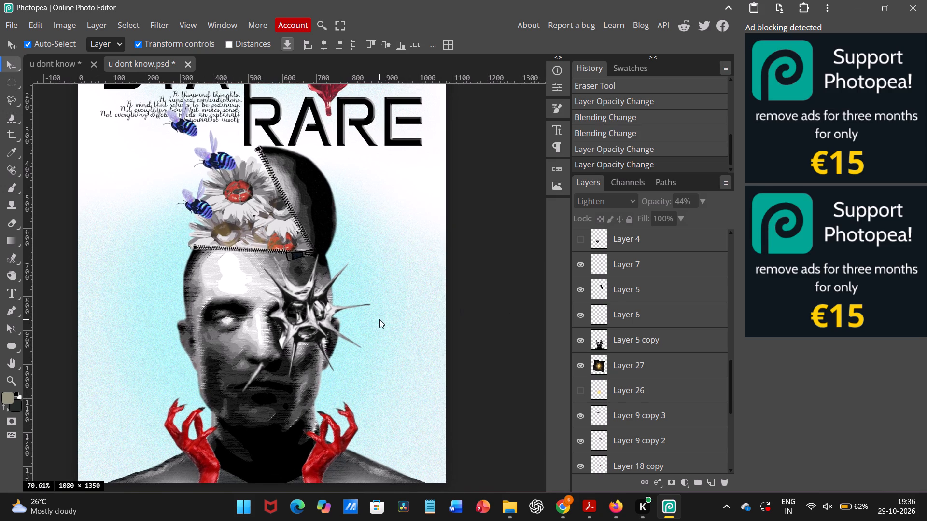
pyautogui.scroll(-1, 379, 319)
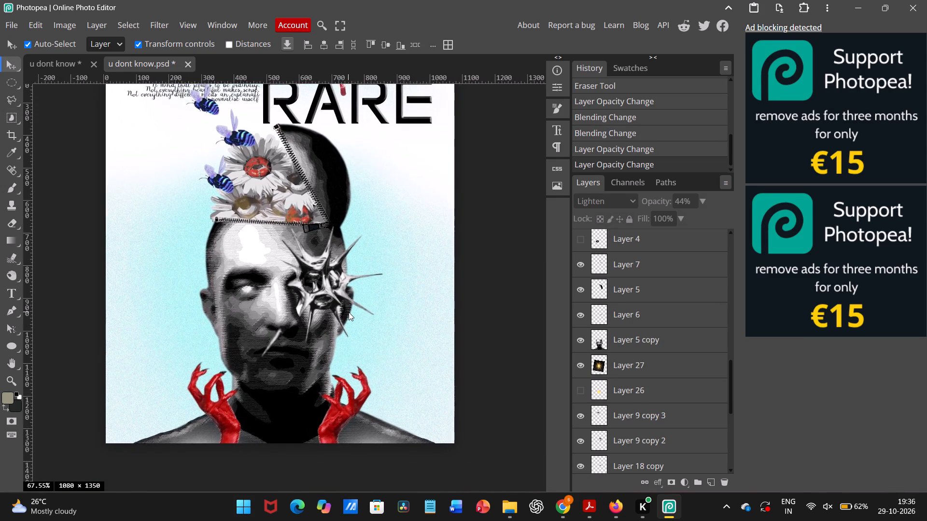
pyautogui.click(349, 312)
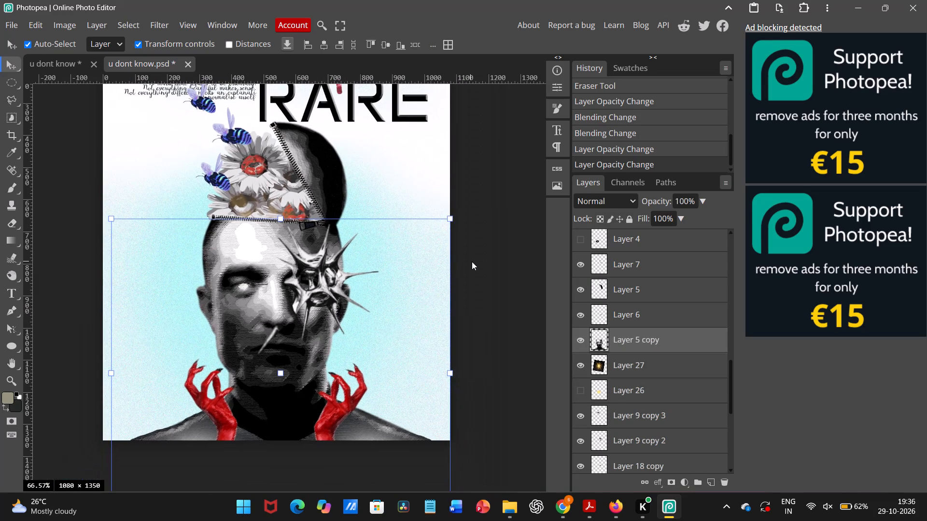
pyautogui.click(472, 262)
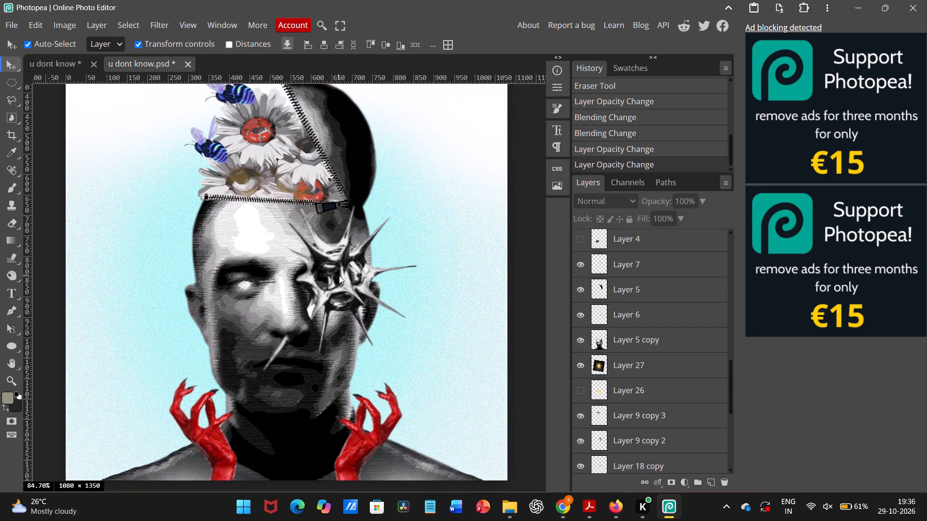
pyautogui.scroll(1, 339, 275)
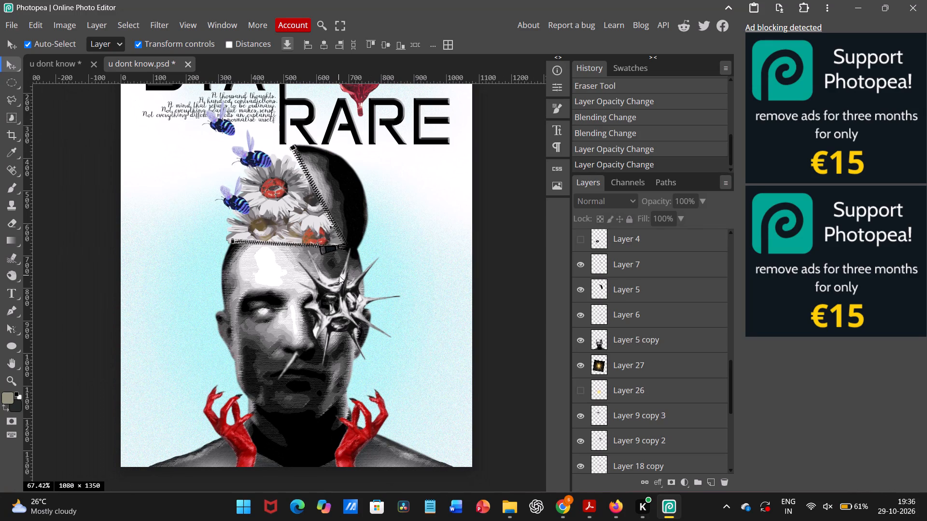
pyautogui.scroll(-1, 339, 275)
pyautogui.scroll(1, 339, 275)
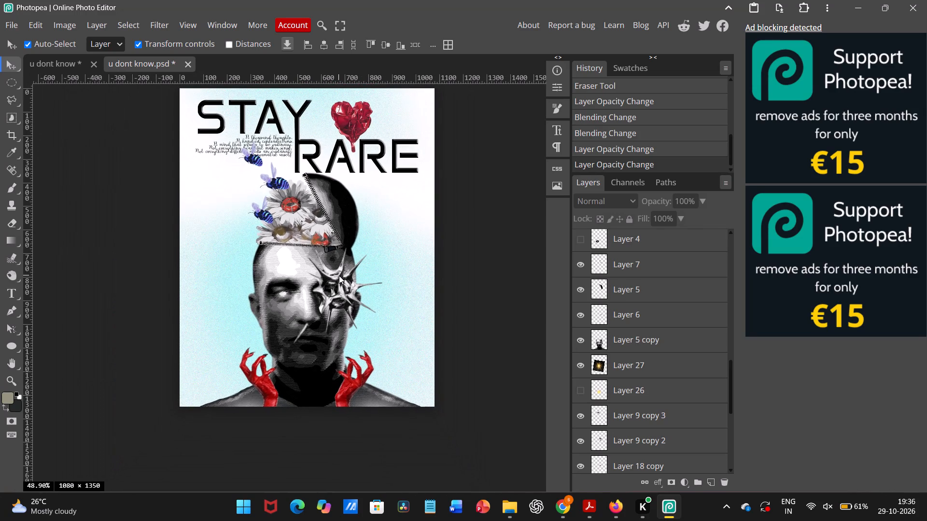
pyautogui.scroll(1, 339, 275)
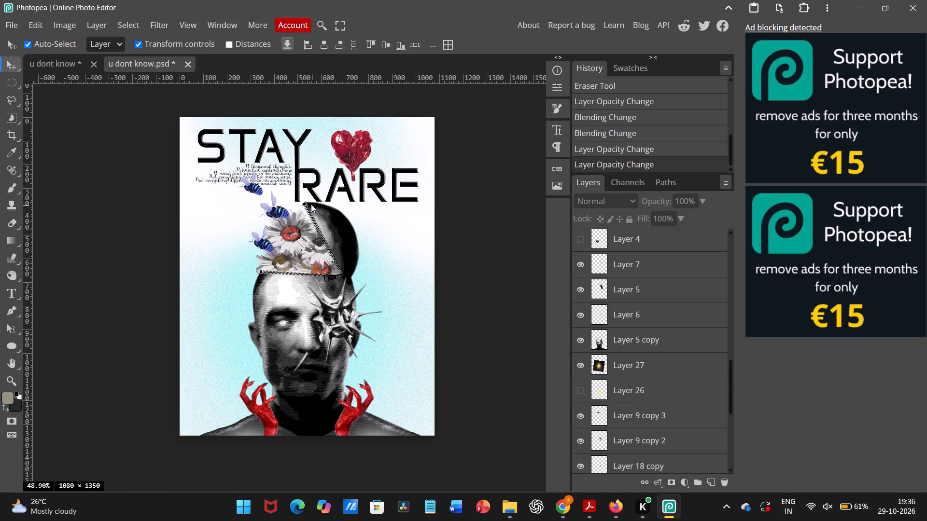
# Add a Posterize adjustment layer above Layer 25 copy 2 at the top of the stack, set to 5 levels, and deselect it.
pyautogui.click(259, 401)
pyautogui.click(262, 411)
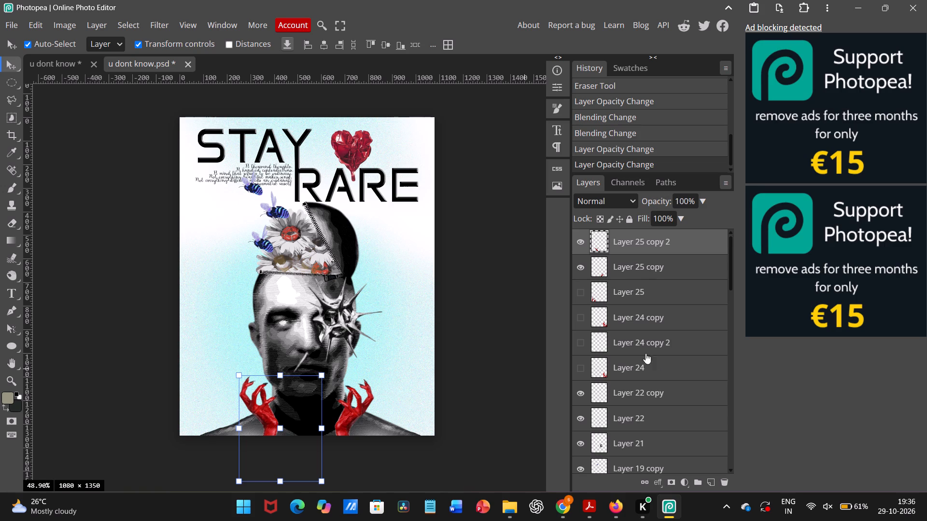
pyautogui.click(683, 480)
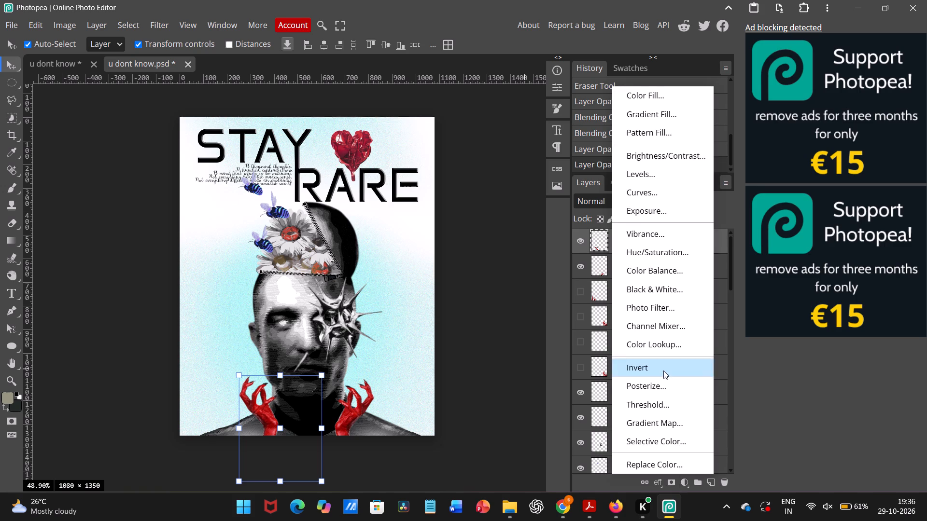
pyautogui.click(659, 384)
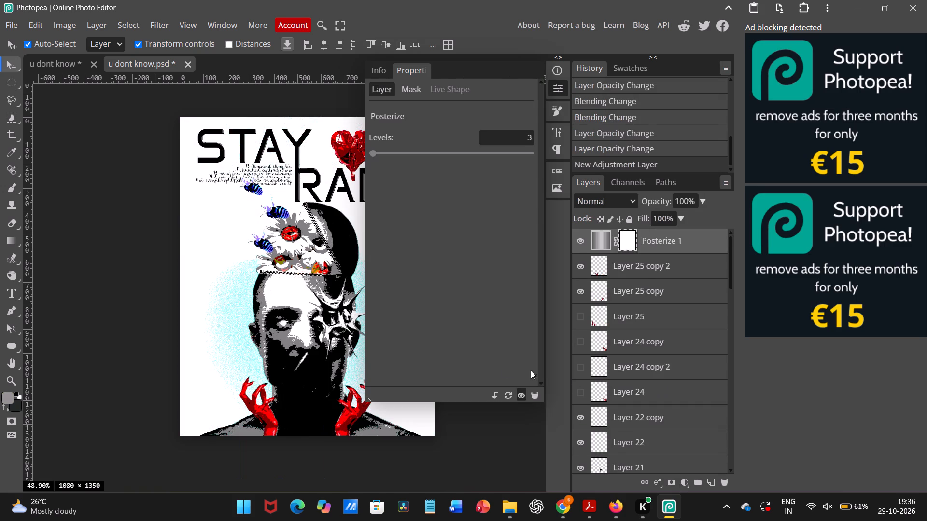
pyautogui.hscroll(-2, 346, 355)
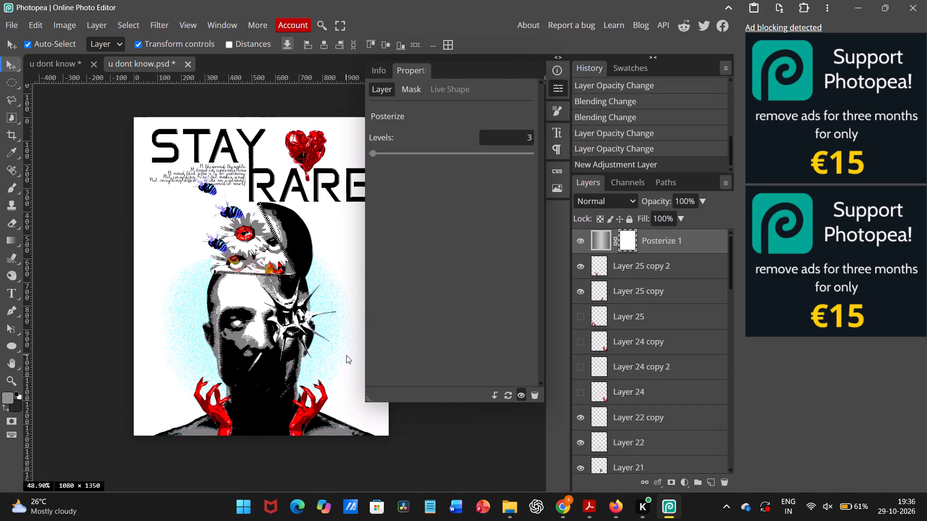
pyautogui.hscroll(-1, 346, 355)
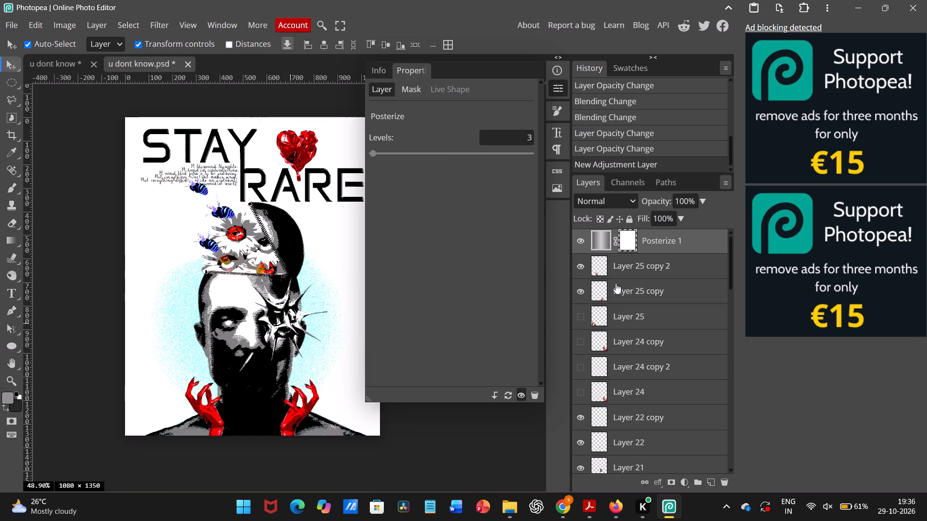
pyautogui.scroll(6, 637, 286)
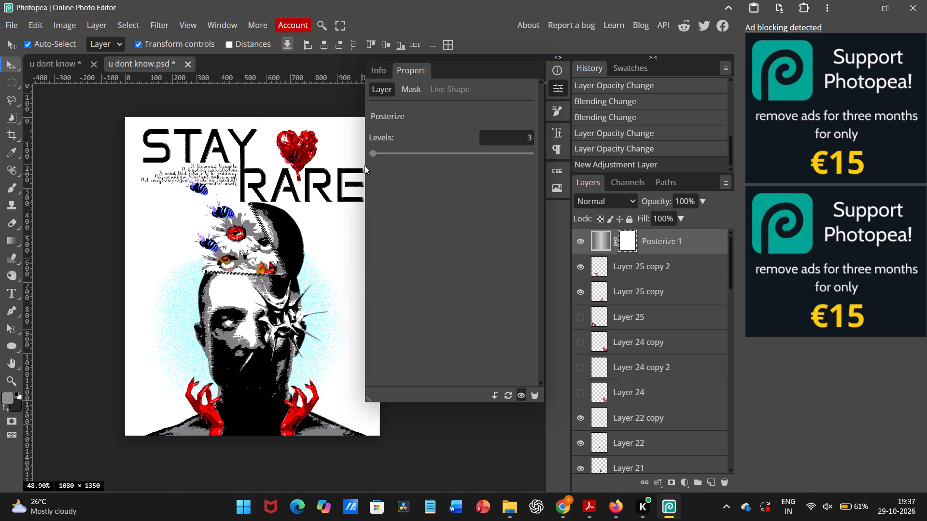
pyautogui.click(373, 152)
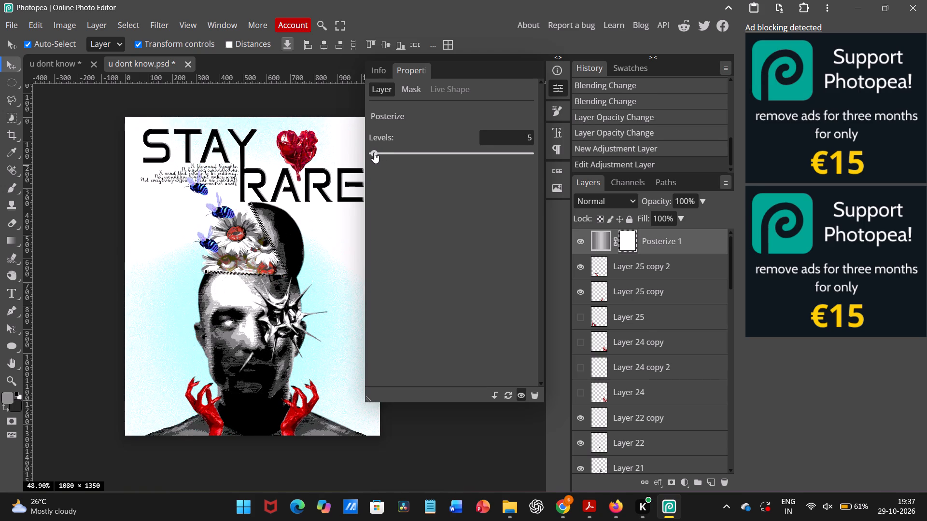
pyautogui.click(84, 228)
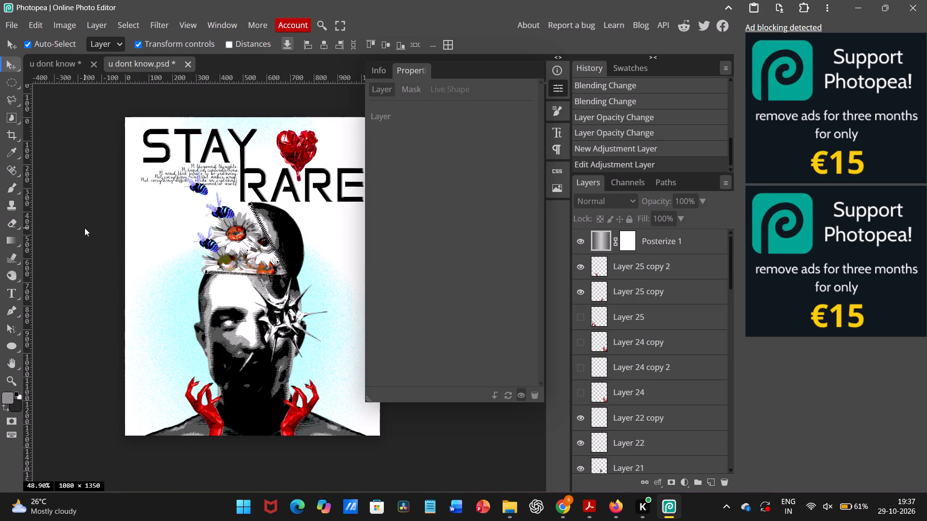
pyautogui.click(555, 55)
pyautogui.click(486, 62)
pyautogui.click(479, 60)
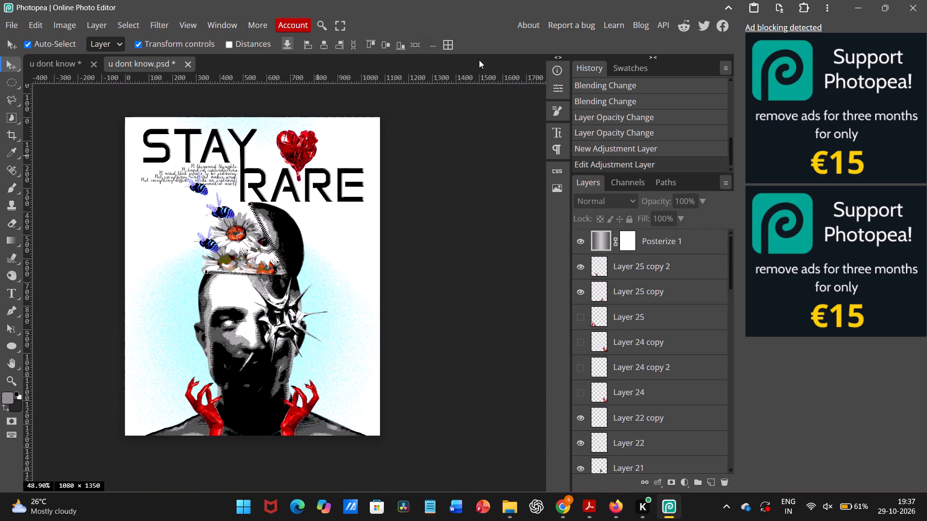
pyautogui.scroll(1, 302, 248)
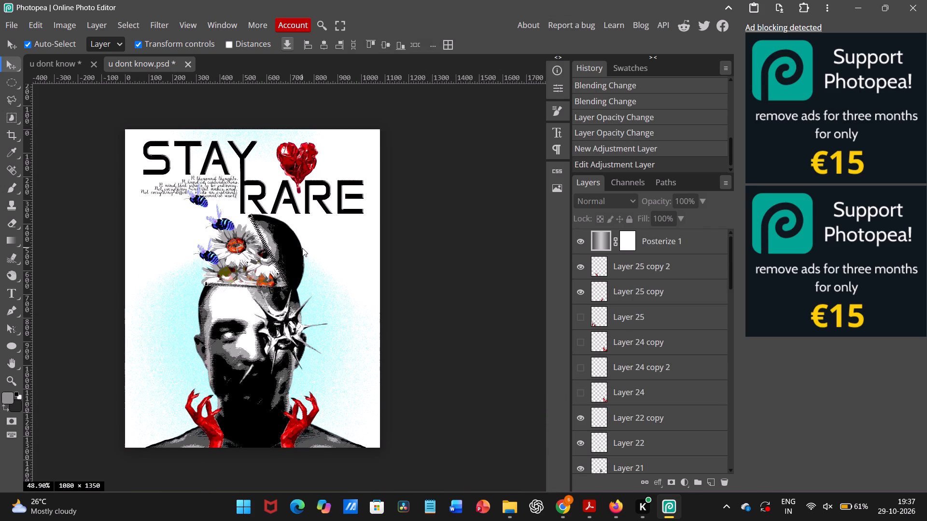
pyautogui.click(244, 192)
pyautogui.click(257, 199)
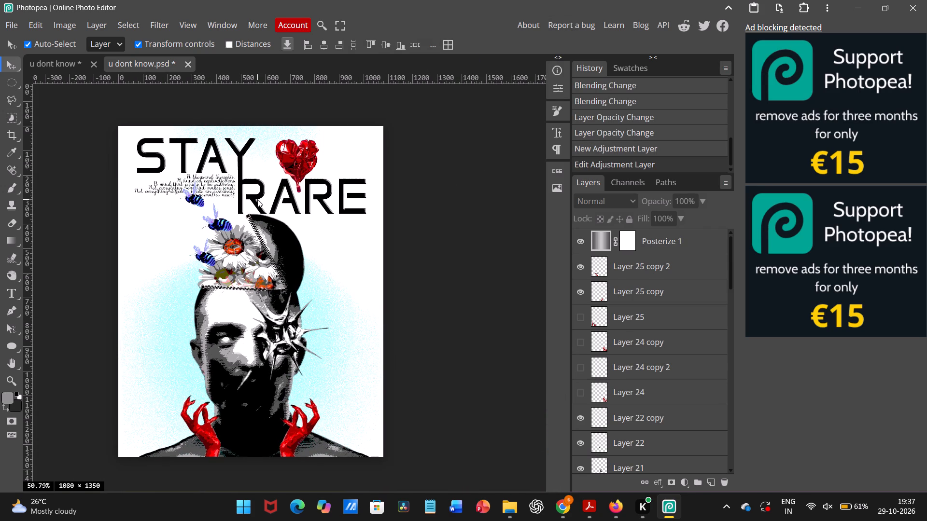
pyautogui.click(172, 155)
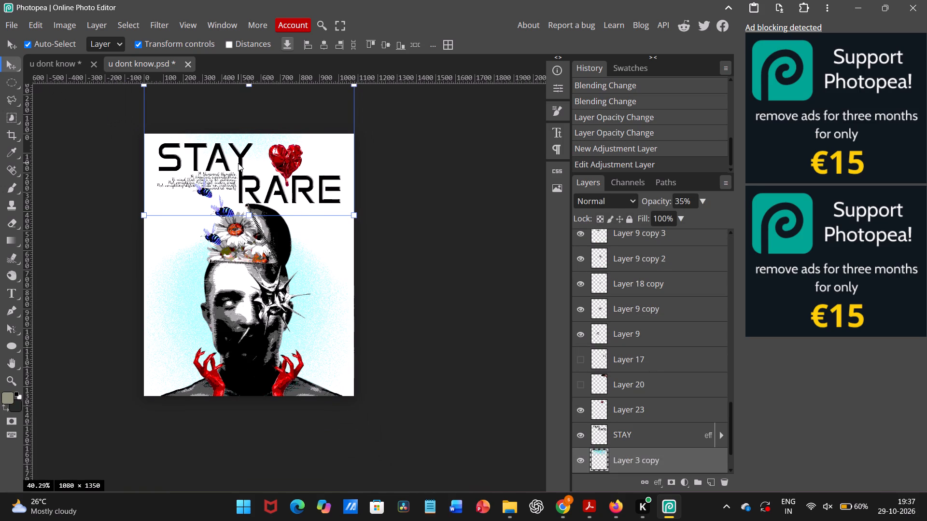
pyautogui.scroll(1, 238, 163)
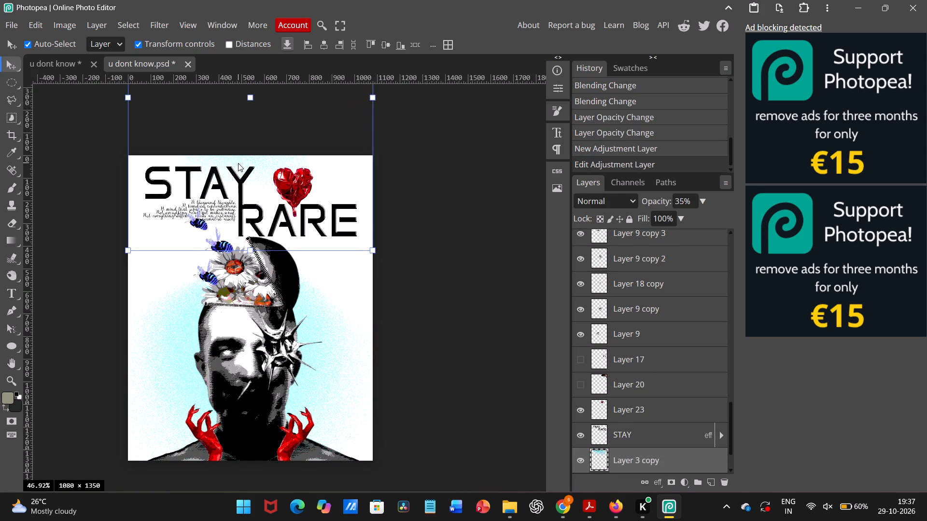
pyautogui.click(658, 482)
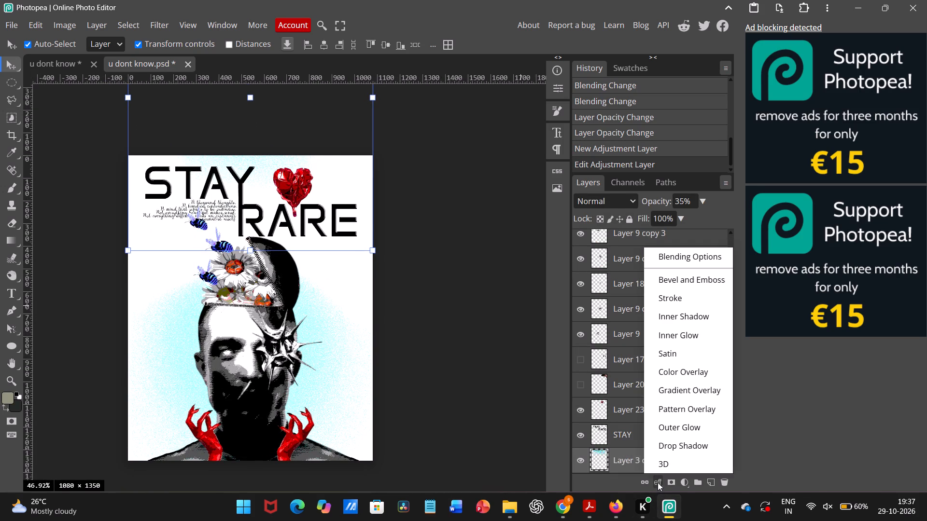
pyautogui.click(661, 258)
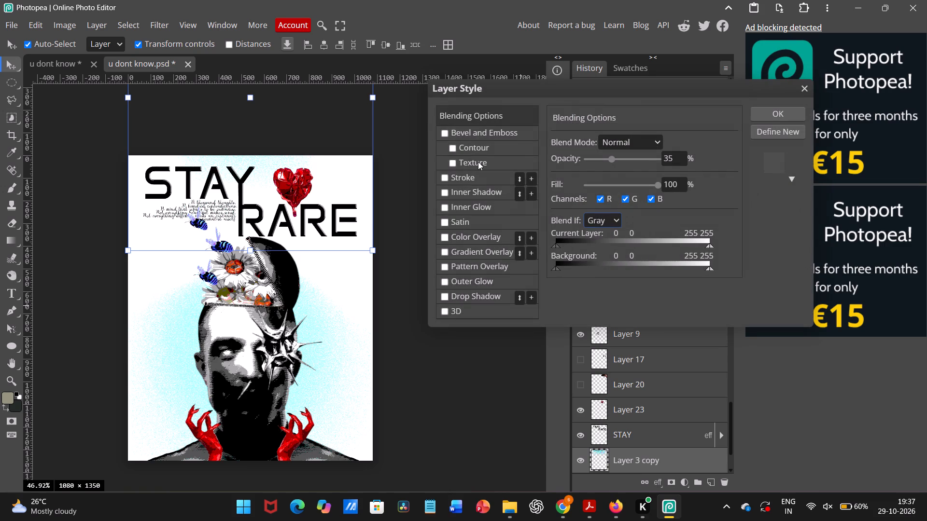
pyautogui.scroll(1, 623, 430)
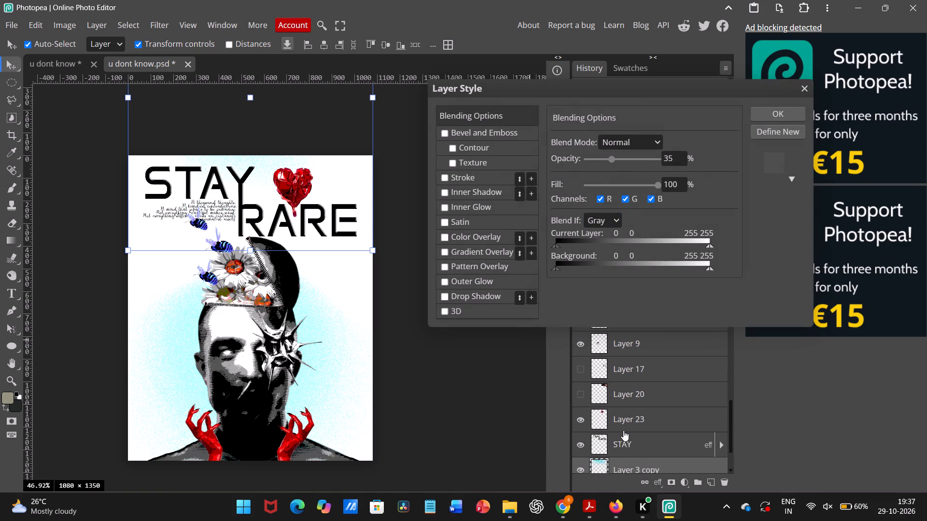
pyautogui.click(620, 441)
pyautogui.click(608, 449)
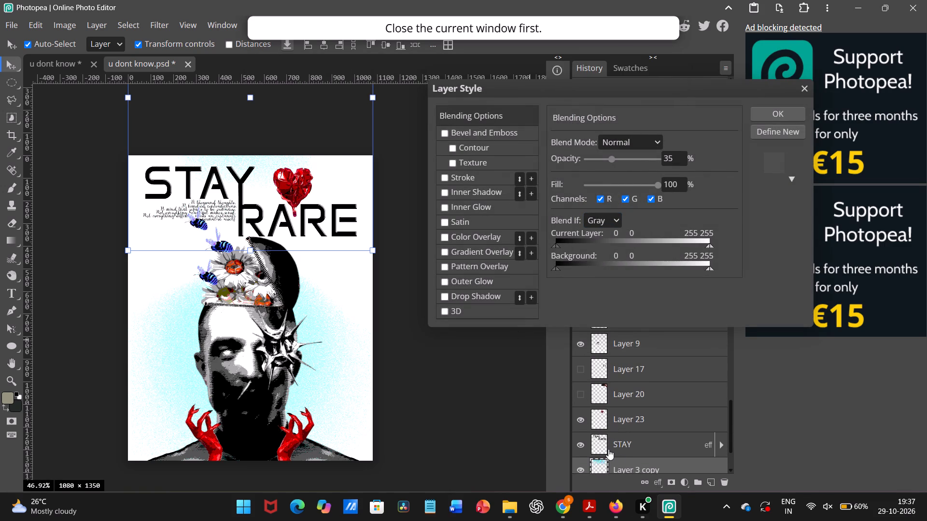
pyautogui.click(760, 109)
# Open the layer style blending options of the STAY title layer.
pyautogui.click(653, 439)
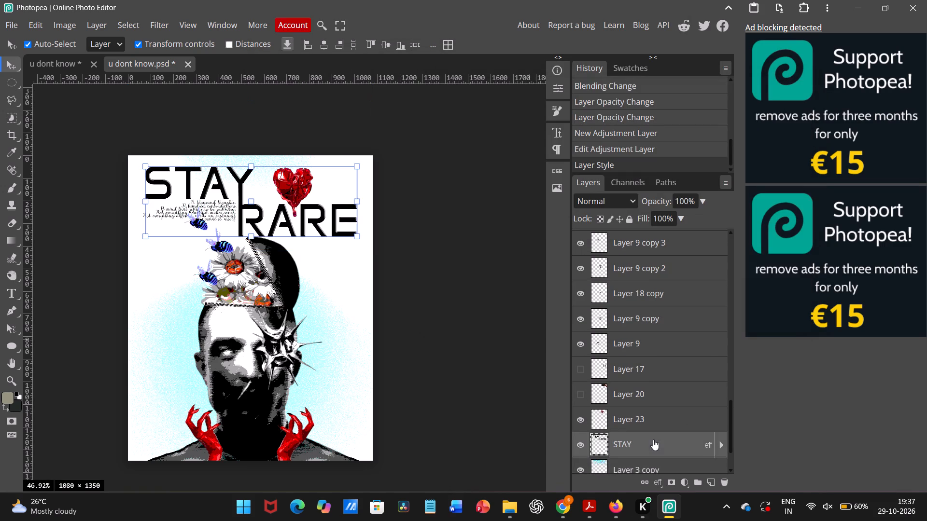
pyautogui.click(655, 485)
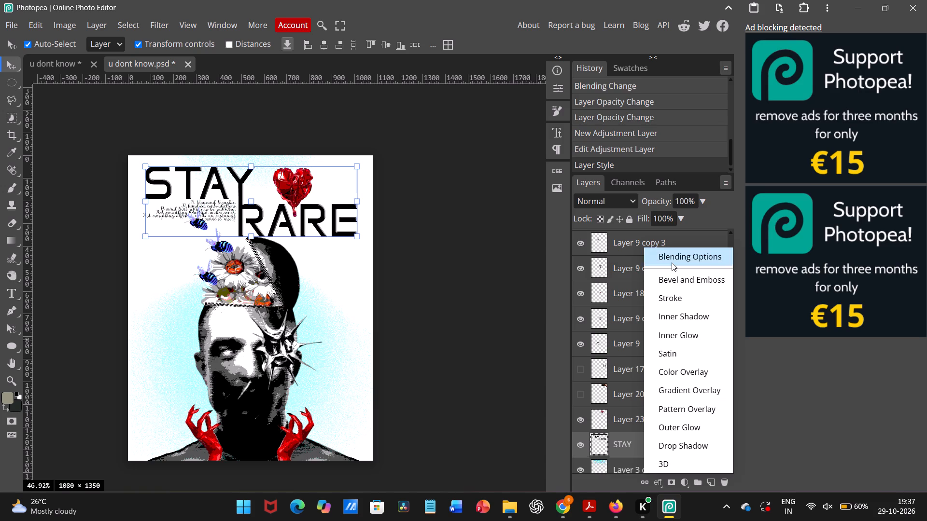
pyautogui.click(672, 262)
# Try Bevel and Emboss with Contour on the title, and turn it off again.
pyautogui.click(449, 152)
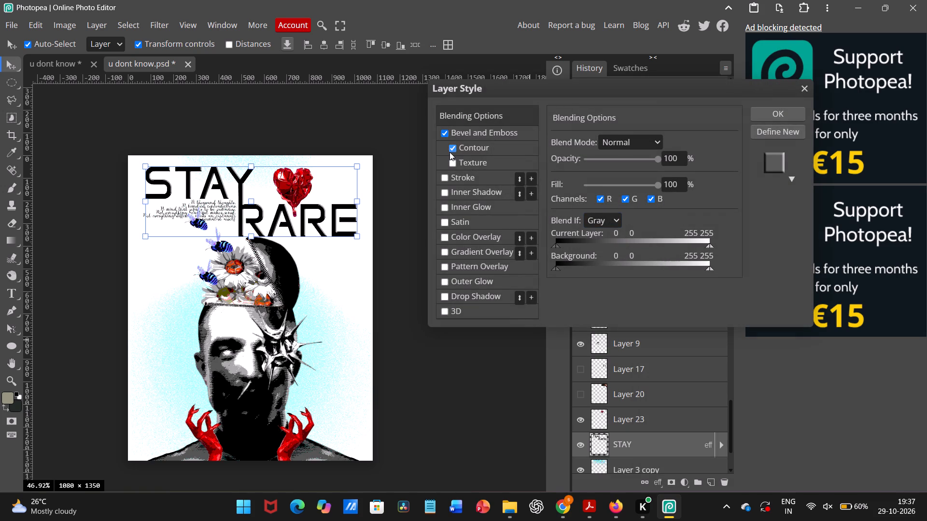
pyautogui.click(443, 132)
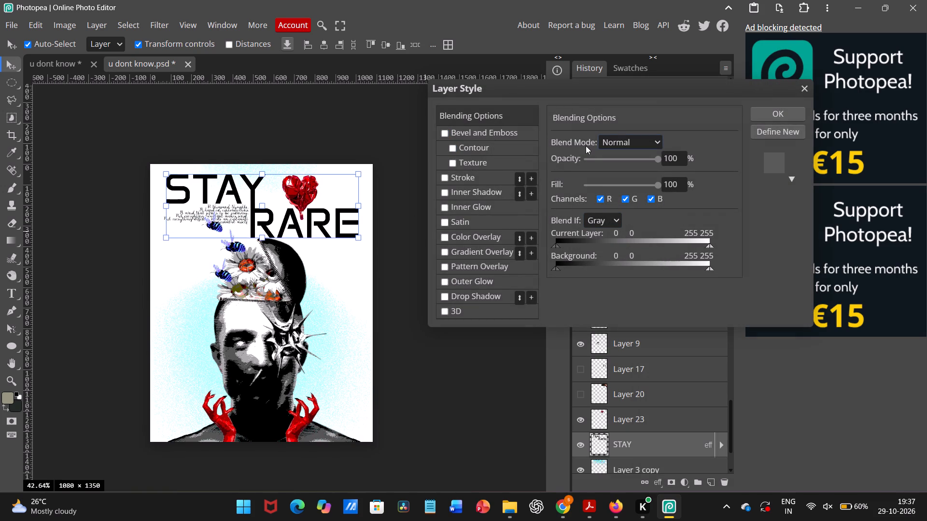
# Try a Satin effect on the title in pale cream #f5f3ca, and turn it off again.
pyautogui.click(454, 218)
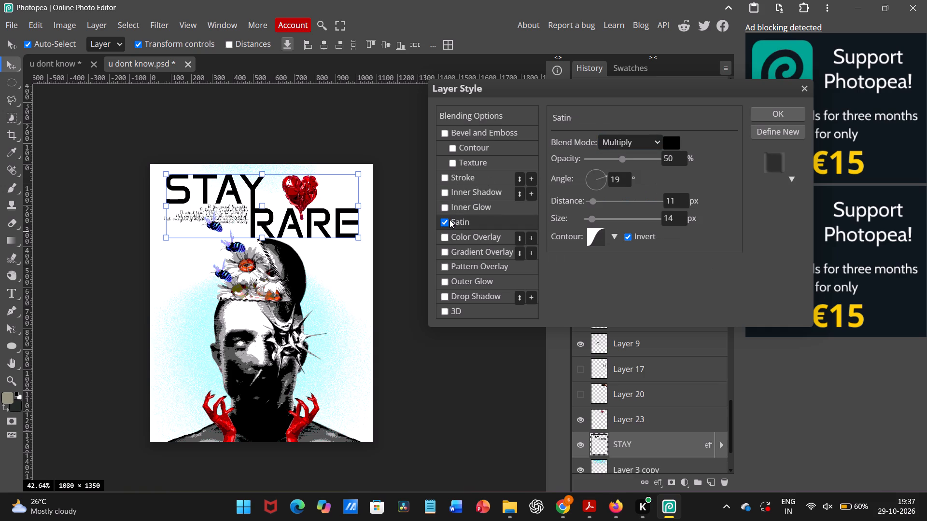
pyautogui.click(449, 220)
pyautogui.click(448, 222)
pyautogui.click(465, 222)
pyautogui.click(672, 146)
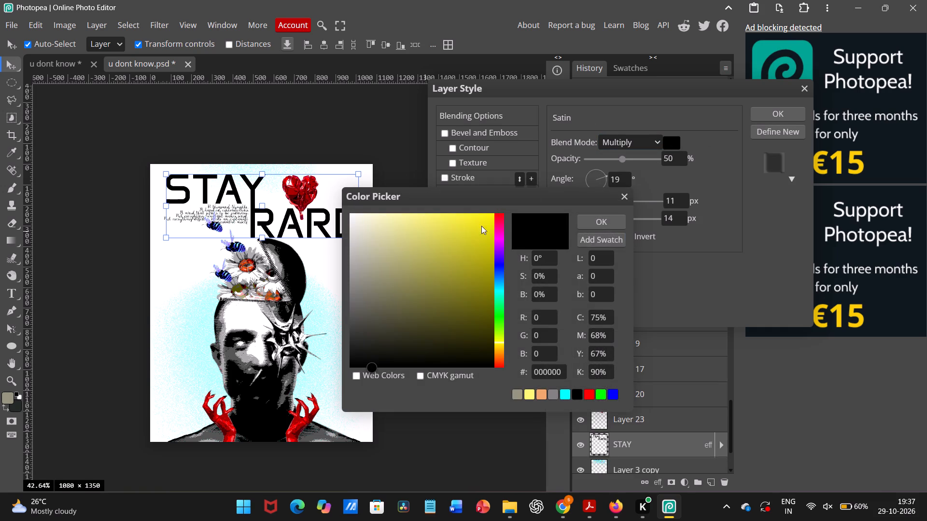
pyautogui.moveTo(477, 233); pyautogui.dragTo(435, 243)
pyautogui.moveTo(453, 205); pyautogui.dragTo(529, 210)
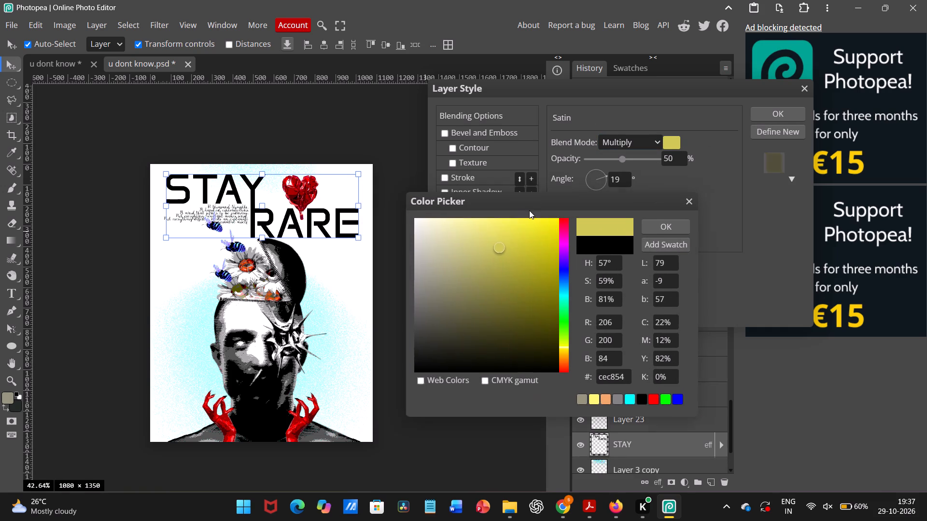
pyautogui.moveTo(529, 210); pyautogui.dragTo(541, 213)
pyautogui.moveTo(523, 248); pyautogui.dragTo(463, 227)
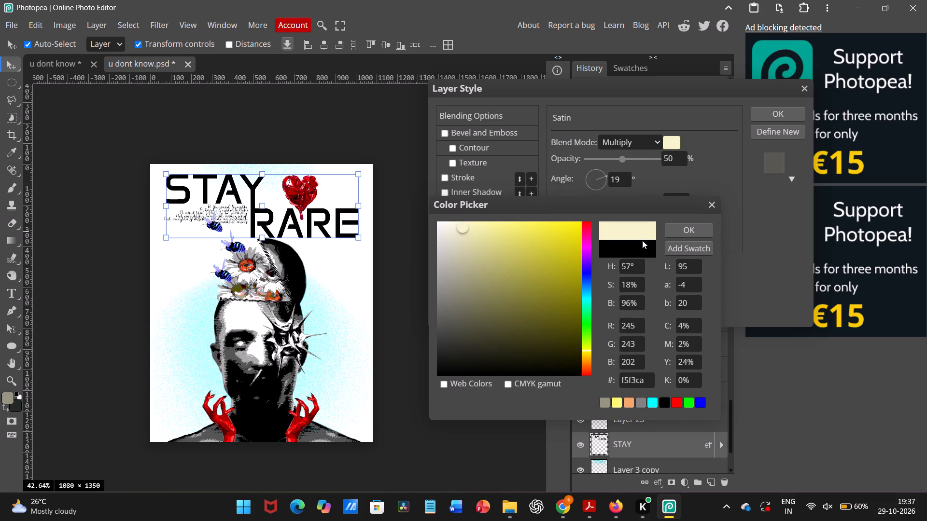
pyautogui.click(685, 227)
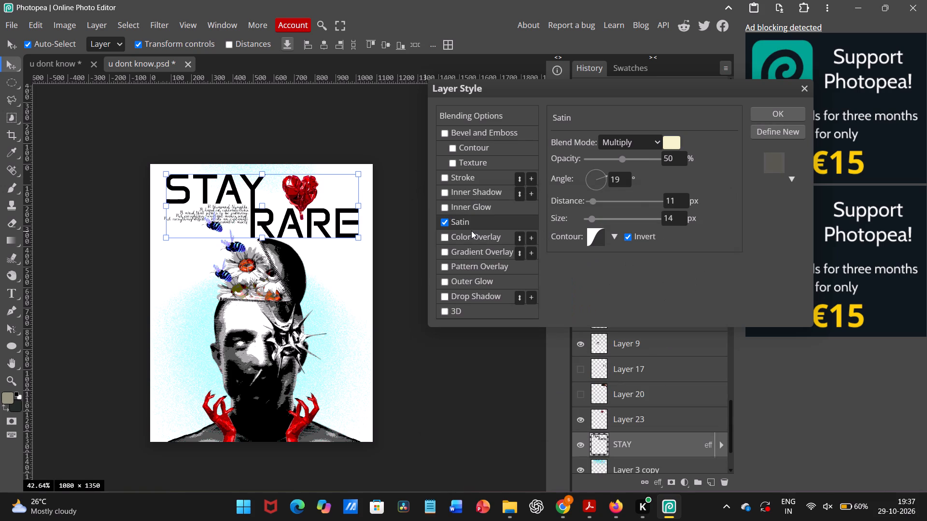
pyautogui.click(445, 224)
# Turn on a Color Overlay for the STAY title and open its colour for editing.
pyautogui.click(451, 240)
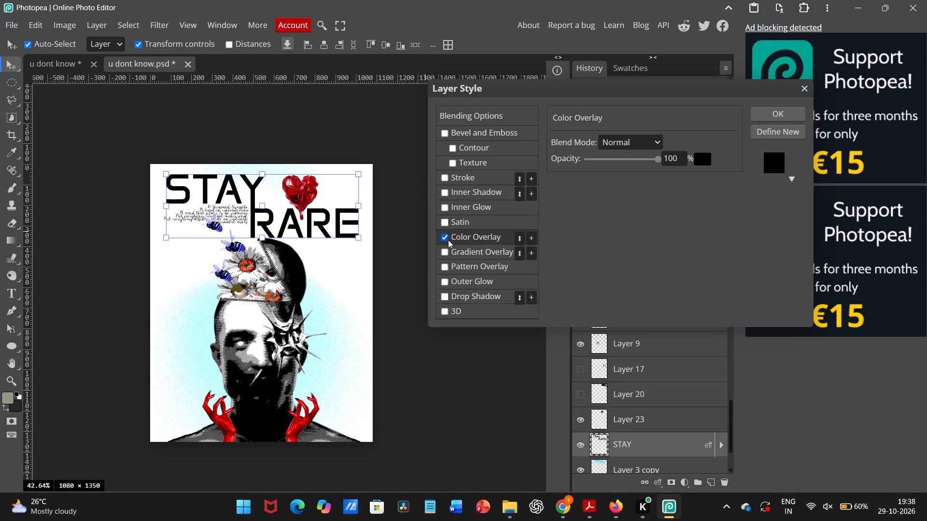
pyautogui.click(447, 240)
pyautogui.click(447, 240)
pyautogui.click(462, 239)
pyautogui.click(700, 160)
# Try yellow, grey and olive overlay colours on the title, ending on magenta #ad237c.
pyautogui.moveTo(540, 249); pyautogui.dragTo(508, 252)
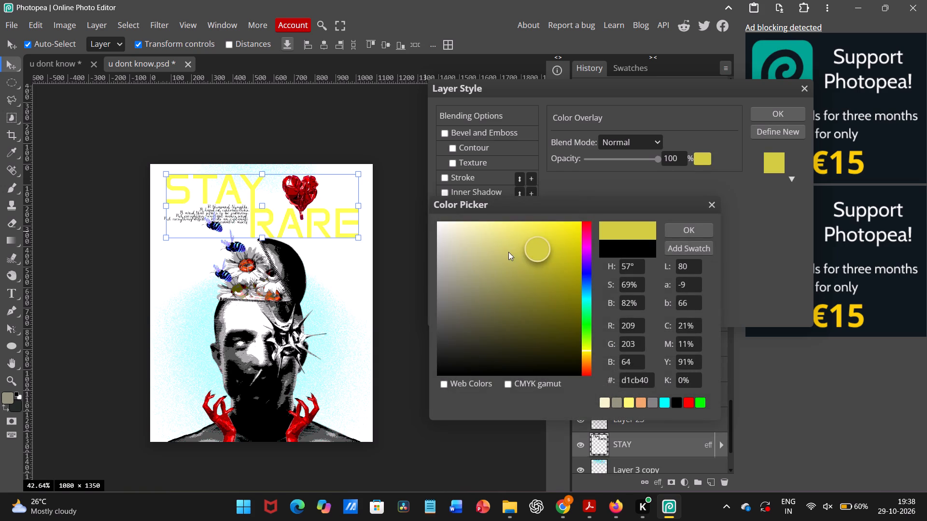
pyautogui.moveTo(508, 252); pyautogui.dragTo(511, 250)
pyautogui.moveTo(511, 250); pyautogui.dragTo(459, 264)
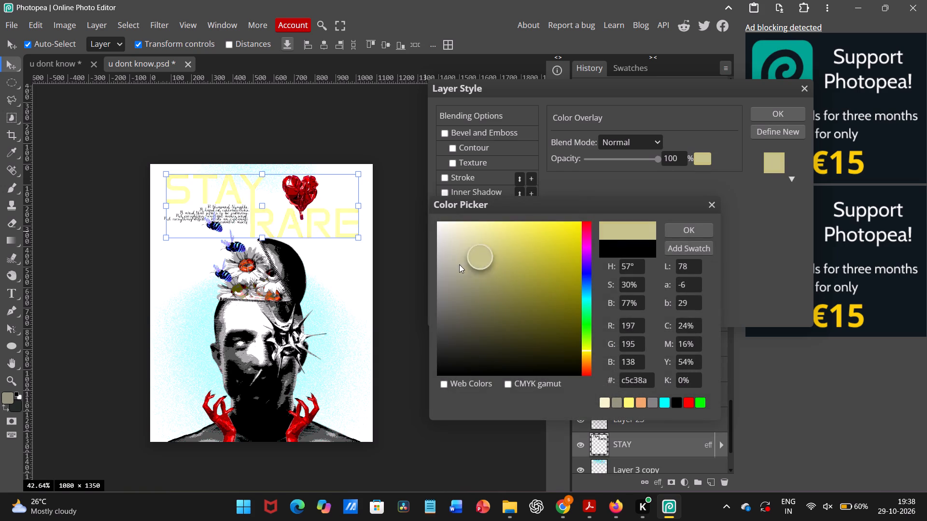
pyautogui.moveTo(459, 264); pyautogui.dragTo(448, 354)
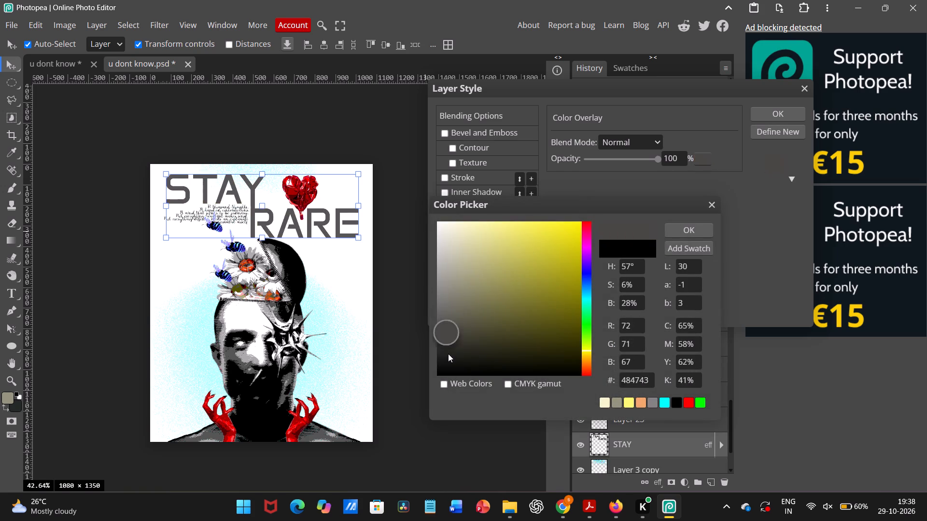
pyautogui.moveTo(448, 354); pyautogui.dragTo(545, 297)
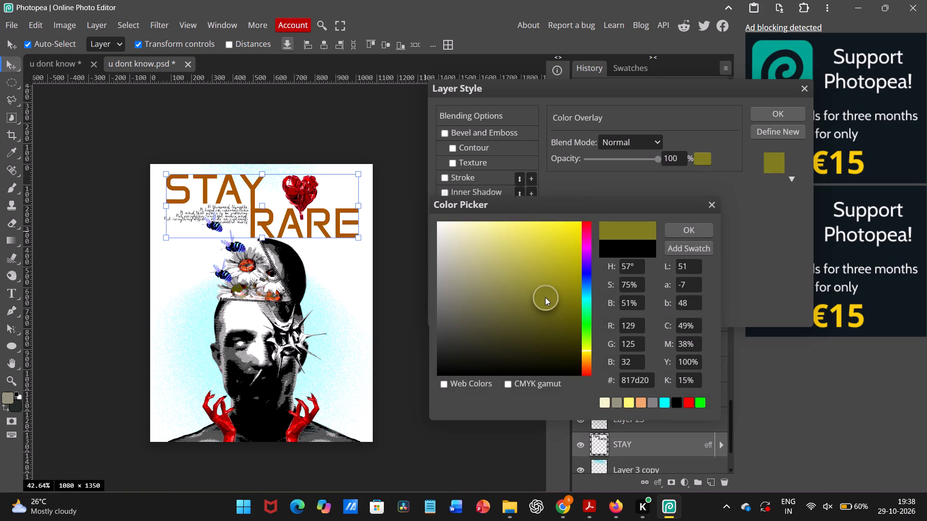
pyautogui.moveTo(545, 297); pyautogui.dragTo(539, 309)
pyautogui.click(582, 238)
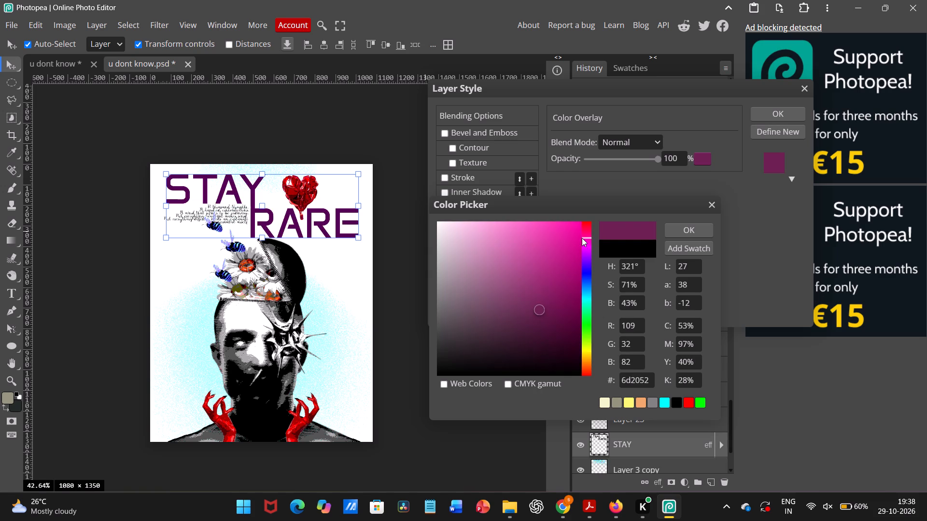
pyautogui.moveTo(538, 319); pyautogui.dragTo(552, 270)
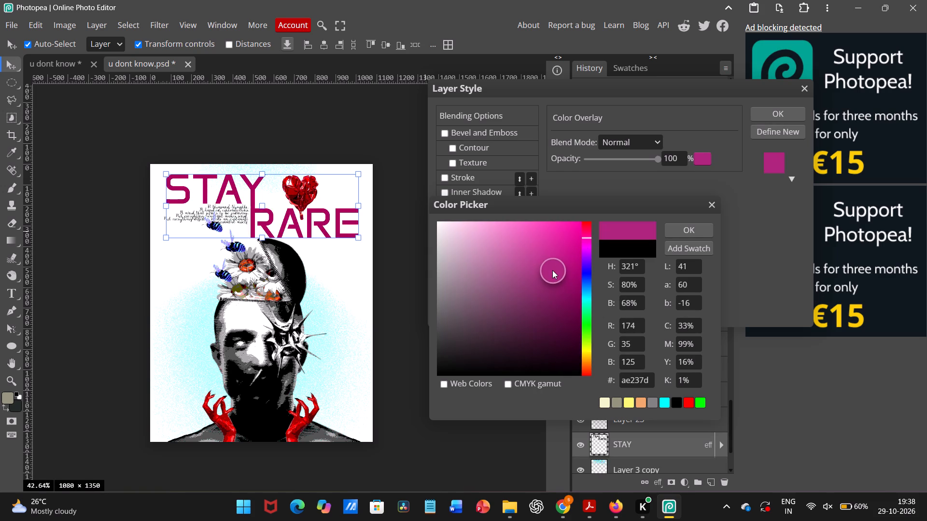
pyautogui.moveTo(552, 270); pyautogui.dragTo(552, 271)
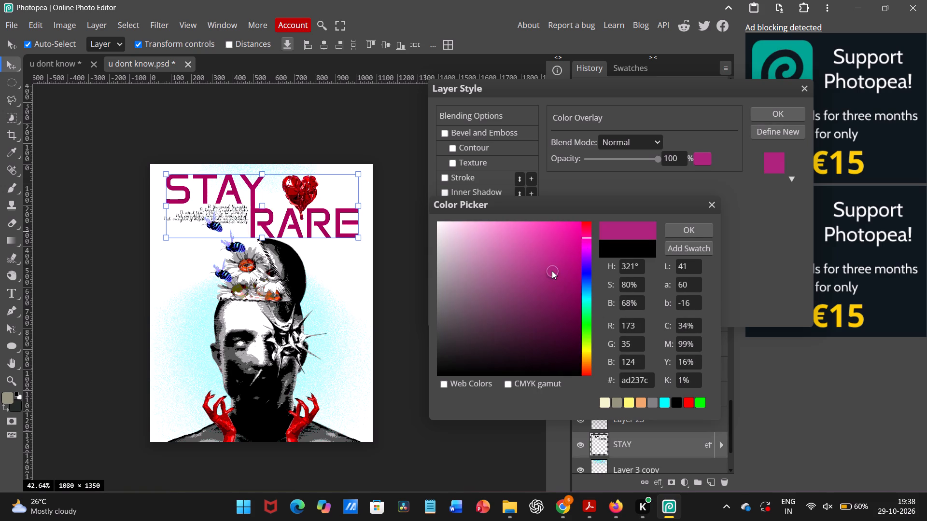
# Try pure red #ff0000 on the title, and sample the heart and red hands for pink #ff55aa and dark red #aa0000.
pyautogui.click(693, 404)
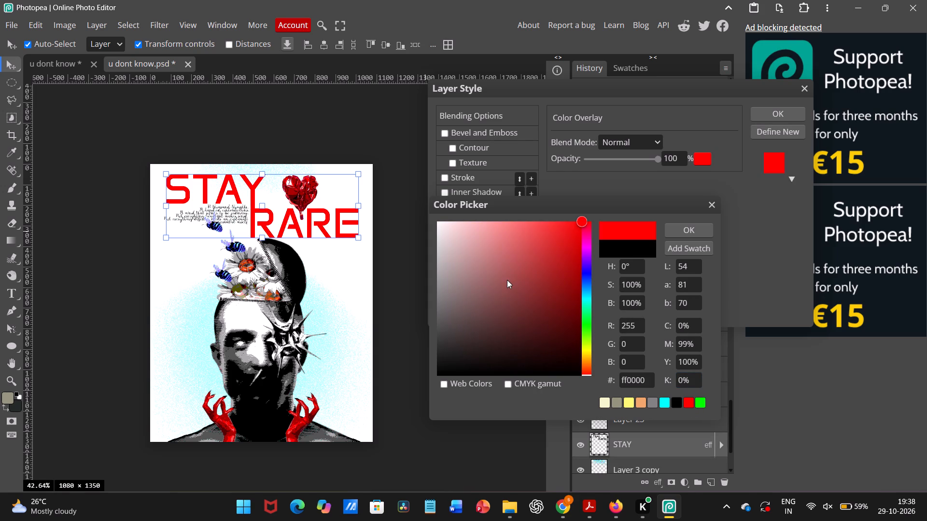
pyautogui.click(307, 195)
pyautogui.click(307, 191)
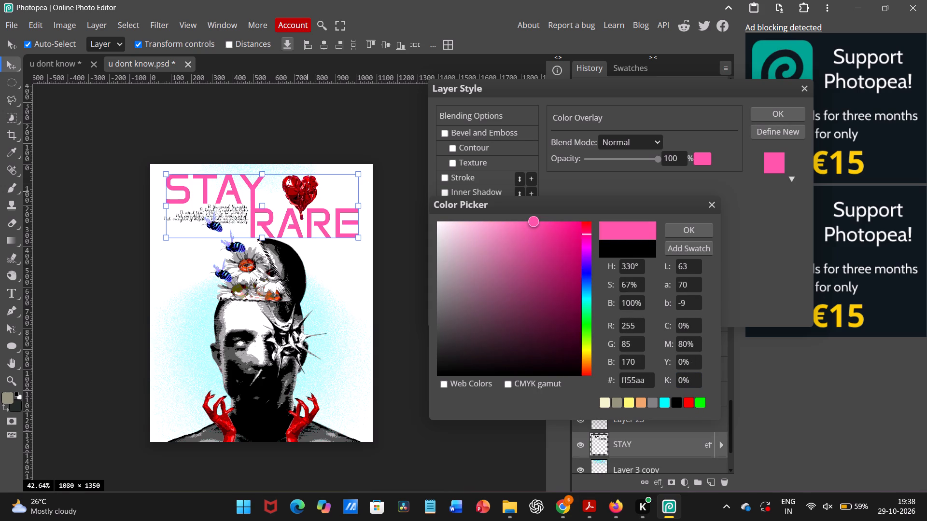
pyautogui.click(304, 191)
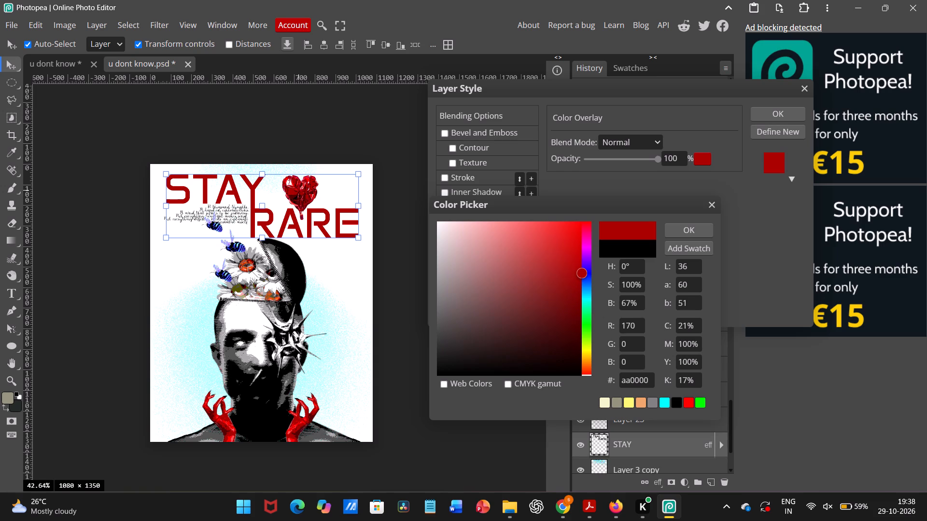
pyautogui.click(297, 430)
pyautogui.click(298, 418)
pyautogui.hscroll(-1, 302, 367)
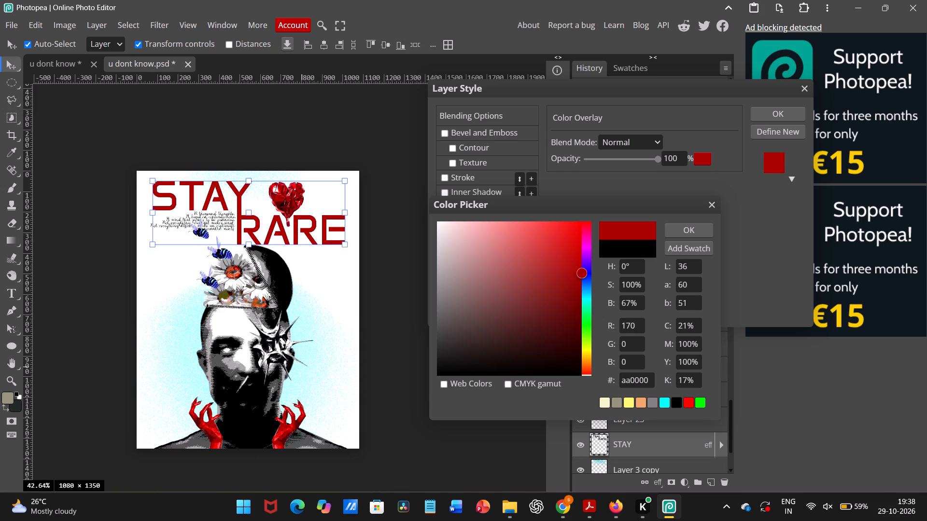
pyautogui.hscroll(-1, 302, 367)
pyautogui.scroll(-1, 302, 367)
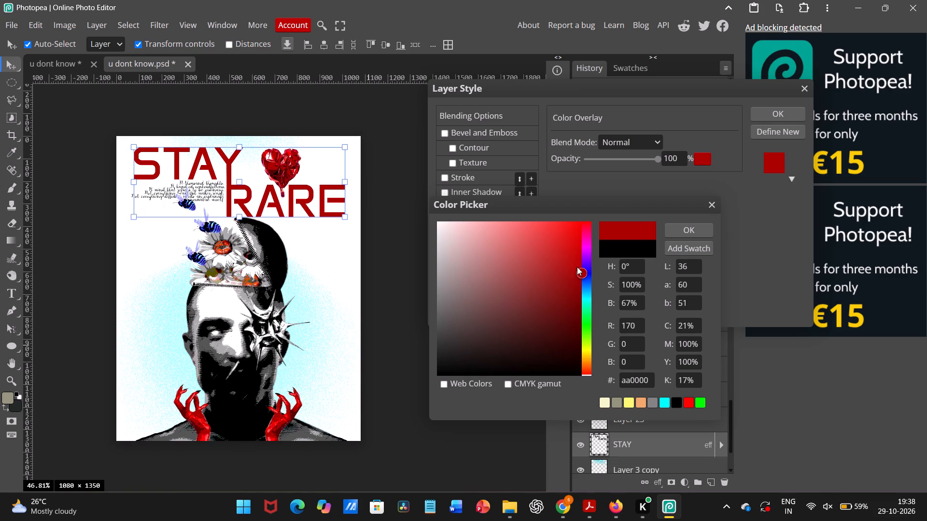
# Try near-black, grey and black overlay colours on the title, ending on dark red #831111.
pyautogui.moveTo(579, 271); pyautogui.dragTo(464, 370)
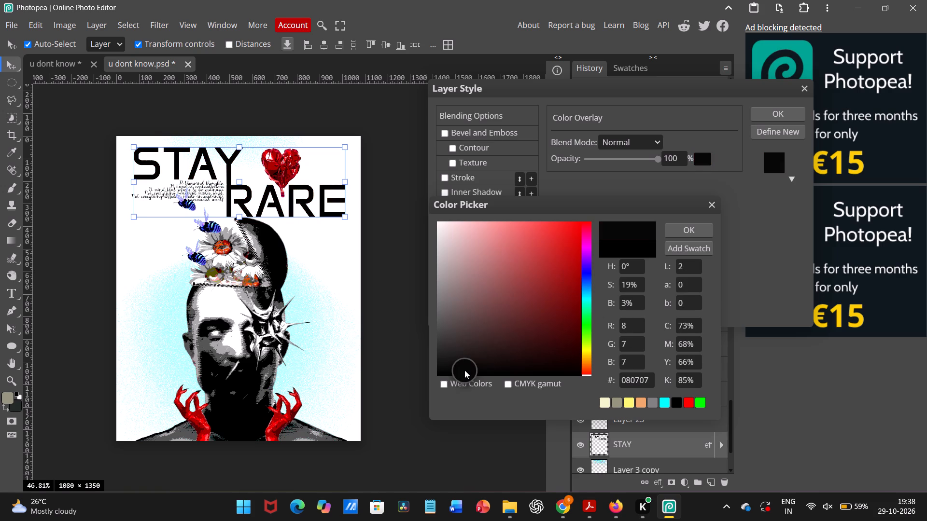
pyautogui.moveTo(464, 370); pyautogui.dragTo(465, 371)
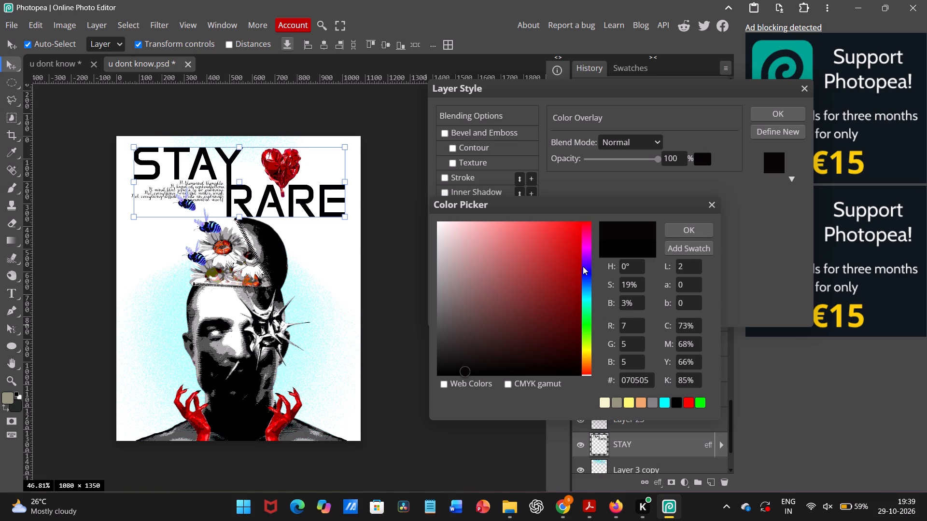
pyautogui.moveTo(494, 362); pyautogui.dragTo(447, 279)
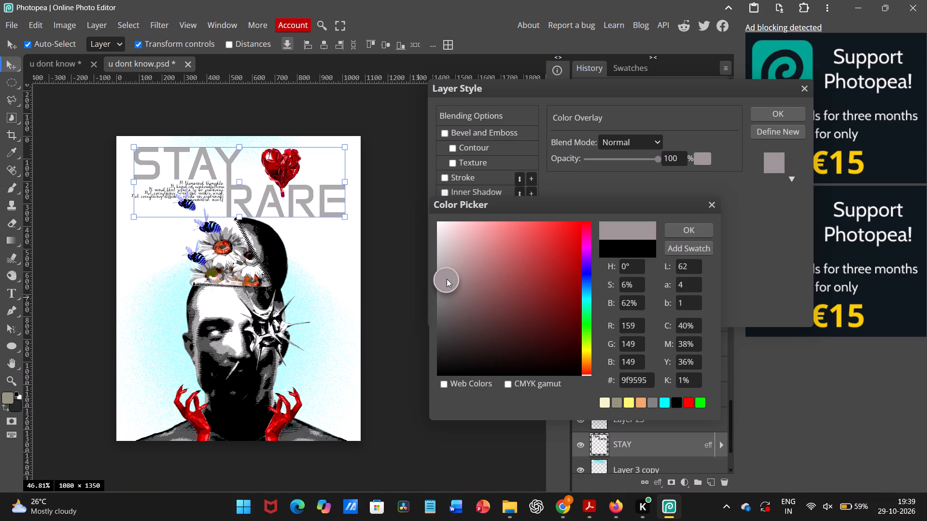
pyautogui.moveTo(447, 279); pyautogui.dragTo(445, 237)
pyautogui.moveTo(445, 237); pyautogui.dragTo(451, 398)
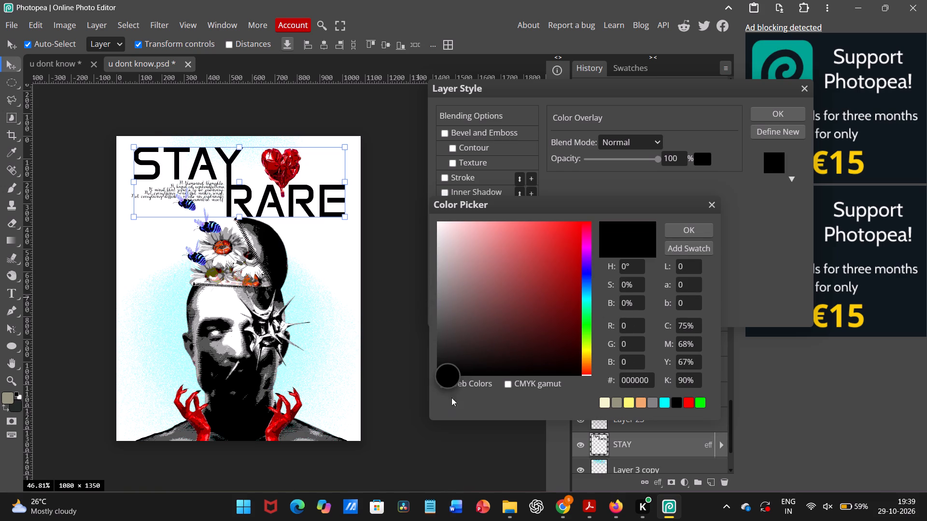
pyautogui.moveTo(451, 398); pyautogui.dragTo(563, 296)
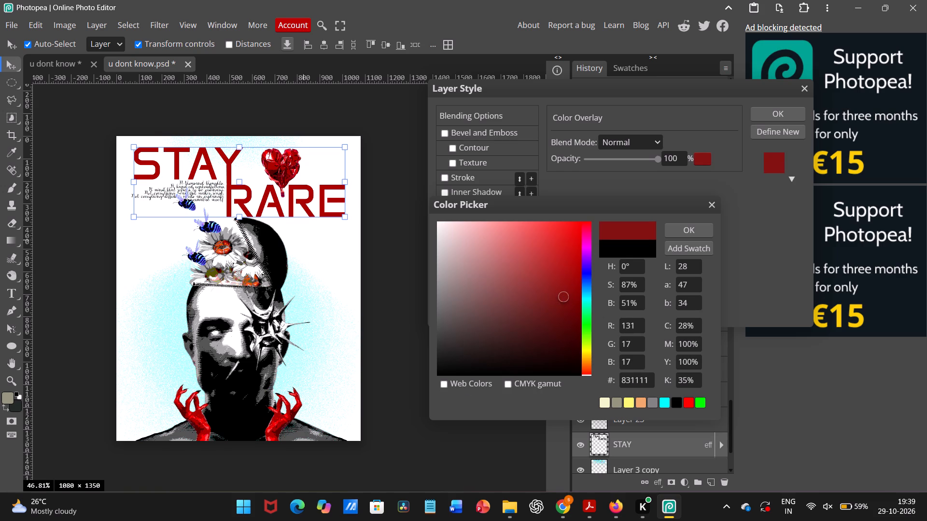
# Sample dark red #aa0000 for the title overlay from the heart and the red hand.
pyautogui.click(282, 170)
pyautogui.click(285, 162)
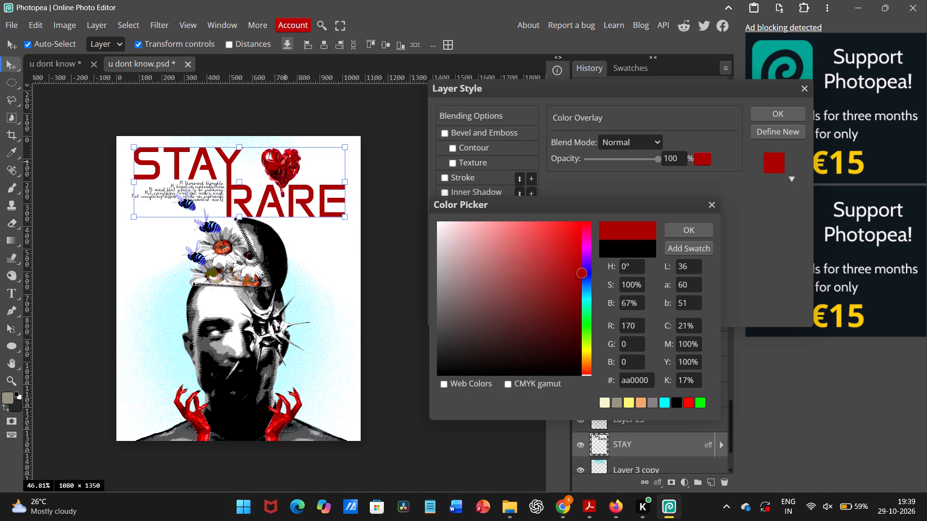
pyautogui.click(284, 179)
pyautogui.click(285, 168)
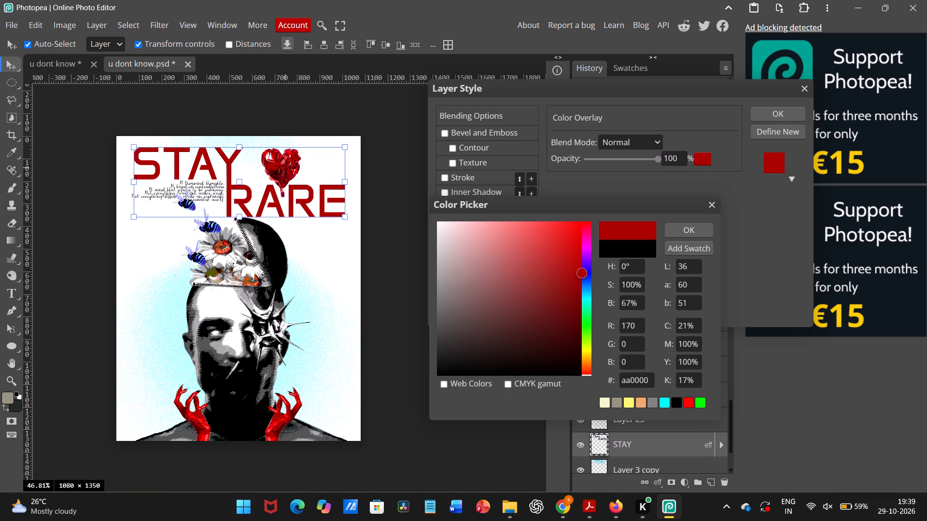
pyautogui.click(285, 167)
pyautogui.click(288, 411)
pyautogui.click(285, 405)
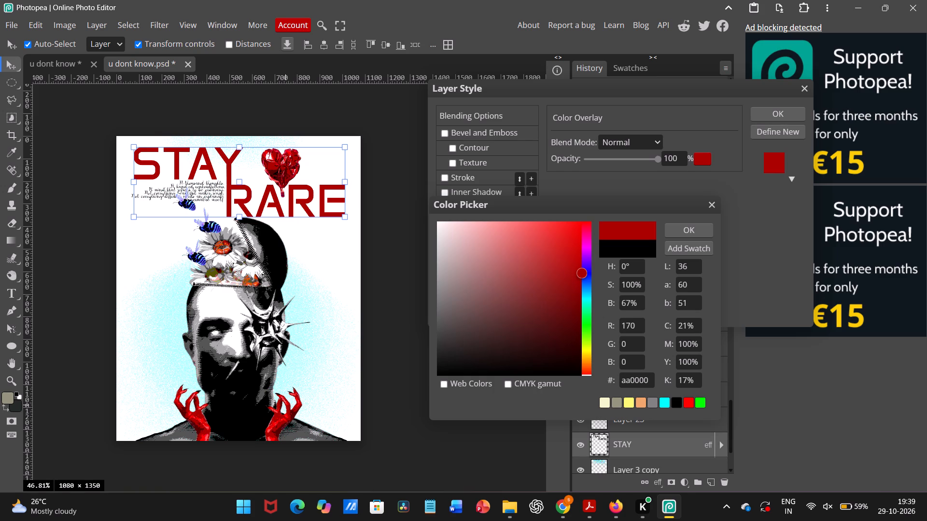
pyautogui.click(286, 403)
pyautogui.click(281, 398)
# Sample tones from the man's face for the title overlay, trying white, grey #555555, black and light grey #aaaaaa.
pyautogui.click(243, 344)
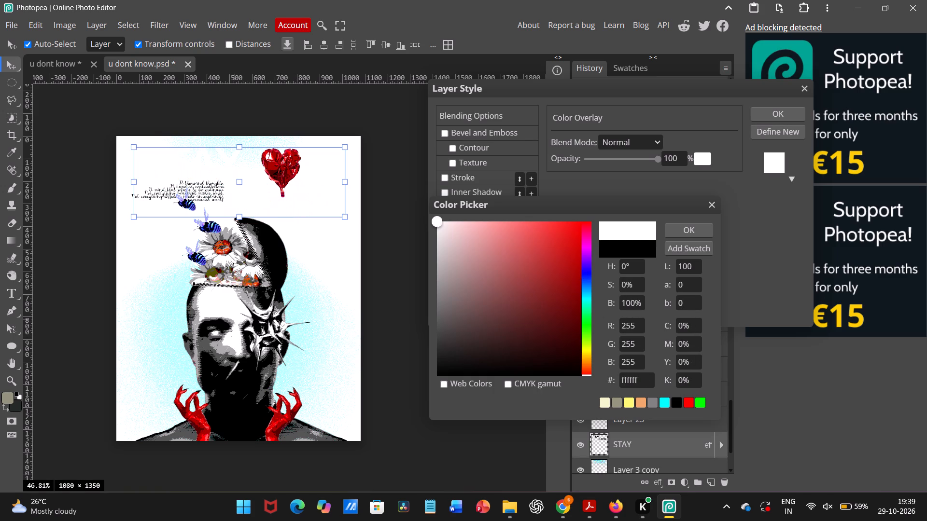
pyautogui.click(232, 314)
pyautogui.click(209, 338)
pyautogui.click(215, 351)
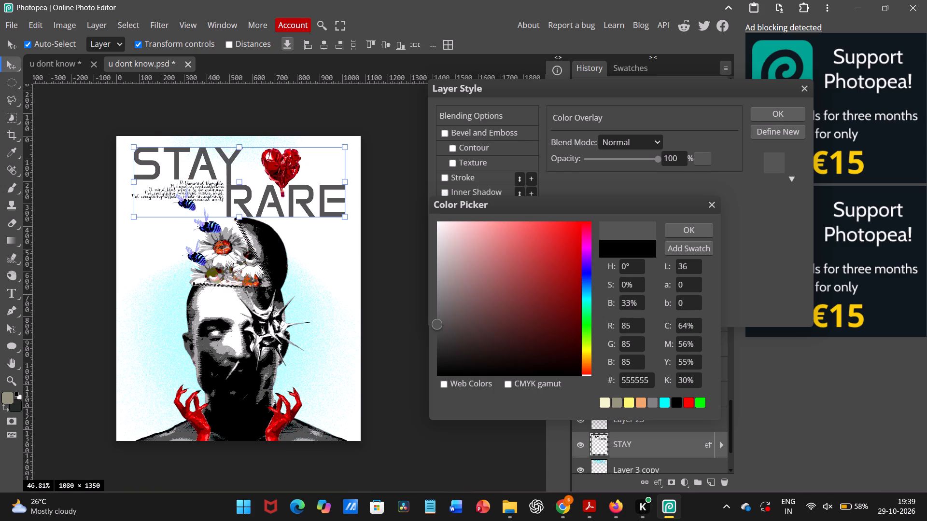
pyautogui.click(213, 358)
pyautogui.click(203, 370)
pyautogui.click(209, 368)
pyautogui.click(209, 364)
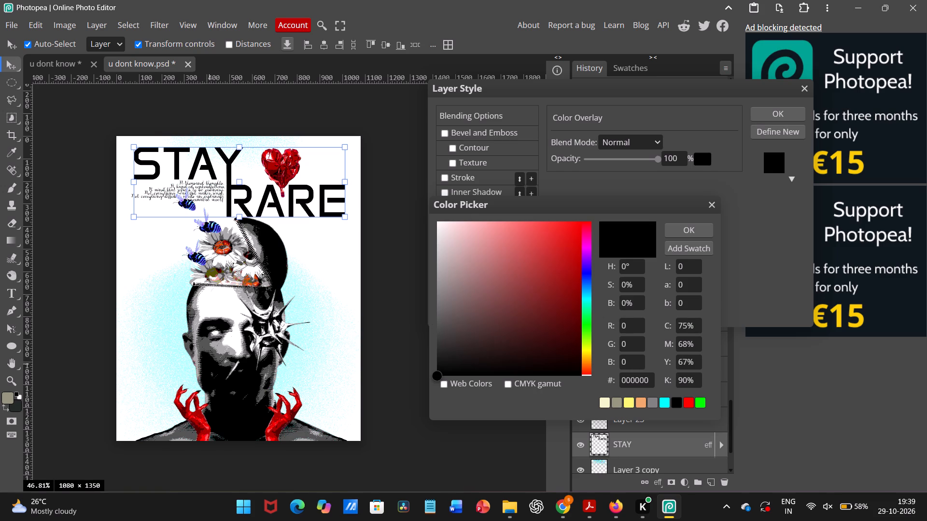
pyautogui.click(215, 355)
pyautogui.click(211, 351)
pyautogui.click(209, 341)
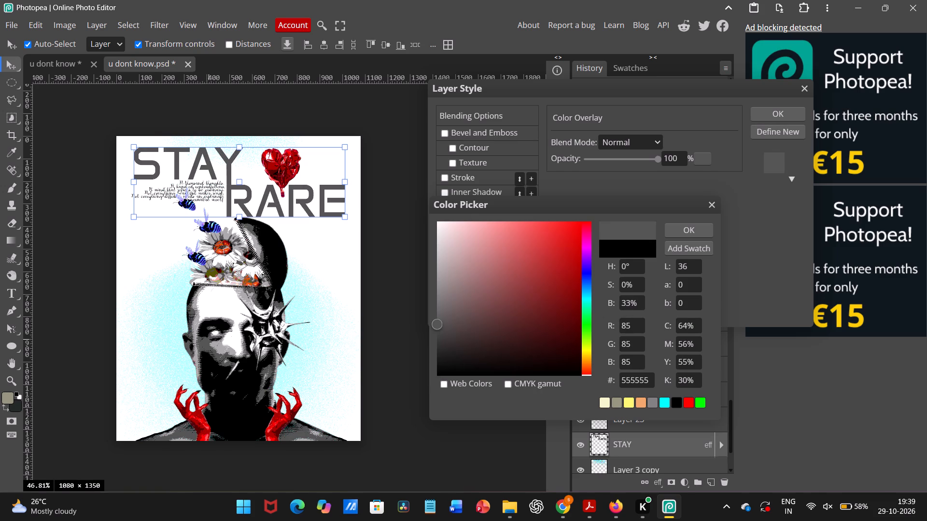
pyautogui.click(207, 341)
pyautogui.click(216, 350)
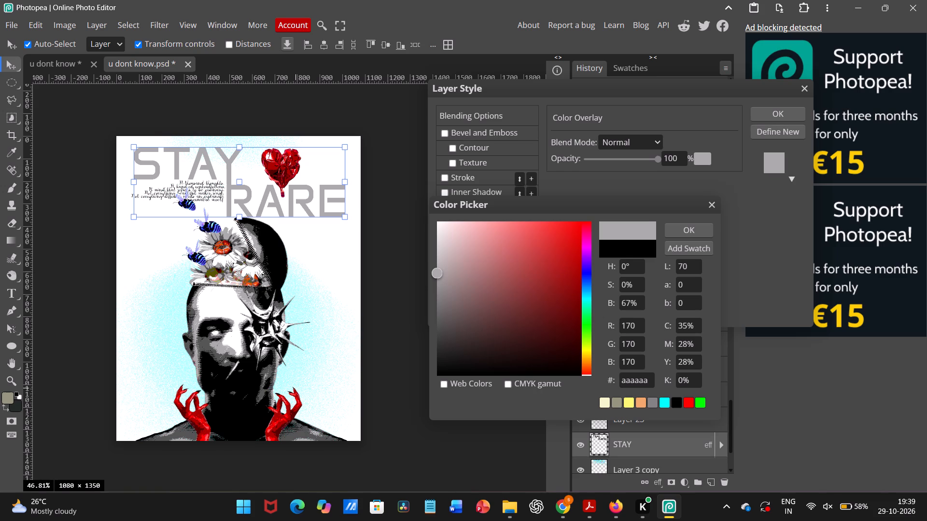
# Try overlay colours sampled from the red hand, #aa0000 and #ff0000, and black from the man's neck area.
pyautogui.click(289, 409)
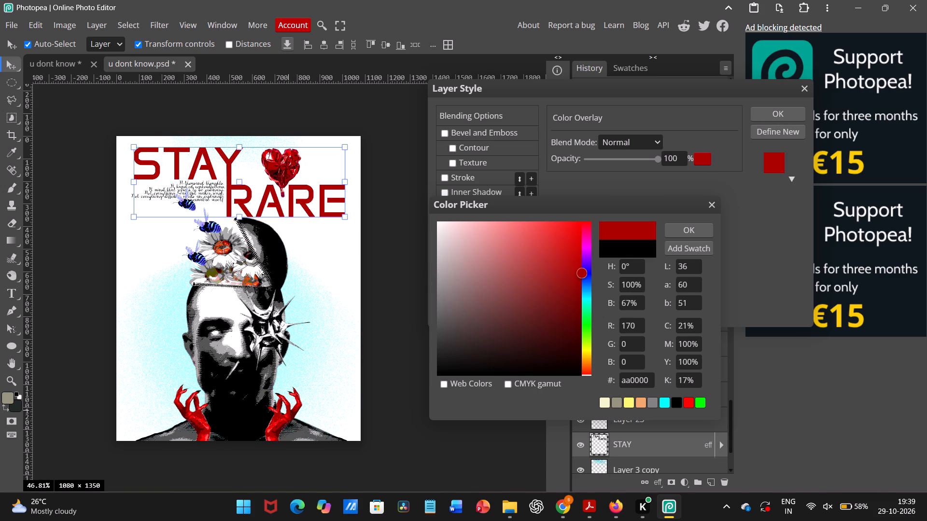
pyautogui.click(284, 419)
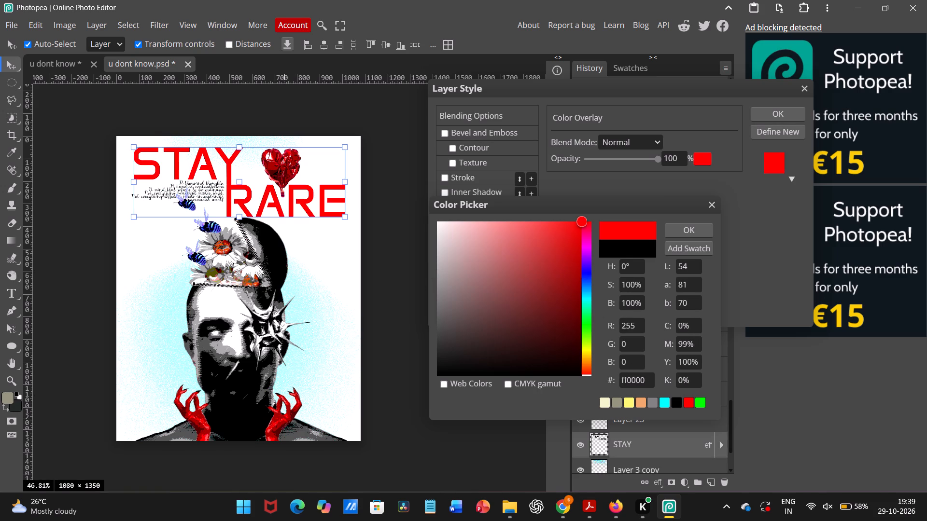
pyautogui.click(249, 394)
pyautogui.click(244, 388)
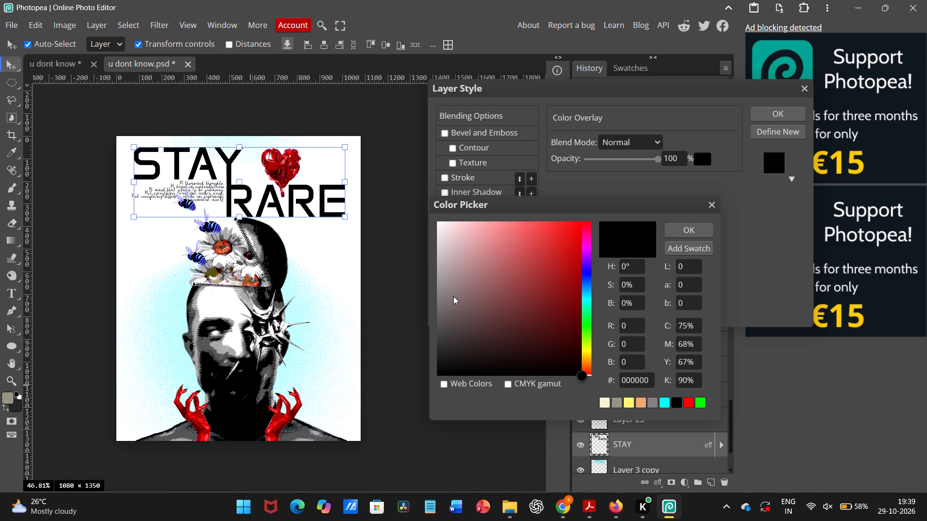
# Set the title's Color Overlay to dark red #841414 and accept the colour.
pyautogui.click(555, 295)
pyautogui.click(559, 296)
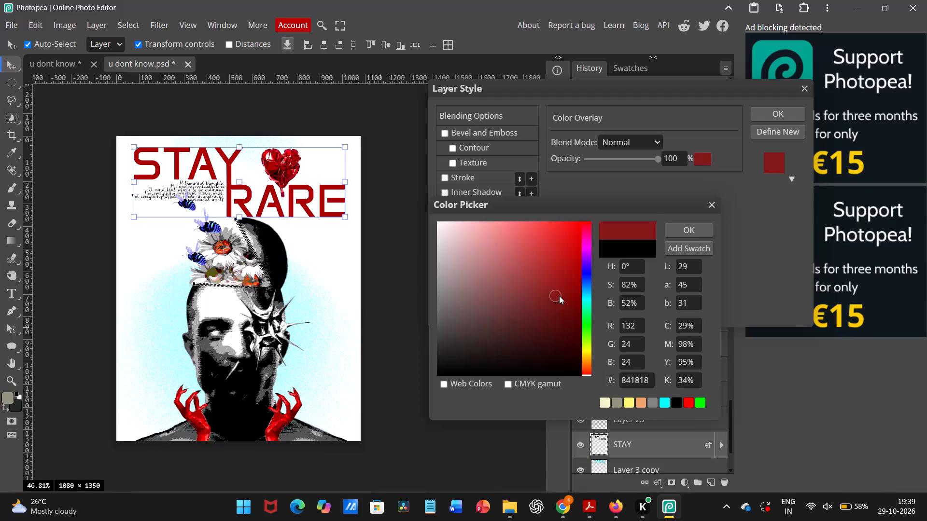
pyautogui.click(687, 223)
pyautogui.click(420, 272)
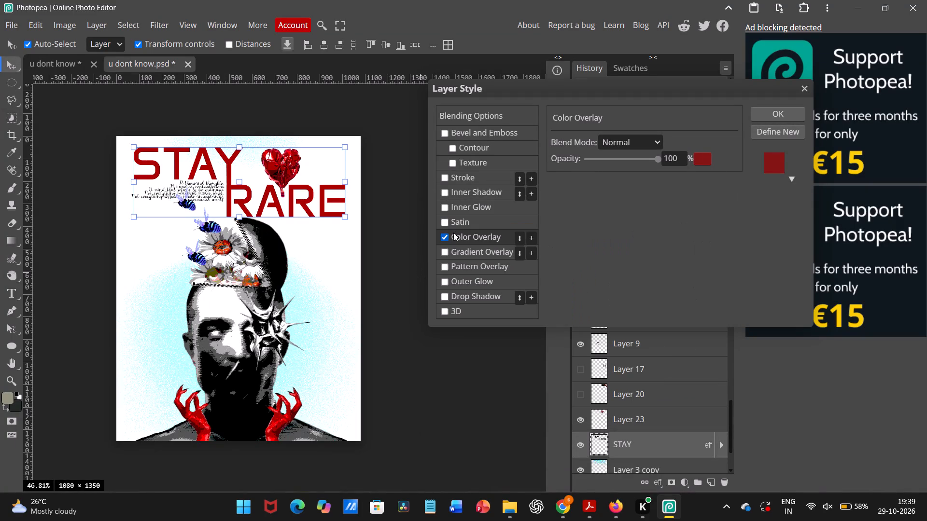
# Turn off the Color Overlay on the STAY RARE title and accept the layer style.
pyautogui.click(444, 238)
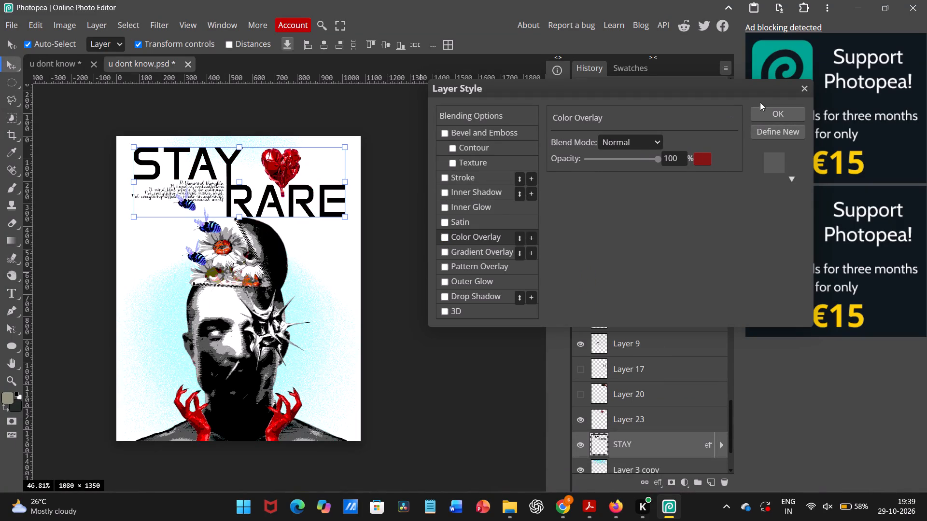
pyautogui.click(770, 105)
pyautogui.click(766, 111)
pyautogui.click(508, 214)
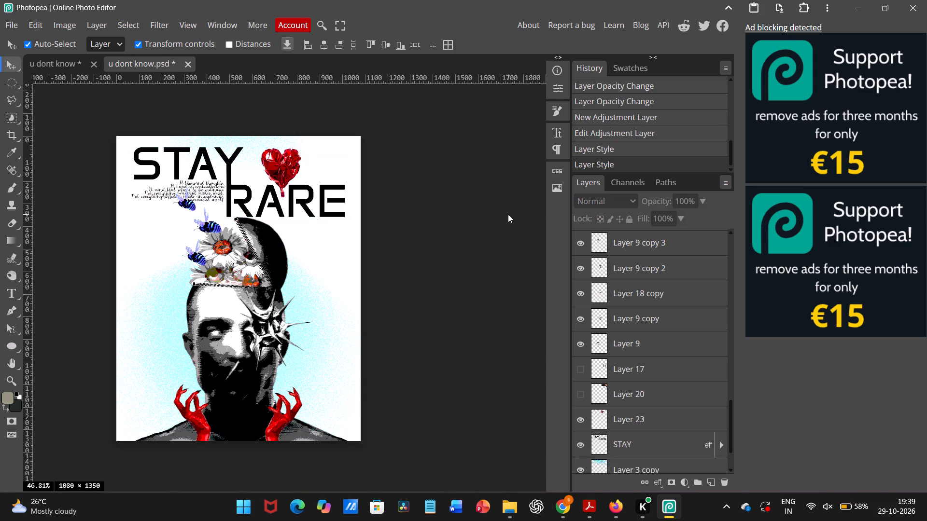
# Hide the STAY RARE title layer.
pyautogui.click(282, 203)
pyautogui.click(245, 199)
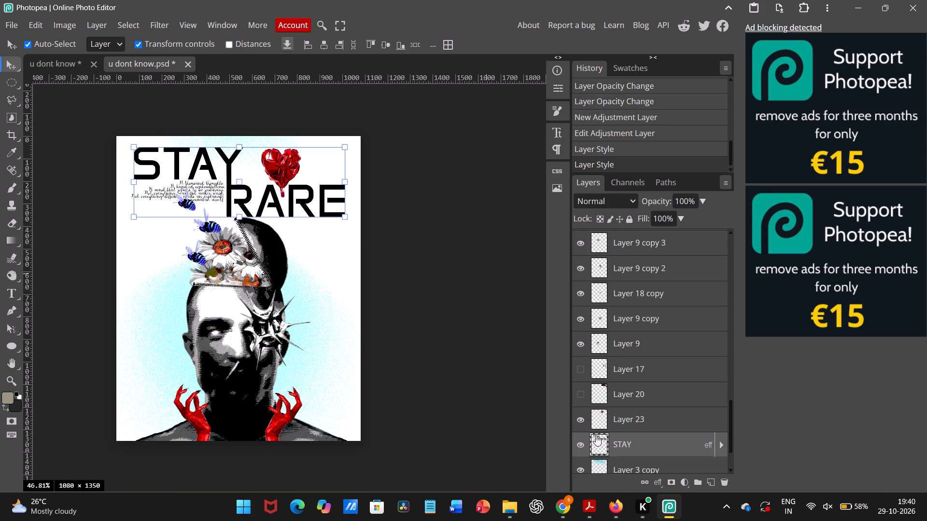
pyautogui.click(583, 443)
pyautogui.click(437, 306)
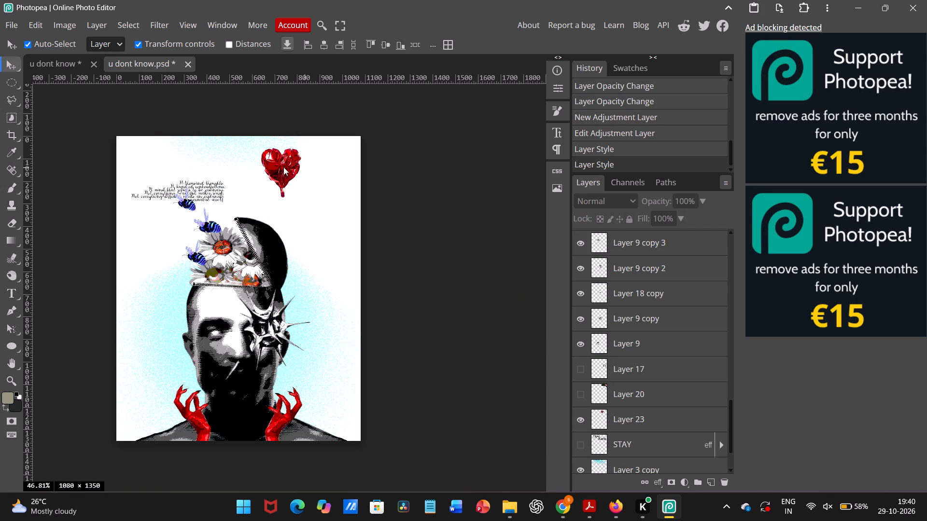
# Move the red heart from the poster's upper right to just above the bees and flowers.
pyautogui.click(282, 167)
pyautogui.moveTo(282, 167); pyautogui.dragTo(309, 211)
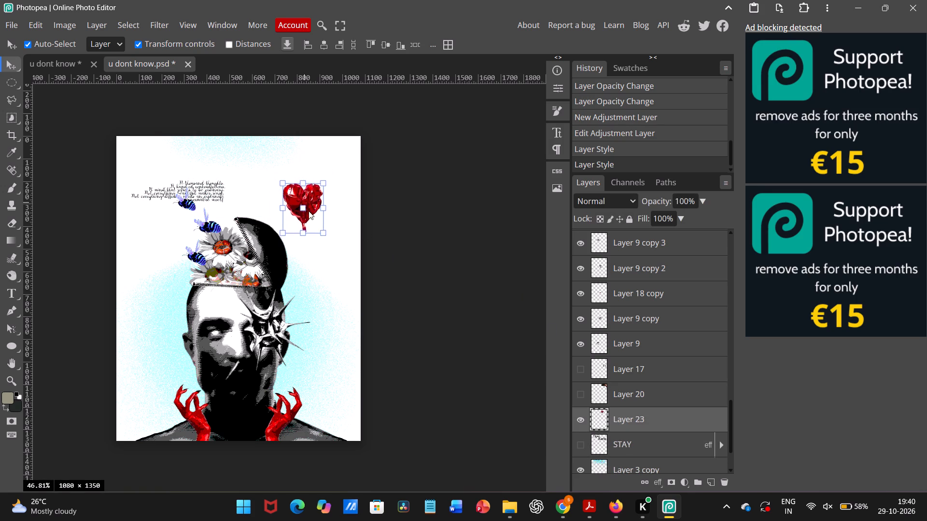
pyautogui.moveTo(309, 211); pyautogui.dragTo(315, 238)
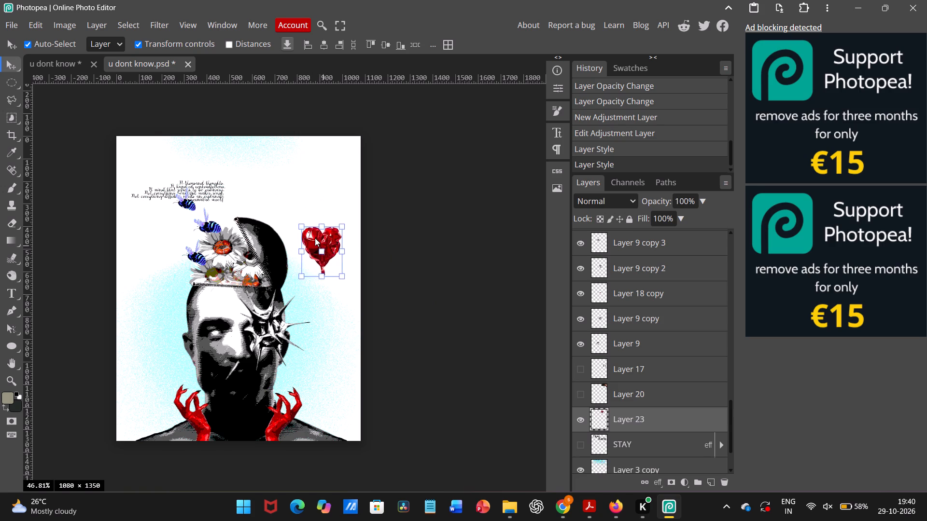
pyautogui.moveTo(315, 238); pyautogui.dragTo(153, 187)
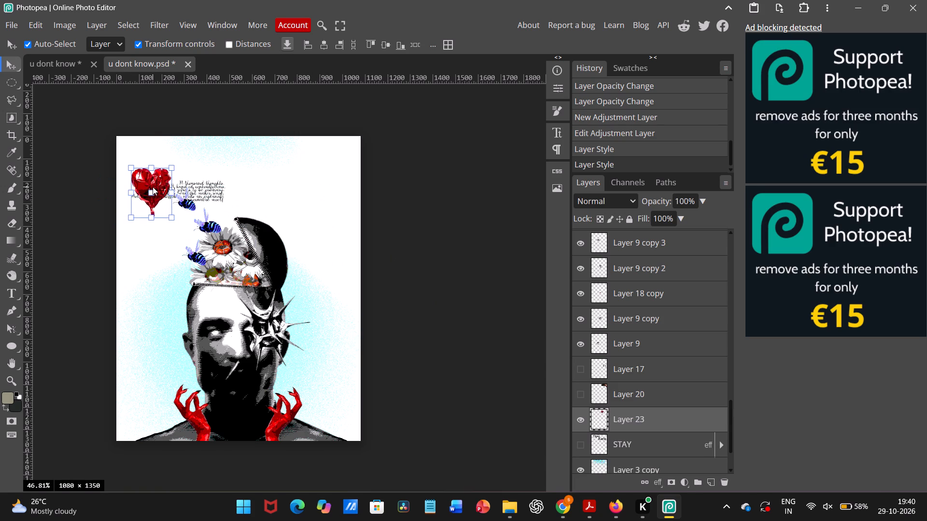
pyautogui.moveTo(153, 187); pyautogui.dragTo(211, 181)
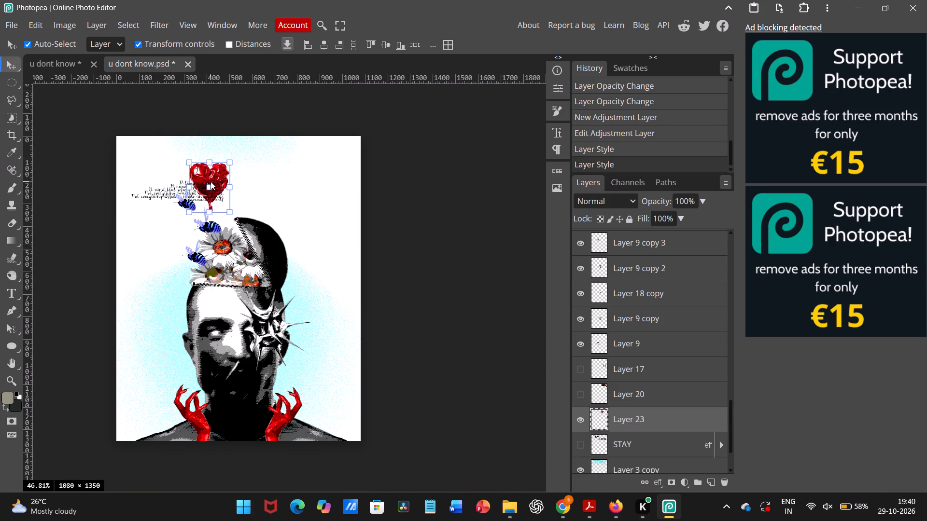
pyautogui.moveTo(211, 181); pyautogui.dragTo(217, 182)
pyautogui.click(393, 200)
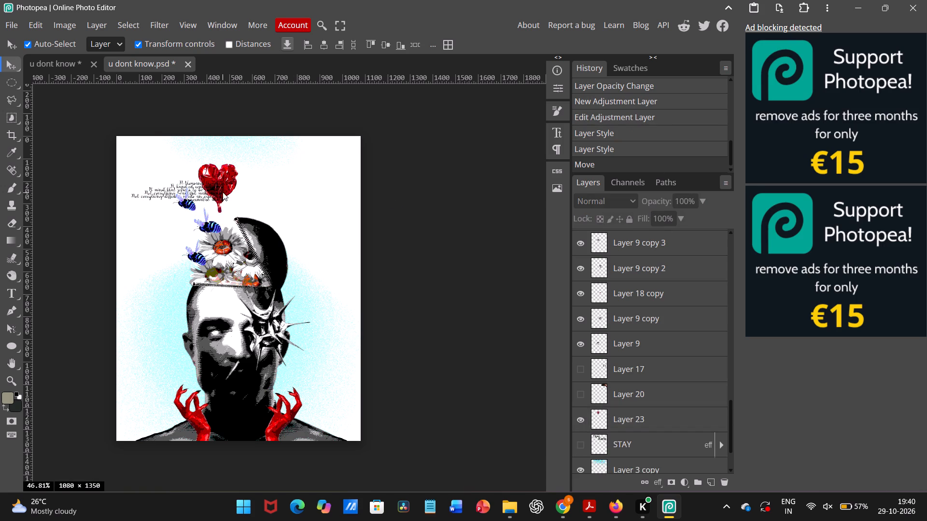
# Move the small handwritten verse into the poster's upper-right corner.
pyautogui.moveTo(216, 180); pyautogui.dragTo(216, 185)
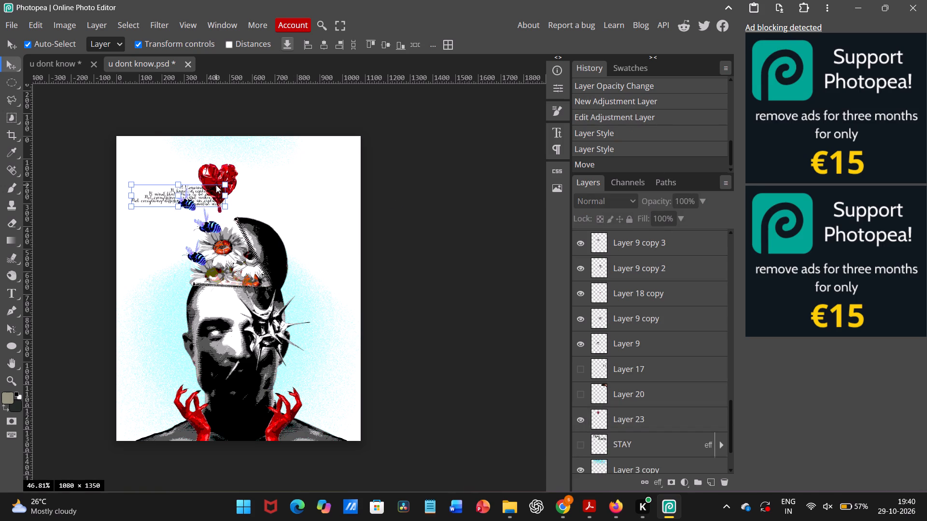
pyautogui.moveTo(216, 185); pyautogui.dragTo(340, 147)
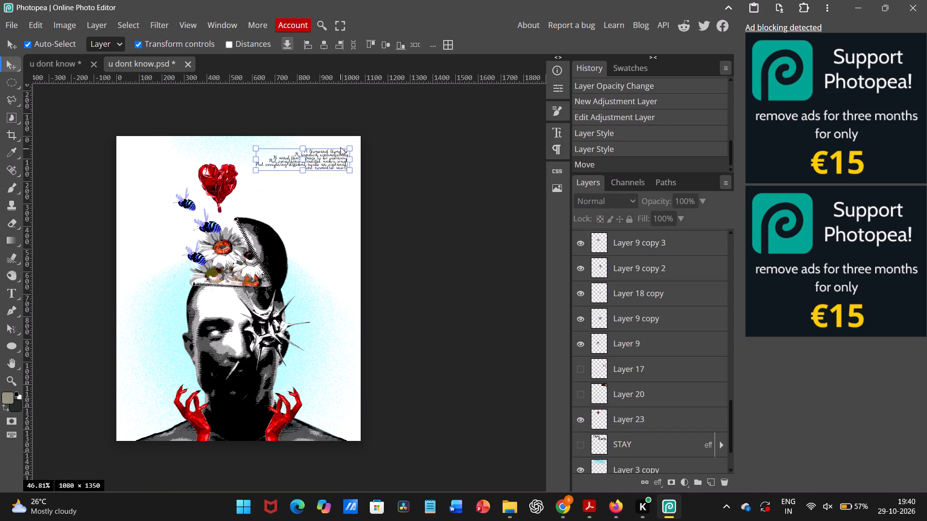
pyautogui.moveTo(340, 147); pyautogui.dragTo(348, 140)
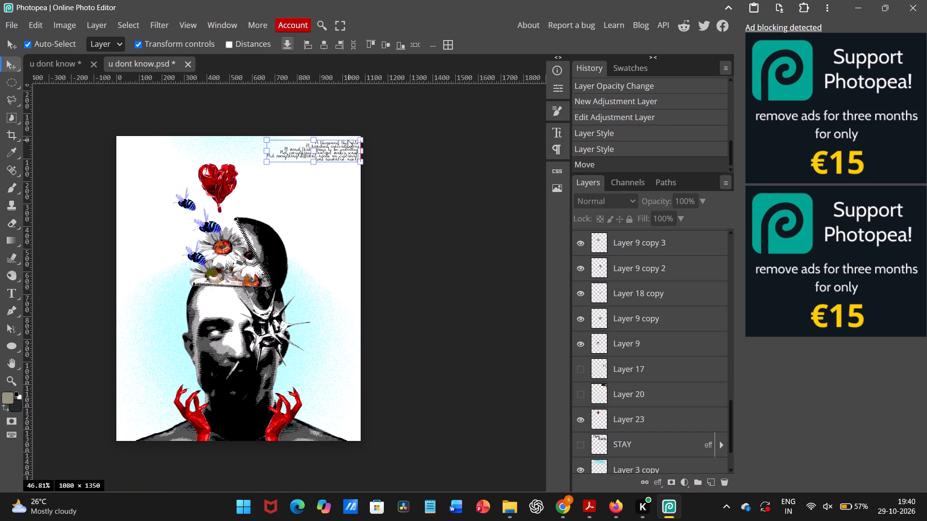
pyautogui.moveTo(348, 140); pyautogui.dragTo(345, 141)
pyautogui.click(404, 202)
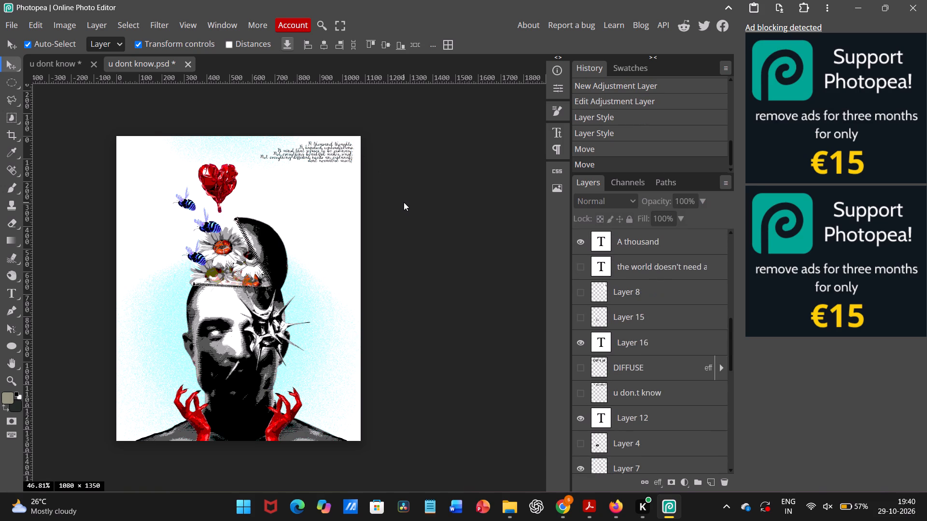
pyautogui.hscroll(-1, 295, 157)
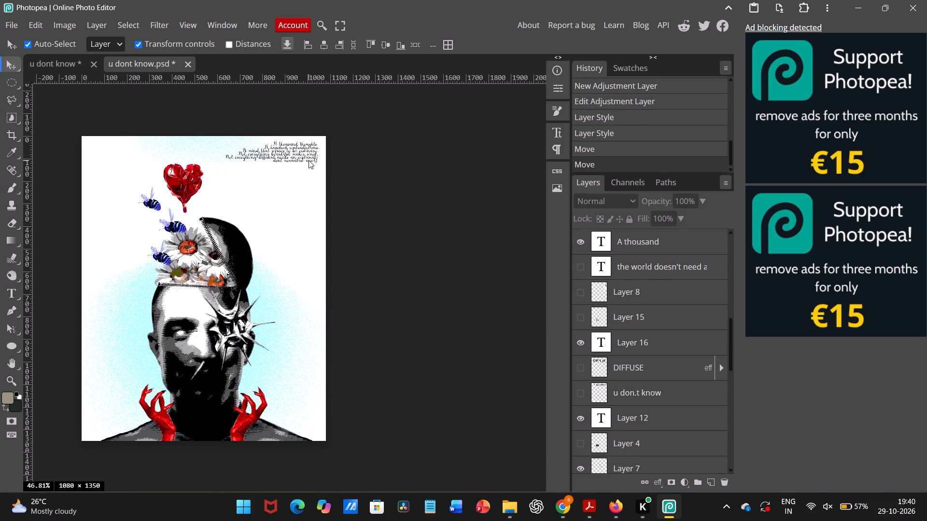
pyautogui.hscroll(1, 309, 160)
# Fine-tune the heart's position so it sits slightly lower, directly above the flowers in the open head.
pyautogui.moveTo(199, 163); pyautogui.dragTo(200, 172)
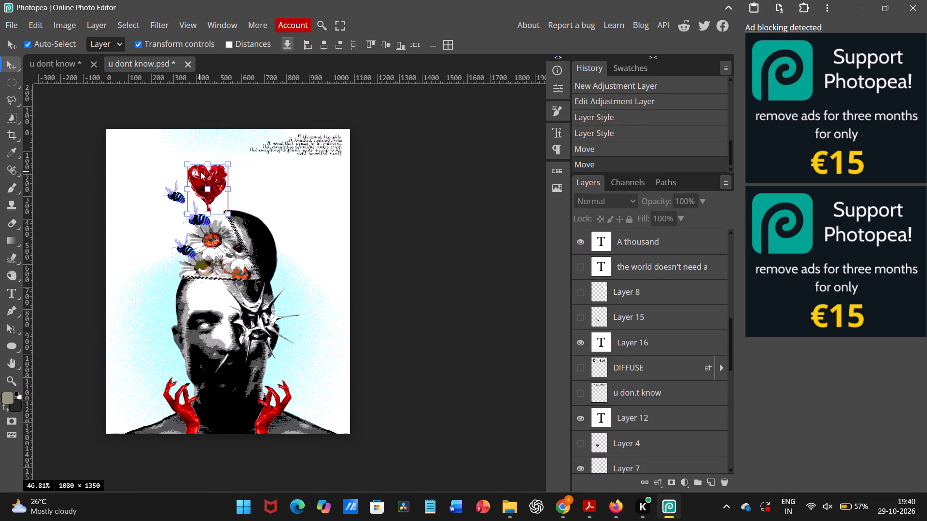
pyautogui.moveTo(200, 172); pyautogui.dragTo(205, 169)
pyautogui.click(410, 210)
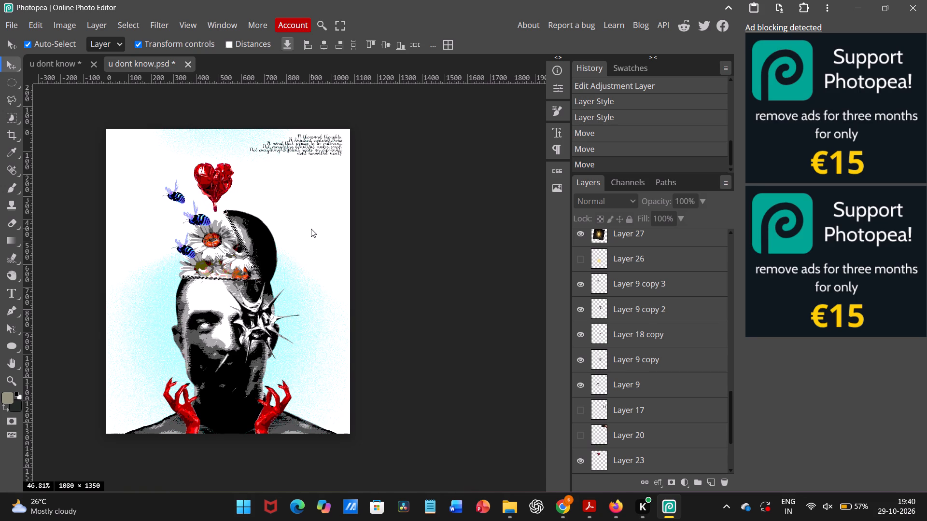
pyautogui.moveTo(214, 182); pyautogui.dragTo(212, 188)
pyautogui.click(423, 234)
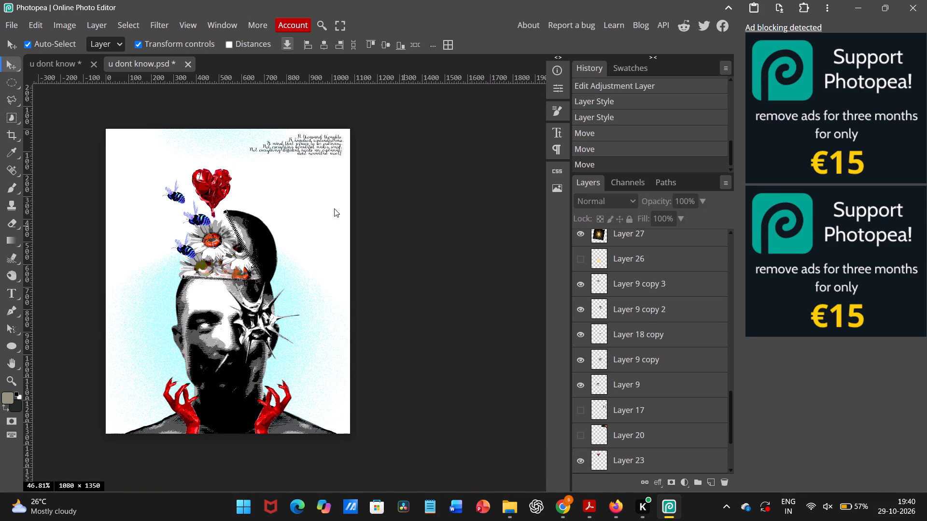
# Shift both red hands slightly outward and down on the man's shoulders.
pyautogui.click(192, 411)
pyautogui.moveTo(192, 411); pyautogui.dragTo(188, 419)
pyautogui.click(348, 397)
pyautogui.click(278, 406)
pyautogui.moveTo(275, 407); pyautogui.dragTo(281, 412)
pyautogui.click(402, 382)
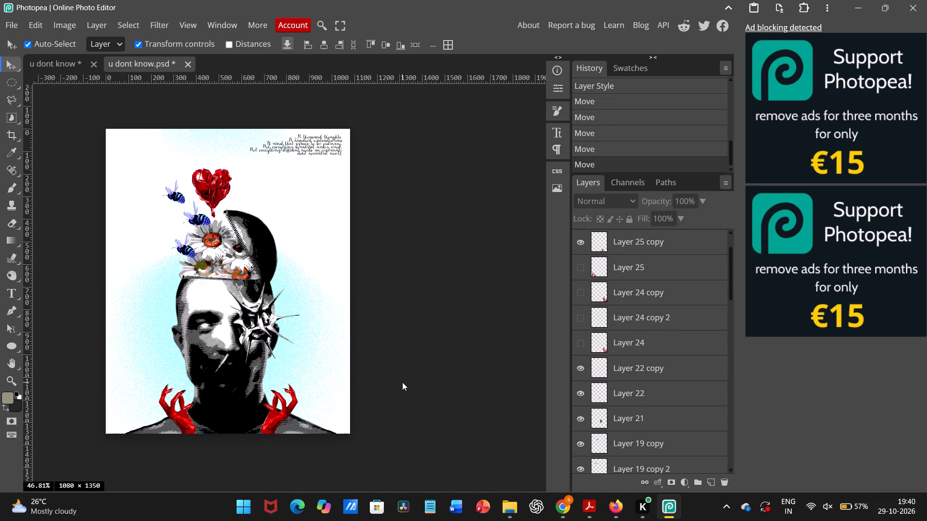
# Start a text layer above Layer 3 copy at the poster's upper left, with the font size set to 213.
pyautogui.scroll(1, 402, 382)
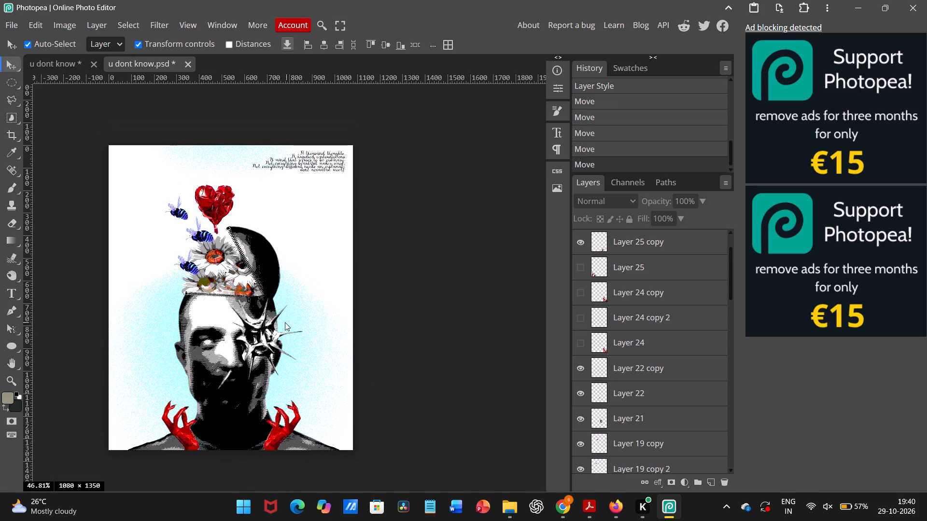
pyautogui.scroll(-3, 629, 416)
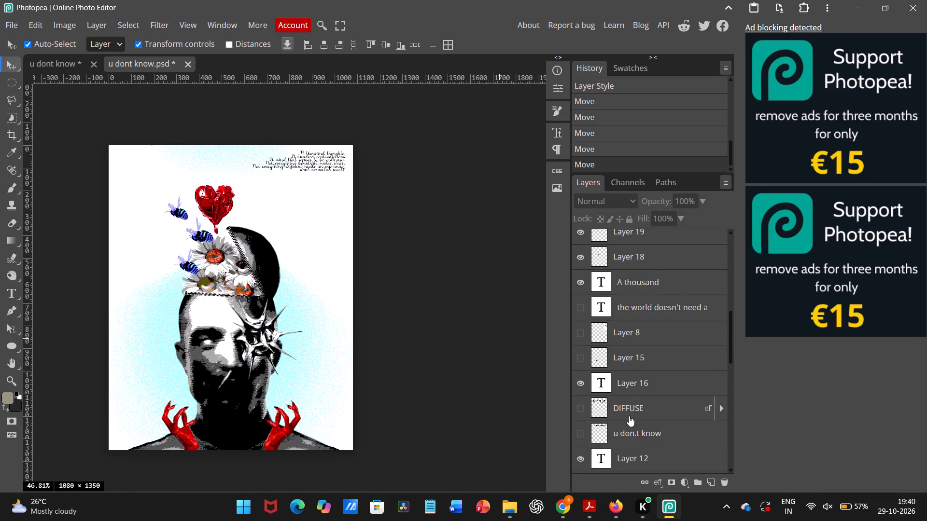
pyautogui.scroll(-8, 629, 416)
pyautogui.click(609, 412)
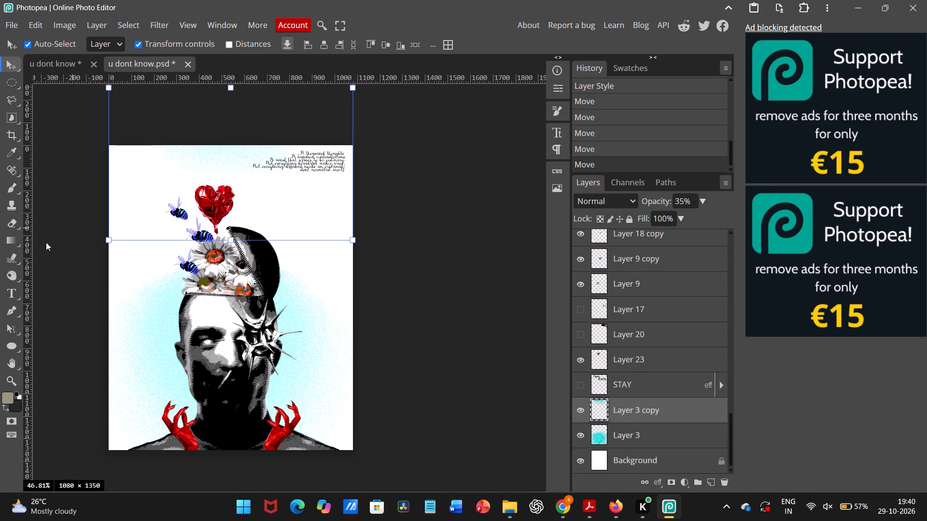
pyautogui.click(11, 291)
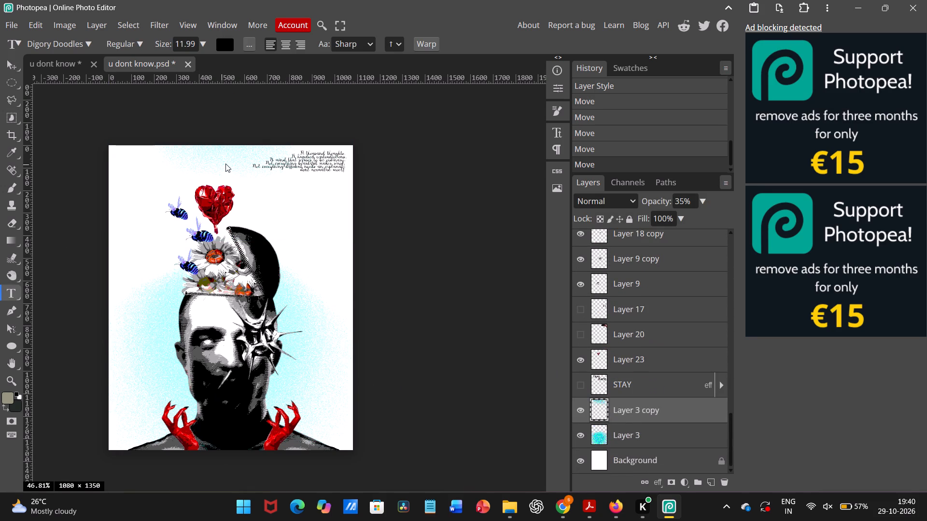
pyautogui.click(145, 200)
pyautogui.moveTo(145, 200); pyautogui.dragTo(136, 193)
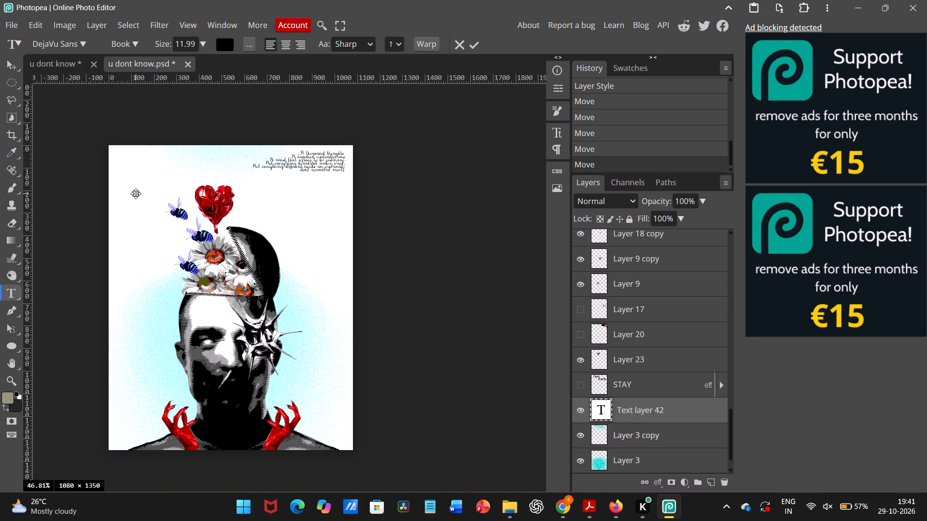
pyautogui.moveTo(156, 38); pyautogui.dragTo(205, 44)
pyautogui.moveTo(163, 44); pyautogui.dragTo(260, 69)
pyautogui.moveTo(174, 164); pyautogui.dragTo(170, 171)
pyautogui.moveTo(170, 171); pyautogui.dragTo(168, 180)
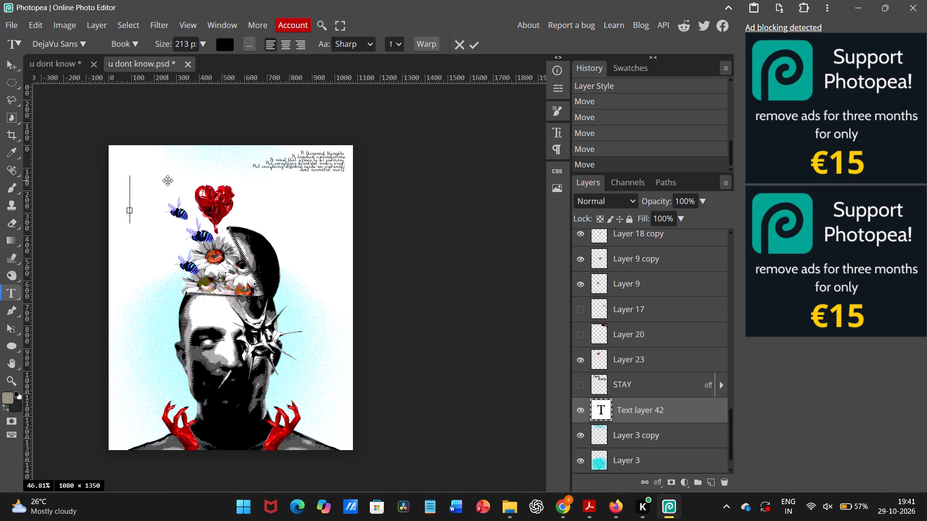
pyautogui.moveTo(168, 180); pyautogui.dragTo(163, 177)
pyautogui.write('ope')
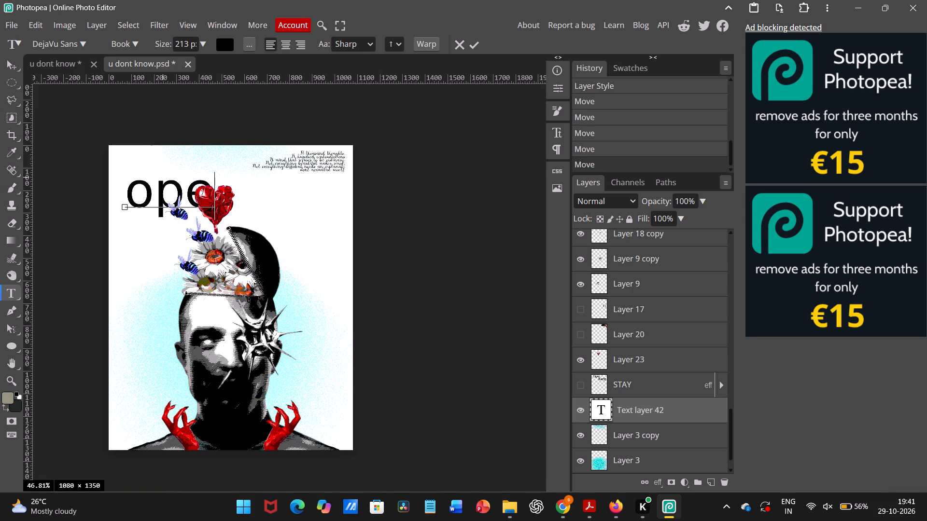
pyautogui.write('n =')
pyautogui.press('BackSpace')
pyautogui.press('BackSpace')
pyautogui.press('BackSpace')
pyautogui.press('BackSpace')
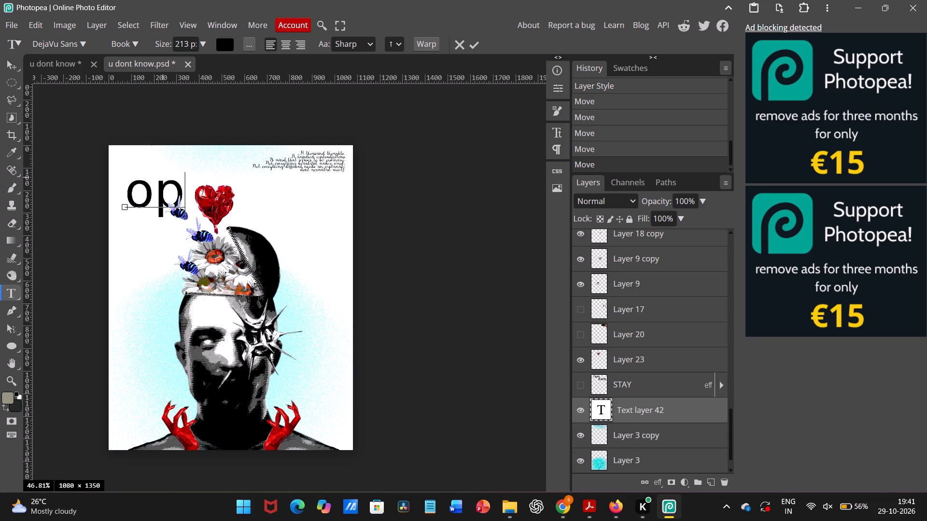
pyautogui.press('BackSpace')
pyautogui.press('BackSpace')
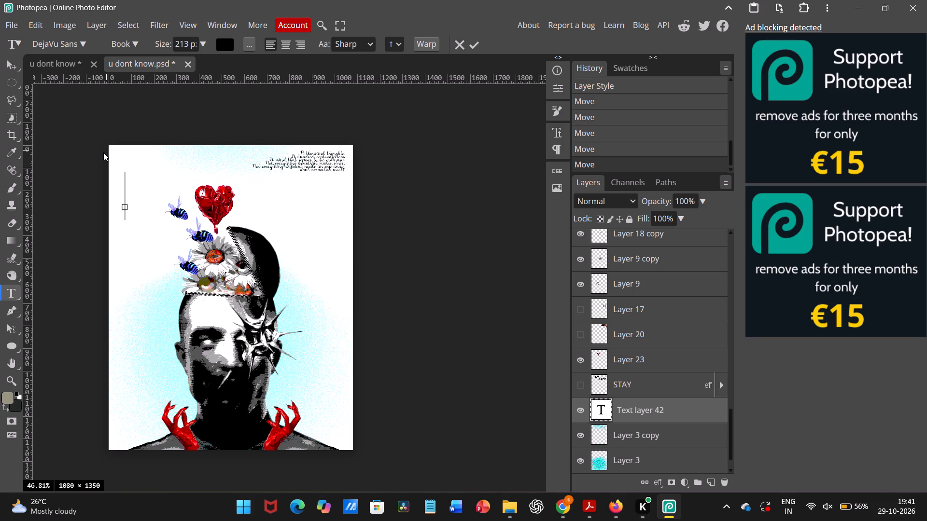
# Set the font to Dela Gothic One, enter the title OPEN and place it behind the heart, above the head.
pyautogui.click(67, 47)
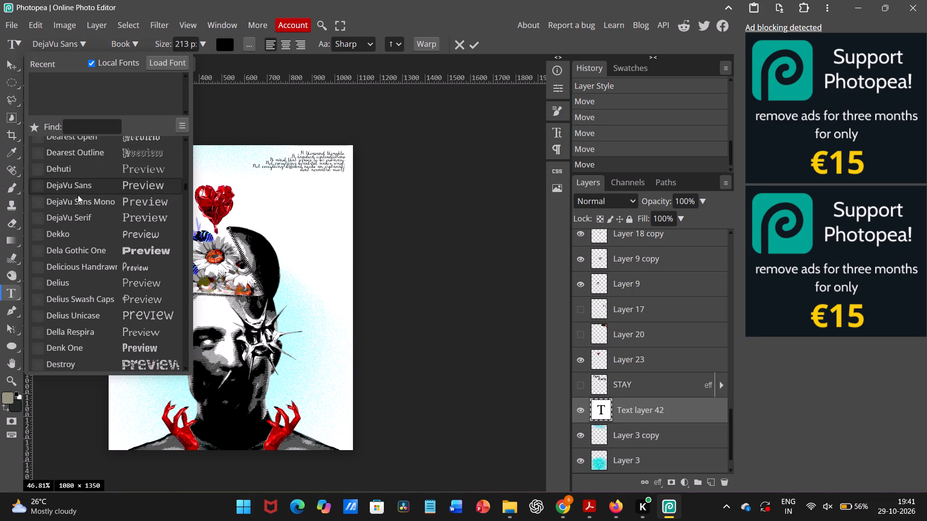
pyautogui.click(40, 250)
pyautogui.click(72, 249)
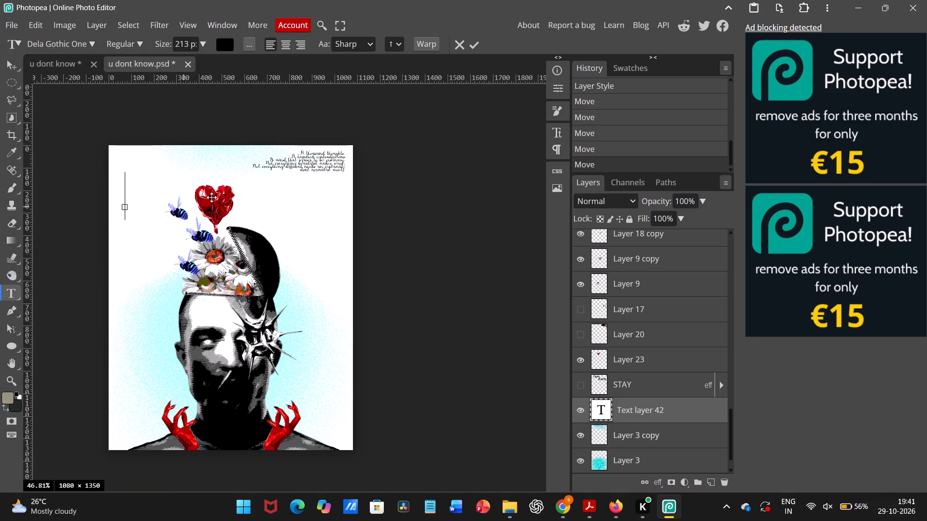
pyautogui.write('OP')
pyautogui.write('EB')
pyautogui.press('BackSpace')
pyautogui.press('n')
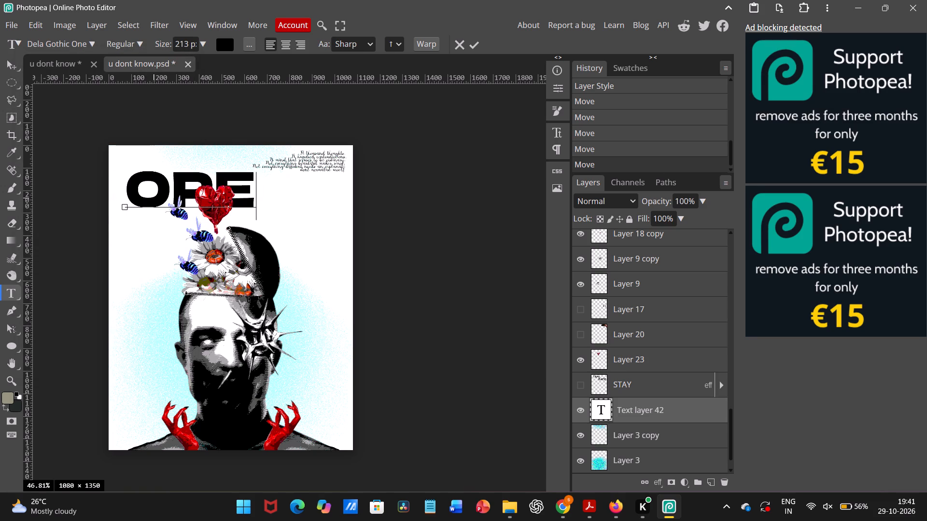
pyautogui.moveTo(295, 230); pyautogui.dragTo(308, 244)
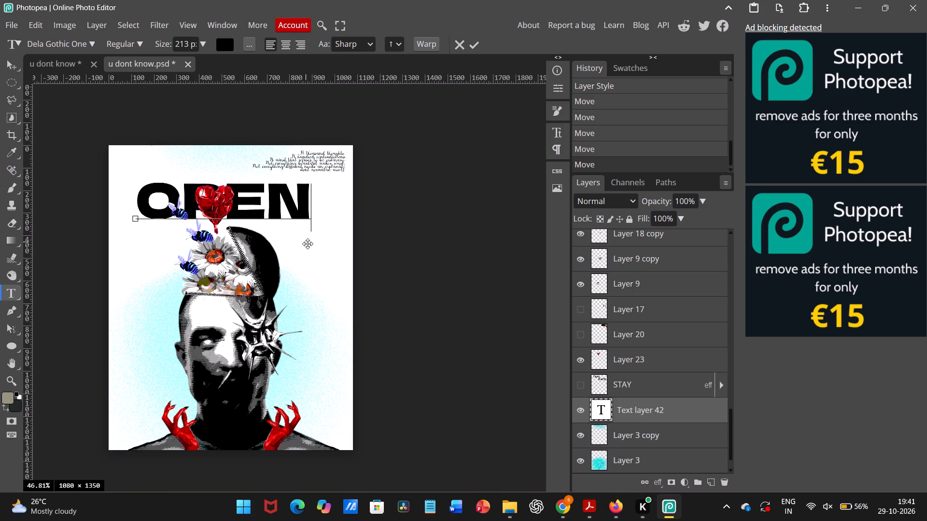
# Position the OPEN title behind the heart's top, just below the verse and roughly centred across the poster.
pyautogui.moveTo(308, 244); pyautogui.dragTo(305, 238)
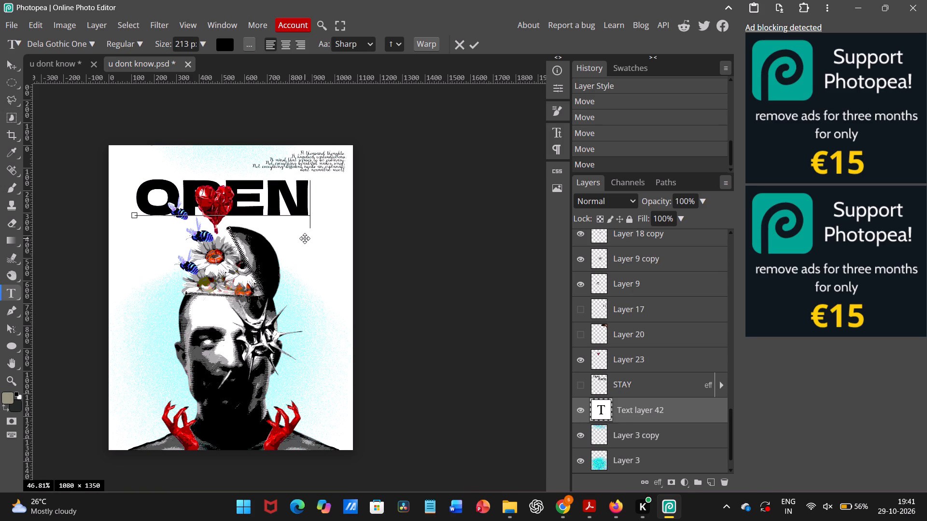
pyautogui.moveTo(305, 238); pyautogui.dragTo(308, 238)
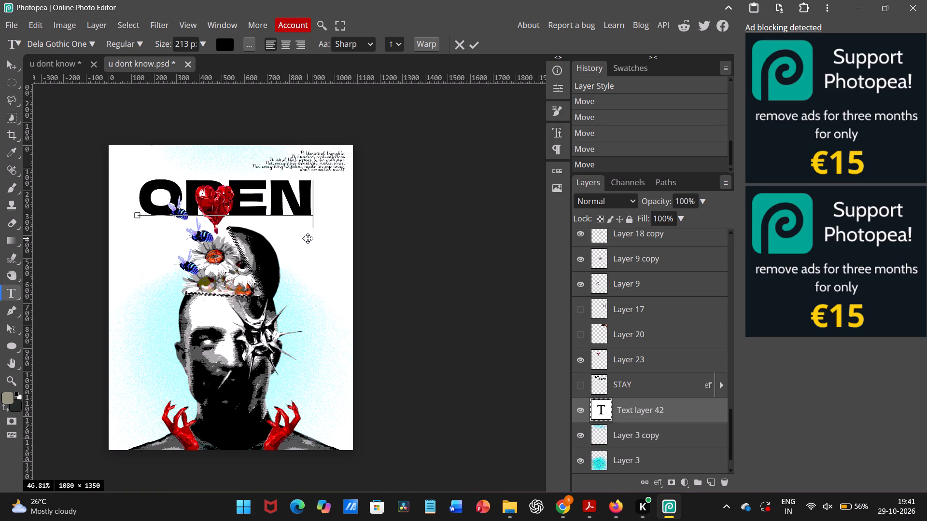
pyautogui.moveTo(308, 238); pyautogui.dragTo(308, 238)
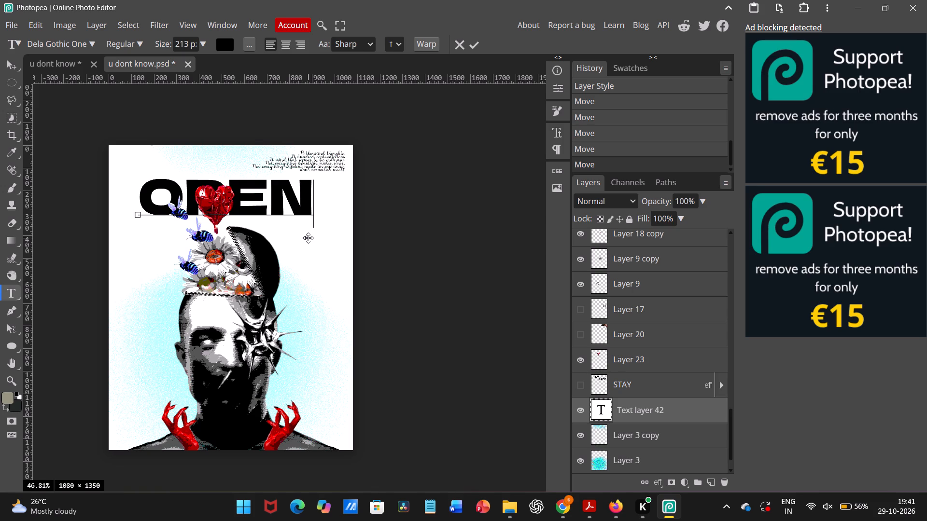
pyautogui.click(309, 235)
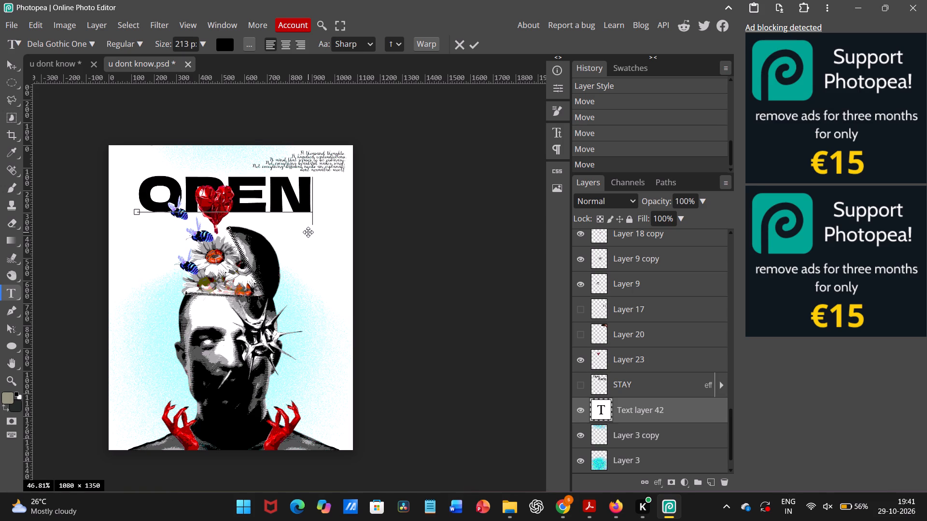
pyautogui.click(308, 232)
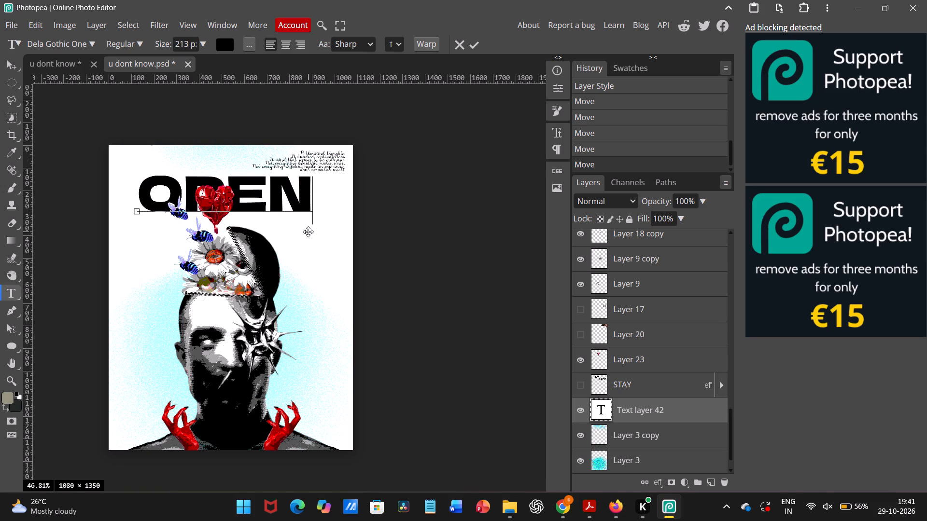
pyautogui.moveTo(308, 232); pyautogui.dragTo(313, 249)
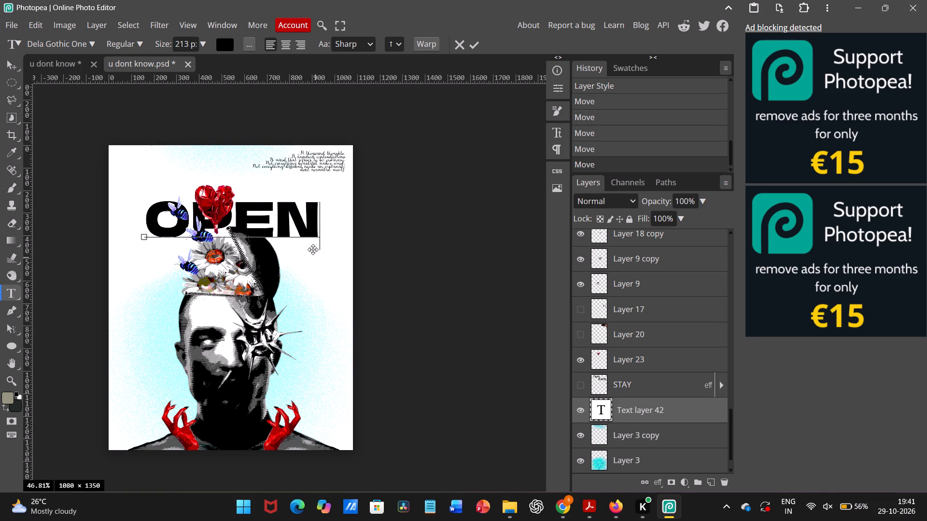
pyautogui.moveTo(313, 249); pyautogui.dragTo(316, 220)
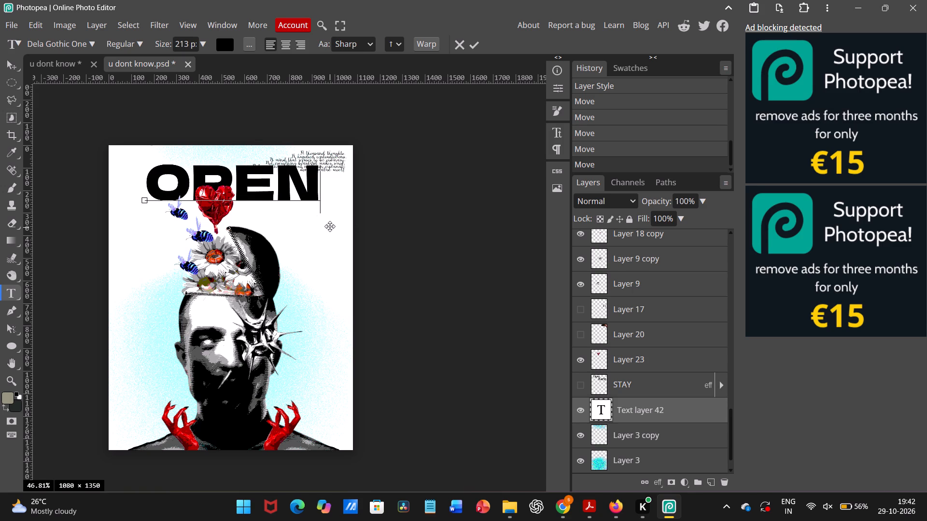
pyautogui.scroll(1, 330, 225)
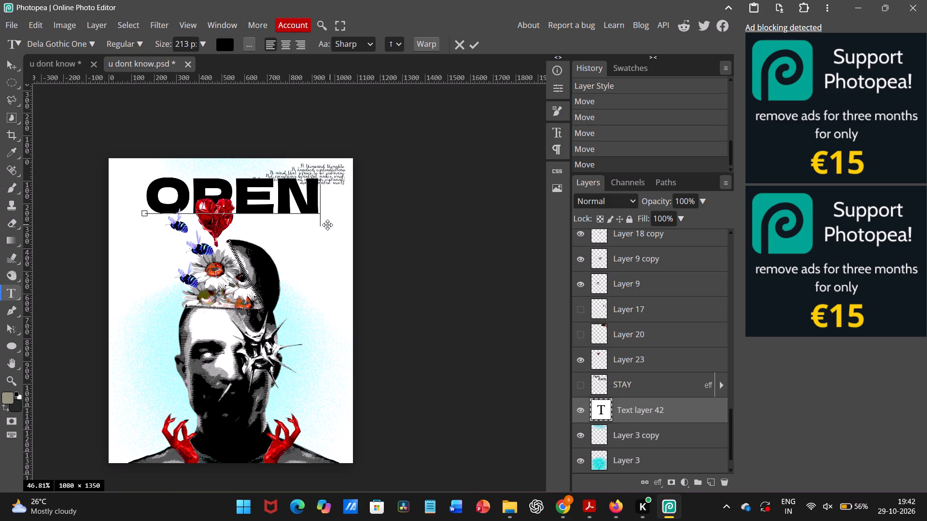
pyautogui.moveTo(313, 228); pyautogui.dragTo(311, 237)
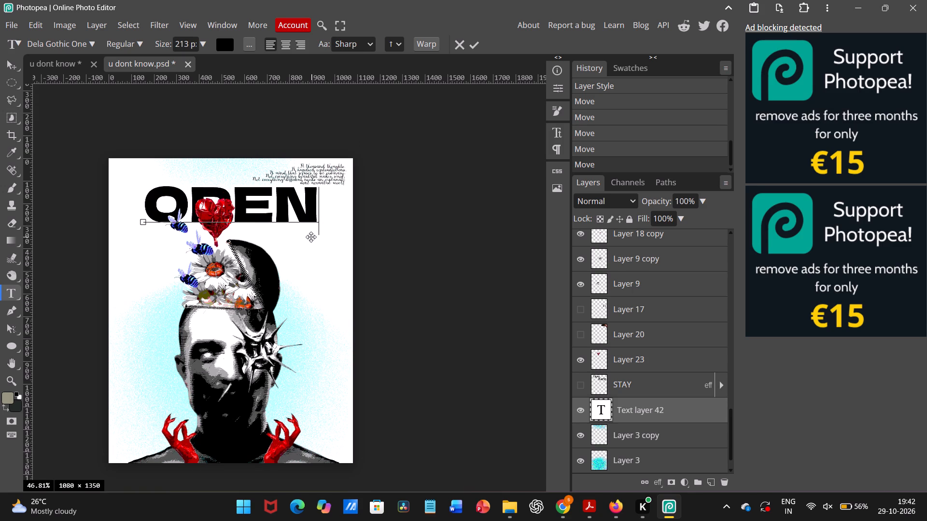
pyautogui.moveTo(311, 237); pyautogui.dragTo(311, 233)
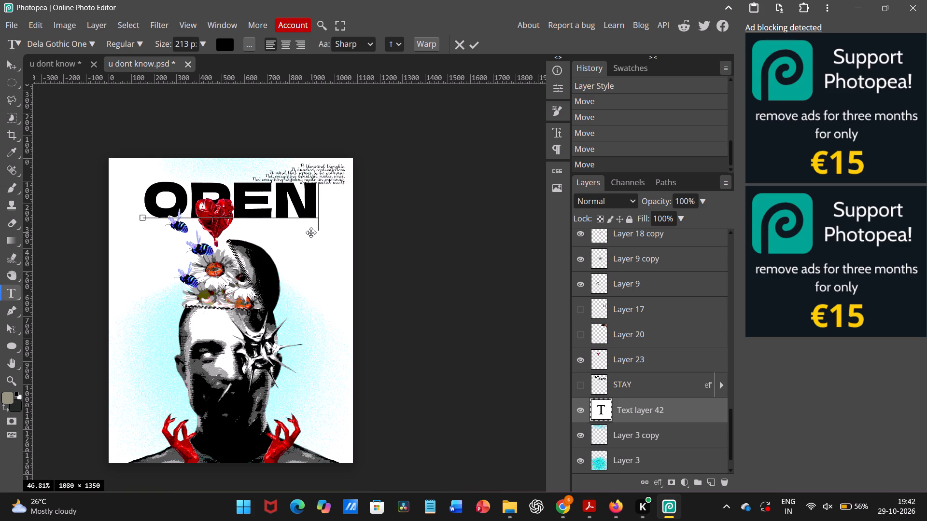
pyautogui.moveTo(311, 233); pyautogui.dragTo(311, 233)
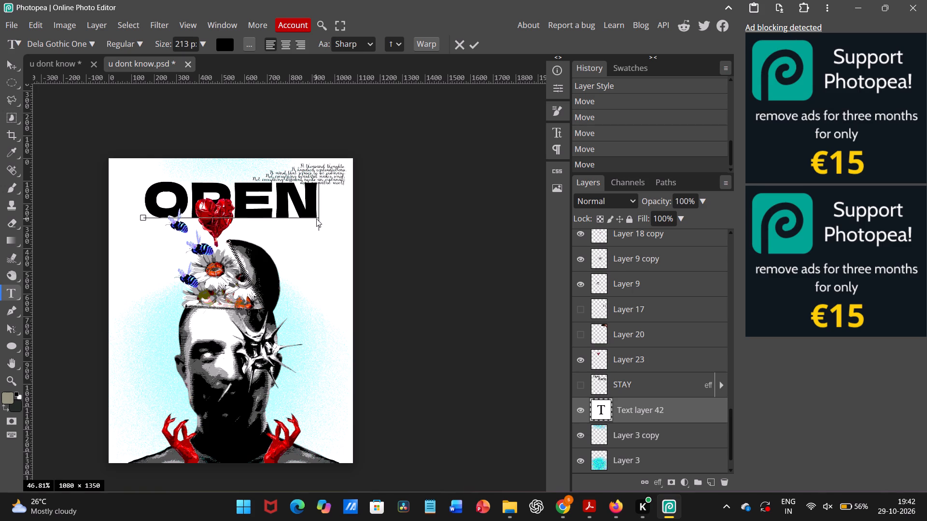
pyautogui.click(3, 66)
# Move the small handwritten verse from above the title to beneath the letters EN, beside the heart.
pyautogui.click(326, 174)
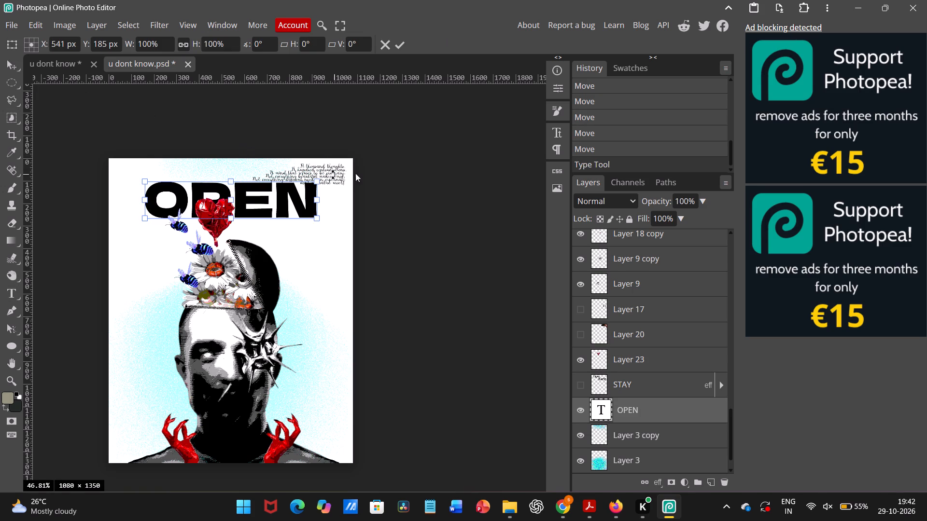
pyautogui.click(349, 174)
pyautogui.click(339, 173)
pyautogui.click(402, 177)
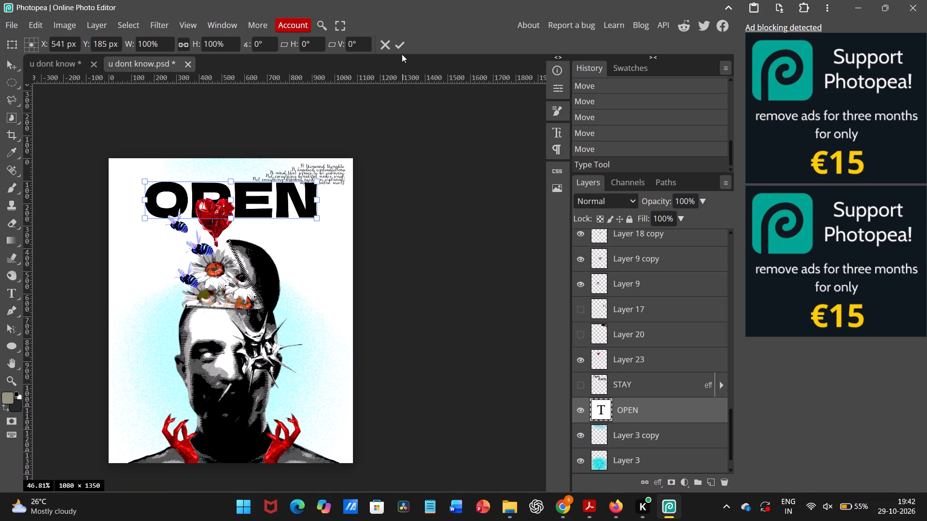
pyautogui.click(399, 47)
pyautogui.click(337, 165)
pyautogui.moveTo(327, 175); pyautogui.dragTo(327, 176)
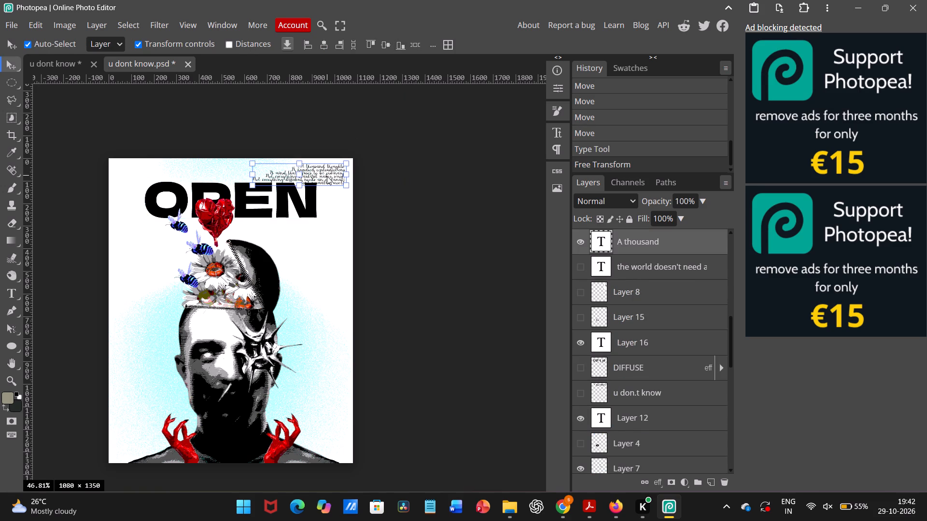
pyautogui.moveTo(327, 176); pyautogui.dragTo(322, 237)
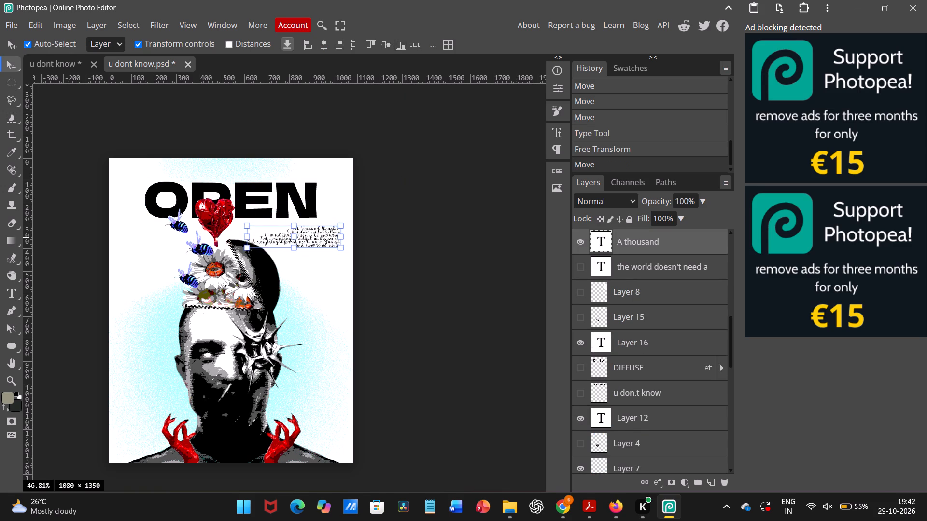
pyautogui.moveTo(321, 236); pyautogui.dragTo(315, 232)
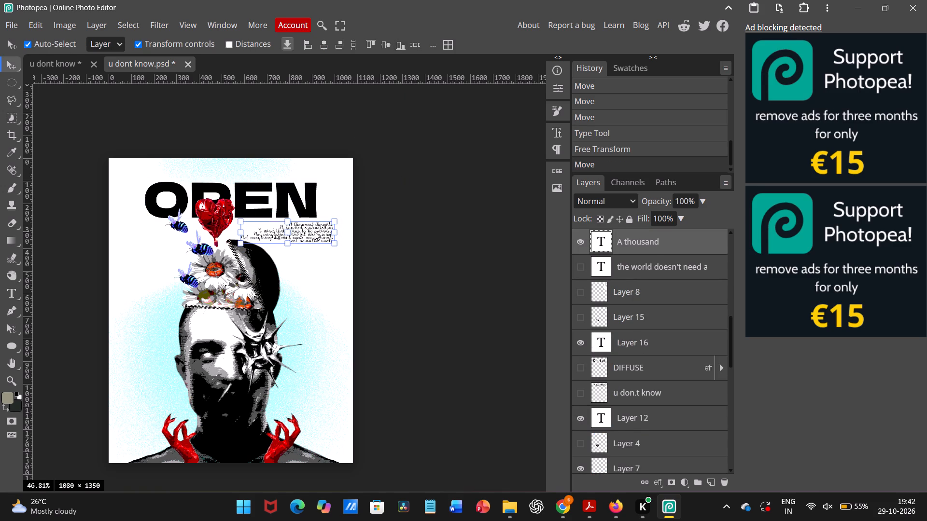
pyautogui.click(412, 206)
# Enlarge the OPEN title to about 114.59% and centre it near the poster's top, at about X 540, Y 159 px.
pyautogui.click(283, 200)
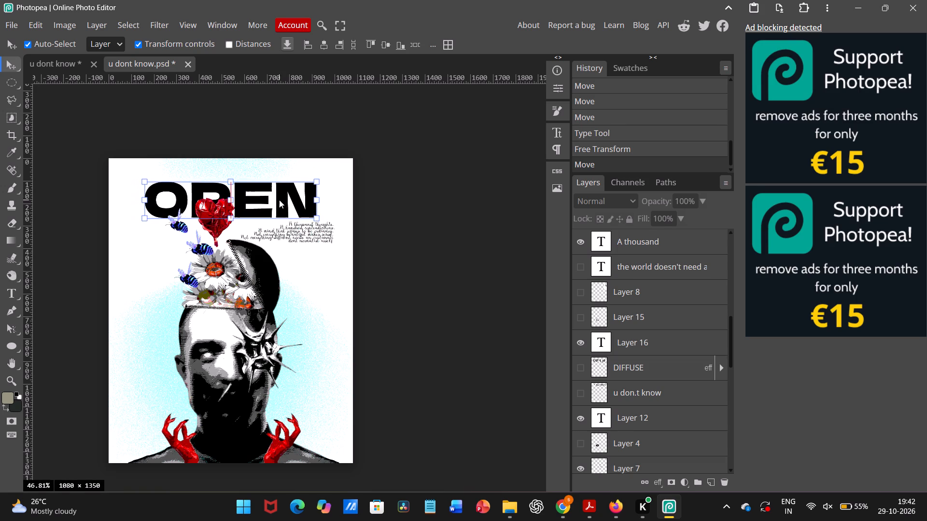
pyautogui.click(421, 222)
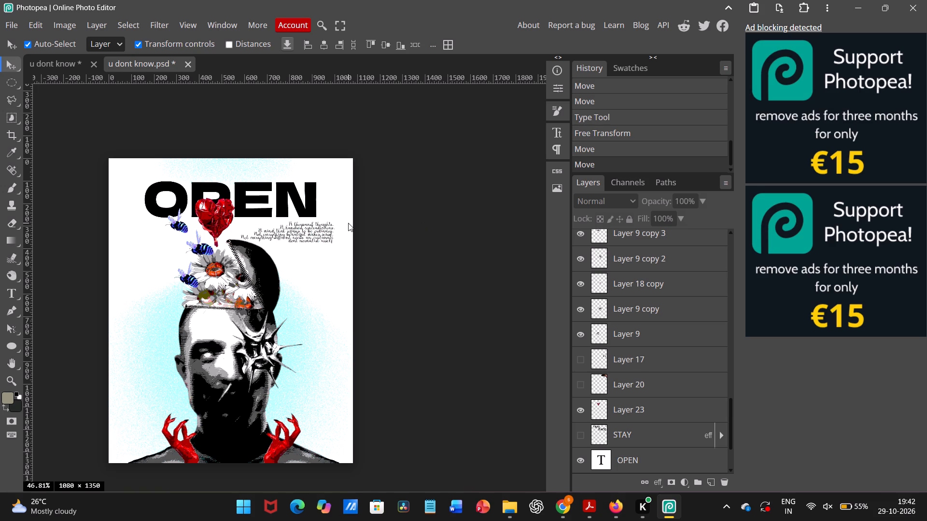
pyautogui.scroll(-1, 348, 223)
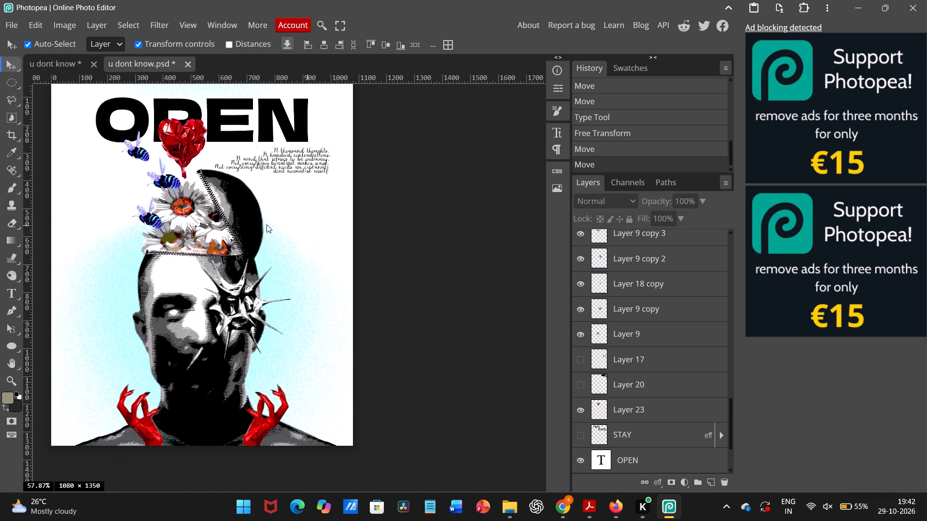
pyautogui.scroll(1, 267, 224)
pyautogui.click(248, 154)
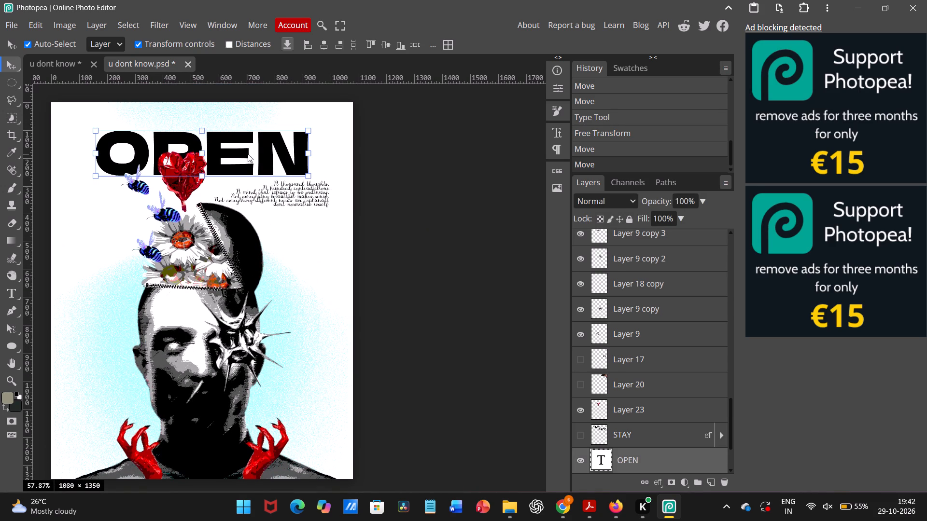
pyautogui.moveTo(96, 156); pyautogui.dragTo(63, 150)
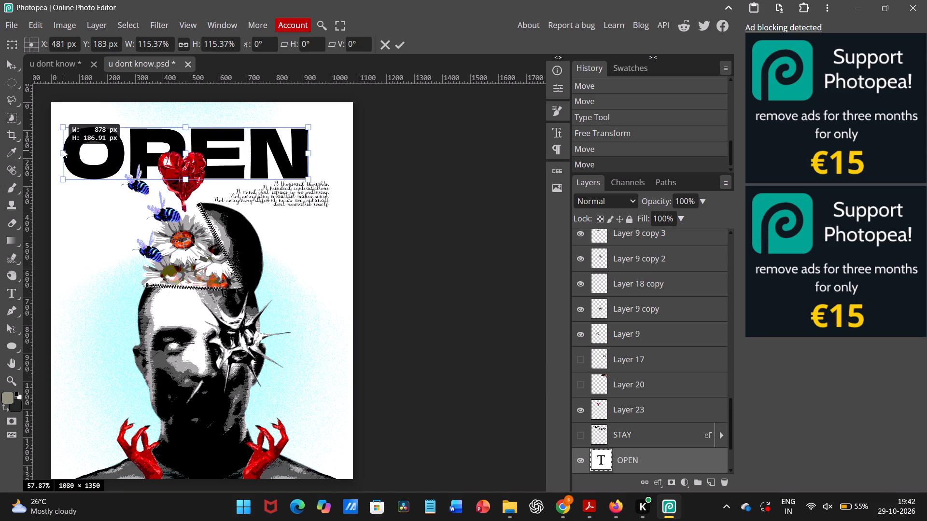
pyautogui.moveTo(63, 150); pyautogui.dragTo(64, 149)
pyautogui.moveTo(248, 144); pyautogui.dragTo(265, 140)
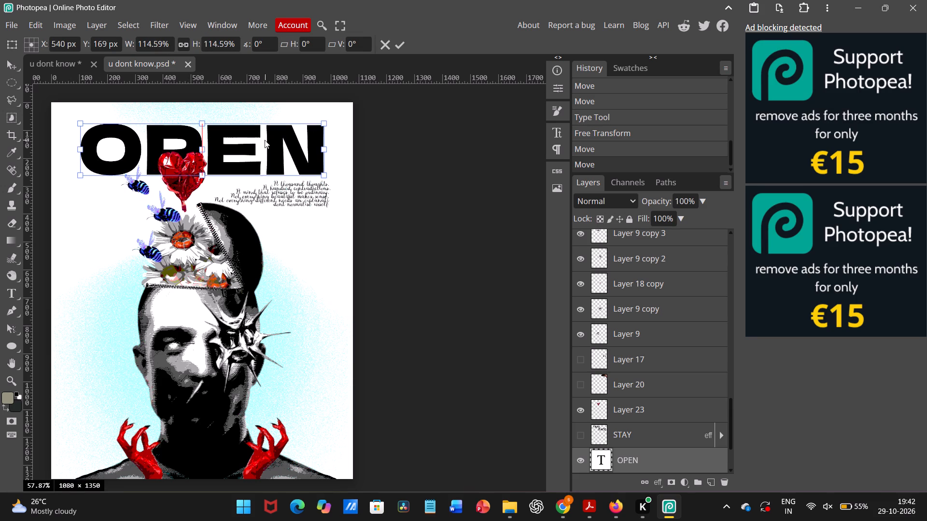
pyautogui.moveTo(265, 140); pyautogui.dragTo(261, 134)
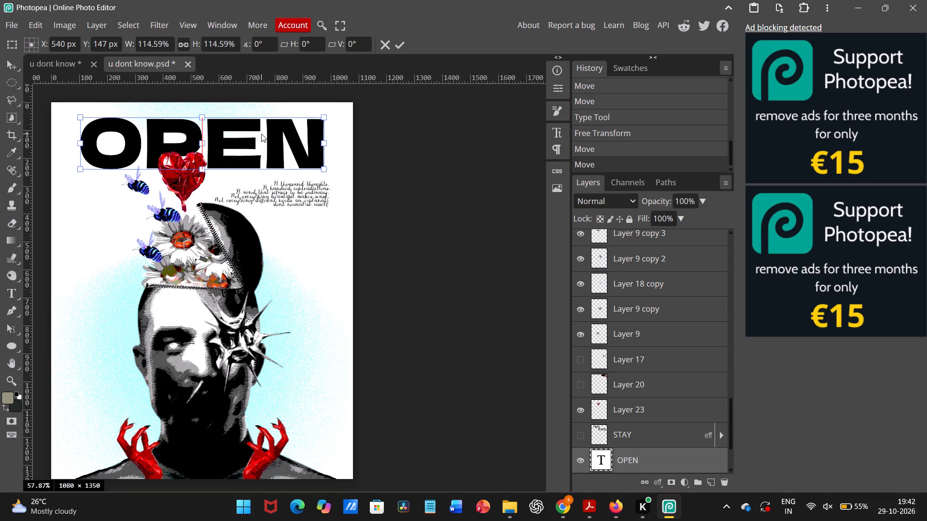
pyautogui.moveTo(261, 134); pyautogui.dragTo(261, 137)
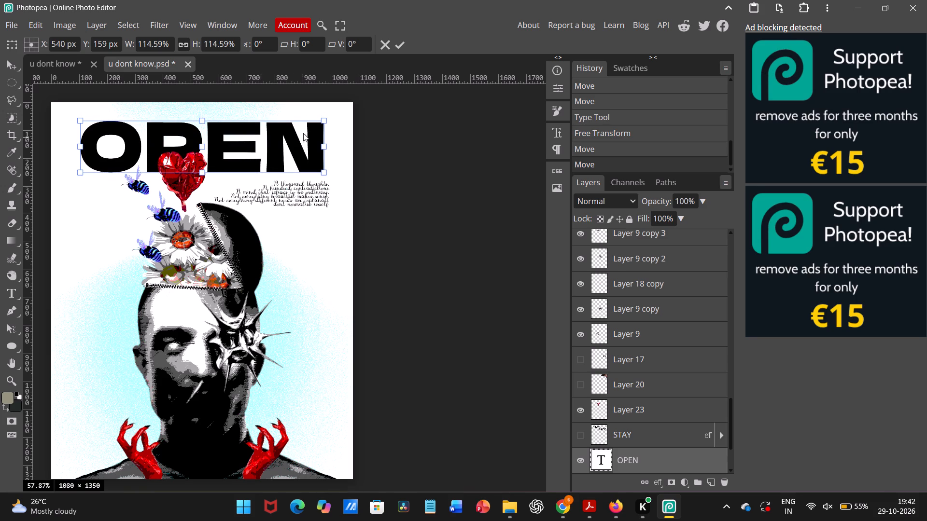
pyautogui.click(399, 42)
pyautogui.click(410, 181)
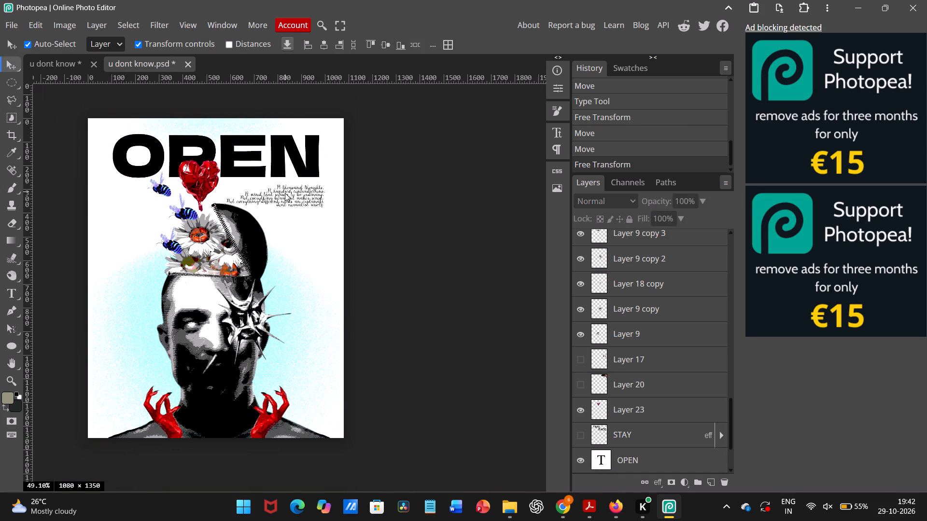
# Nudge the verse slightly up and left so its right edge lines up with the title's letter N.
pyautogui.moveTo(285, 193); pyautogui.dragTo(281, 191)
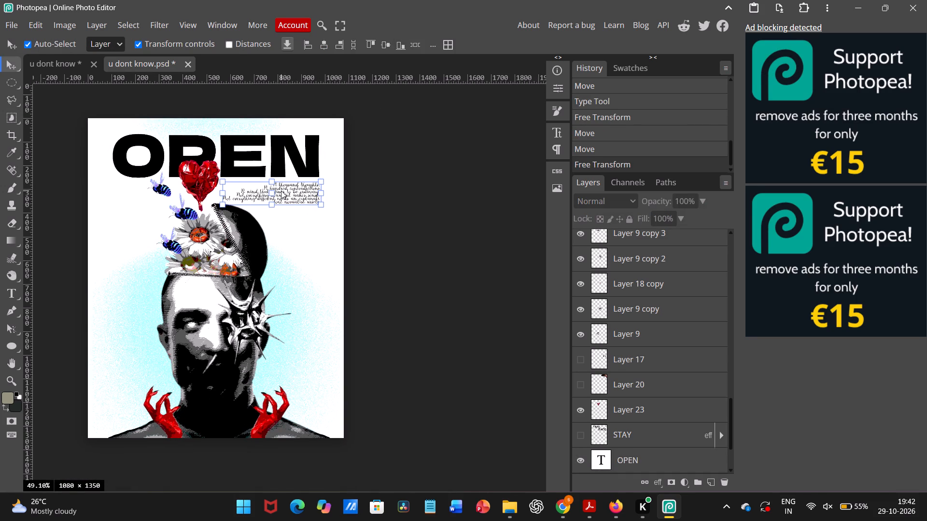
pyautogui.moveTo(281, 191); pyautogui.dragTo(280, 189)
pyautogui.click(382, 178)
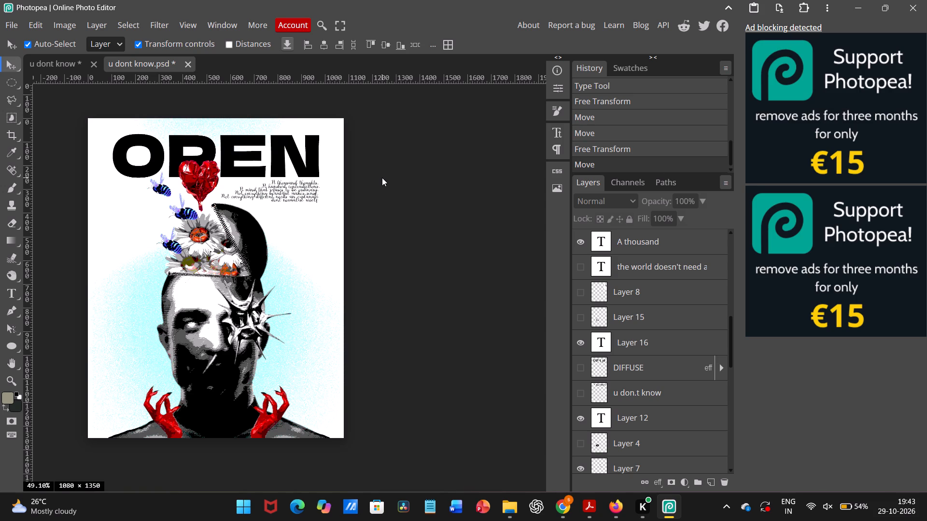
# Scale the heart down to about 89.39% and place it just below the title's P, at about X 484, Y 310 px.
pyautogui.scroll(1, 290, 192)
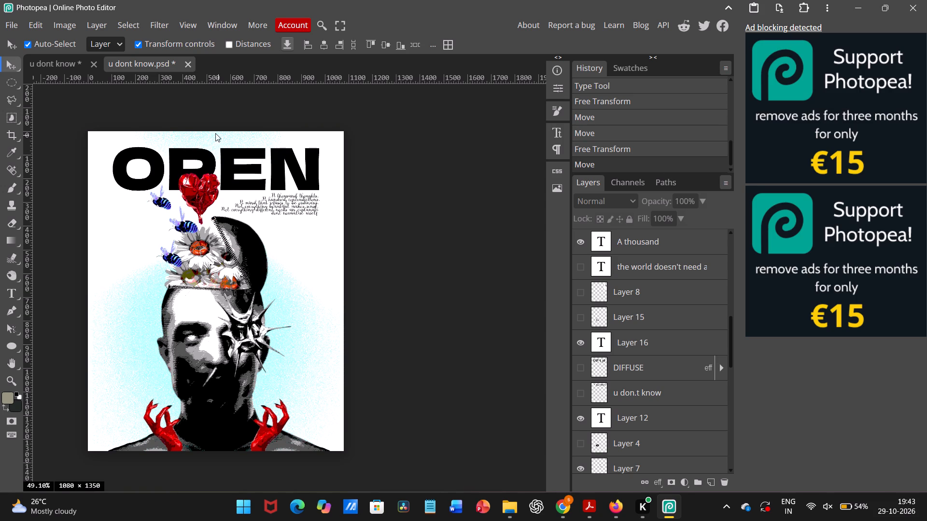
pyautogui.click(194, 197)
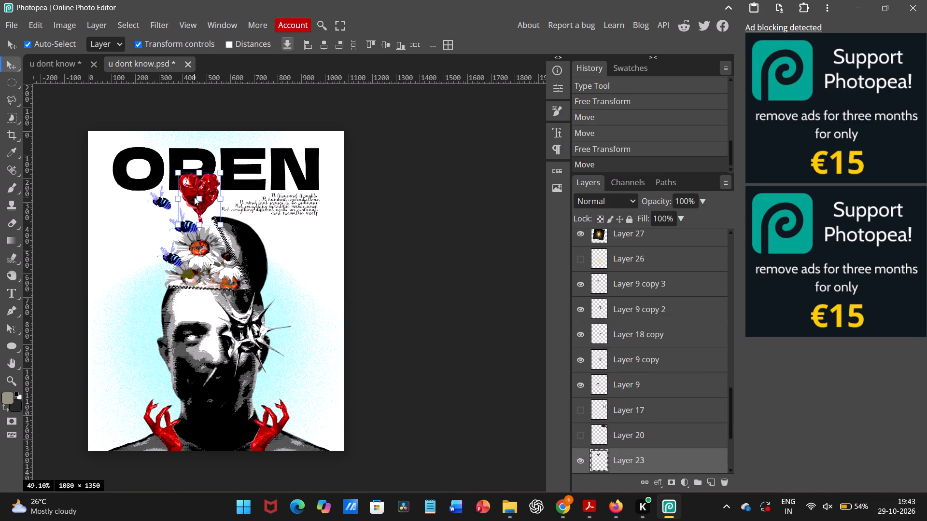
pyautogui.moveTo(218, 225); pyautogui.dragTo(217, 224)
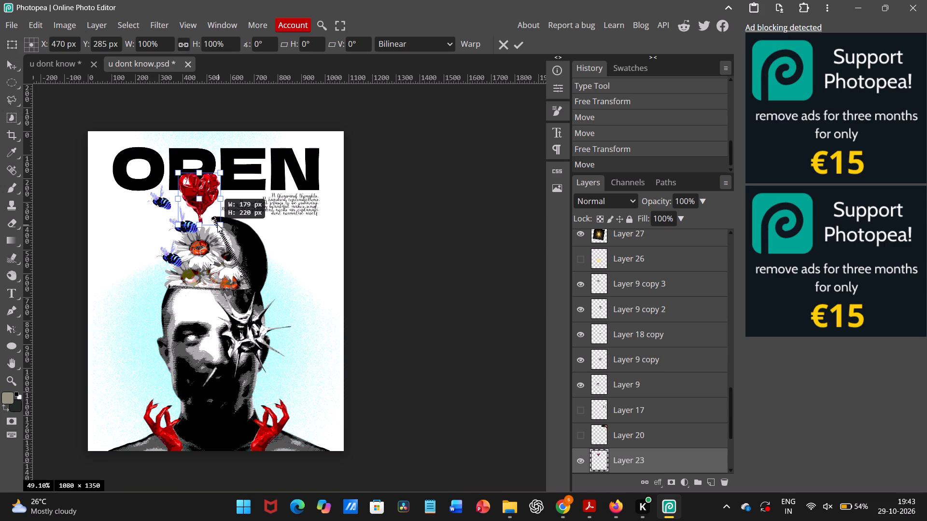
pyautogui.moveTo(217, 224); pyautogui.dragTo(210, 220)
pyautogui.moveTo(201, 192); pyautogui.dragTo(204, 204)
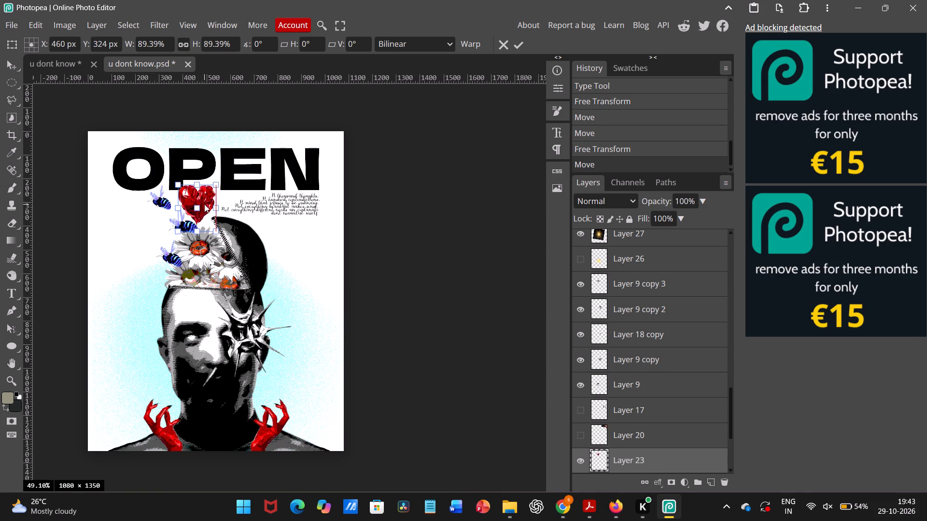
pyautogui.moveTo(204, 204); pyautogui.dragTo(207, 201)
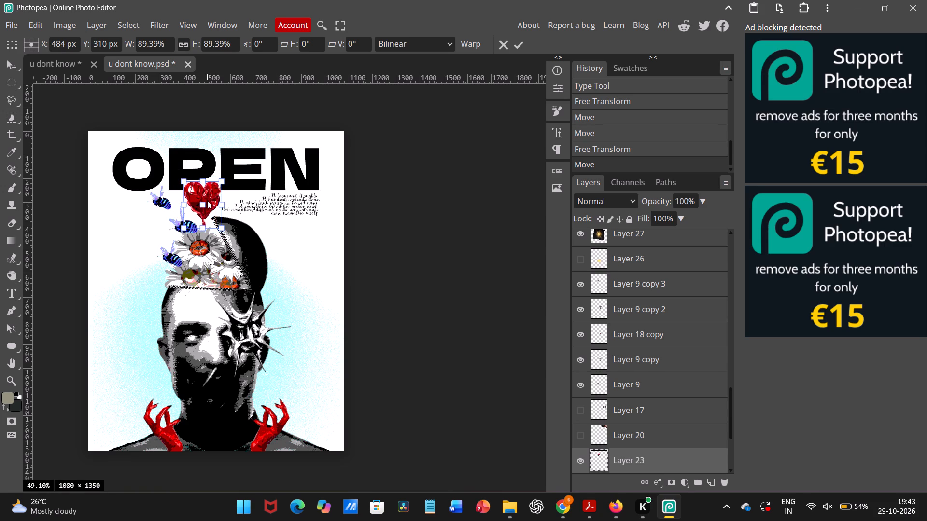
pyautogui.click(379, 215)
pyautogui.click(519, 43)
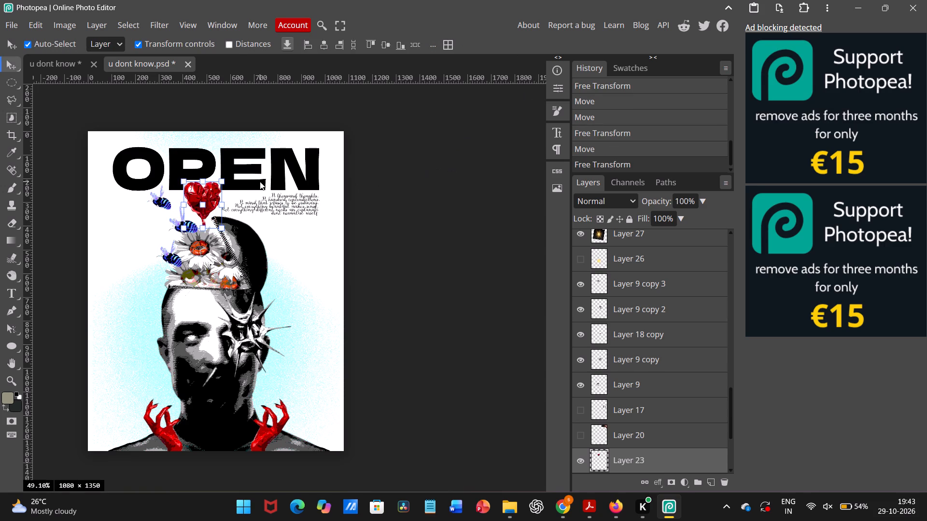
# Rotate the heart beneath the title slightly counter-clockwise, to about -5.5°.
pyautogui.moveTo(230, 182); pyautogui.dragTo(221, 176)
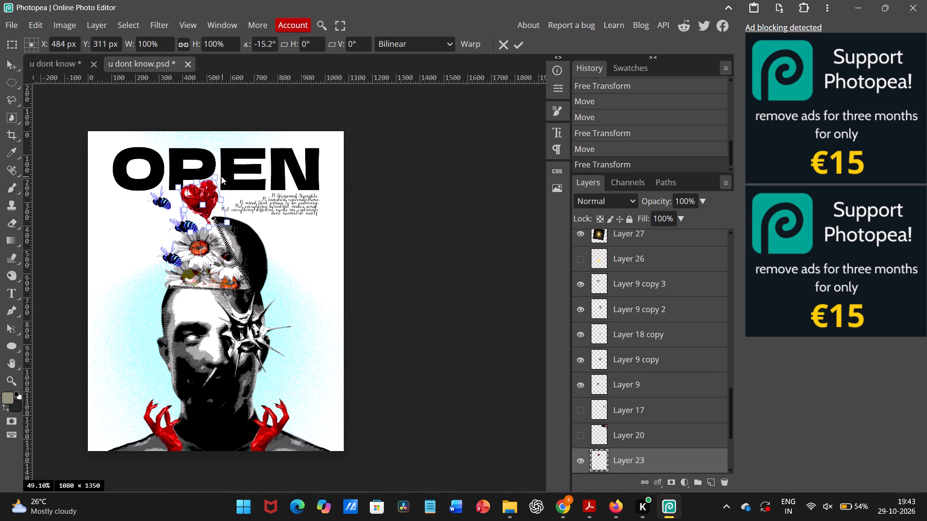
pyautogui.moveTo(221, 176); pyautogui.dragTo(225, 181)
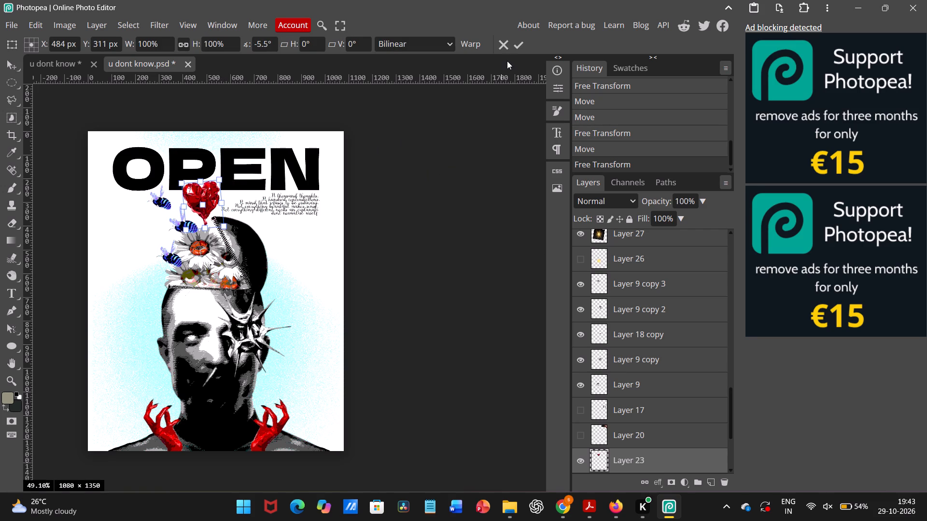
pyautogui.click(513, 46)
pyautogui.click(455, 178)
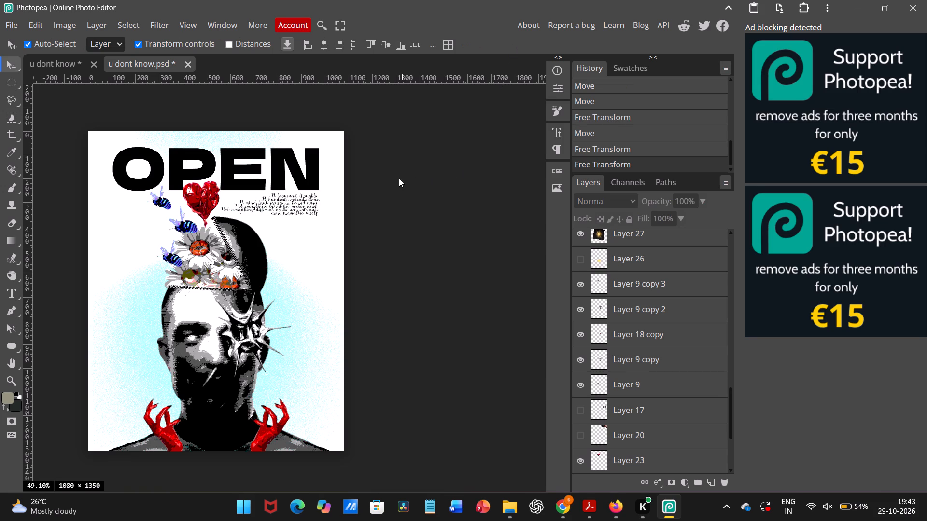
# Set the OPEN title's blend mode to Dissolve.
pyautogui.click(236, 164)
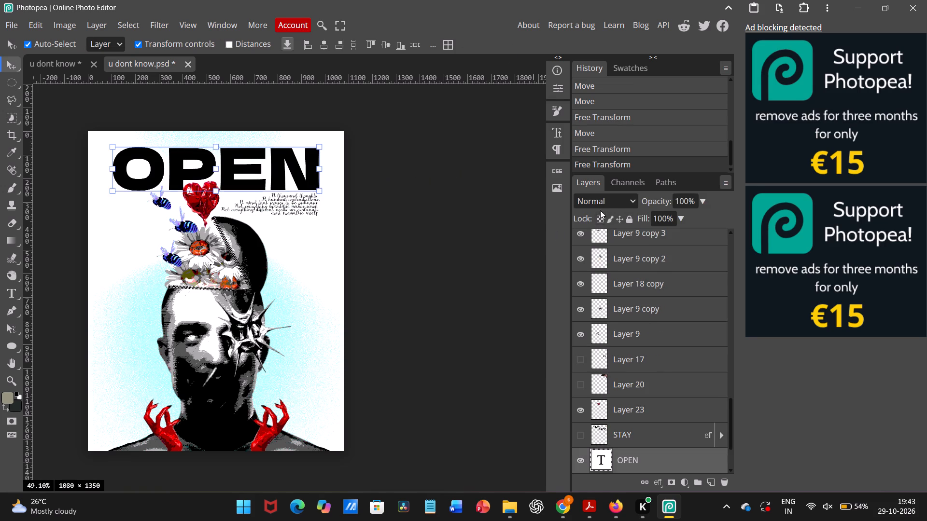
pyautogui.click(600, 201)
pyautogui.click(597, 228)
pyautogui.click(486, 237)
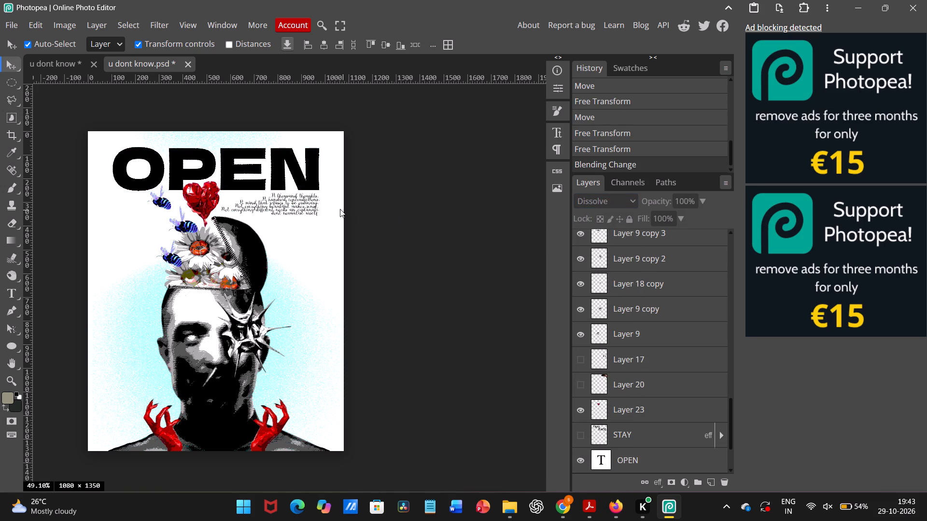
# Nudge the handwritten verse slightly beneath the title's letters EN.
pyautogui.click(296, 203)
pyautogui.click(296, 203)
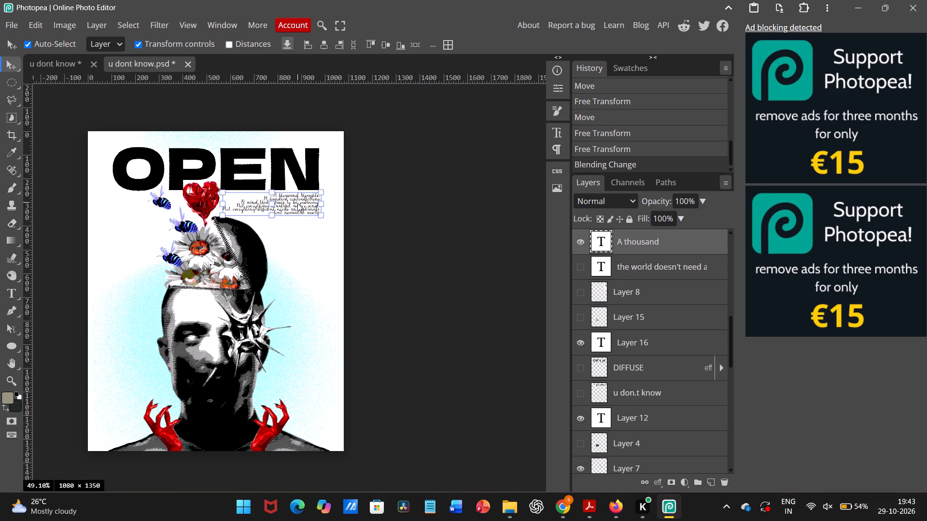
pyautogui.click(404, 202)
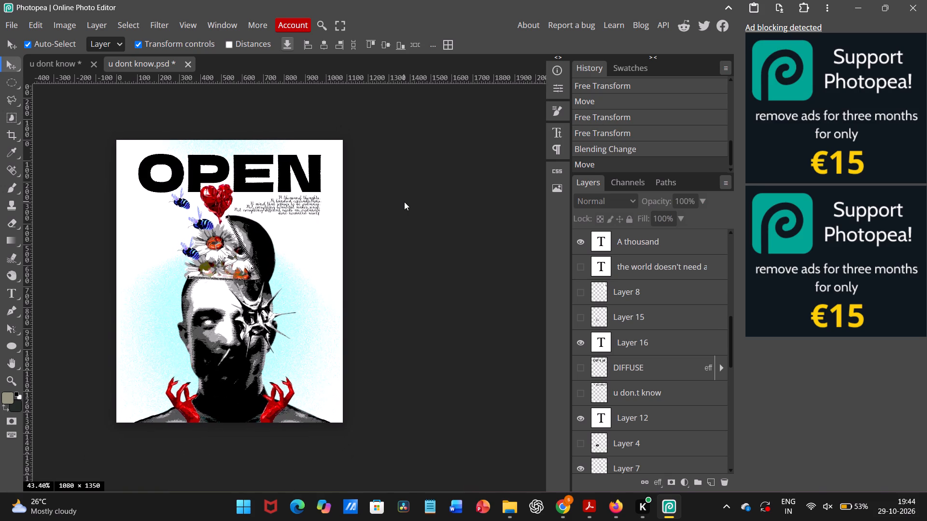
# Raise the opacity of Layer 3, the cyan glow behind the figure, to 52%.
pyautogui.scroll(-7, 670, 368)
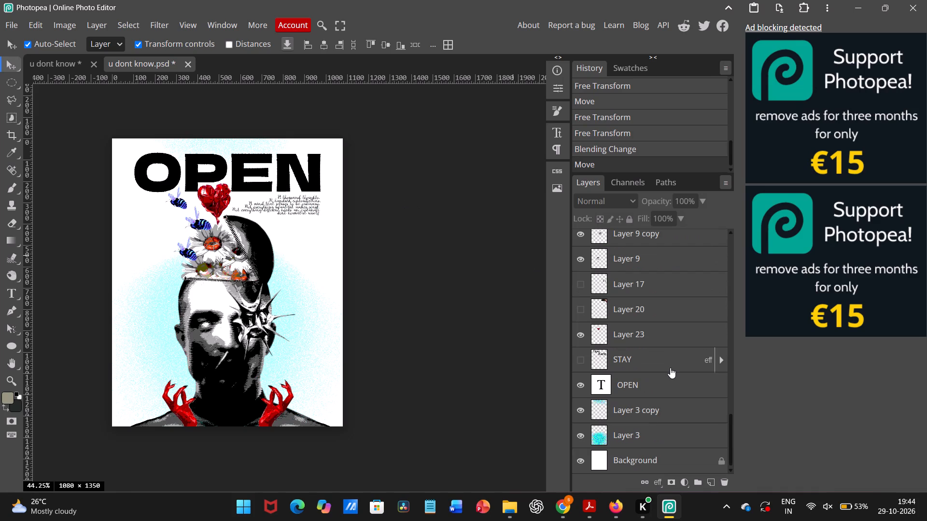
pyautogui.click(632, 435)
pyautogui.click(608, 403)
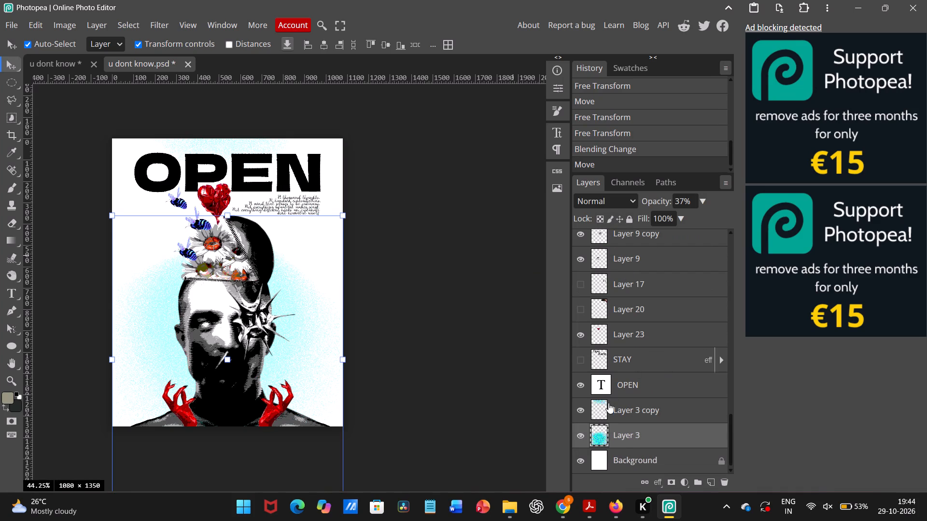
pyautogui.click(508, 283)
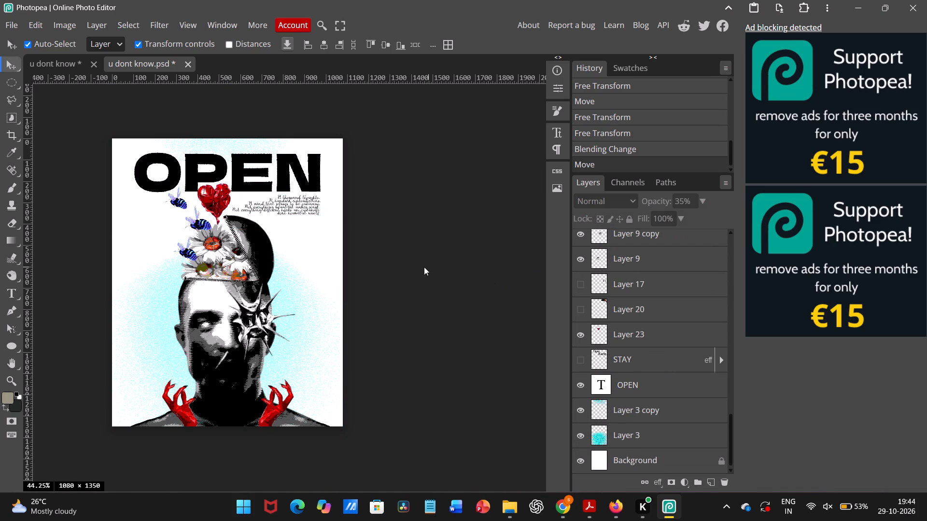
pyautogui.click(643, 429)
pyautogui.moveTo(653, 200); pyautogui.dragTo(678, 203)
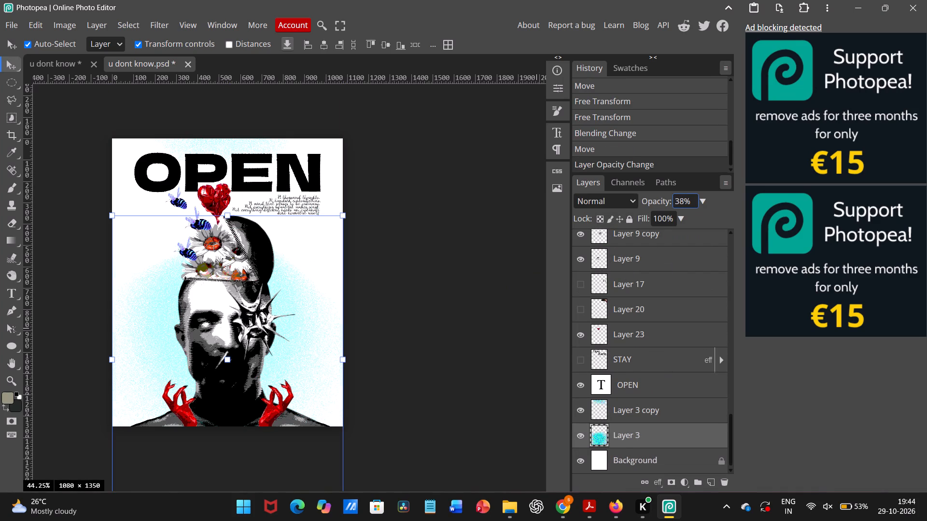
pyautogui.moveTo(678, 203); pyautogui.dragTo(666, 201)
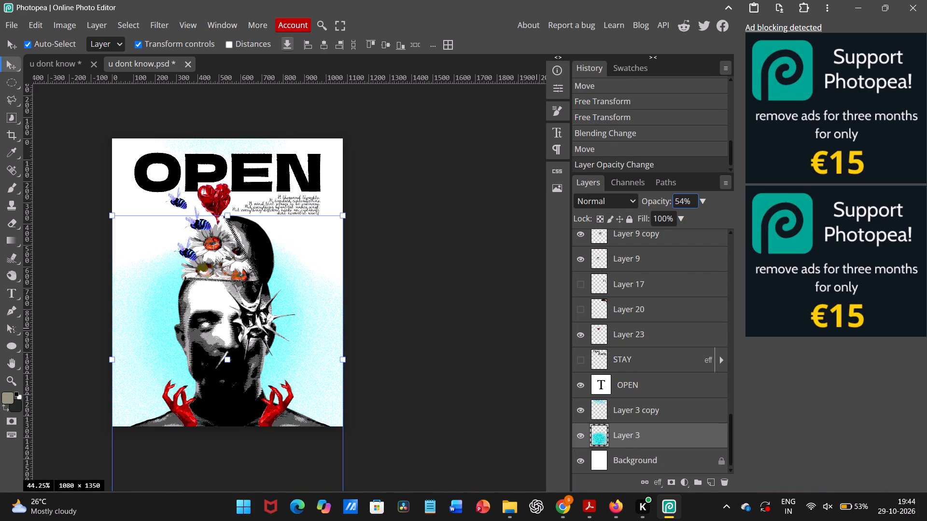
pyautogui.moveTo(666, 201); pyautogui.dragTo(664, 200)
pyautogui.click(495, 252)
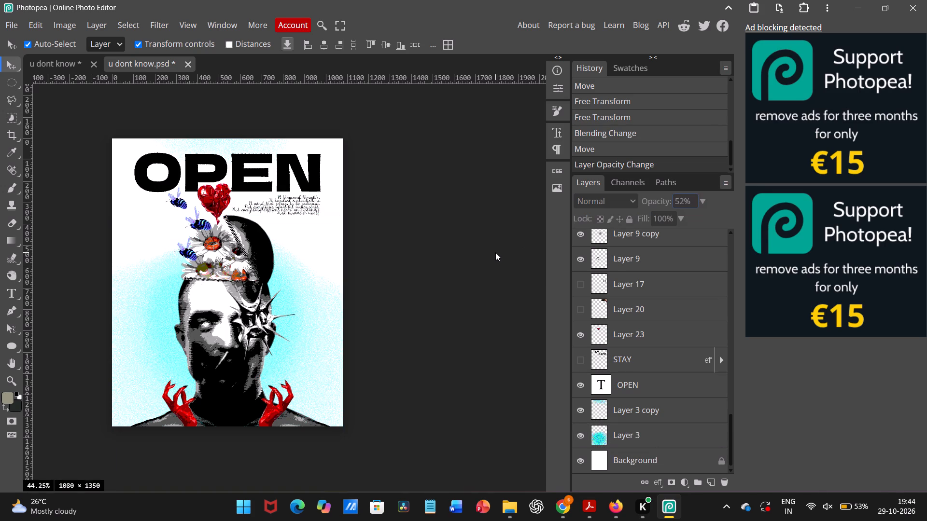
# Set the opacity of Layer 3, the cyan glow behind the figure, to 41%.
pyautogui.scroll(1, 495, 252)
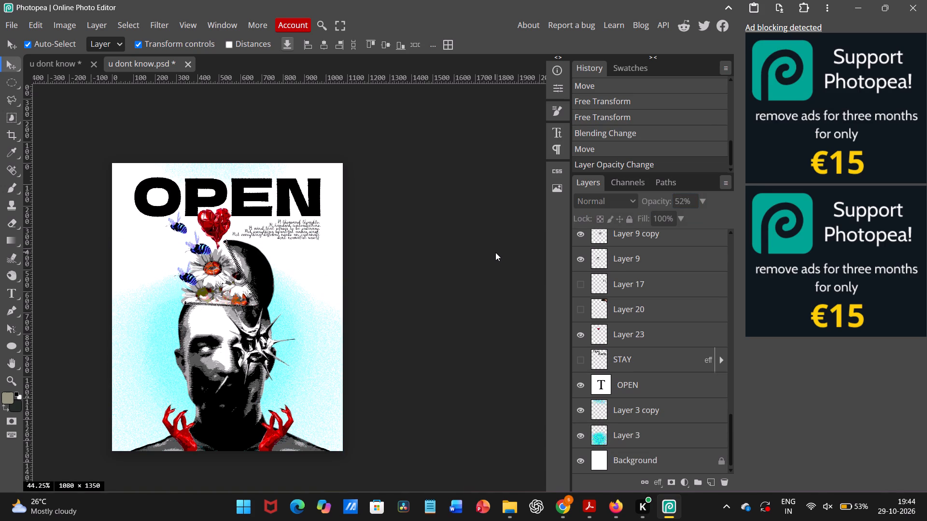
pyautogui.click(626, 431)
pyautogui.moveTo(656, 203); pyautogui.dragTo(648, 203)
pyautogui.click(490, 284)
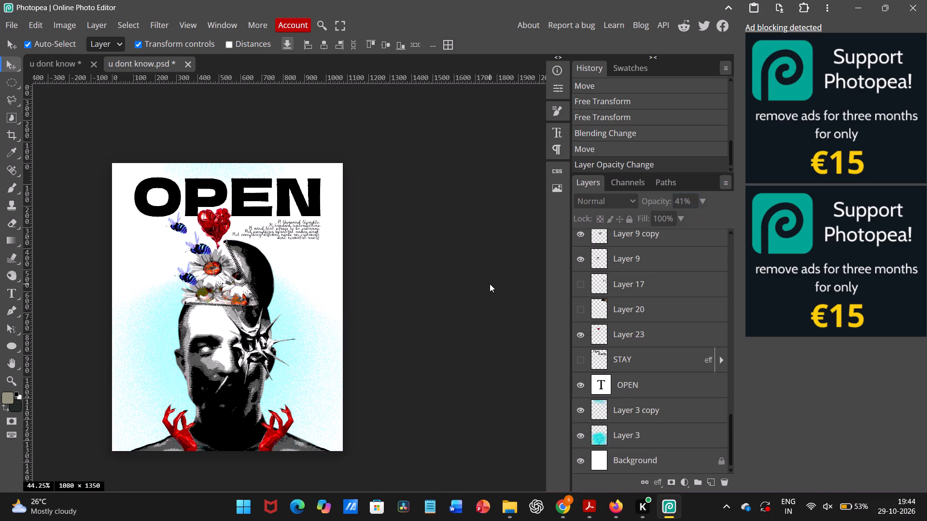
# Move the red hand in the poster's lower left corner up and outward, away from the figure's neck.
pyautogui.scroll(1, 490, 284)
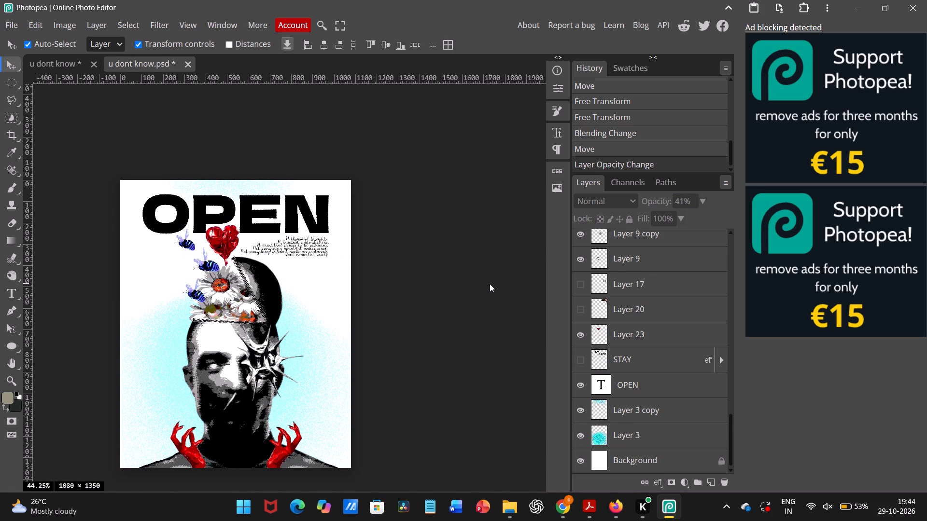
pyautogui.scroll(-1, 490, 284)
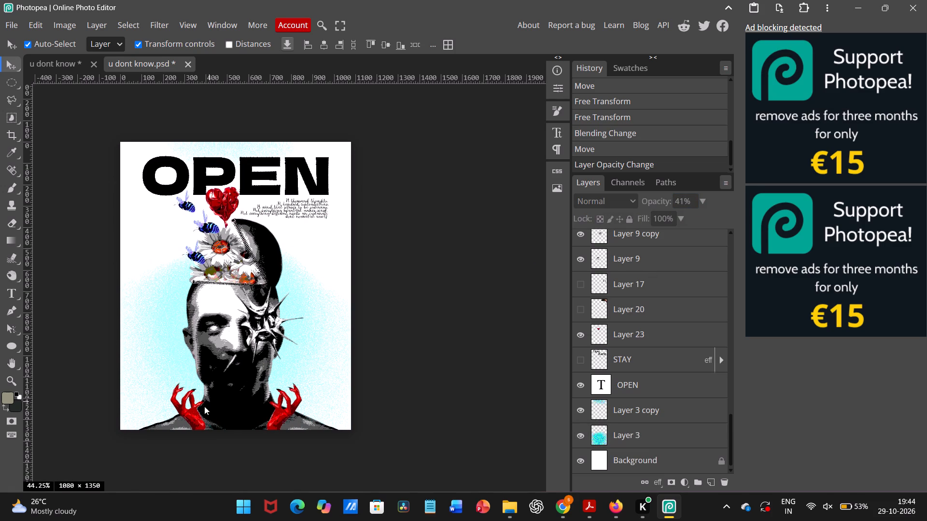
pyautogui.click(198, 410)
pyautogui.click(190, 411)
pyautogui.moveTo(190, 411); pyautogui.dragTo(154, 381)
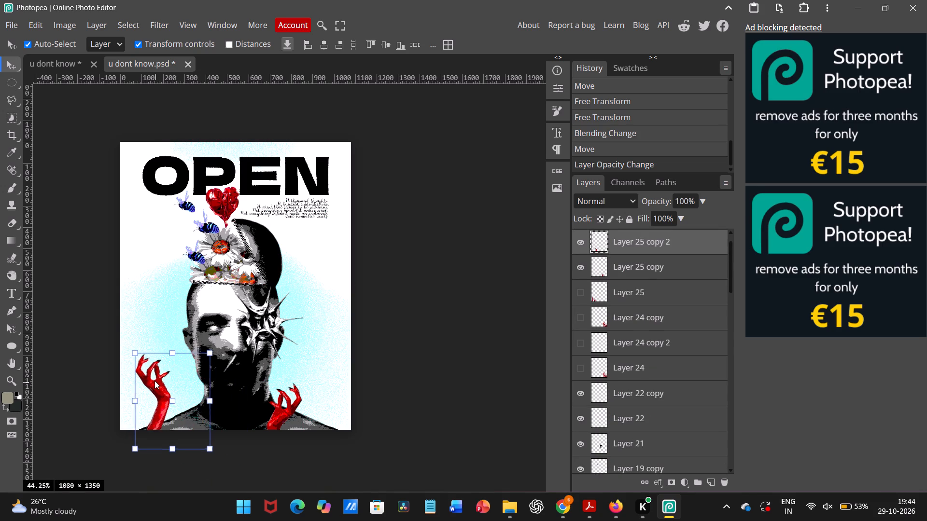
pyautogui.moveTo(154, 381); pyautogui.dragTo(154, 388)
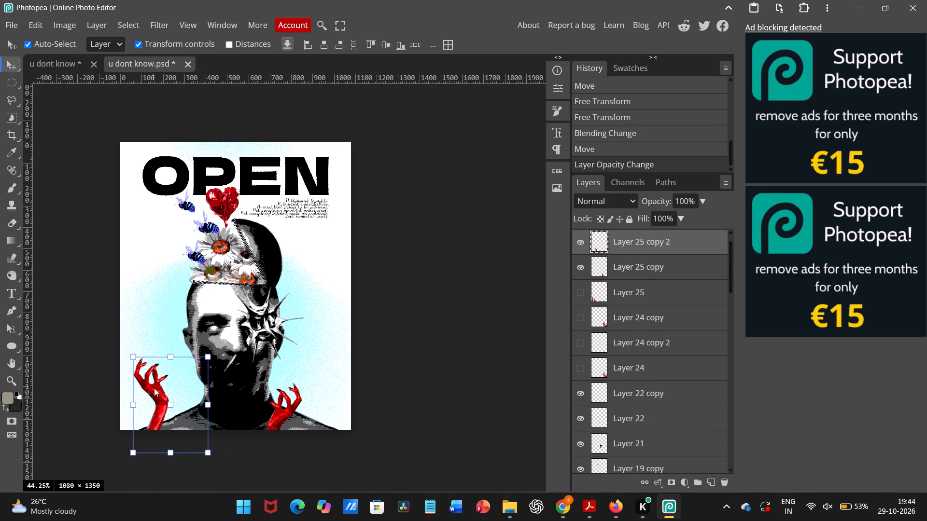
pyautogui.moveTo(154, 388); pyautogui.dragTo(154, 388)
pyautogui.click(353, 382)
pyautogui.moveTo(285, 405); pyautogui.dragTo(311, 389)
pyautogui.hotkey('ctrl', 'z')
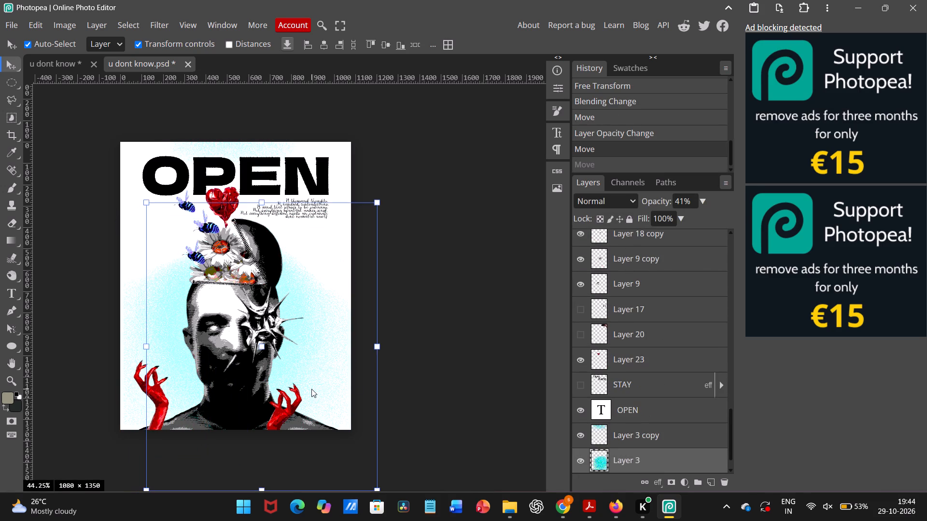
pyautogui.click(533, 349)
# Move the red hand in the poster's lower right corner up and outward, mirroring the opposite hand's position.
pyautogui.click(294, 405)
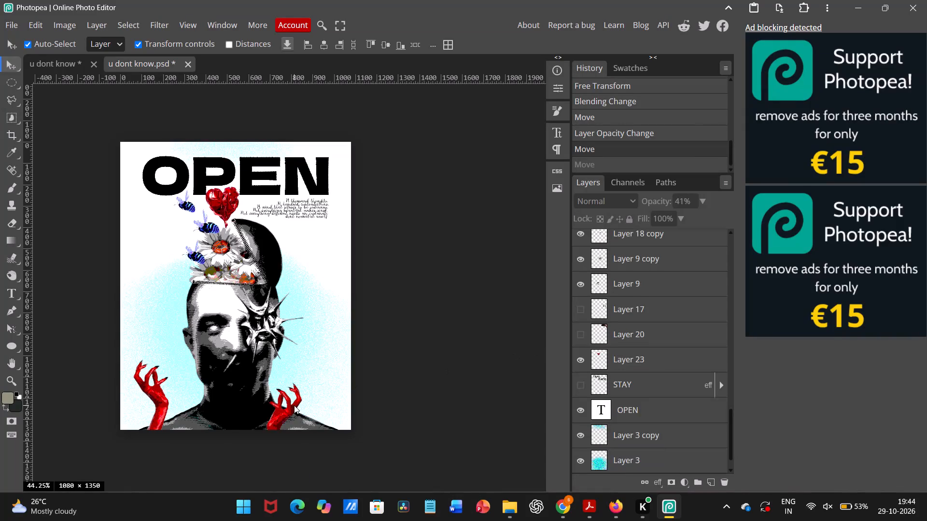
pyautogui.moveTo(288, 407); pyautogui.dragTo(326, 381)
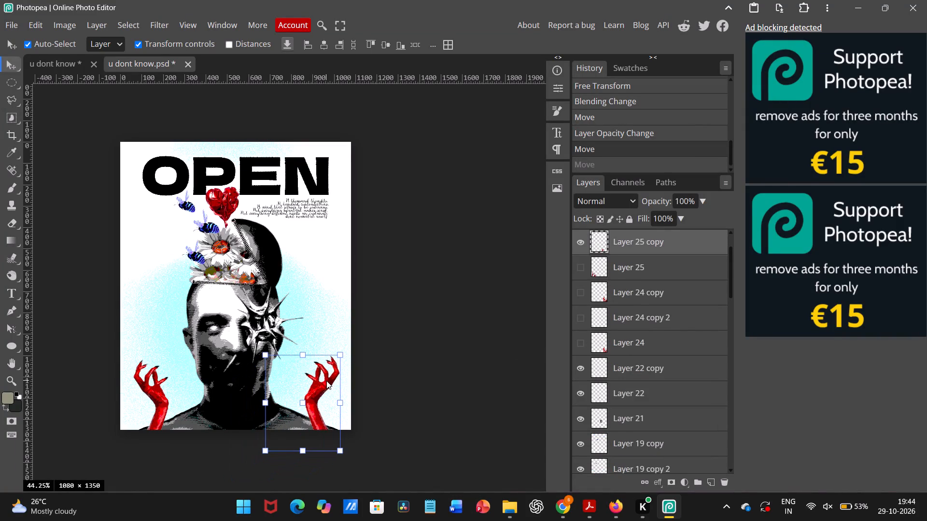
pyautogui.moveTo(326, 381); pyautogui.dragTo(323, 386)
pyautogui.click(405, 387)
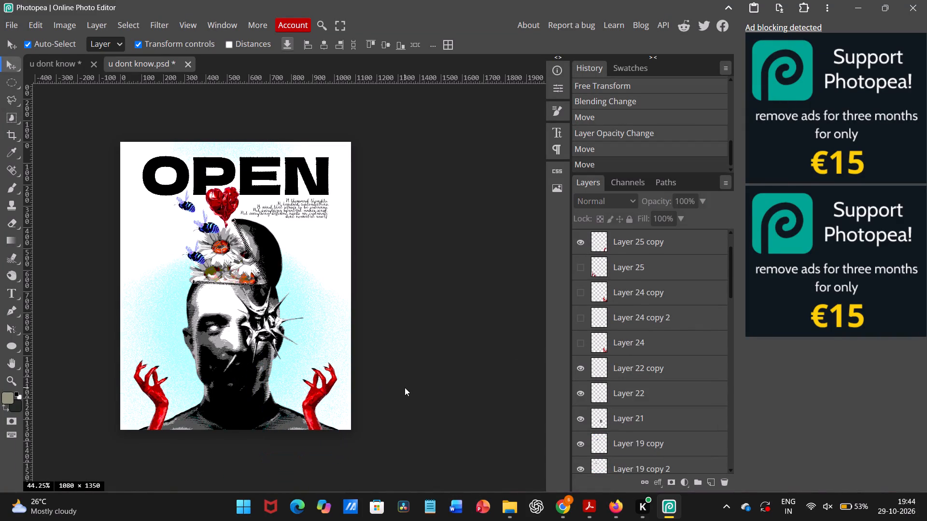
# Hide both red hands, Layer 25 copy 2 and Layer 25 copy.
pyautogui.scroll(1, 405, 387)
pyautogui.hscroll(1, 405, 387)
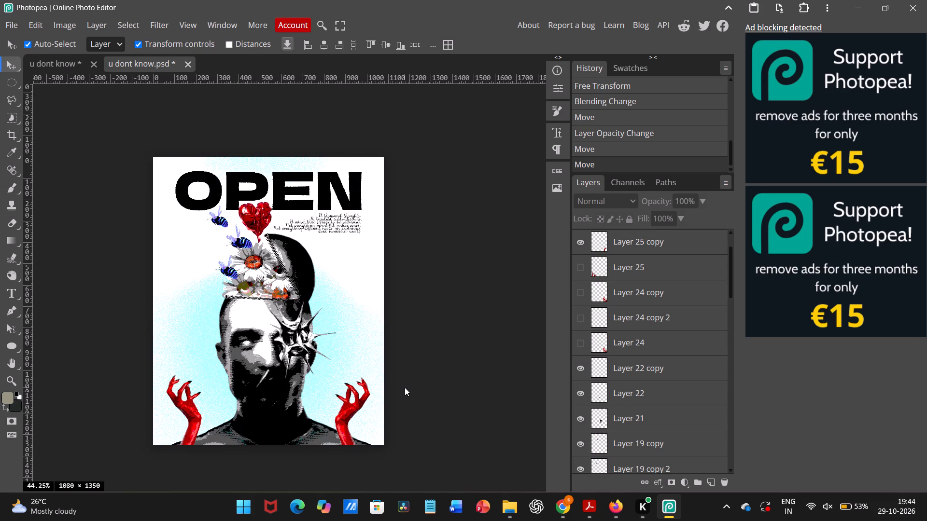
pyautogui.scroll(-1, 405, 387)
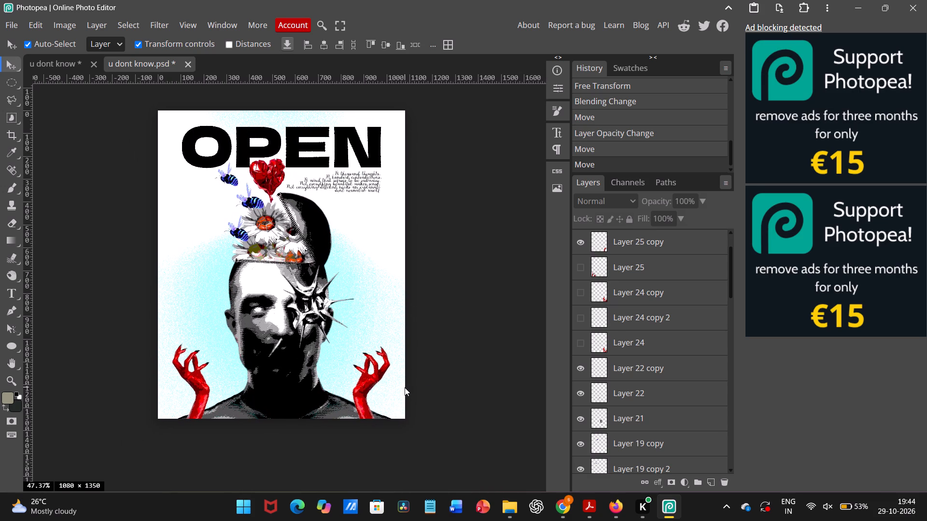
pyautogui.scroll(1, 405, 387)
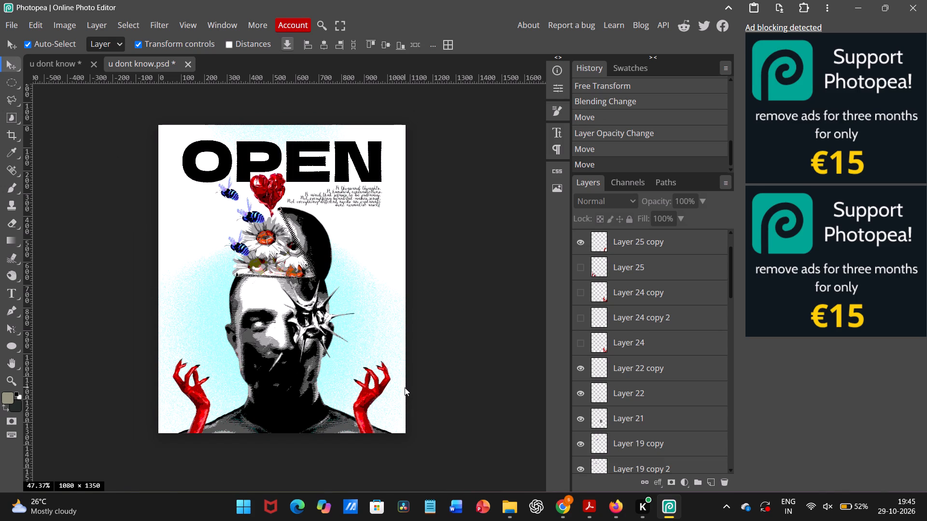
pyautogui.click(183, 381)
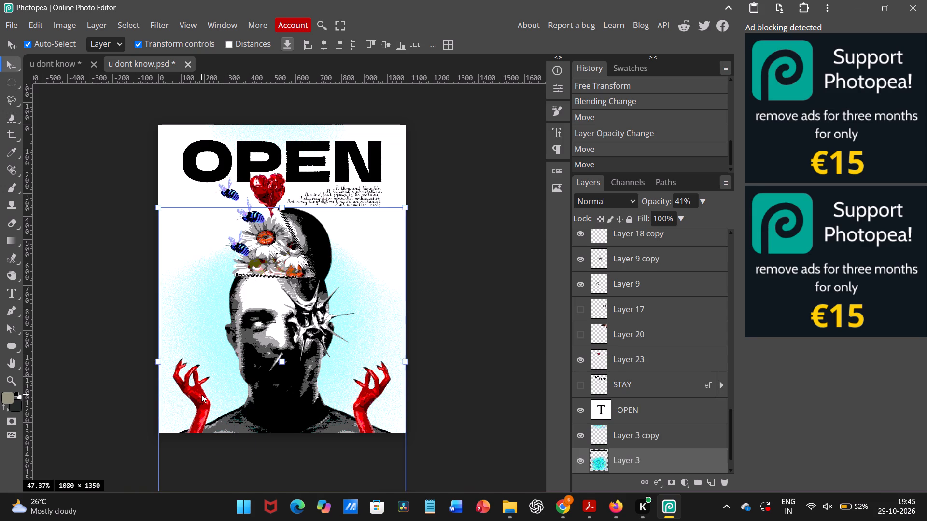
pyautogui.click(201, 394)
pyautogui.click(579, 244)
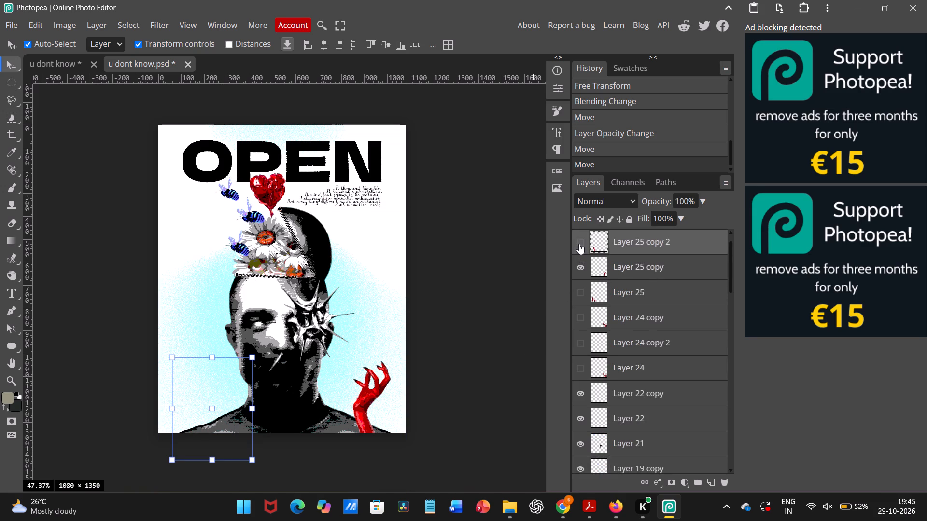
pyautogui.click(583, 272)
pyautogui.click(525, 297)
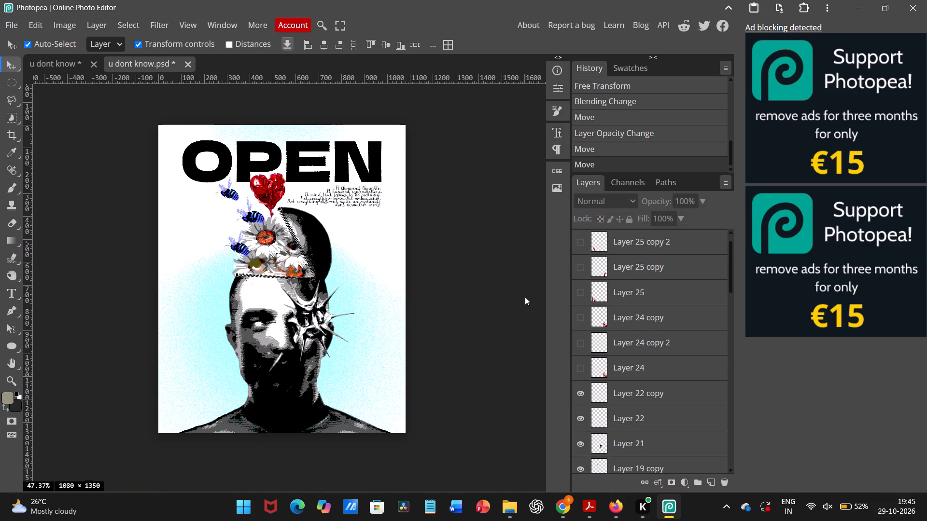
# Compare the poster with and without the Posterize 1 adjustment, leaving the adjustment on.
pyautogui.scroll(1, 357, 334)
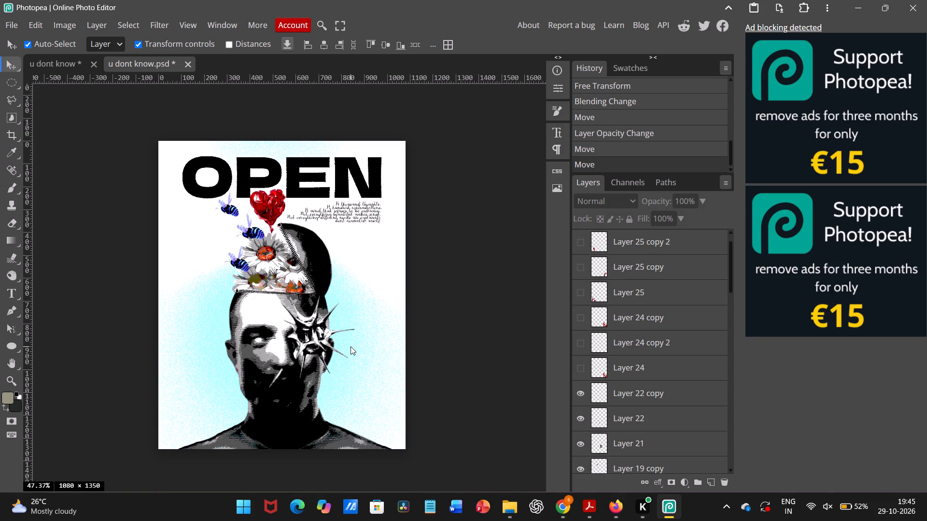
pyautogui.scroll(1, 351, 346)
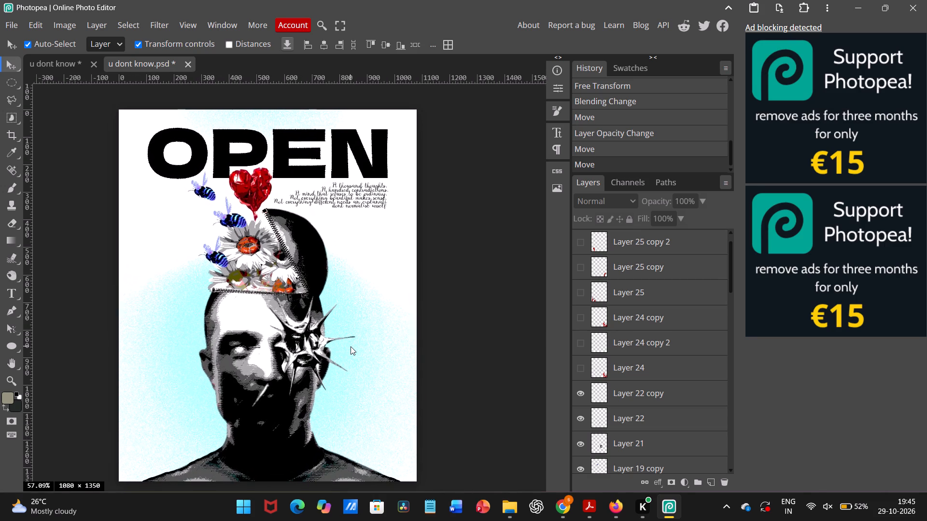
pyautogui.scroll(-1, 351, 346)
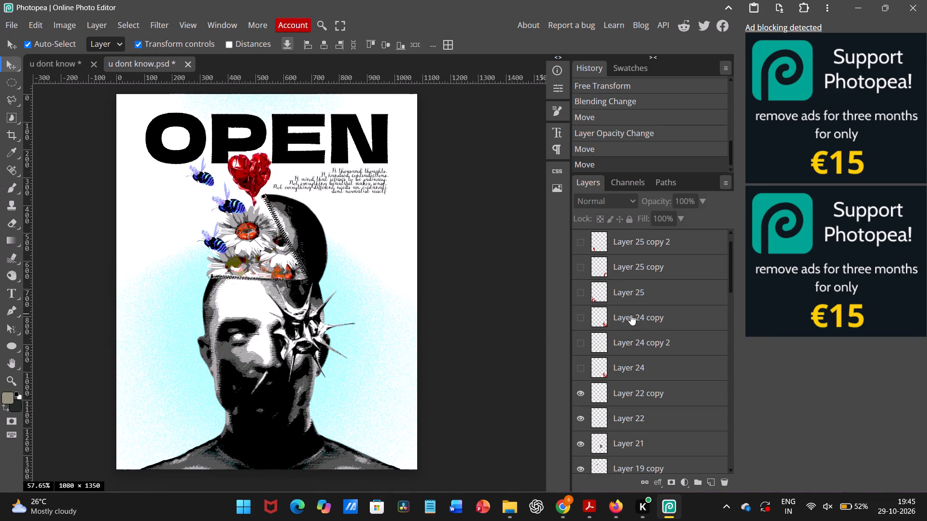
pyautogui.scroll(5, 631, 315)
pyautogui.click(579, 237)
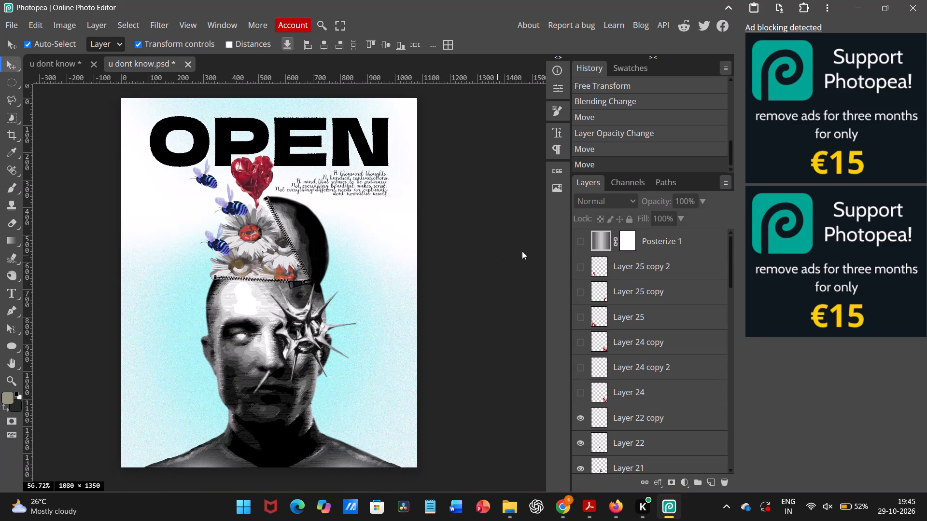
pyautogui.click(580, 237)
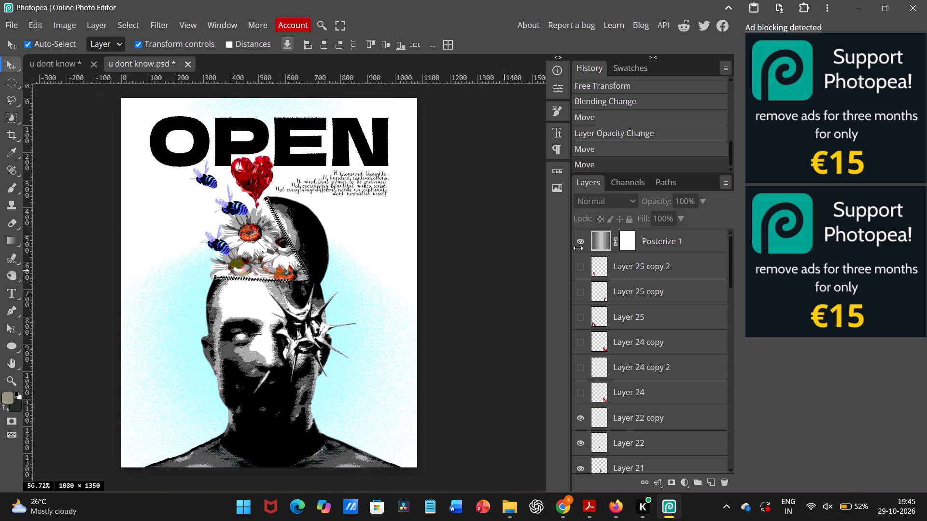
# Compare the poster with and without the Posterize 1 adjustment and the STAY layer, leaving Posterize 1 on and STAY hidden.
pyautogui.click(584, 244)
pyautogui.click(584, 244)
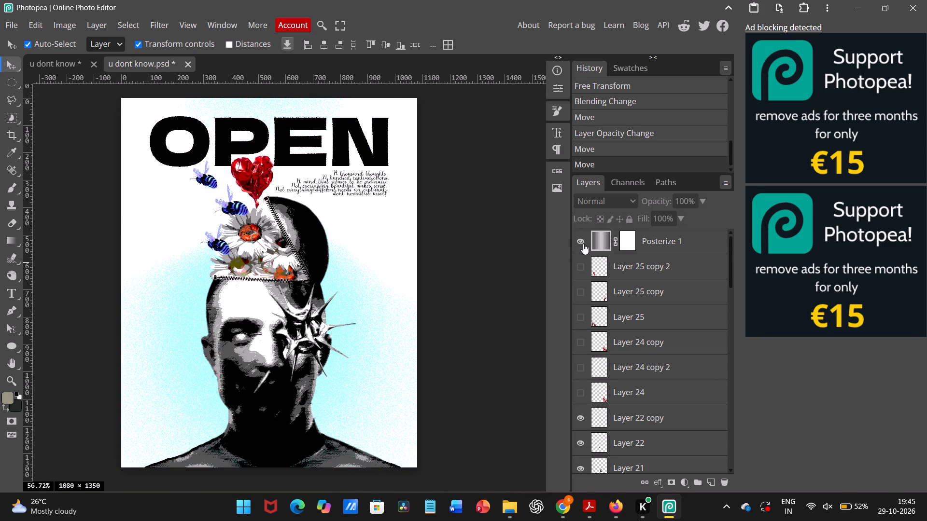
pyautogui.click(583, 244)
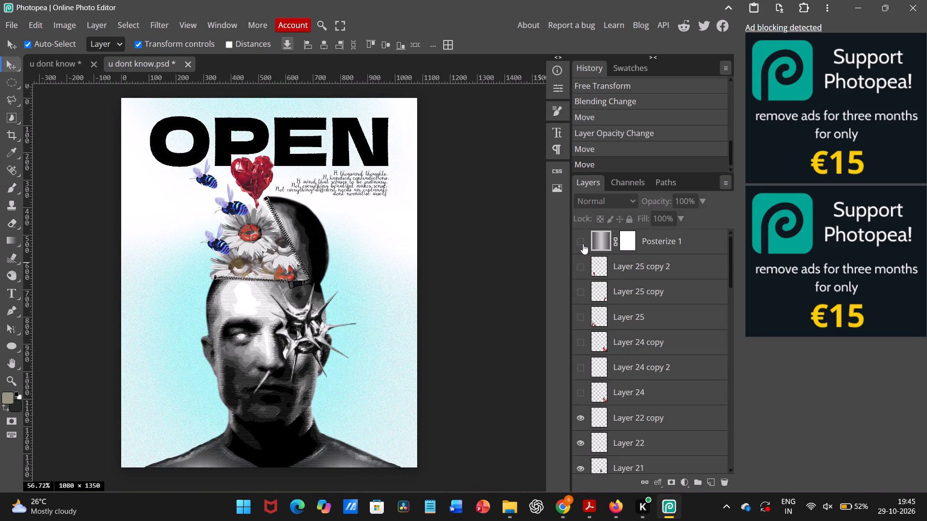
pyautogui.click(583, 244)
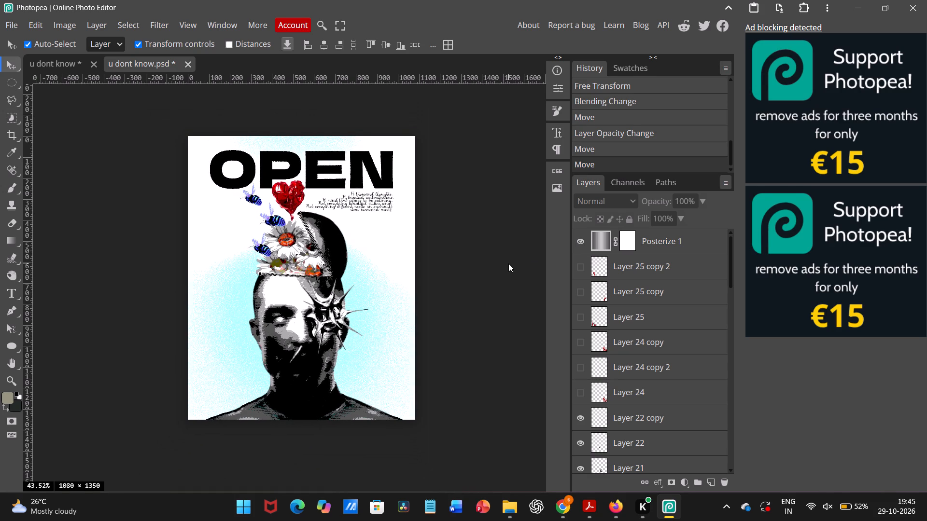
pyautogui.scroll(1, 347, 206)
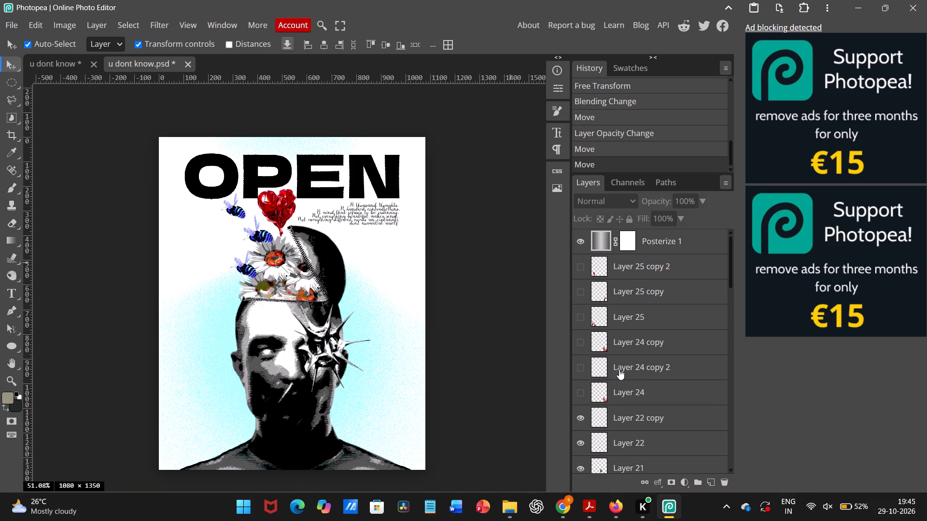
pyautogui.scroll(-11, 619, 369)
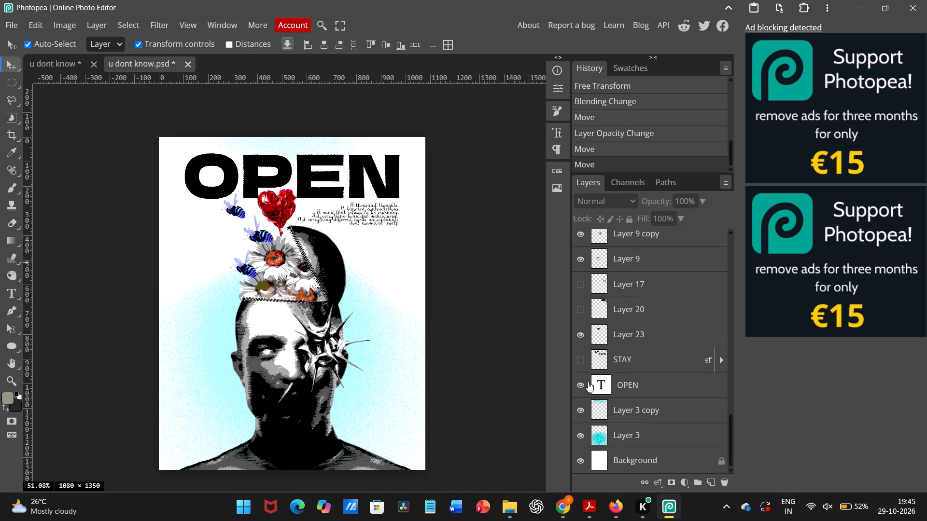
pyautogui.click(579, 363)
pyautogui.click(579, 363)
pyautogui.scroll(-1, 436, 233)
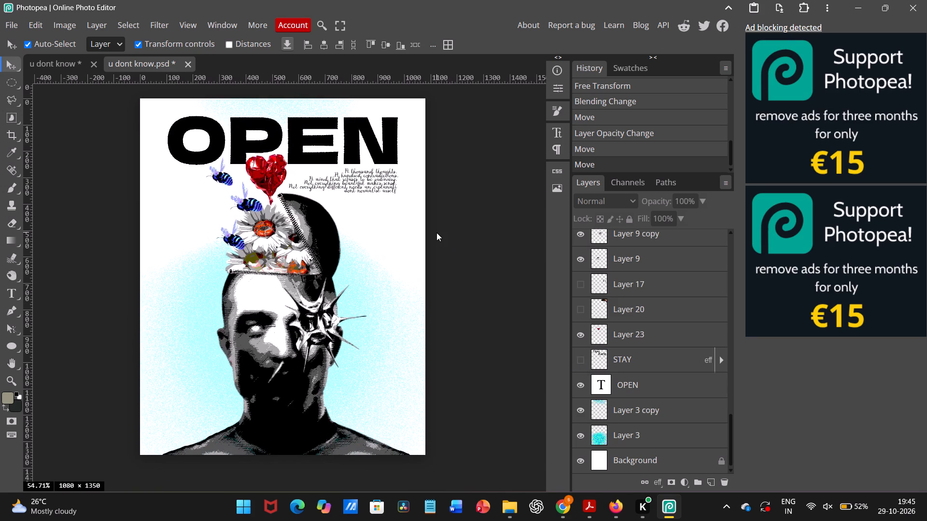
pyautogui.scroll(1, 436, 233)
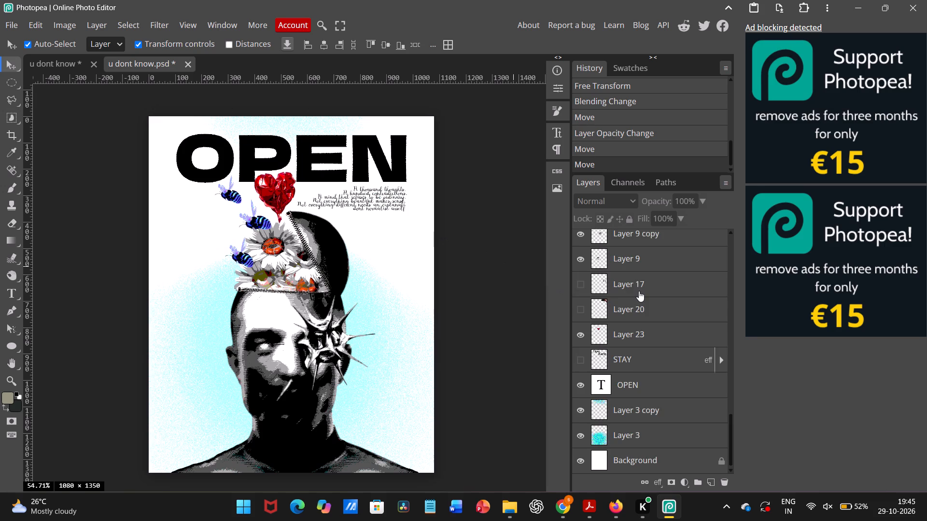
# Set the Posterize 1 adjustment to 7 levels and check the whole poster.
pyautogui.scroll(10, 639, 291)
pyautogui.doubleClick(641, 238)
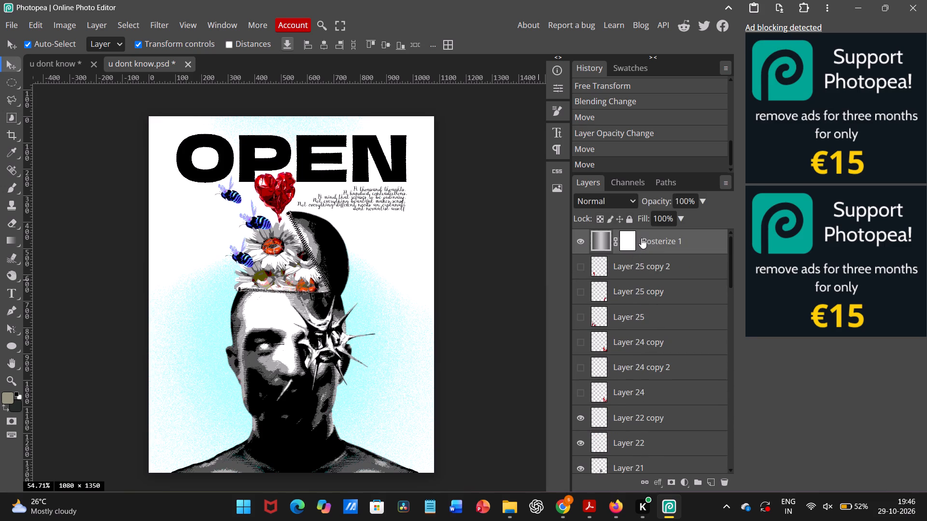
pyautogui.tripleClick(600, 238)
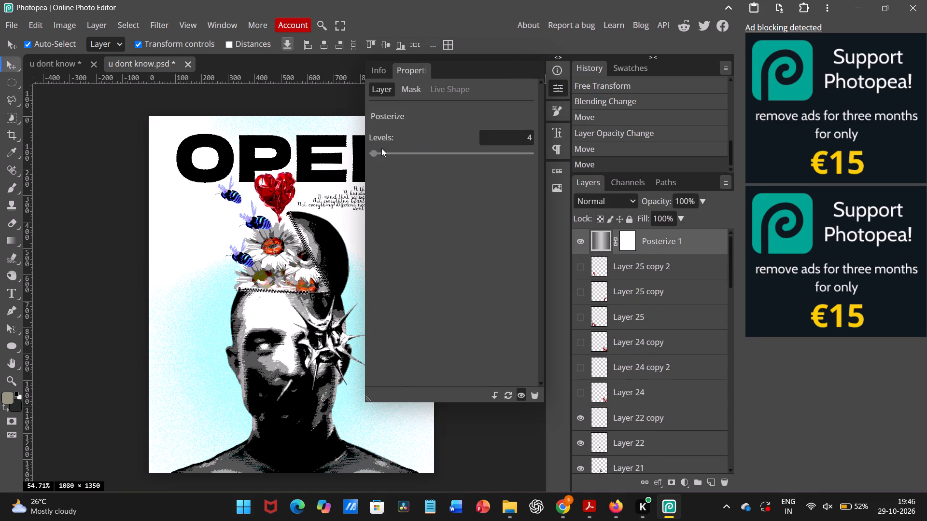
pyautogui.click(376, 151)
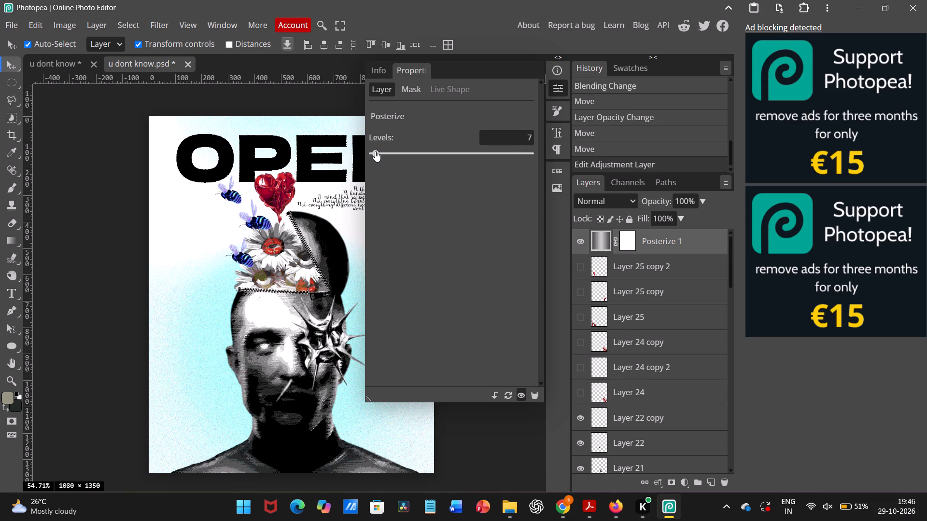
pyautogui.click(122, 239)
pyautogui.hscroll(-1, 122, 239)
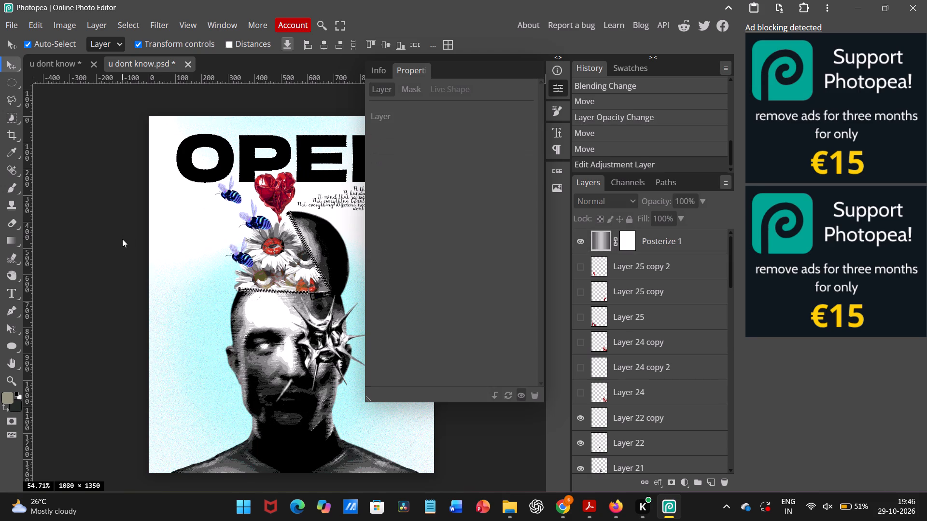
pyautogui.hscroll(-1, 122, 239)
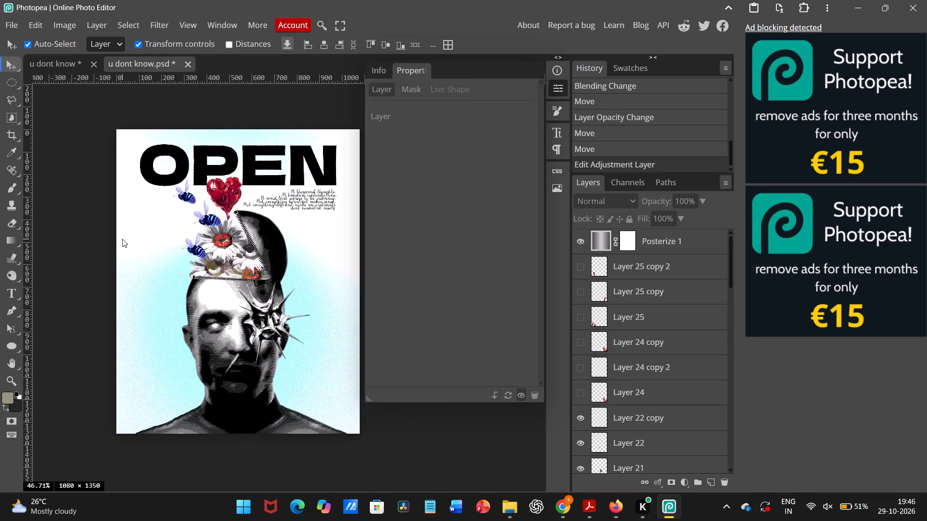
# Set the Posterize 1 adjustment to 6 levels and review the whole poster.
pyautogui.doubleClick(603, 237)
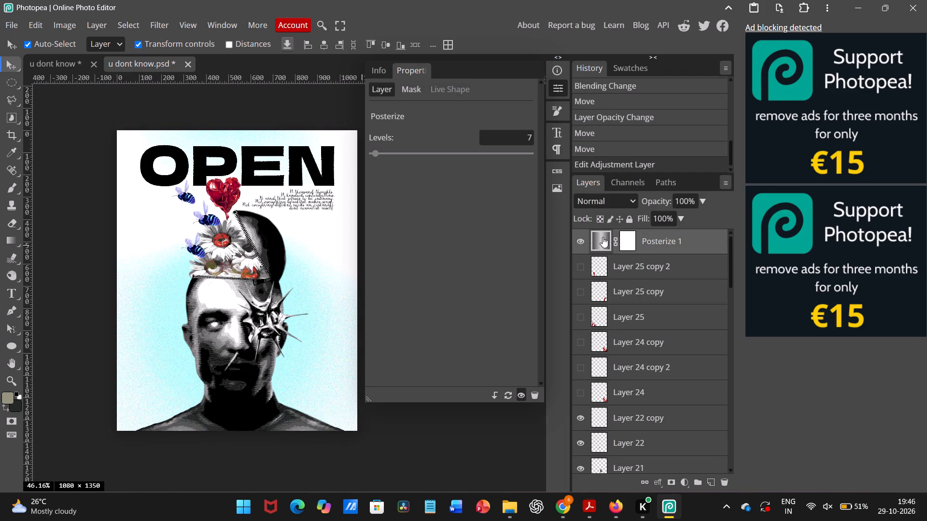
pyautogui.click(374, 153)
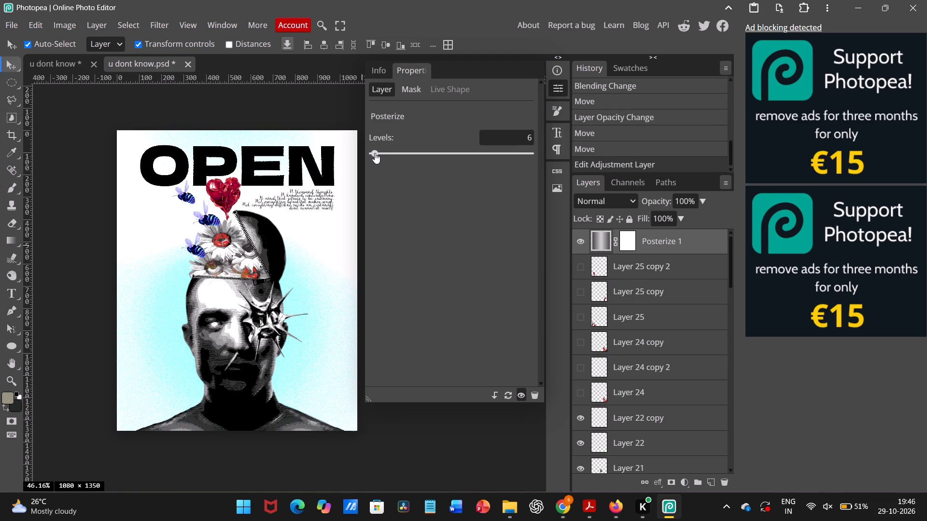
pyautogui.click(98, 250)
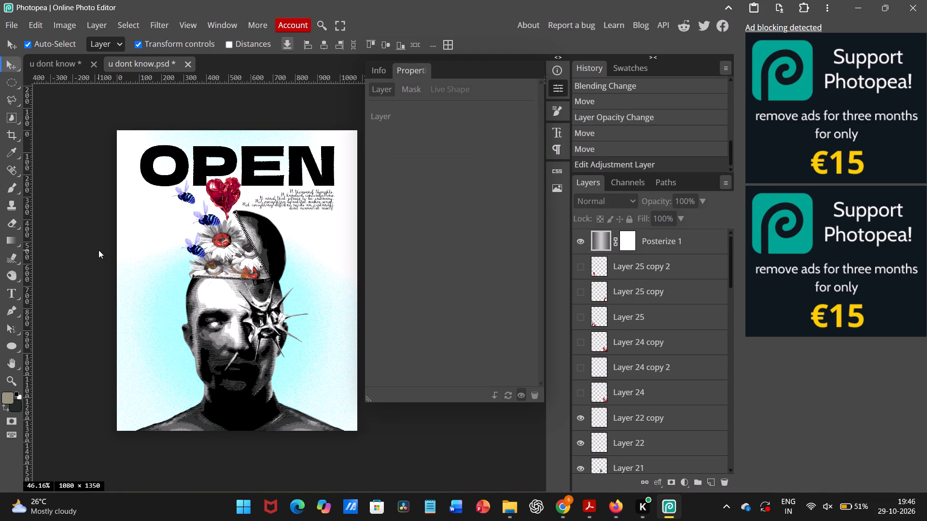
pyautogui.scroll(-1, 98, 250)
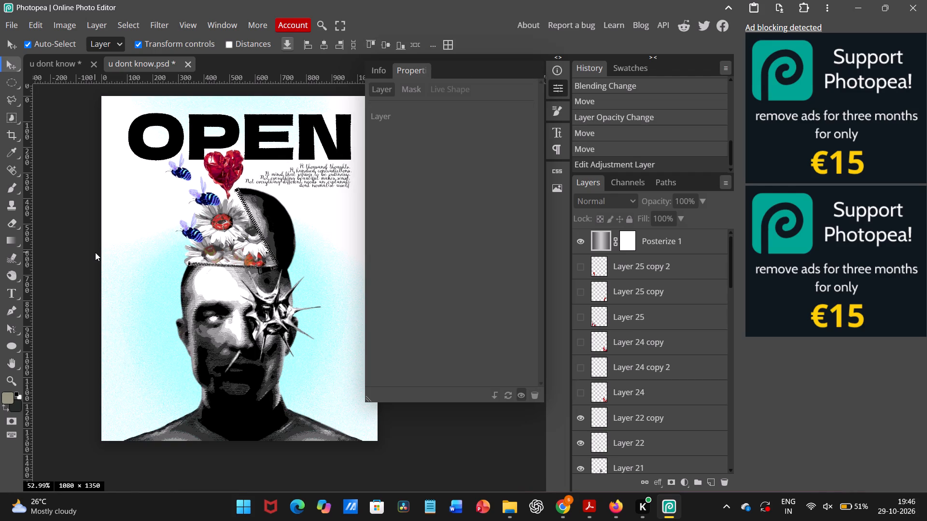
pyautogui.scroll(1, 95, 252)
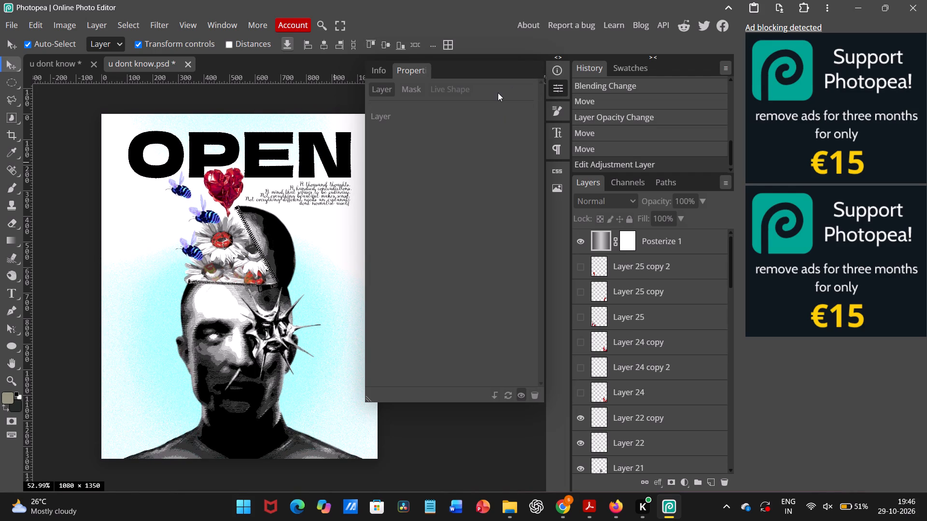
pyautogui.click(561, 55)
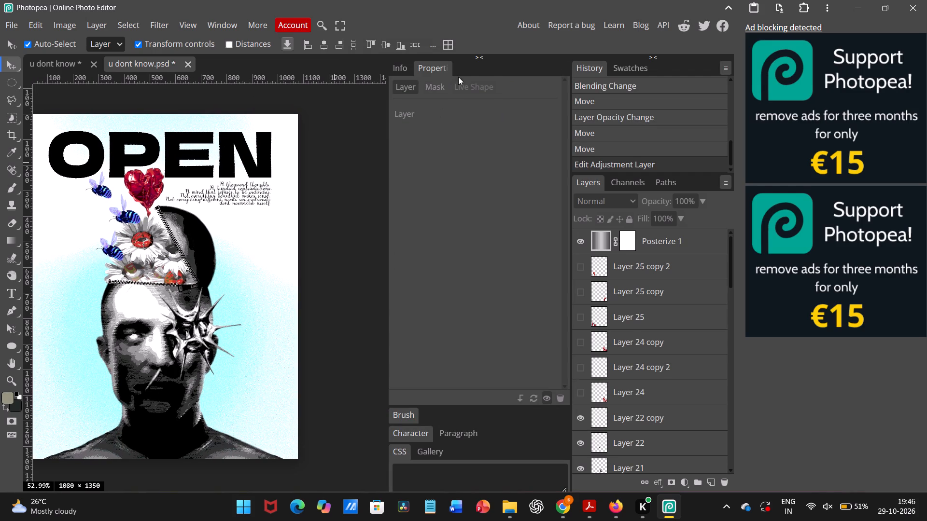
pyautogui.click(486, 54)
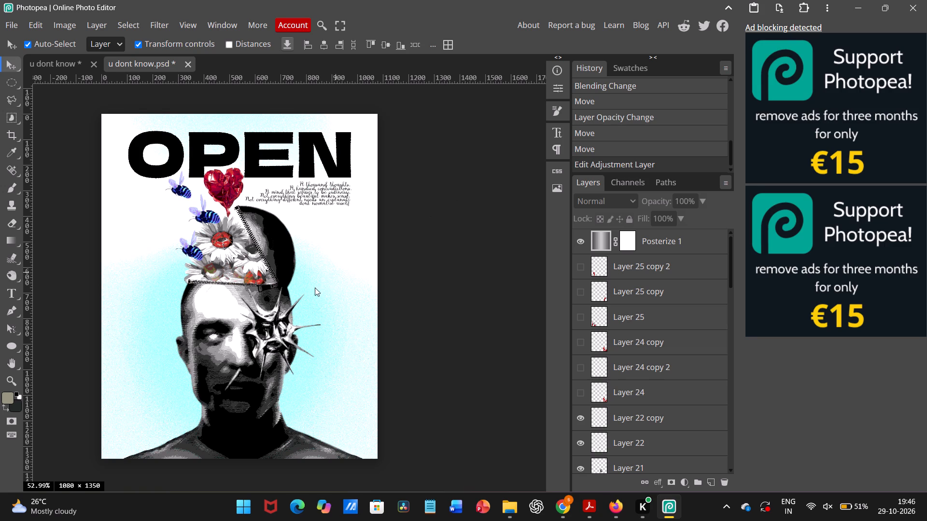
pyautogui.hscroll(1, 310, 292)
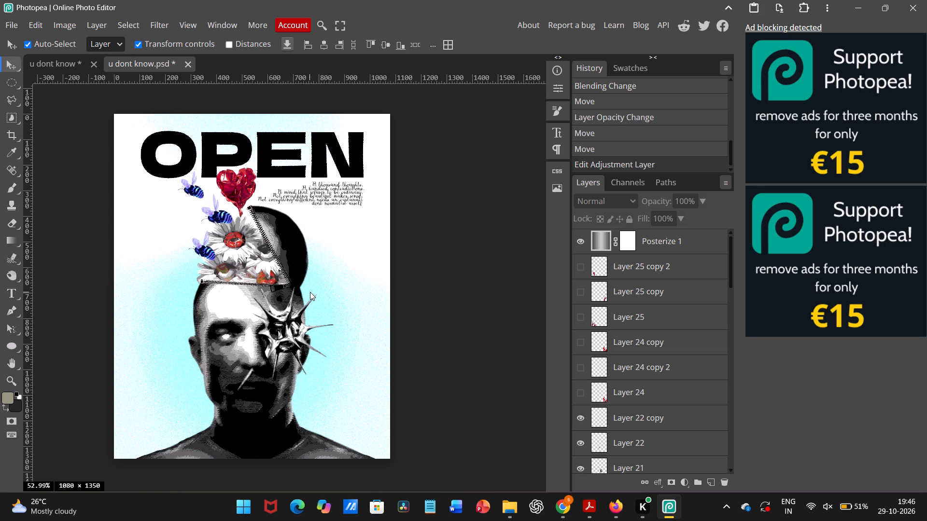
# Nudge the red heart beneath the OPEN title slightly to the left.
pyautogui.click(240, 195)
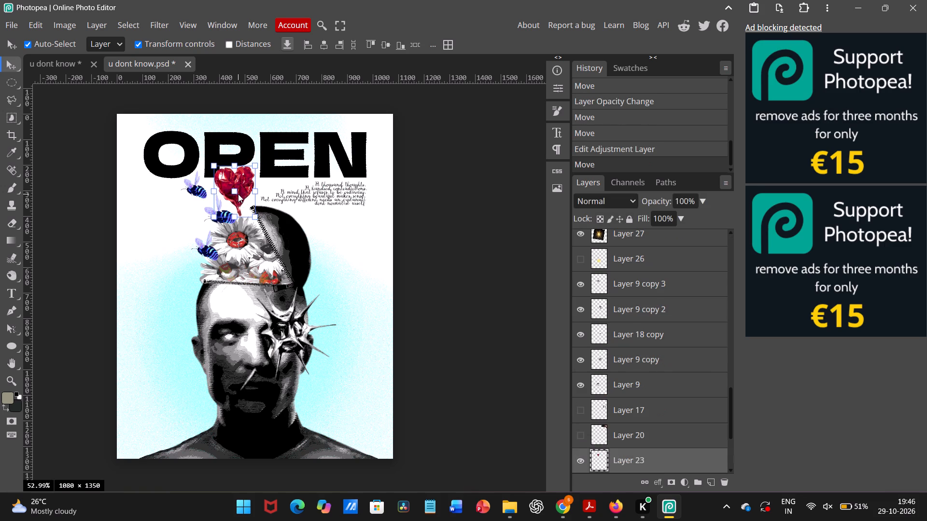
pyautogui.click(428, 217)
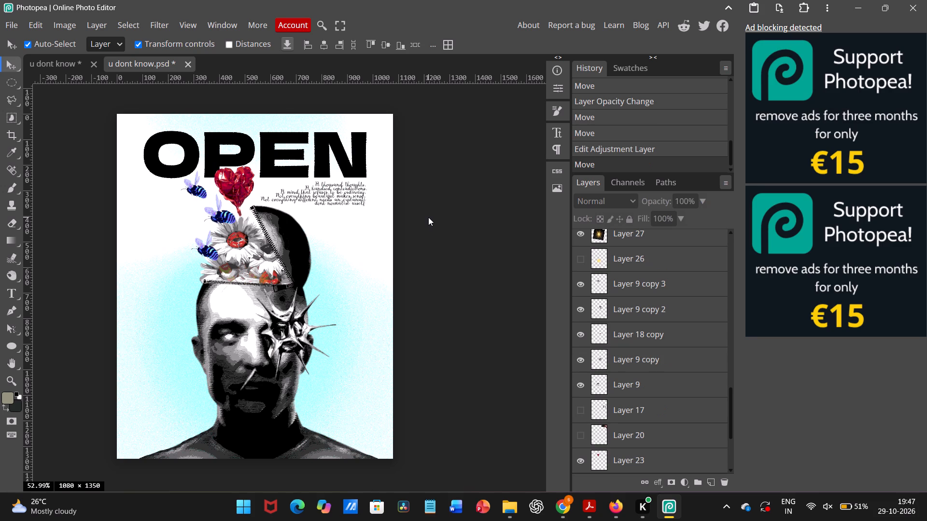
# Fine-tune the vertical position of the handwritten verse between the OPEN title and the open skull.
pyautogui.scroll(1, 428, 217)
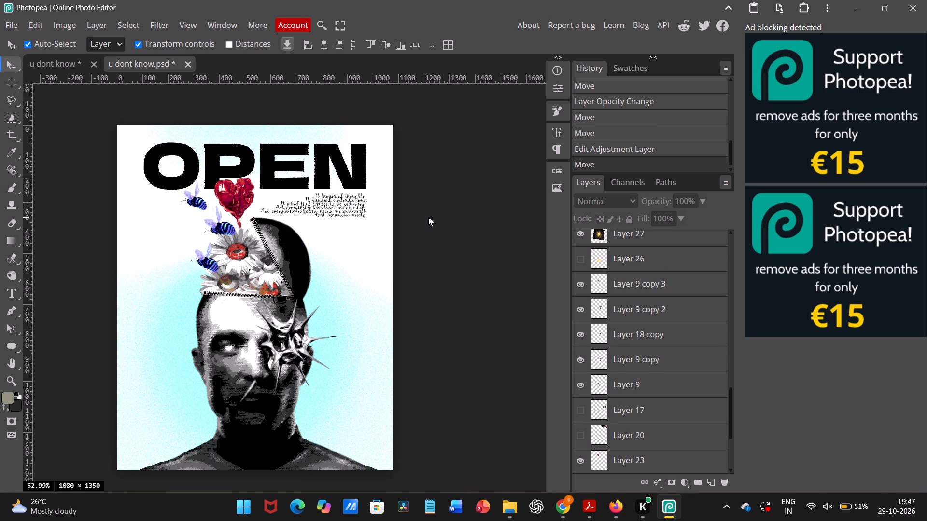
pyautogui.scroll(1, 428, 217)
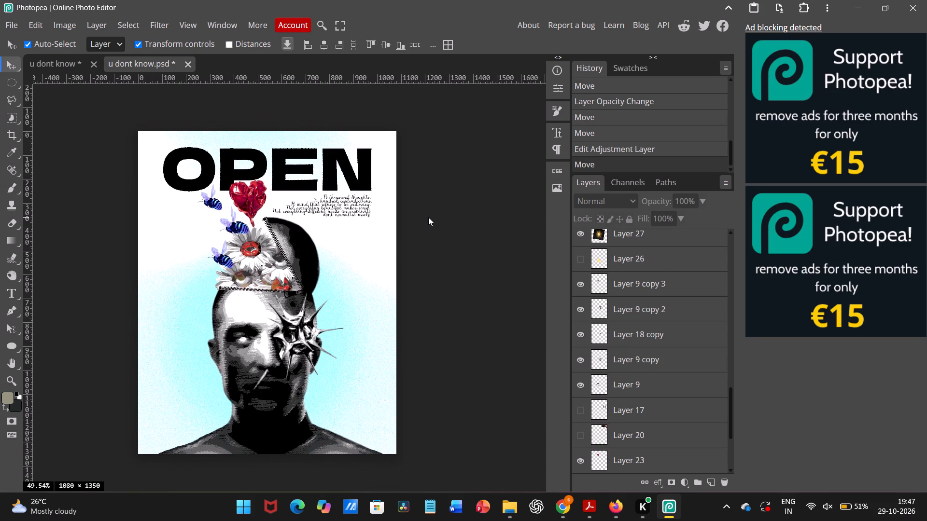
pyautogui.hscroll(1, 428, 217)
pyautogui.moveTo(357, 196); pyautogui.dragTo(357, 203)
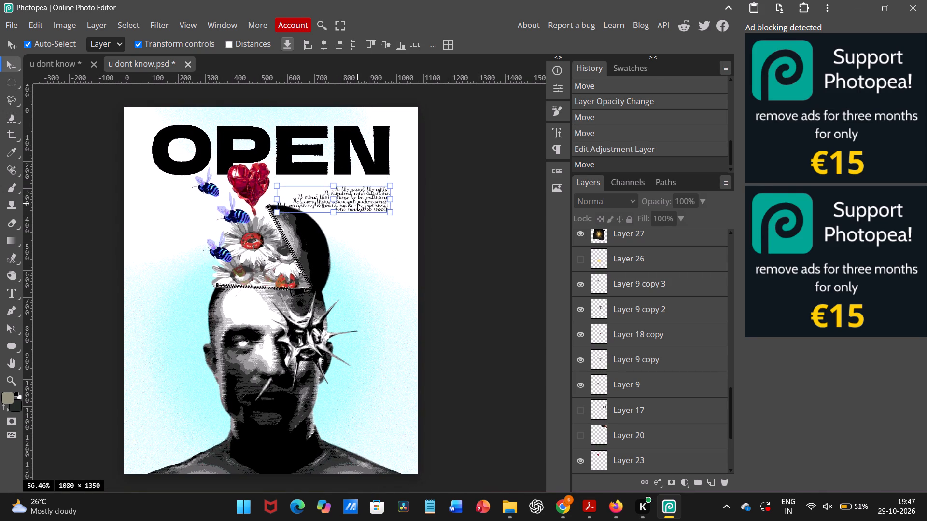
pyautogui.moveTo(357, 203); pyautogui.dragTo(356, 201)
pyautogui.click(463, 205)
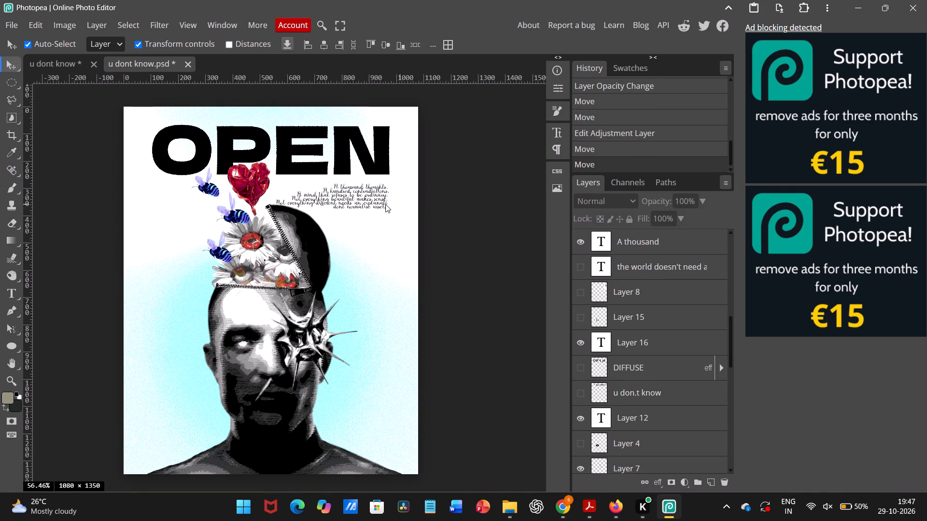
pyautogui.click(368, 205)
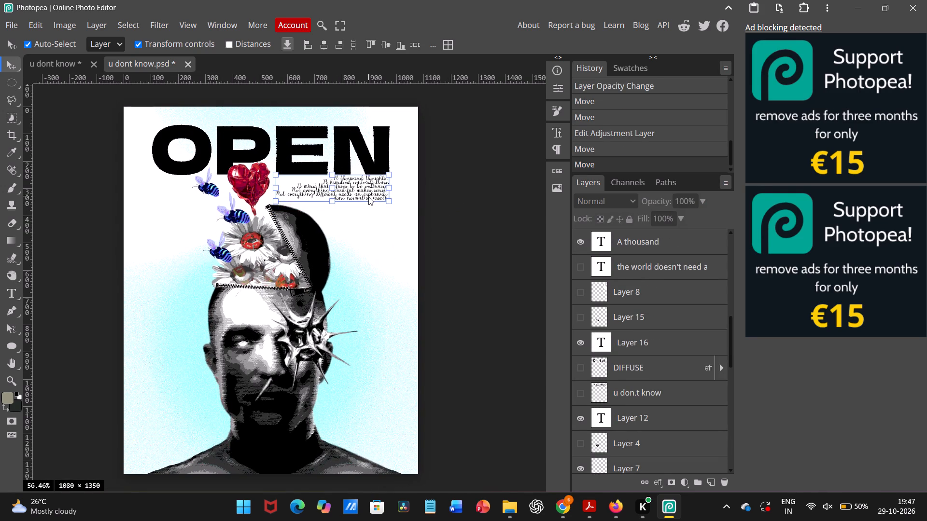
pyautogui.click(474, 199)
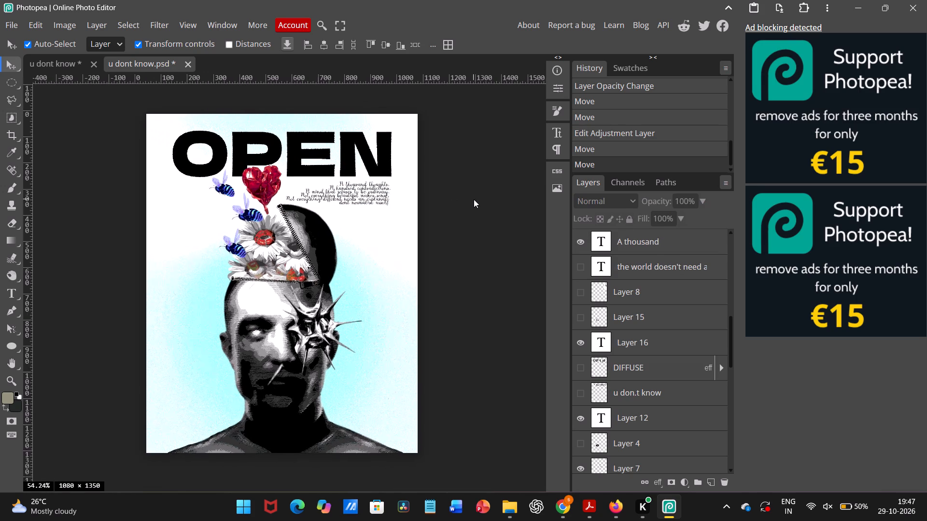
pyautogui.hscroll(1, 474, 199)
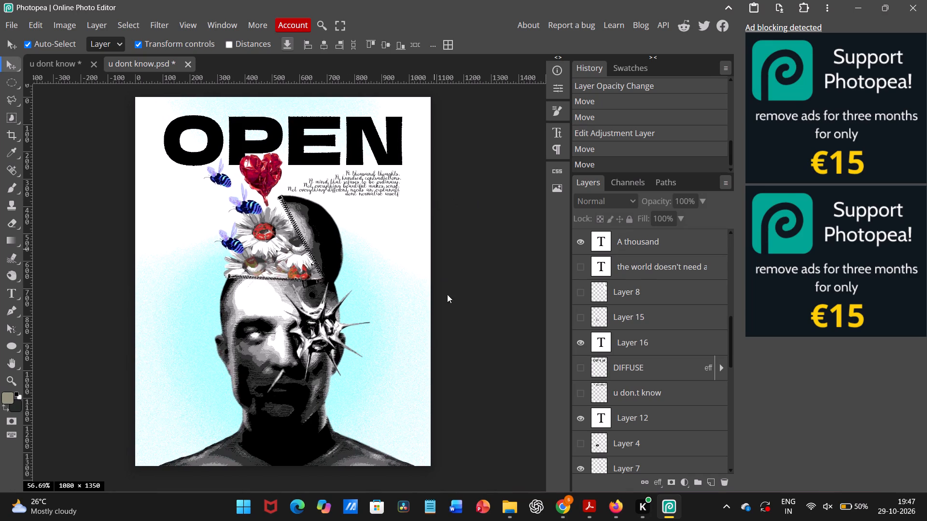
# Switch to Pinterest and browse the home feed and the wavy halftone dot pin's related images for a background texture.
pyautogui.click(570, 499)
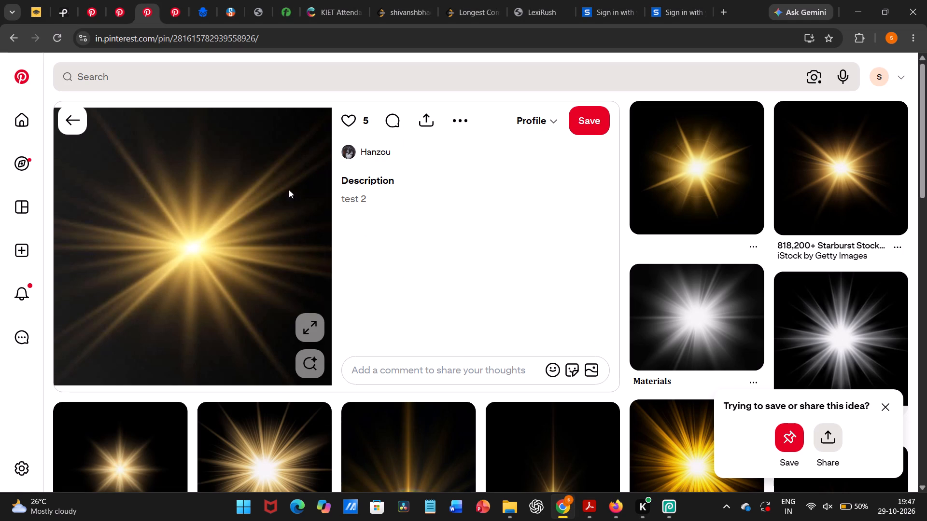
pyautogui.click(118, 6)
pyautogui.click(143, 8)
pyautogui.click(181, 9)
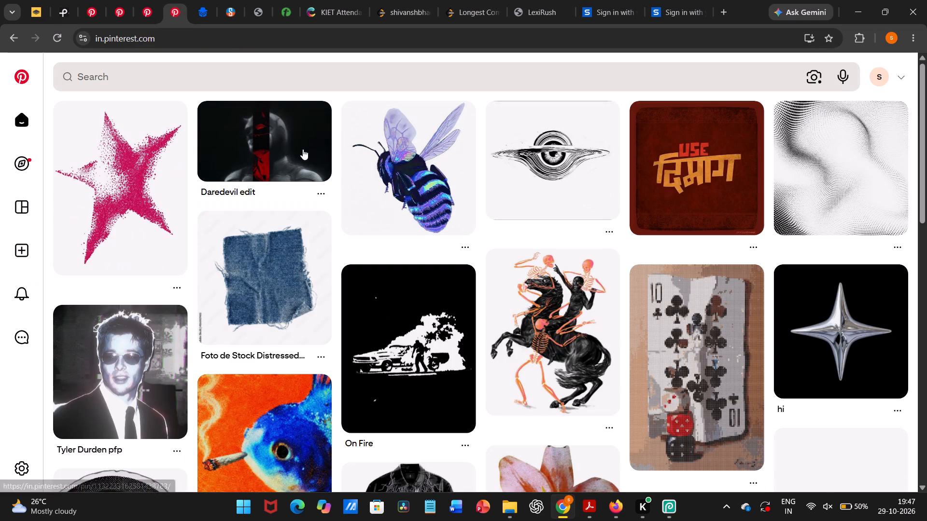
pyautogui.scroll(-2, 340, 186)
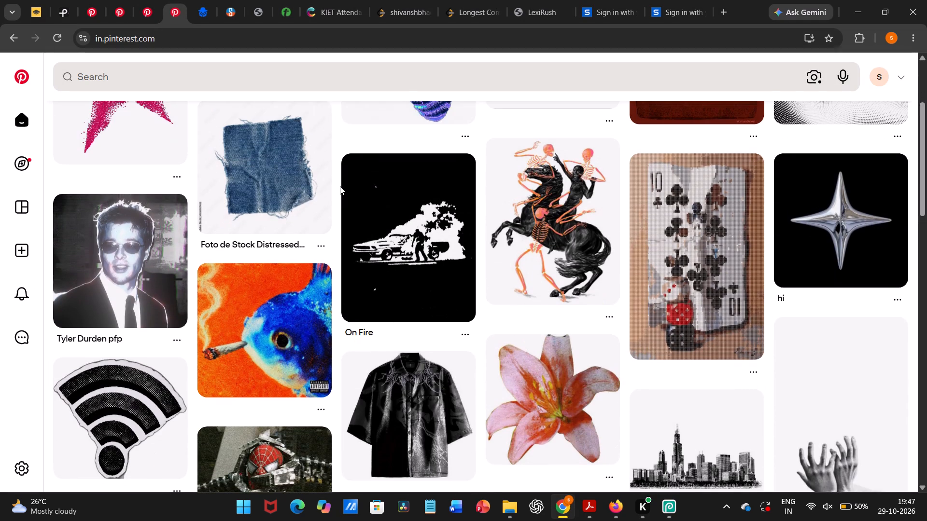
pyautogui.scroll(5, 340, 186)
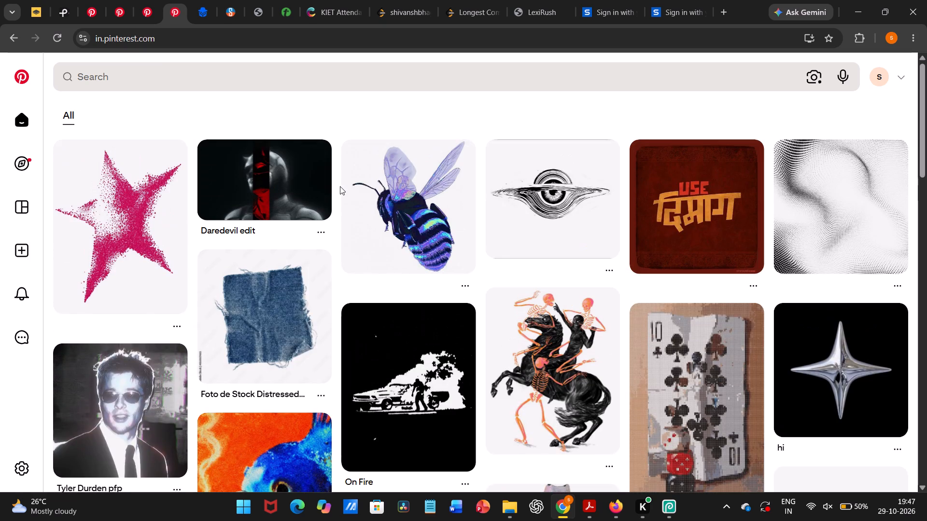
pyautogui.click(789, 187)
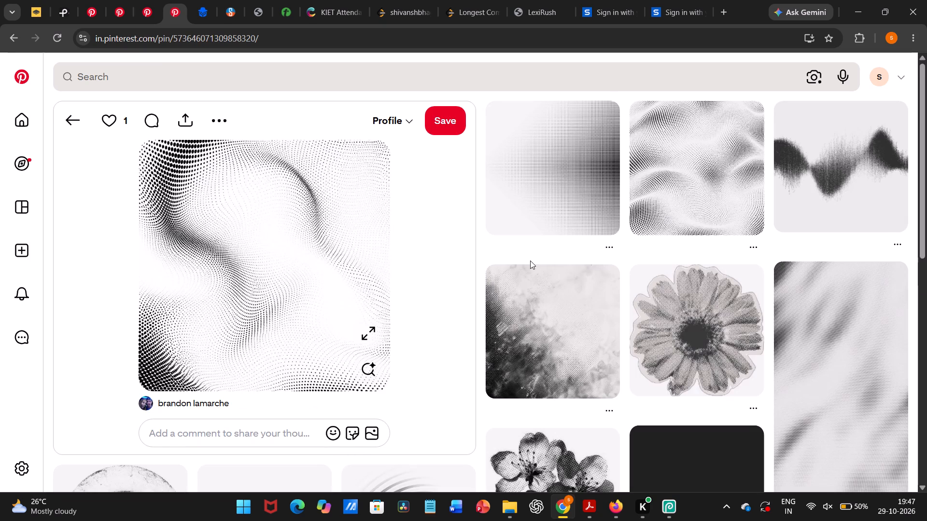
pyautogui.scroll(-3, 530, 260)
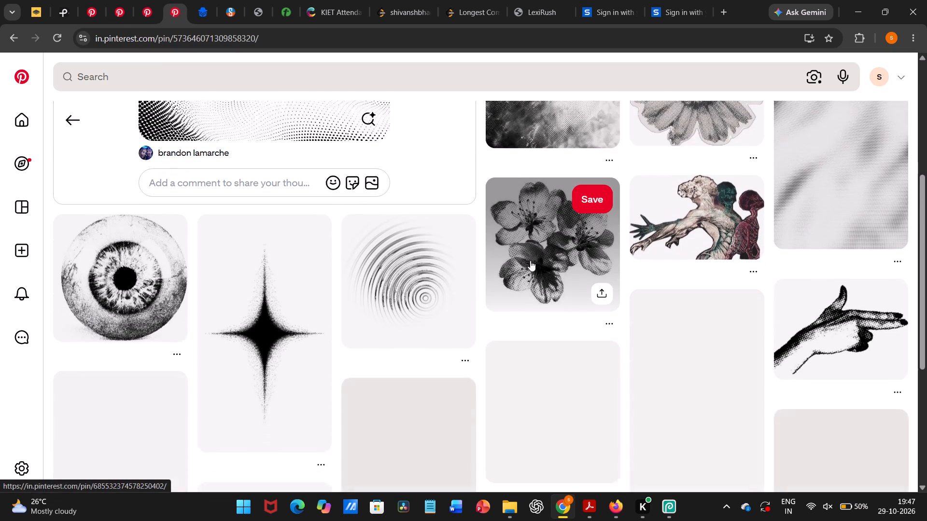
pyautogui.scroll(-1, 530, 260)
pyautogui.scroll(5, 456, 229)
pyautogui.scroll(-4, 456, 229)
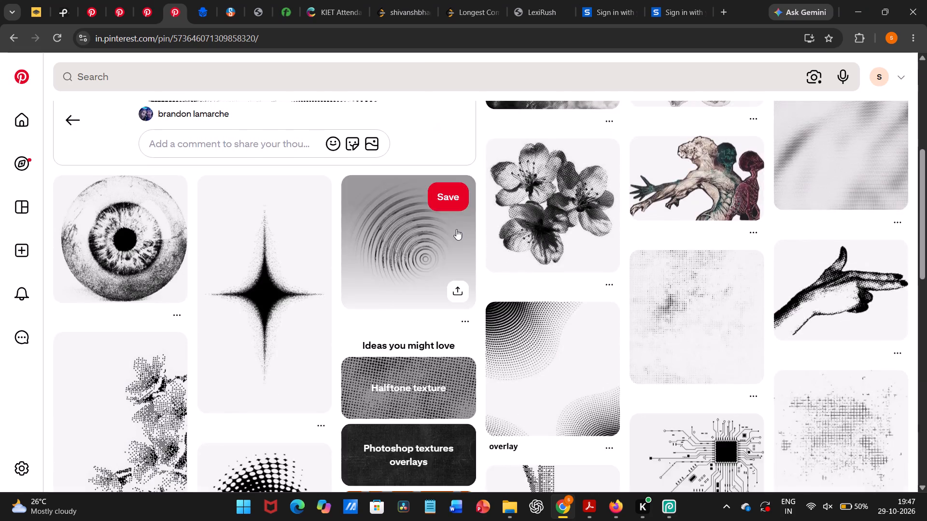
pyautogui.scroll(-2, 456, 229)
pyautogui.scroll(9, 456, 229)
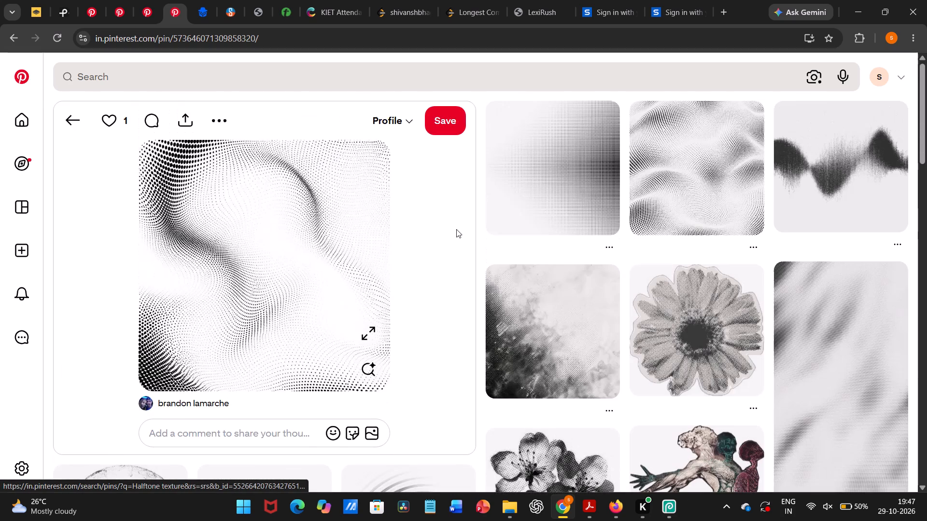
# Copy the wavy halftone dot image from its pin and paste it into the Photopea poster above the Posterize 1 layer.
pyautogui.rightClick(295, 201)
pyautogui.click(325, 246)
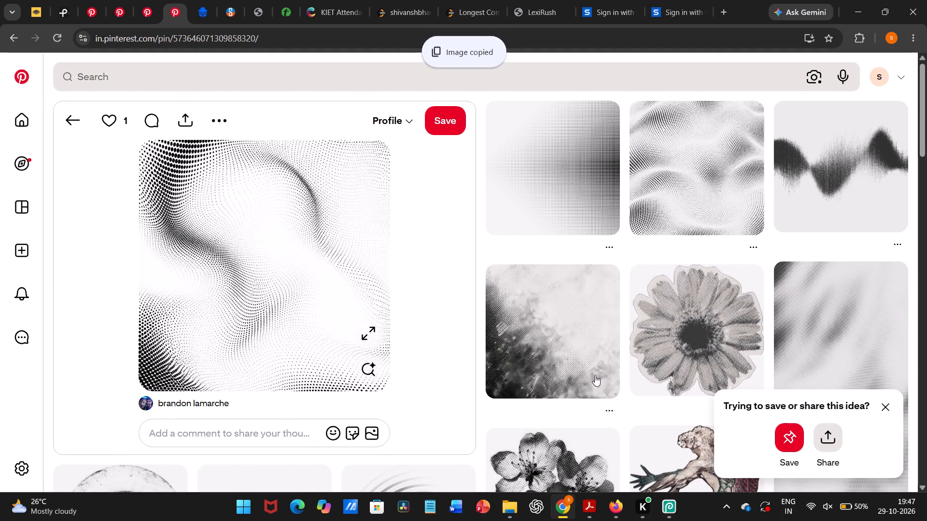
pyautogui.click(657, 511)
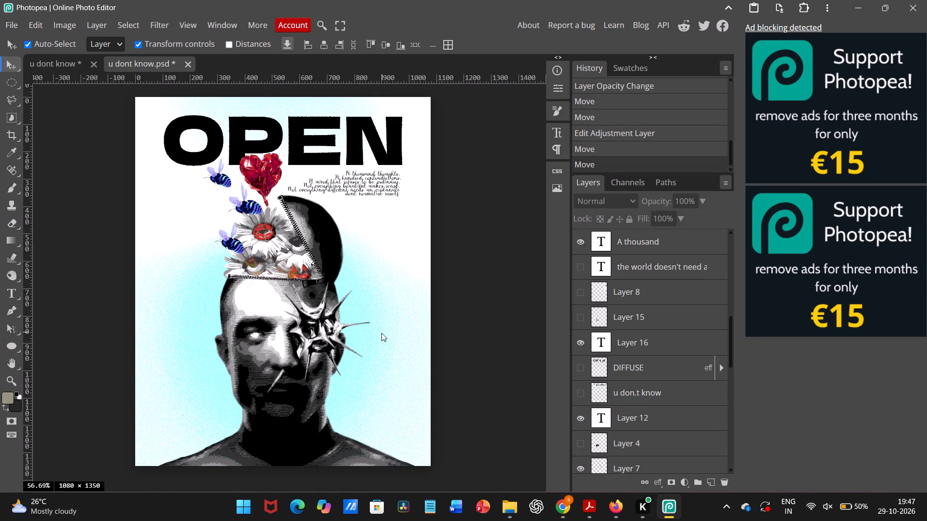
pyautogui.click(212, 268)
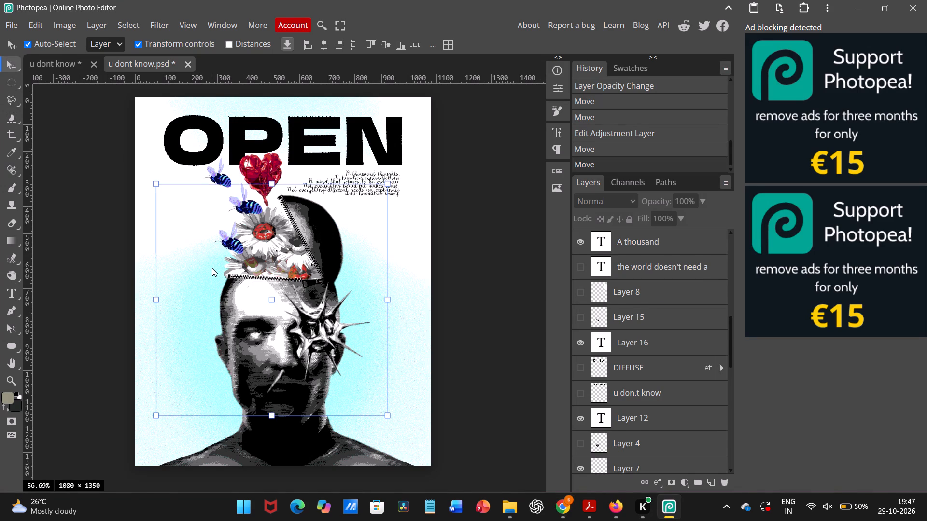
pyautogui.scroll(12, 607, 303)
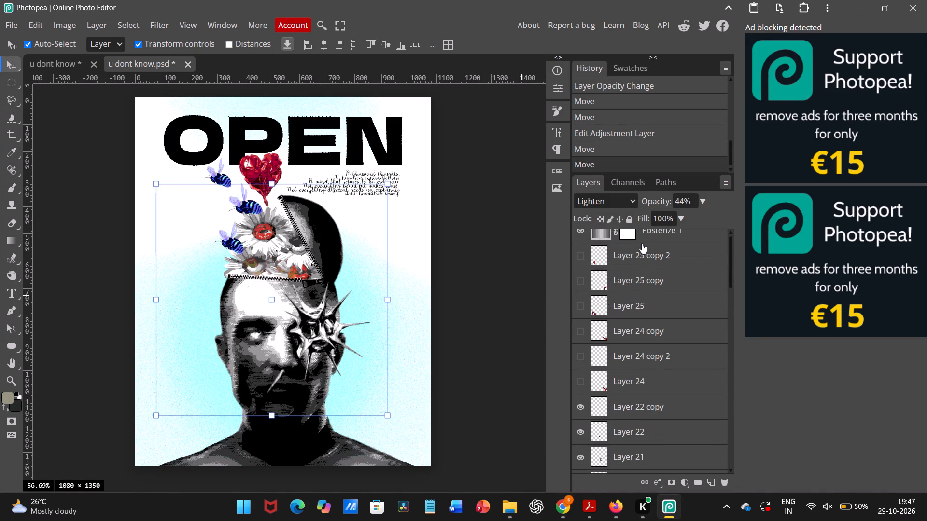
pyautogui.click(643, 243)
pyautogui.hotkey('ctrl', 'v')
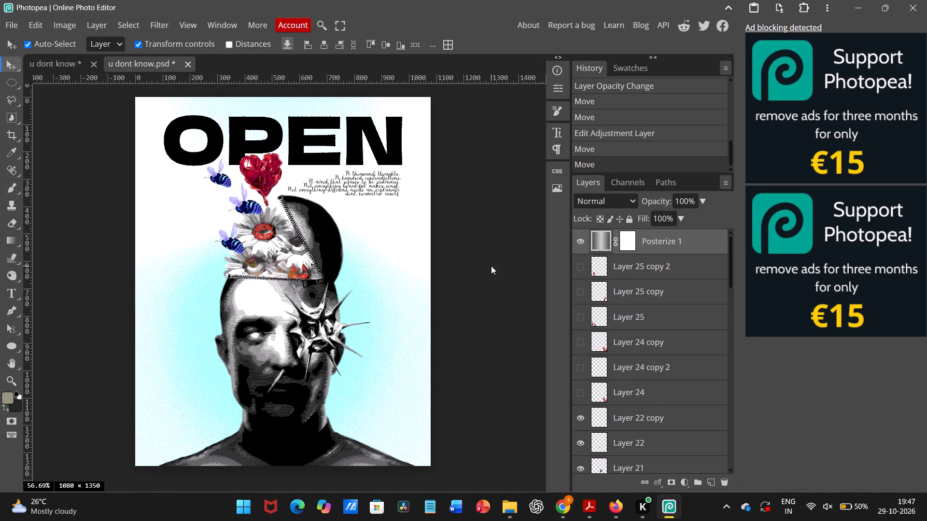
# Set the pasted halftone layer's blend mode to Darken.
pyautogui.click(602, 199)
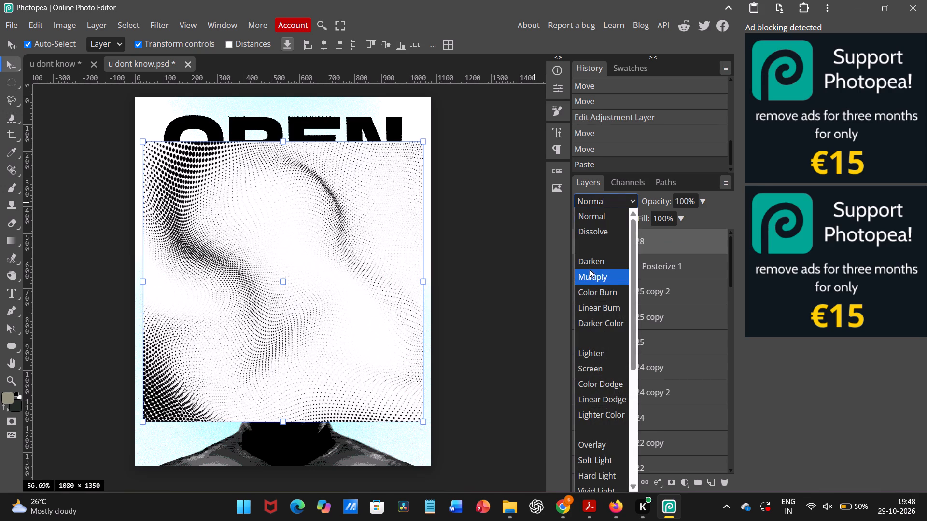
pyautogui.click(590, 265)
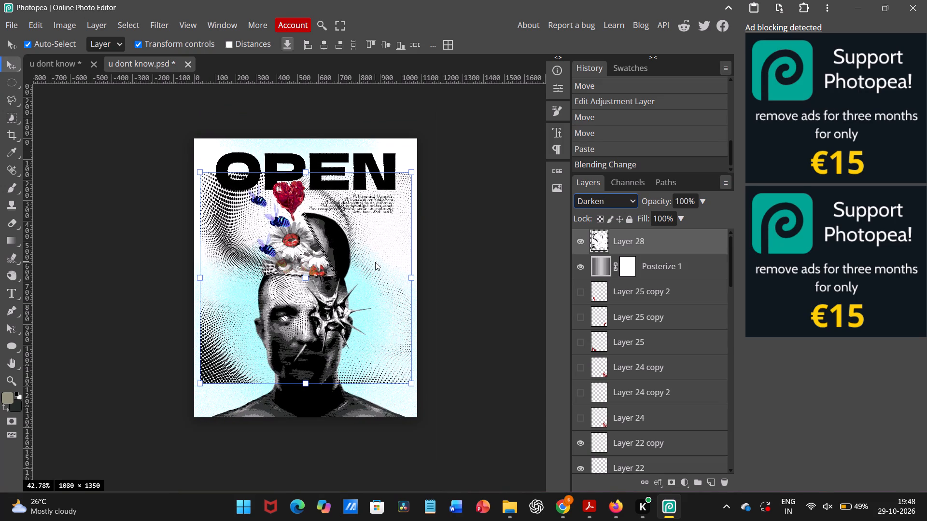
# Enlarge the halftone texture to about 121% and align its bottom edge with the poster's bottom edge.
pyautogui.scroll(1, 375, 262)
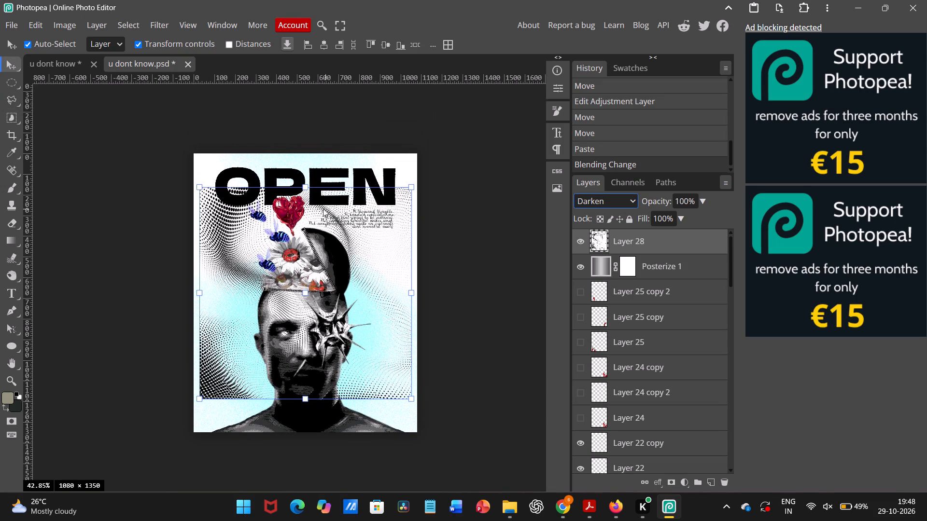
pyautogui.moveTo(305, 188); pyautogui.dragTo(295, 142)
pyautogui.moveTo(365, 302); pyautogui.dragTo(367, 347)
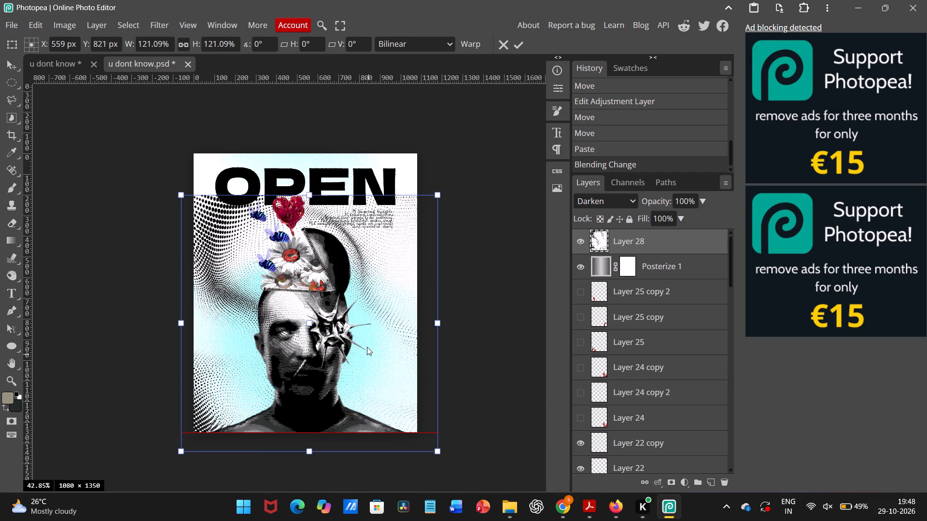
pyautogui.moveTo(367, 347); pyautogui.dragTo(370, 333)
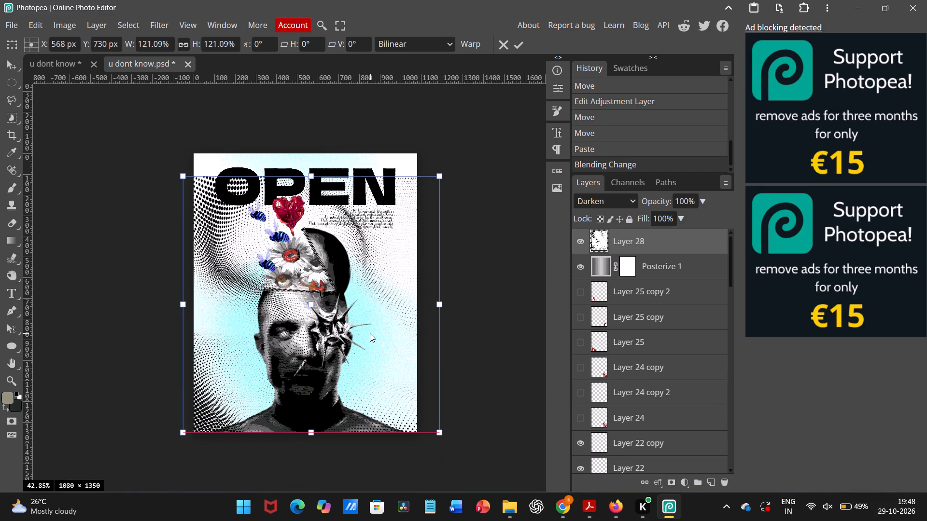
pyautogui.moveTo(370, 333); pyautogui.dragTo(369, 336)
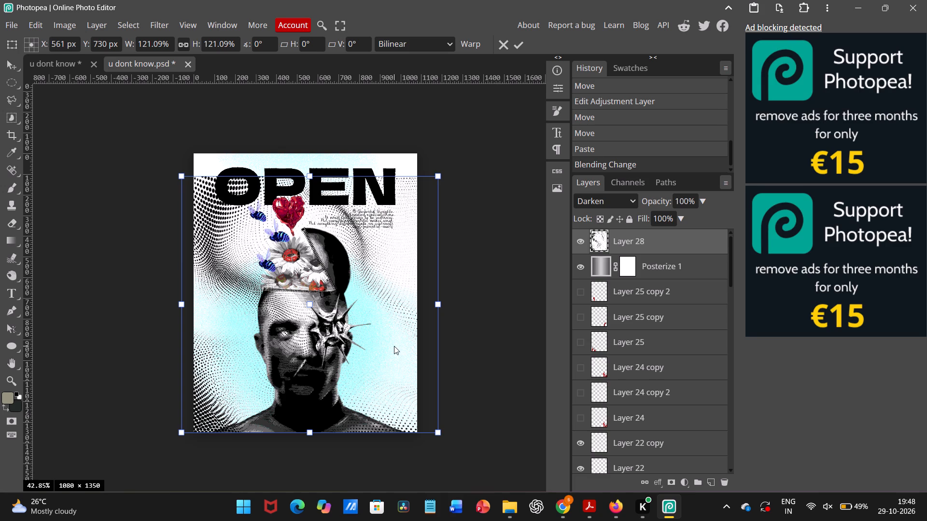
# Move the halftone layer down the stack to directly below the OPEN text layer.
pyautogui.moveTo(619, 247); pyautogui.dragTo(624, 465)
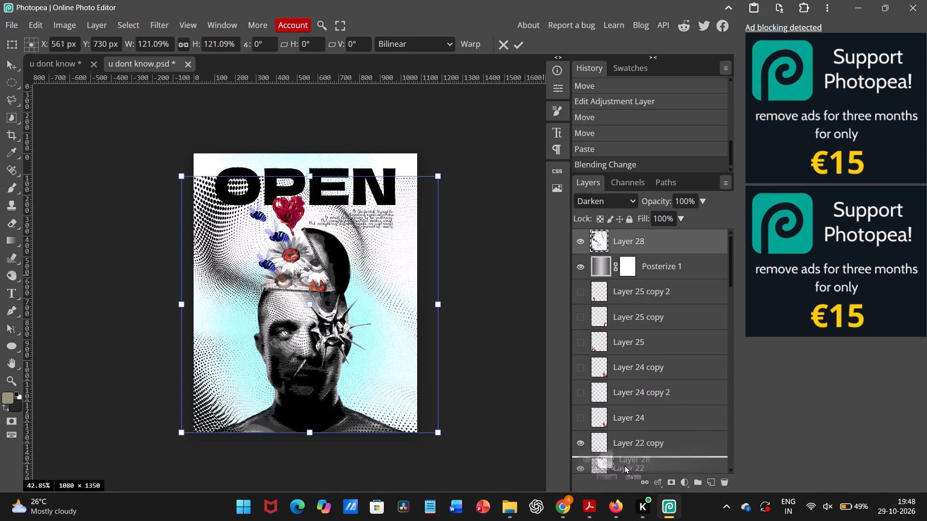
pyautogui.moveTo(624, 465); pyautogui.dragTo(625, 471)
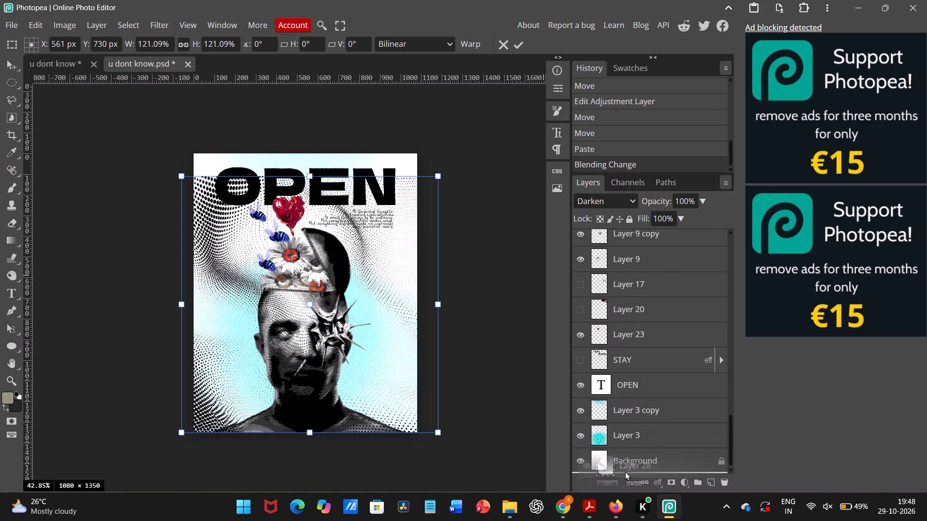
pyautogui.moveTo(625, 471); pyautogui.dragTo(618, 404)
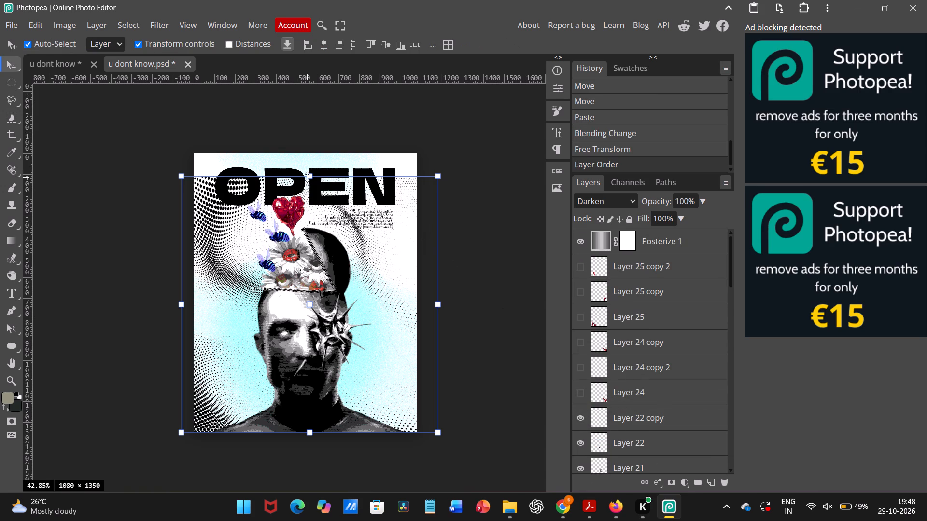
# Stretch the halftone texture's height to about 111% and shift it so its top edge meets the poster's top edge.
pyautogui.keyDown('shift'); pyautogui.moveTo(306, 174); pyautogui.dragTo(300, 147); pyautogui.keyUp('shift')
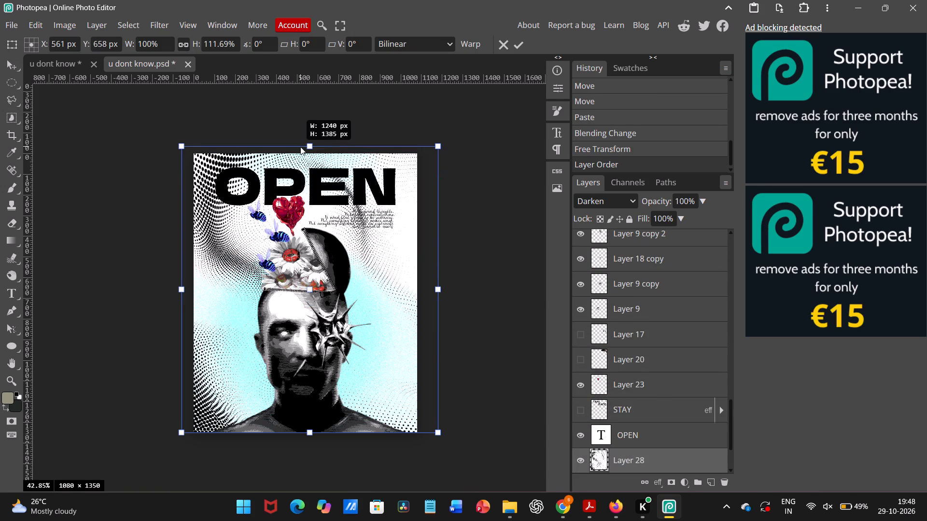
pyautogui.keyDown('shift'); pyautogui.moveTo(300, 147); pyautogui.dragTo(299, 147); pyautogui.keyUp('shift')
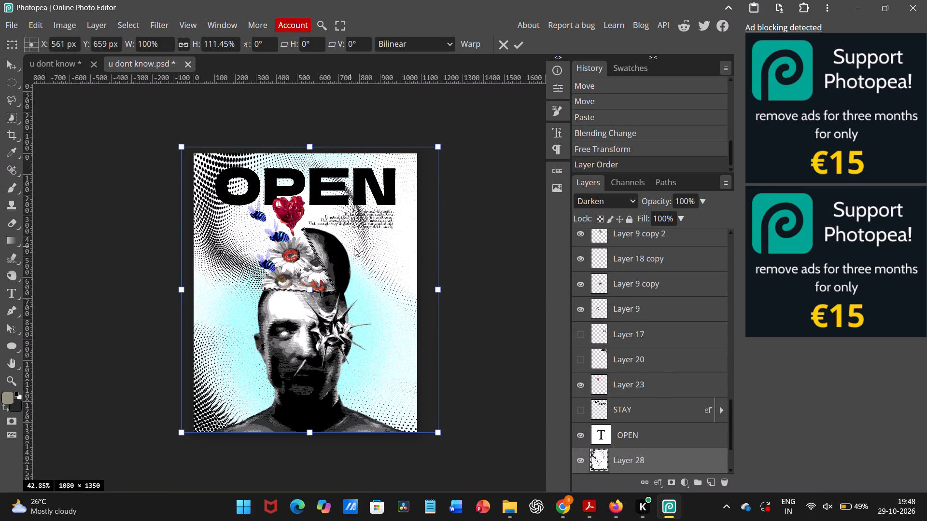
pyautogui.moveTo(359, 252); pyautogui.dragTo(361, 260)
# Lower the halftone layer's opacity to 31%.
pyautogui.moveTo(654, 201); pyautogui.dragTo(646, 201)
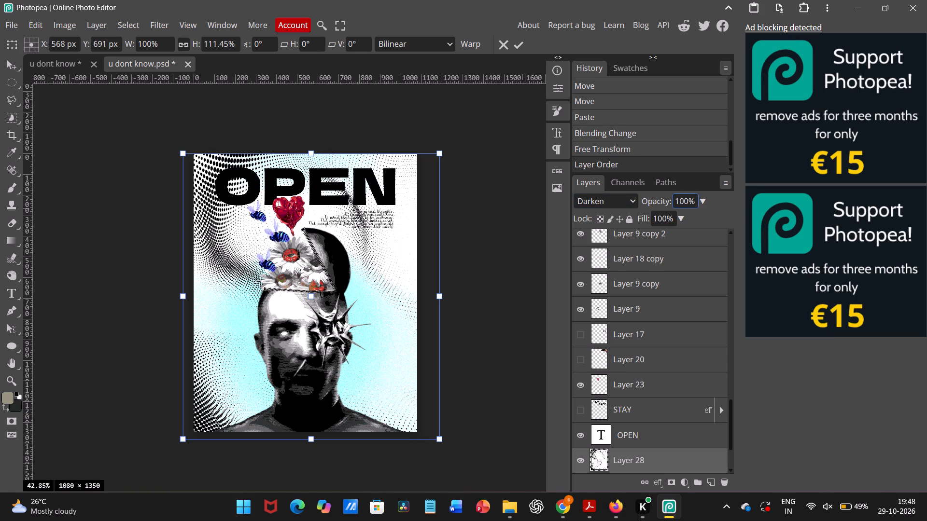
pyautogui.moveTo(646, 201); pyautogui.dragTo(617, 200)
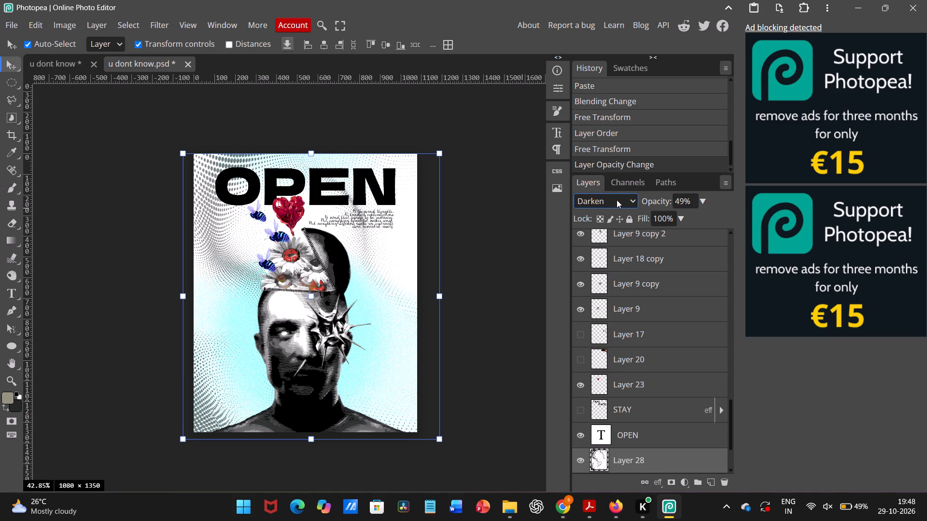
pyautogui.moveTo(617, 200); pyautogui.dragTo(604, 202)
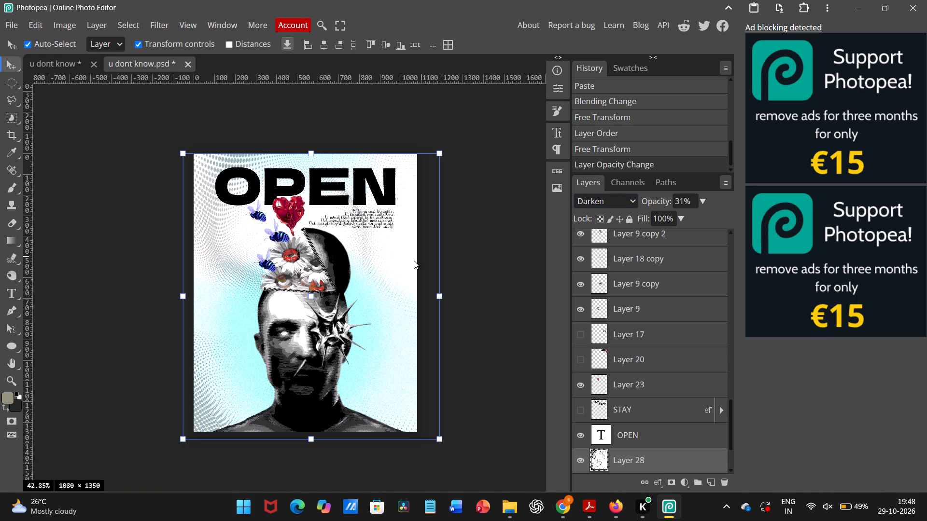
# Shift the halftone texture sideways so its top-left corner aligns with the poster's top-left corner.
pyautogui.moveTo(392, 274); pyautogui.dragTo(399, 278)
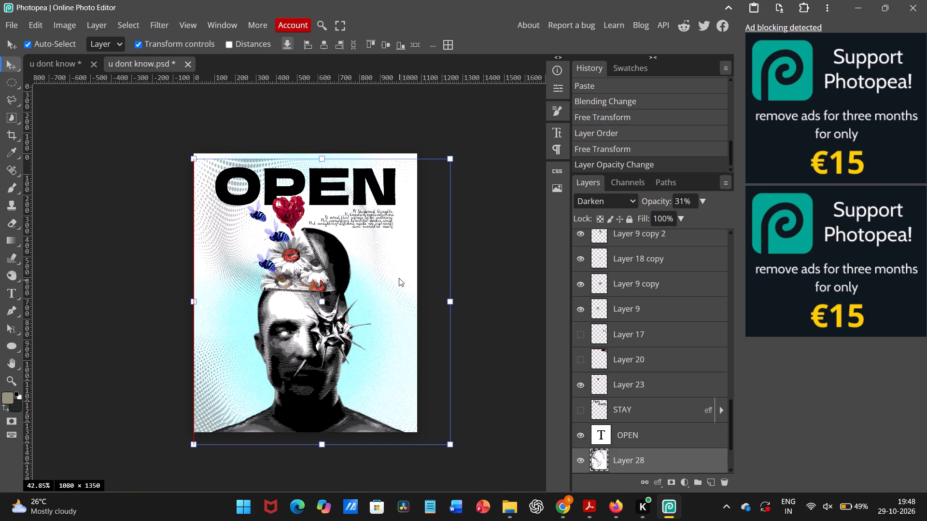
pyautogui.moveTo(399, 278); pyautogui.dragTo(399, 275)
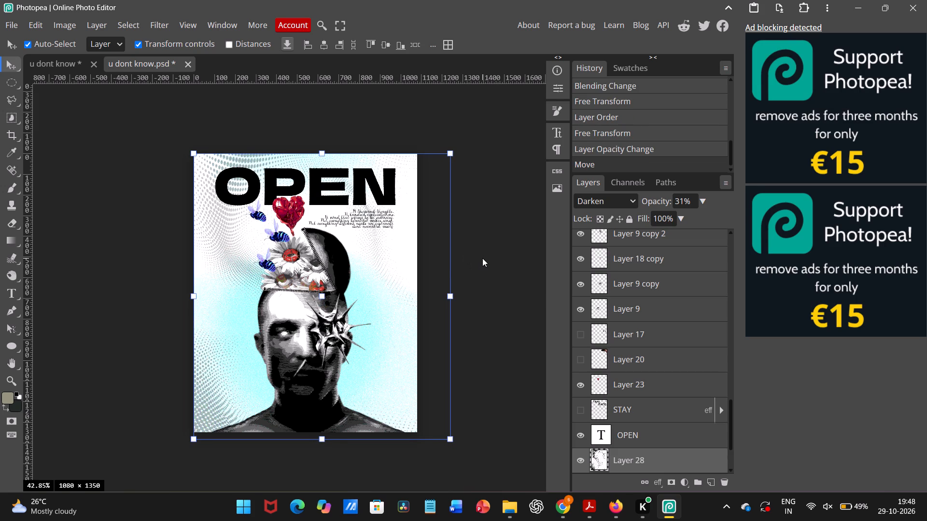
pyautogui.click(482, 258)
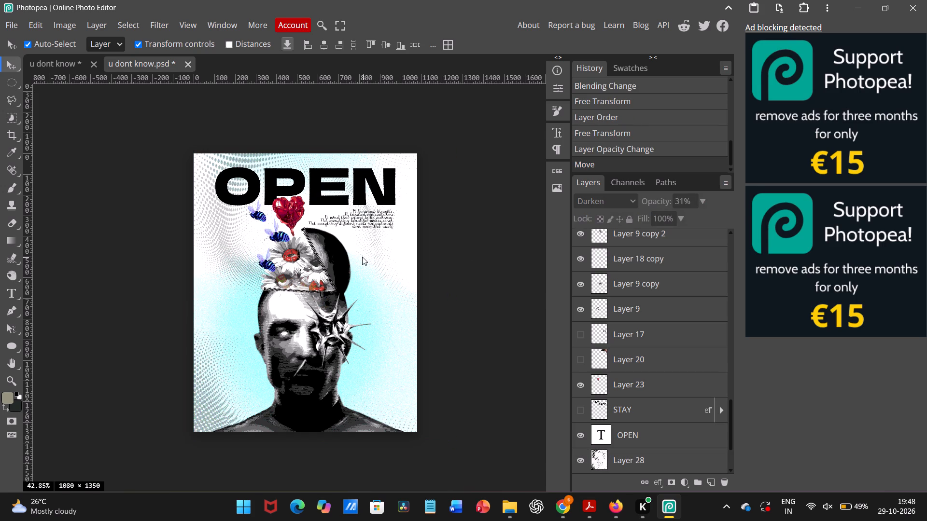
# Review the whole poster and hide the halftone texture layer.
pyautogui.scroll(-1, 362, 257)
pyautogui.scroll(1, 362, 257)
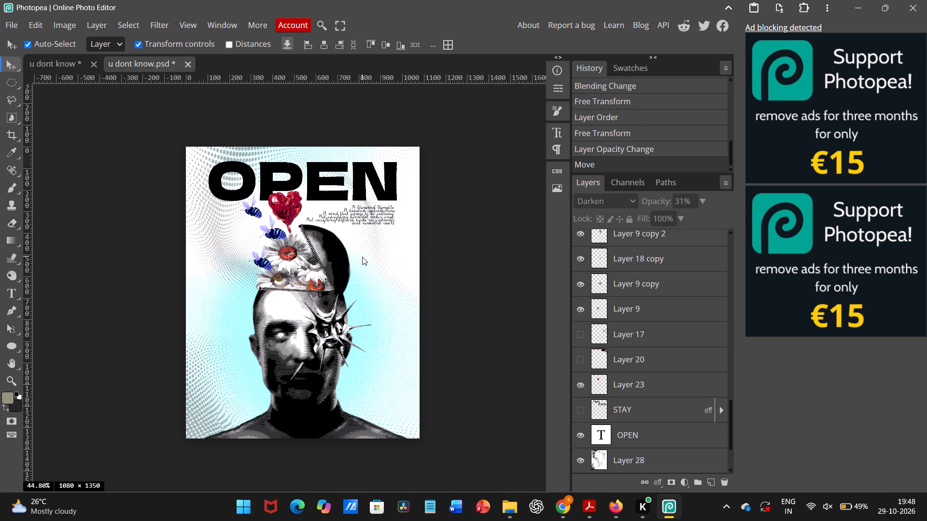
pyautogui.click(385, 253)
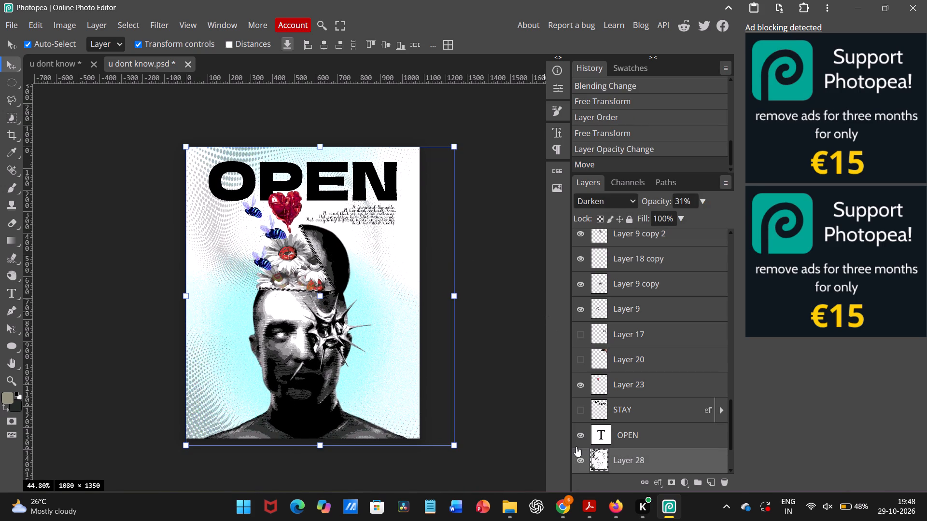
pyautogui.click(576, 457)
# Switch to the Pinterest page in Chrome and look through the related pins for another background texture.
pyautogui.click(562, 499)
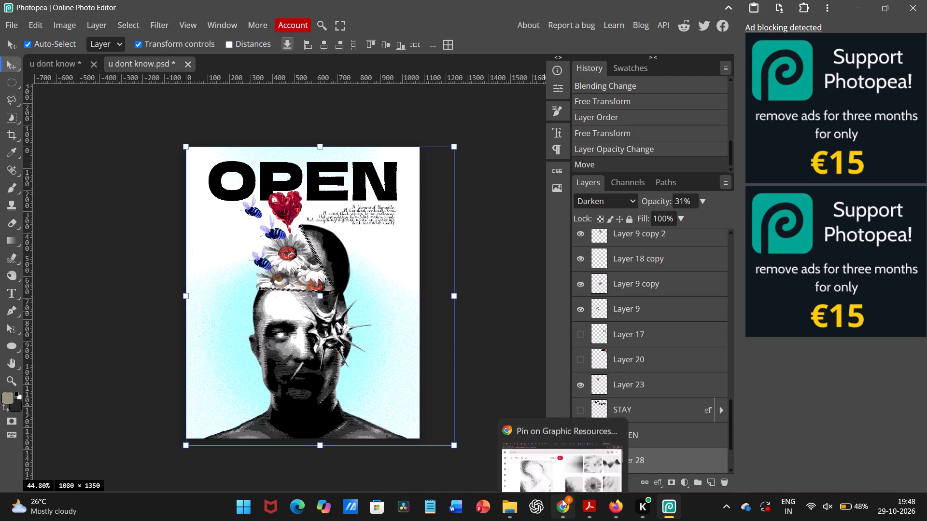
pyautogui.scroll(-4, 498, 307)
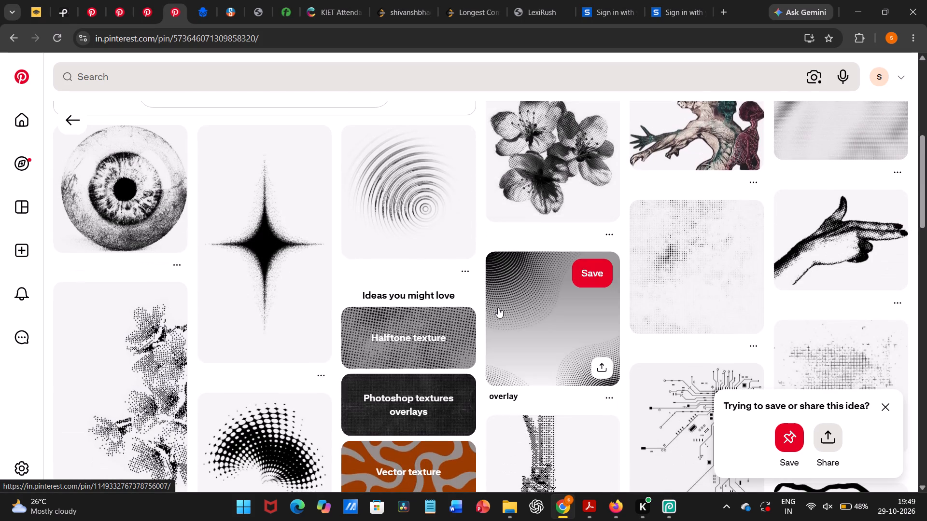
pyautogui.scroll(-6, 498, 307)
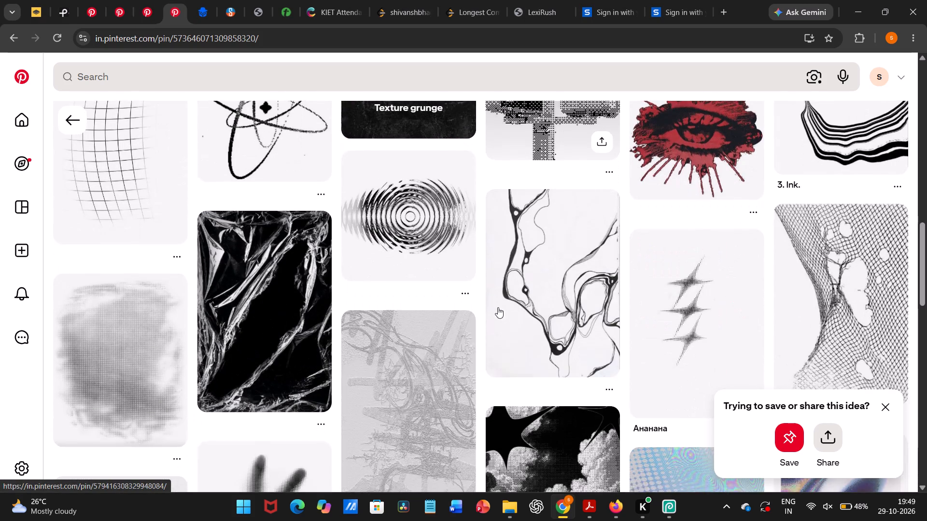
pyautogui.scroll(-4, 498, 307)
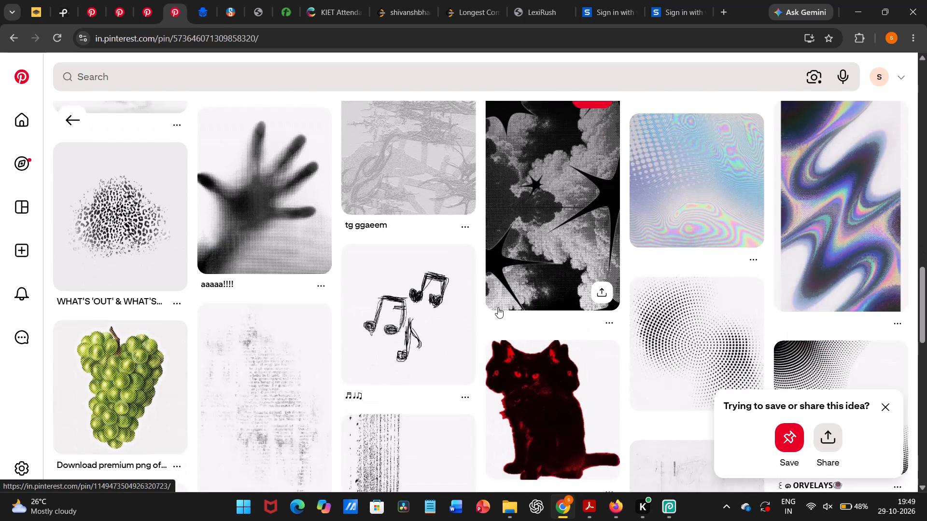
pyautogui.scroll(-2, 498, 307)
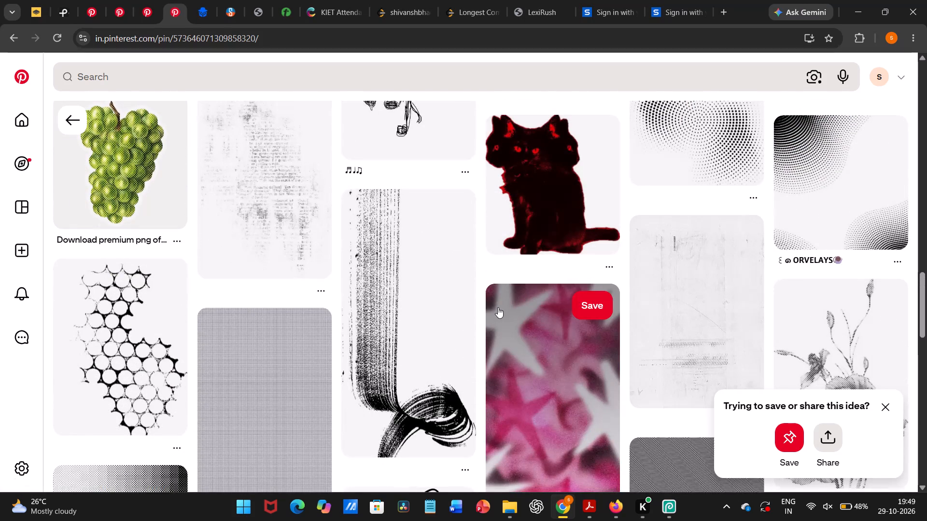
pyautogui.scroll(-3, 498, 307)
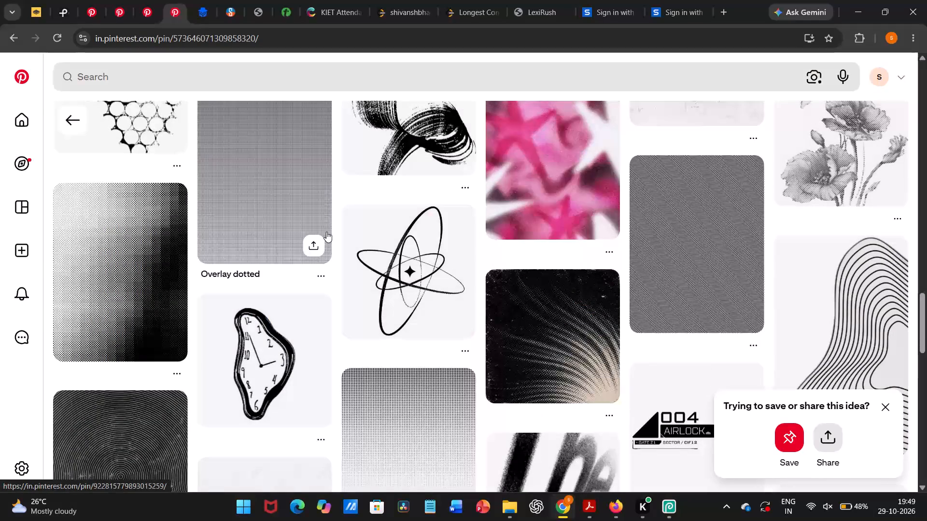
pyautogui.scroll(-1, 377, 267)
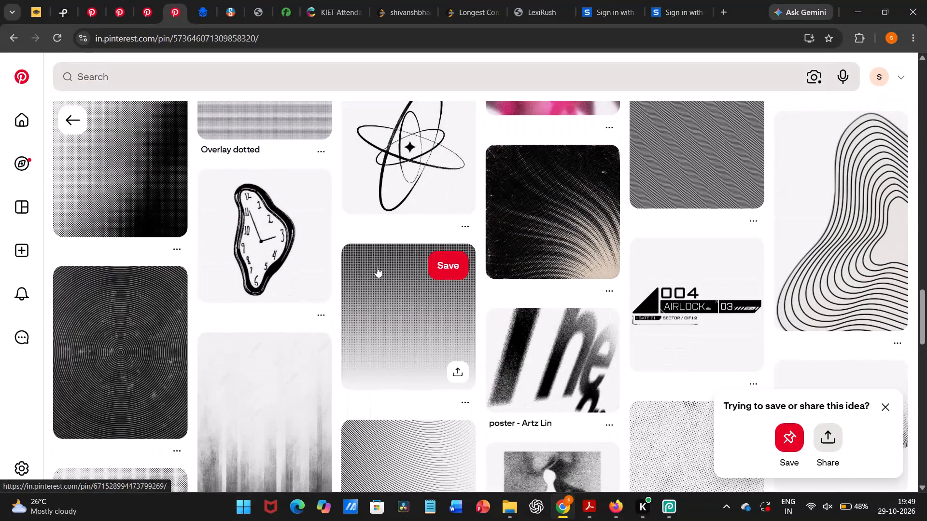
pyautogui.scroll(-1, 377, 267)
pyautogui.scroll(-1, 298, 268)
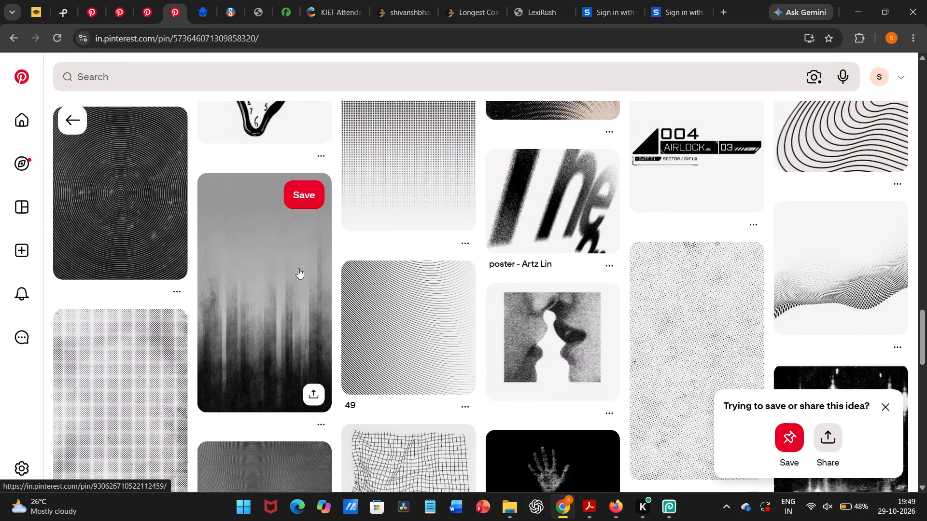
pyautogui.scroll(-3, 298, 268)
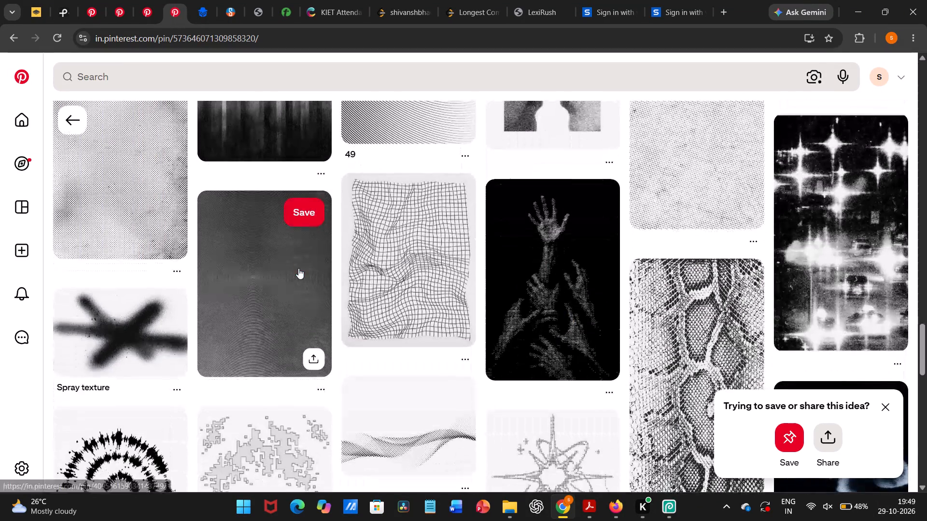
pyautogui.scroll(-4, 462, 247)
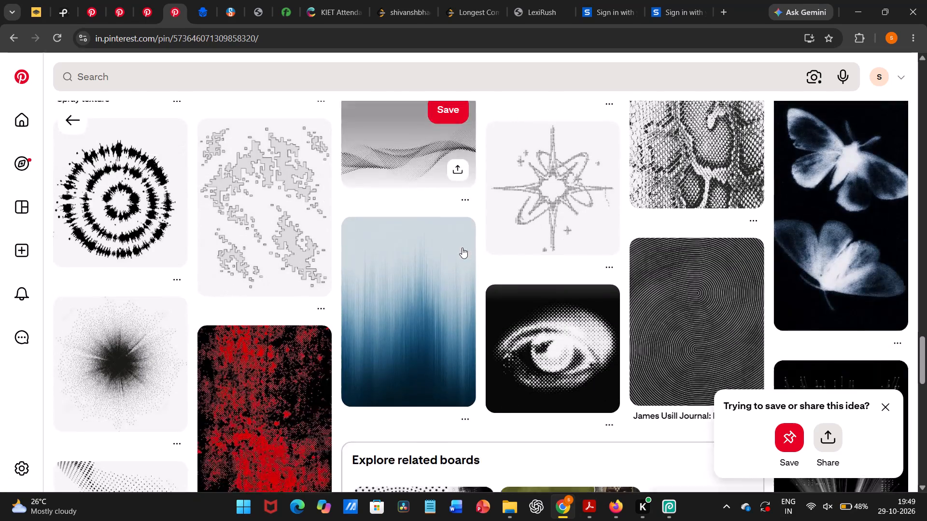
pyautogui.scroll(-1, 462, 247)
pyautogui.scroll(-1, 410, 229)
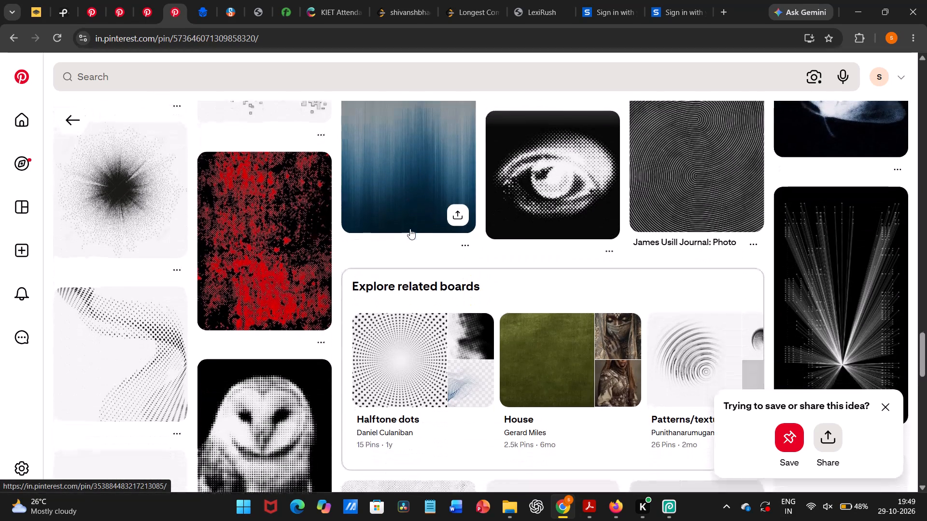
# Open the pin with blue vertical streaks fading to pale grey and copy its image.
pyautogui.click(406, 184)
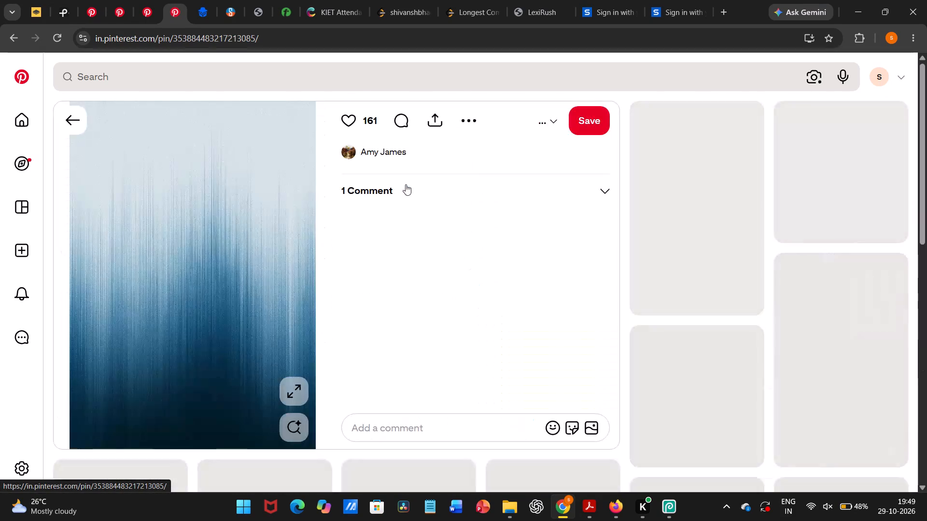
pyautogui.click(189, 252)
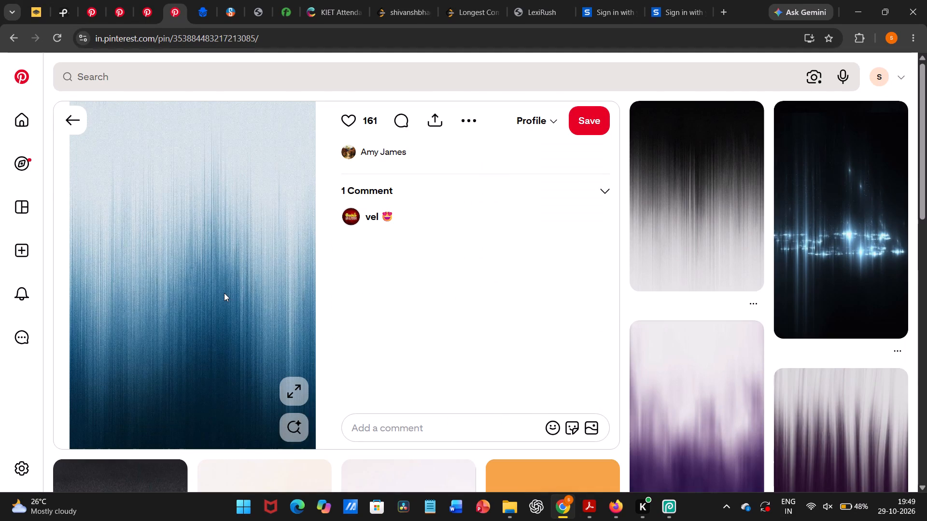
pyautogui.rightClick(224, 293)
pyautogui.click(264, 348)
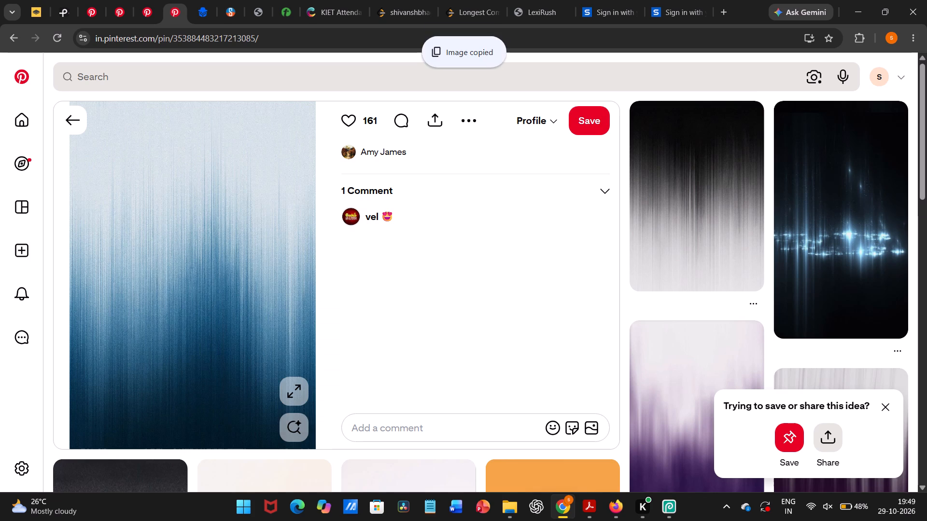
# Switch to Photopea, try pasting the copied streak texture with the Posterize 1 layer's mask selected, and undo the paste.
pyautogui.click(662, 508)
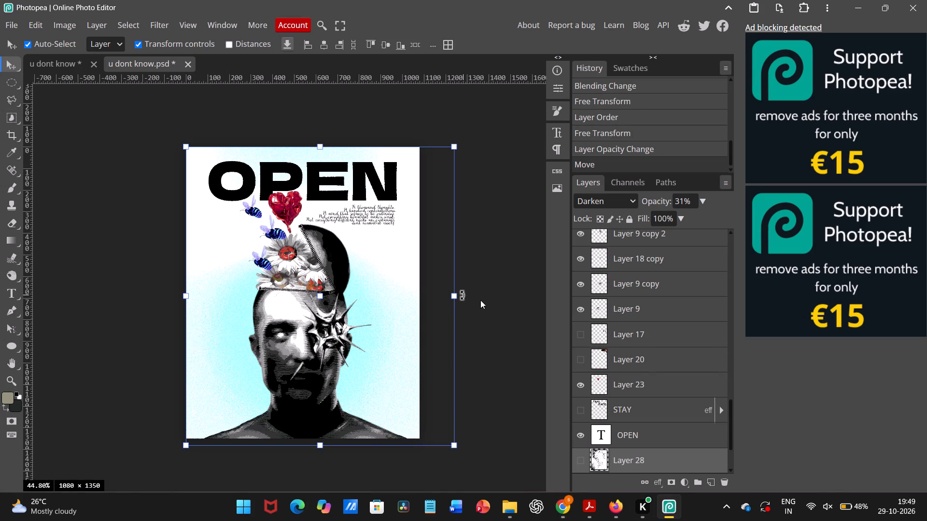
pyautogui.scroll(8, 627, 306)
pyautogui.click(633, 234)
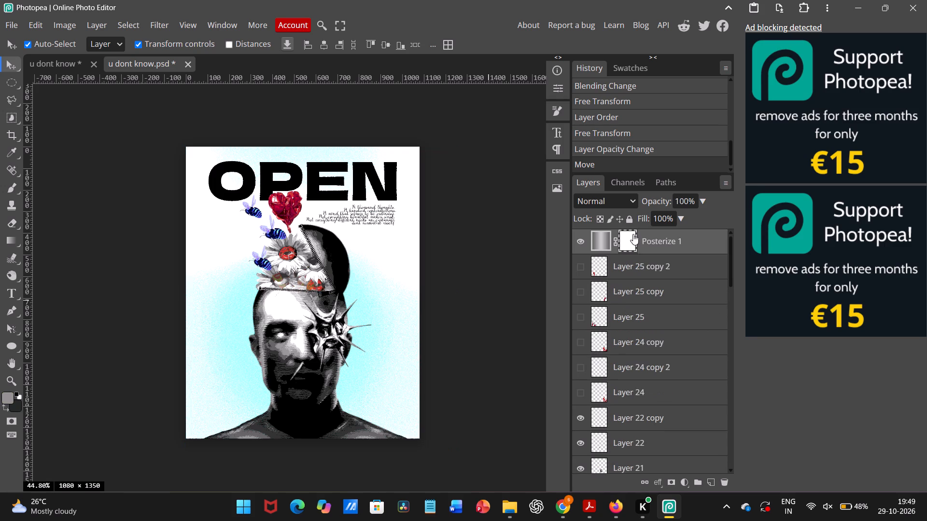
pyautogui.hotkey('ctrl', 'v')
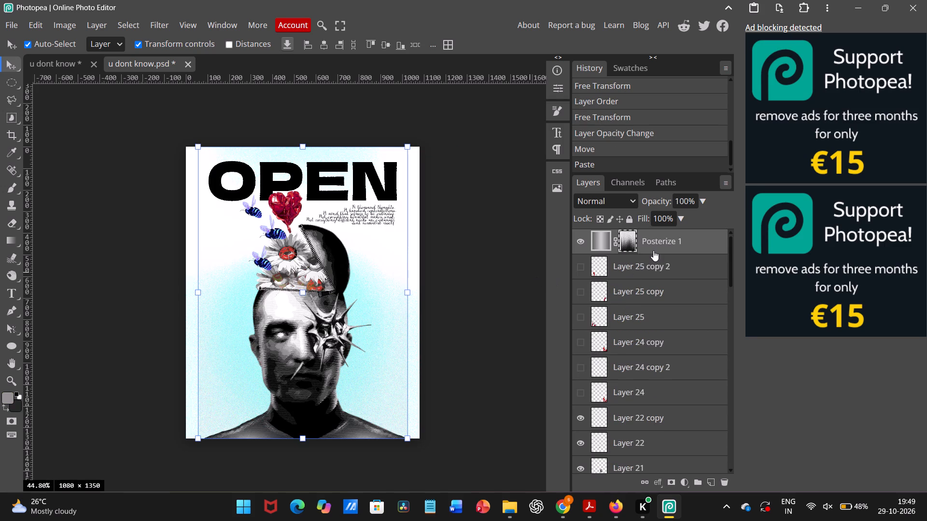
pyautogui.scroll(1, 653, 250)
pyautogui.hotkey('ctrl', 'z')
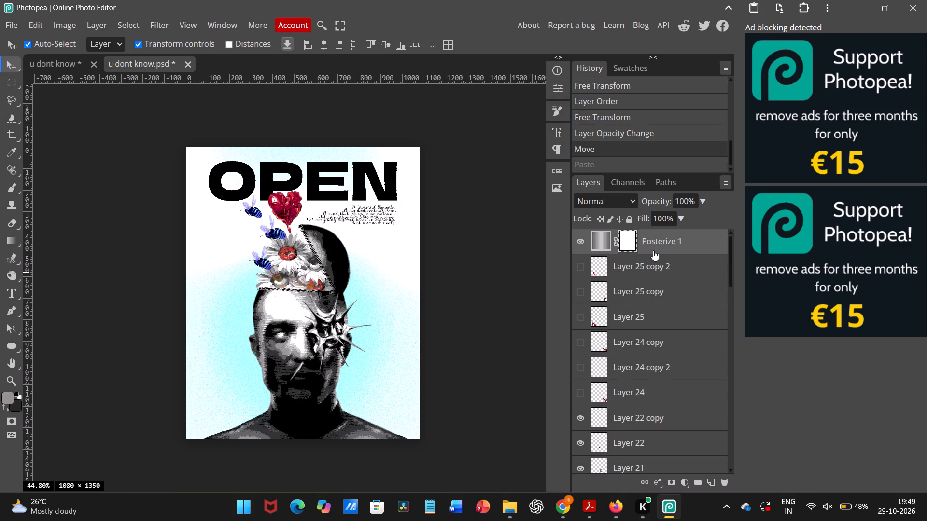
# Make the Posterize 1 layer itself active instead of its mask, ready for pasting the streak texture.
pyautogui.click(646, 247)
pyautogui.scroll(1, 646, 247)
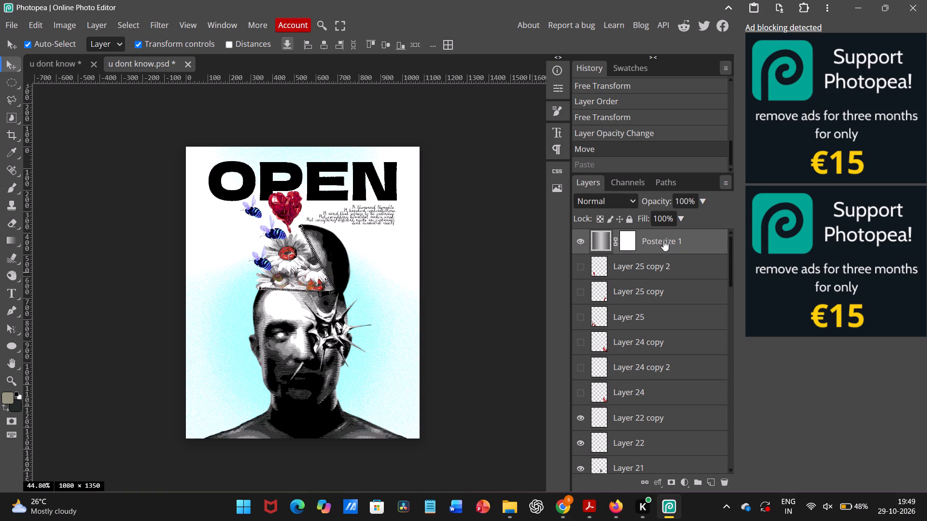
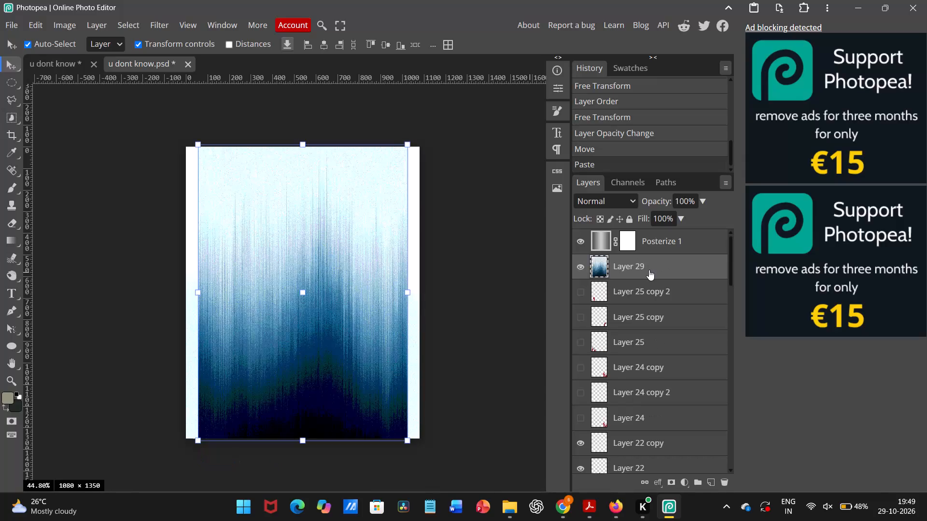
# Move Layer 29 above the Posterize 1 adjustment layer, to the top of the layer stack.
pyautogui.moveTo(649, 270); pyautogui.dragTo(643, 234)
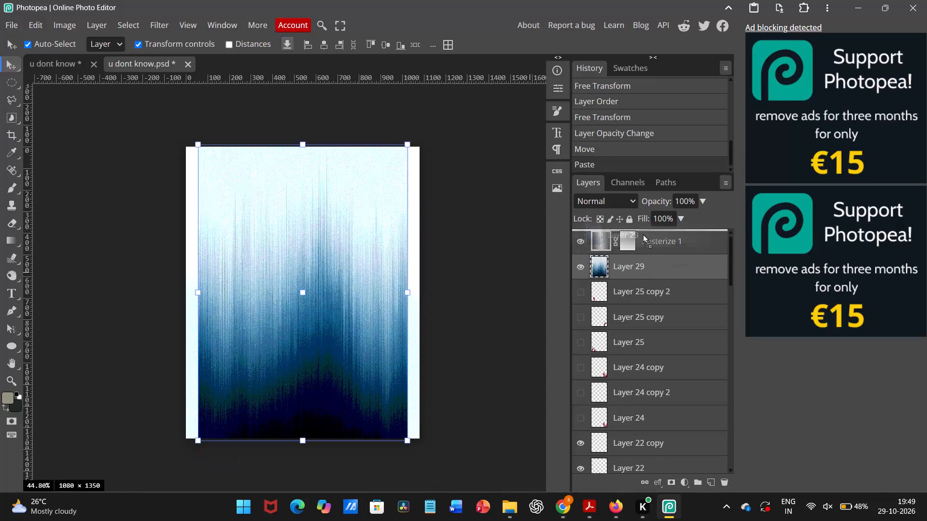
pyautogui.moveTo(643, 234); pyautogui.dragTo(641, 233)
# Try the Darken blend mode on Layer 29, and settle on Multiply.
pyautogui.click(608, 198)
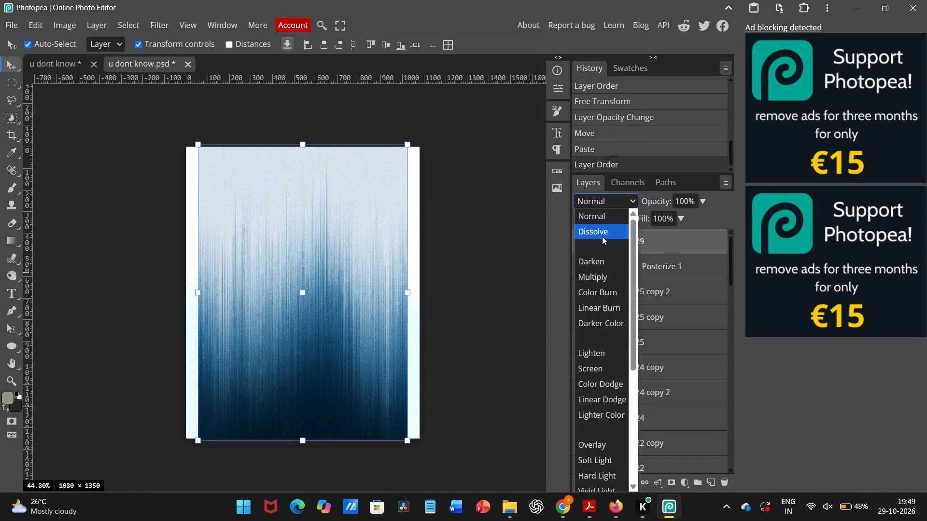
pyautogui.click(595, 260)
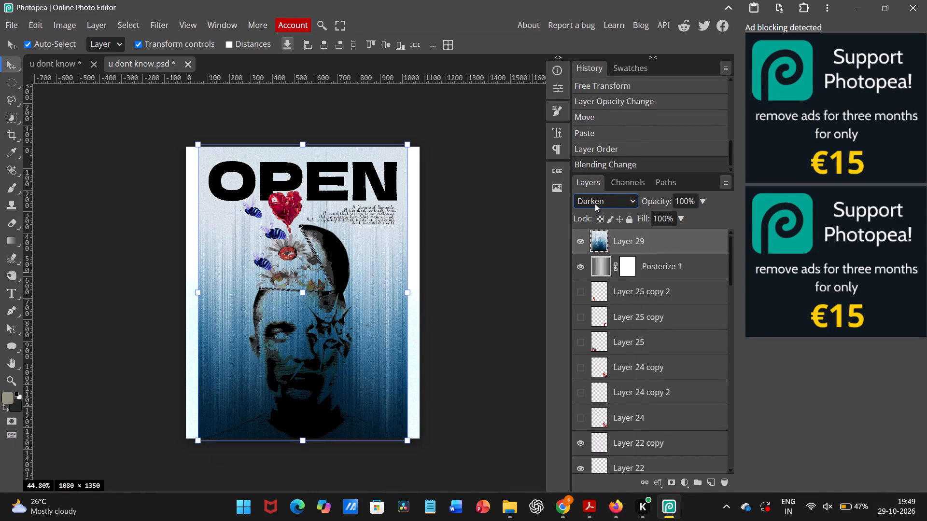
pyautogui.click(595, 203)
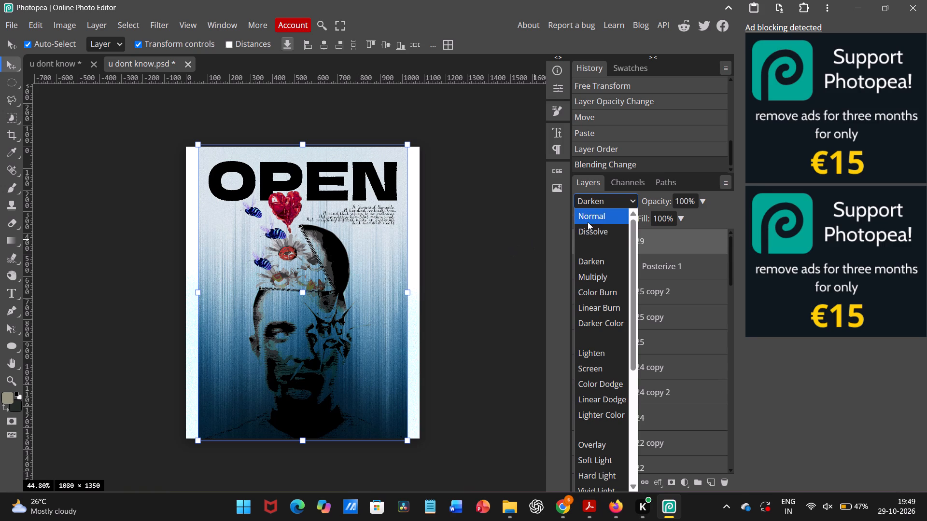
pyautogui.click(595, 273)
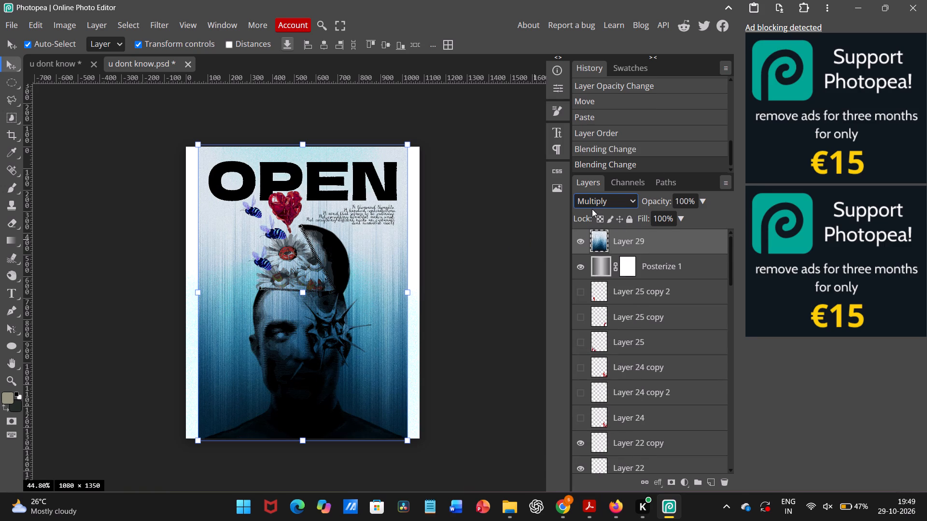
pyautogui.click(592, 209)
pyautogui.click(591, 205)
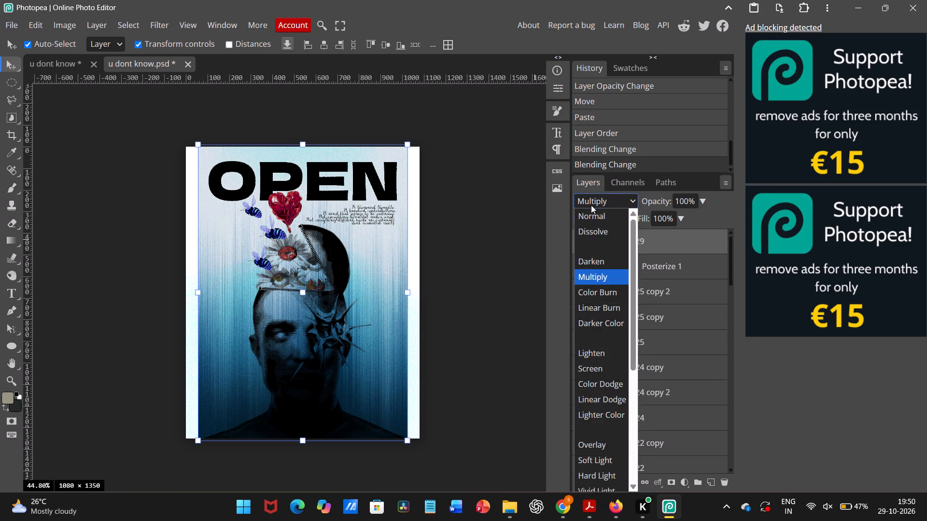
pyautogui.click(520, 247)
# Stretch Layer 29 horizontally on both sides to about 111.57% width so it spans the full canvas.
pyautogui.click(246, 323)
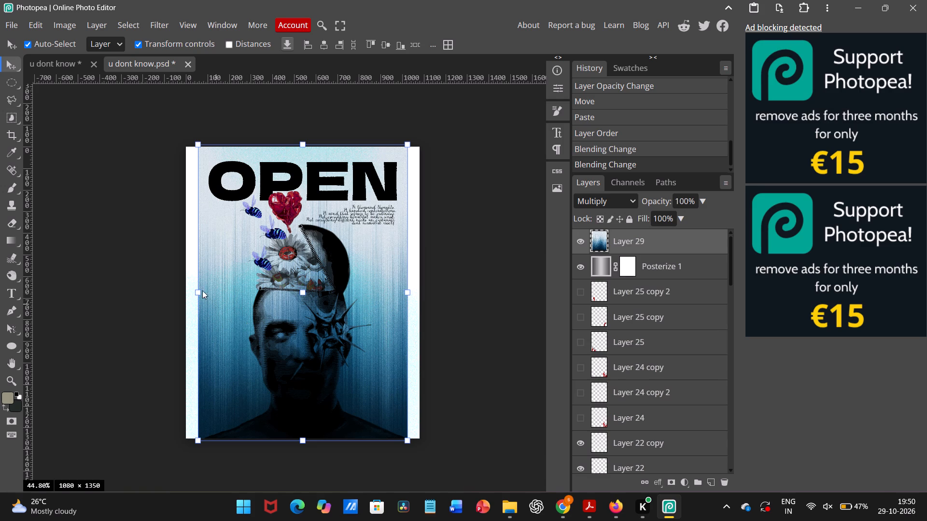
pyautogui.keyDown('shift'); pyautogui.moveTo(197, 289); pyautogui.dragTo(185, 290); pyautogui.keyUp('shift')
pyautogui.keyDown('shift'); pyautogui.moveTo(405, 291); pyautogui.dragTo(416, 291); pyautogui.keyUp('shift')
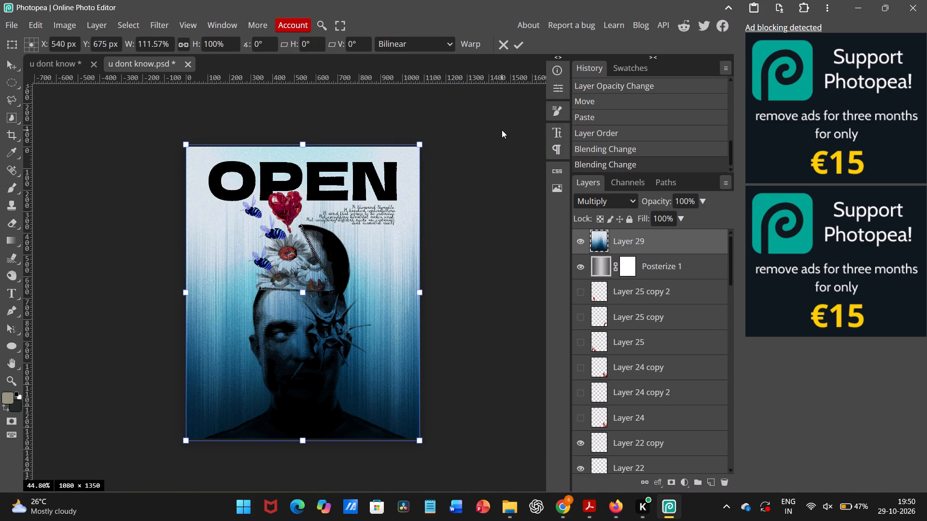
pyautogui.click(519, 46)
pyautogui.click(500, 167)
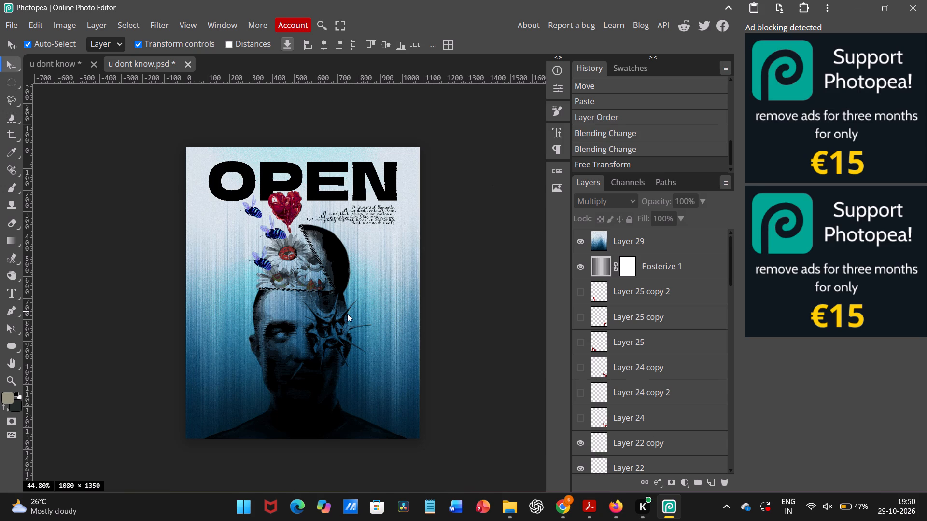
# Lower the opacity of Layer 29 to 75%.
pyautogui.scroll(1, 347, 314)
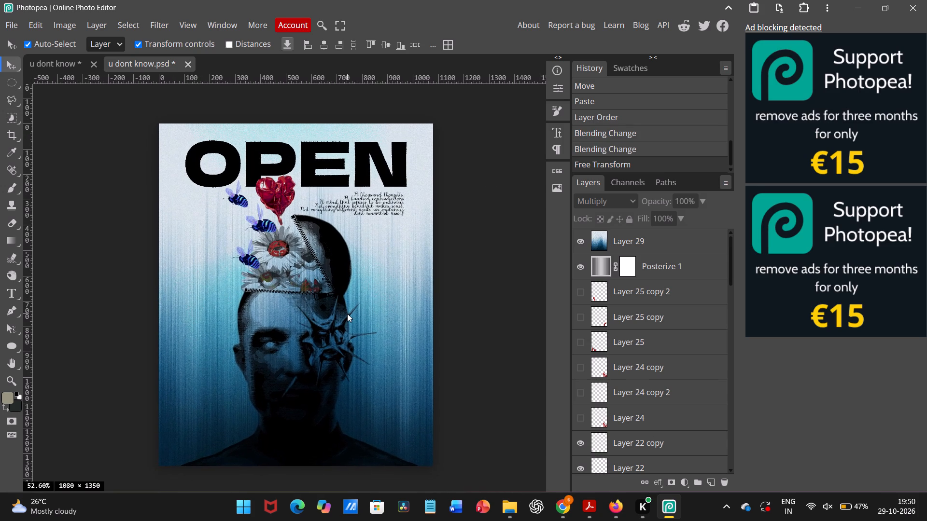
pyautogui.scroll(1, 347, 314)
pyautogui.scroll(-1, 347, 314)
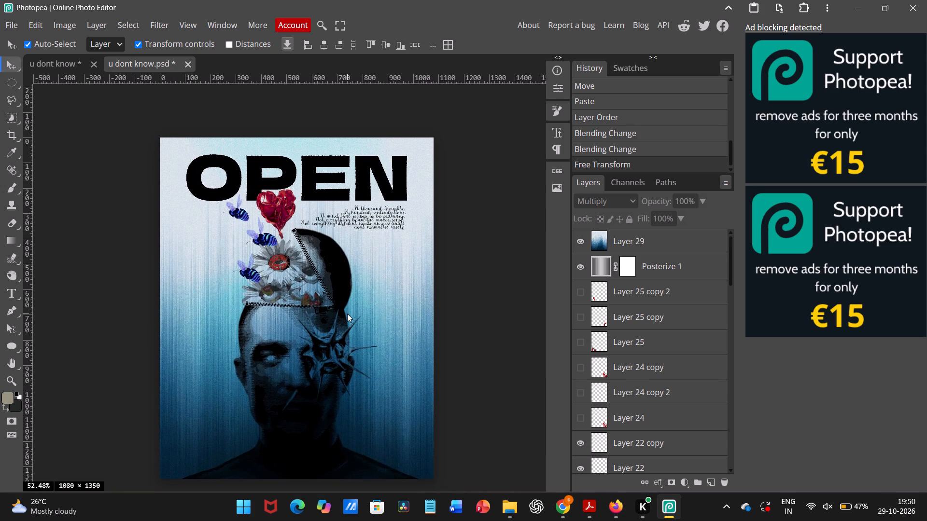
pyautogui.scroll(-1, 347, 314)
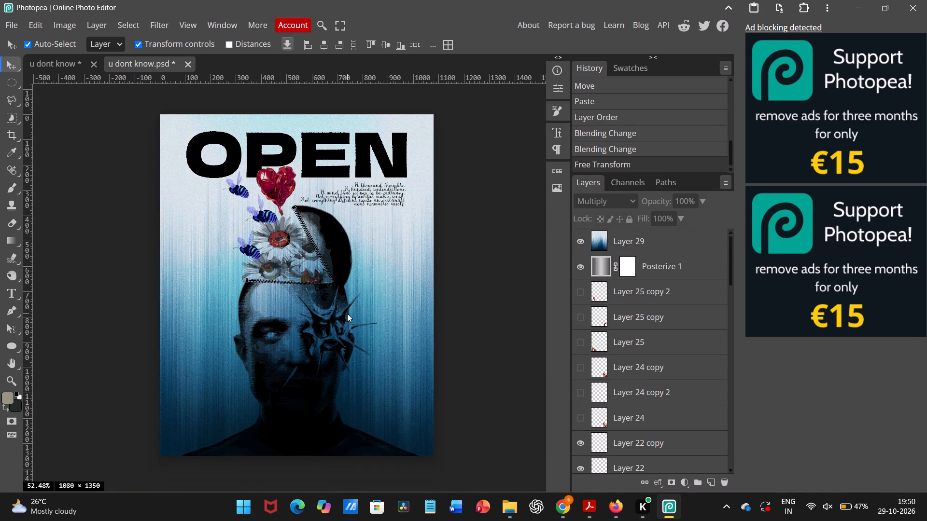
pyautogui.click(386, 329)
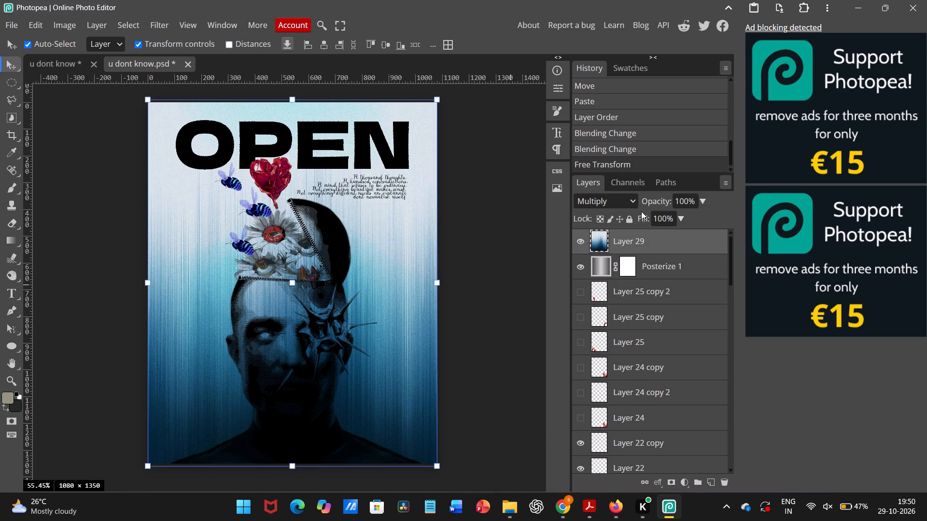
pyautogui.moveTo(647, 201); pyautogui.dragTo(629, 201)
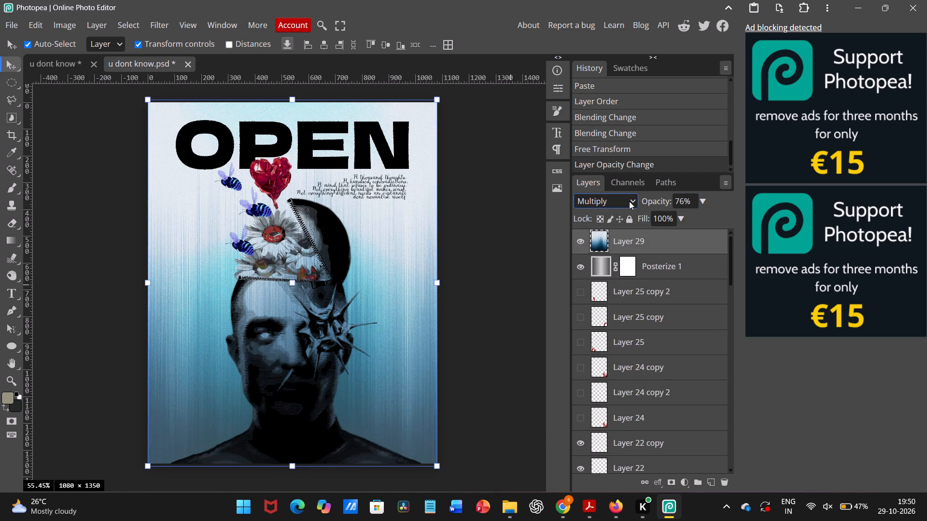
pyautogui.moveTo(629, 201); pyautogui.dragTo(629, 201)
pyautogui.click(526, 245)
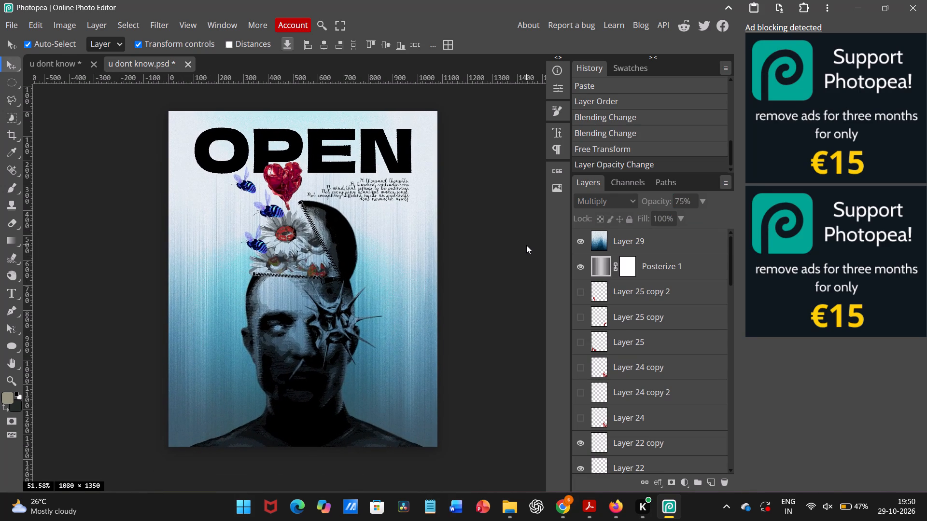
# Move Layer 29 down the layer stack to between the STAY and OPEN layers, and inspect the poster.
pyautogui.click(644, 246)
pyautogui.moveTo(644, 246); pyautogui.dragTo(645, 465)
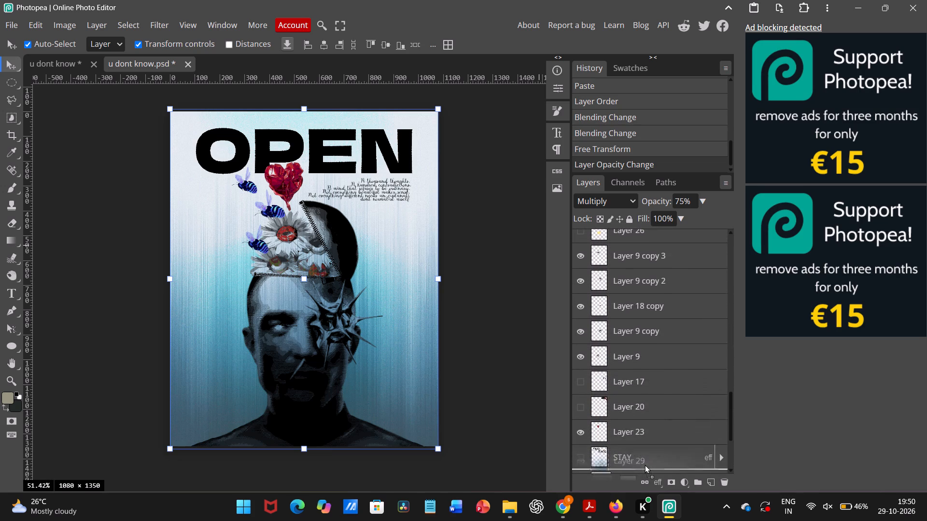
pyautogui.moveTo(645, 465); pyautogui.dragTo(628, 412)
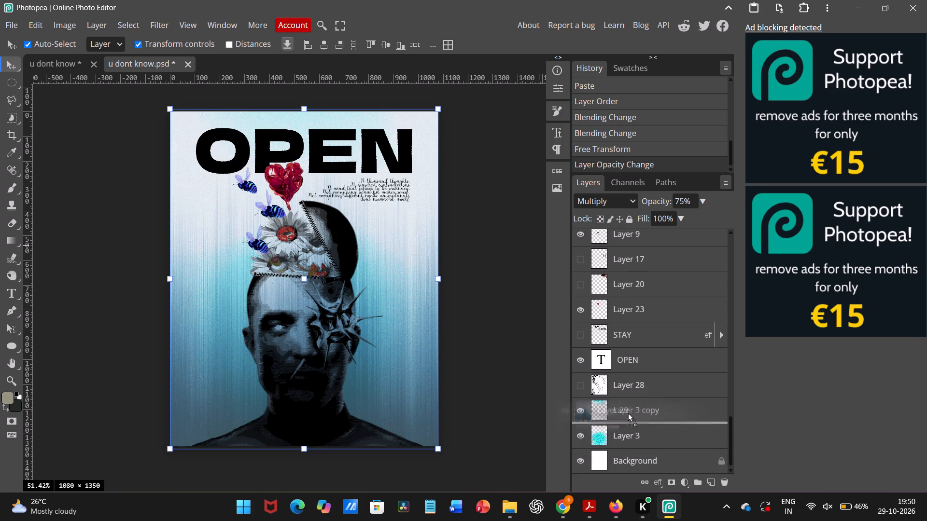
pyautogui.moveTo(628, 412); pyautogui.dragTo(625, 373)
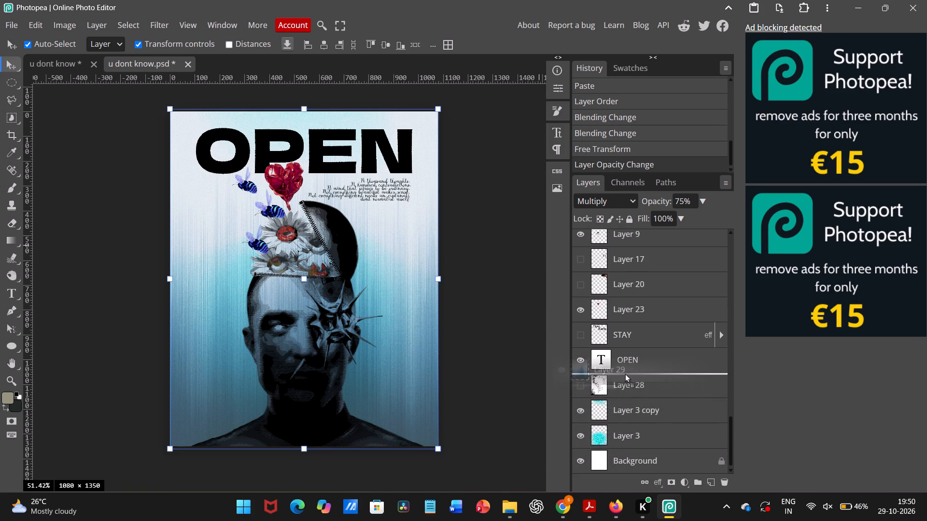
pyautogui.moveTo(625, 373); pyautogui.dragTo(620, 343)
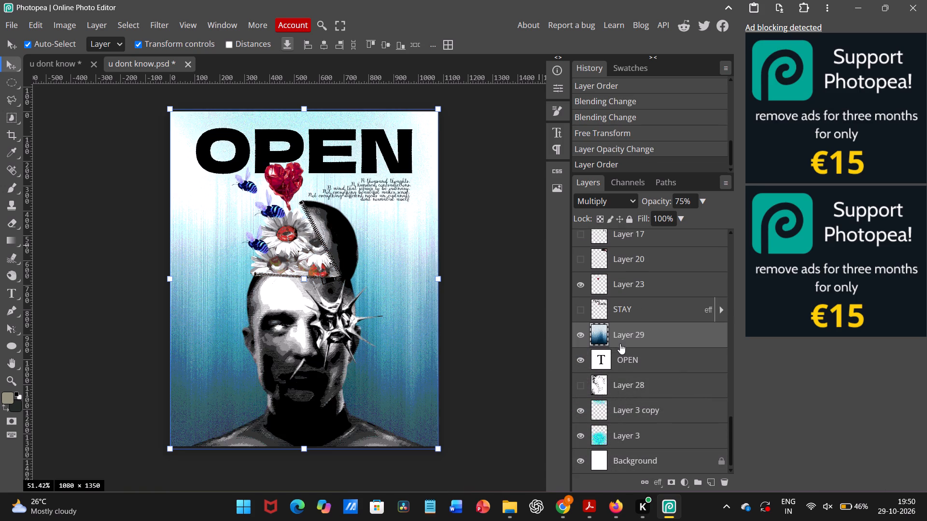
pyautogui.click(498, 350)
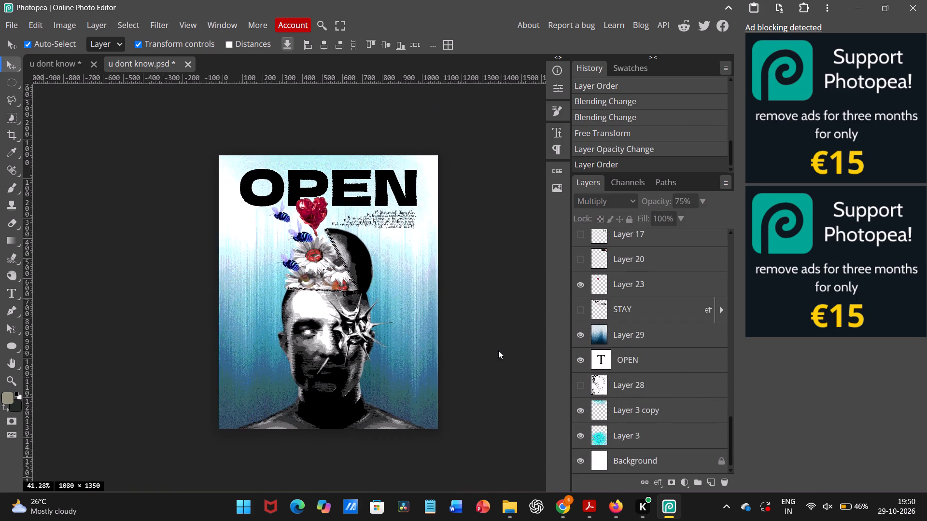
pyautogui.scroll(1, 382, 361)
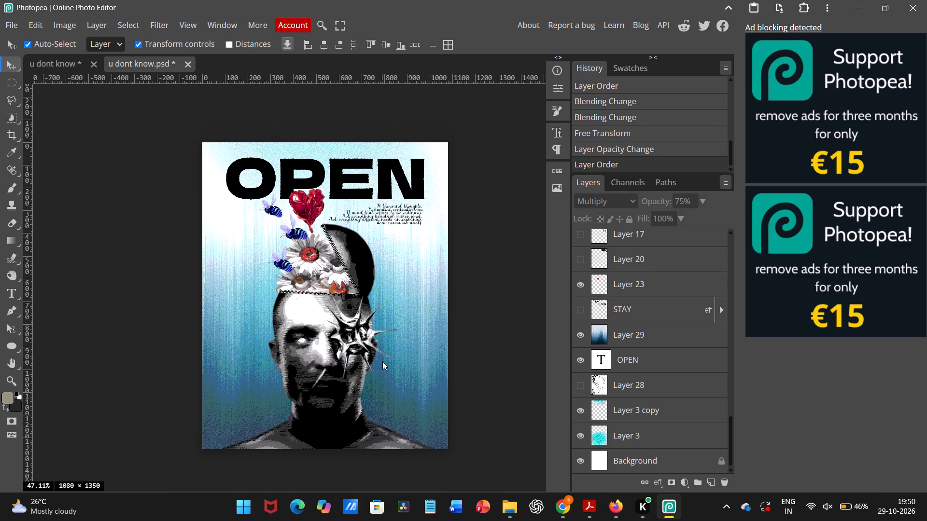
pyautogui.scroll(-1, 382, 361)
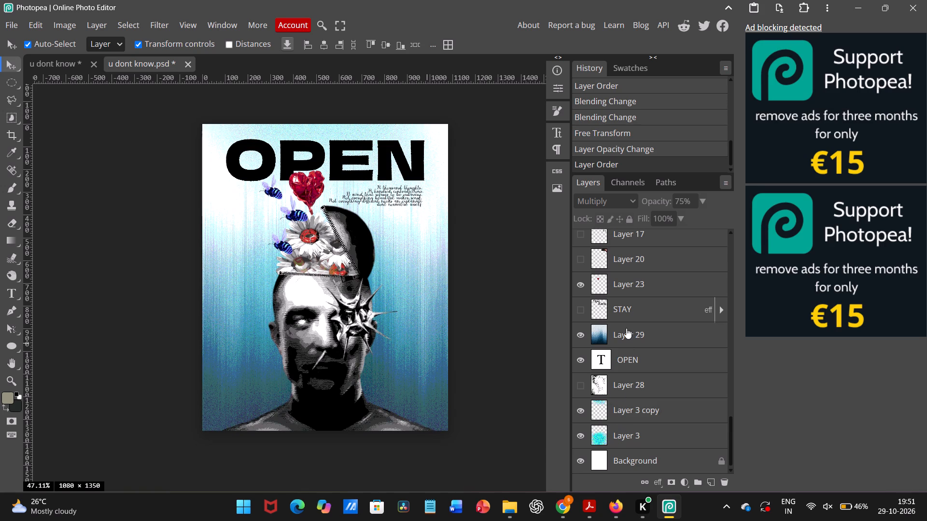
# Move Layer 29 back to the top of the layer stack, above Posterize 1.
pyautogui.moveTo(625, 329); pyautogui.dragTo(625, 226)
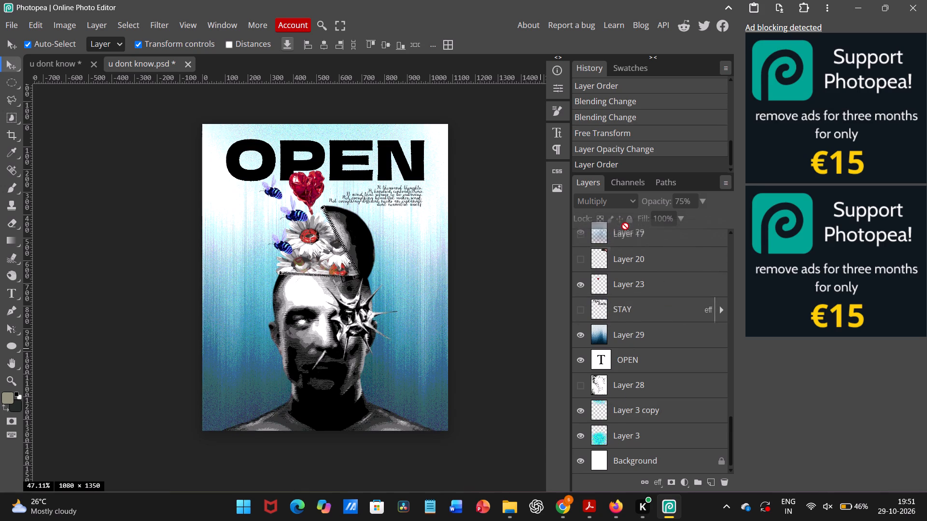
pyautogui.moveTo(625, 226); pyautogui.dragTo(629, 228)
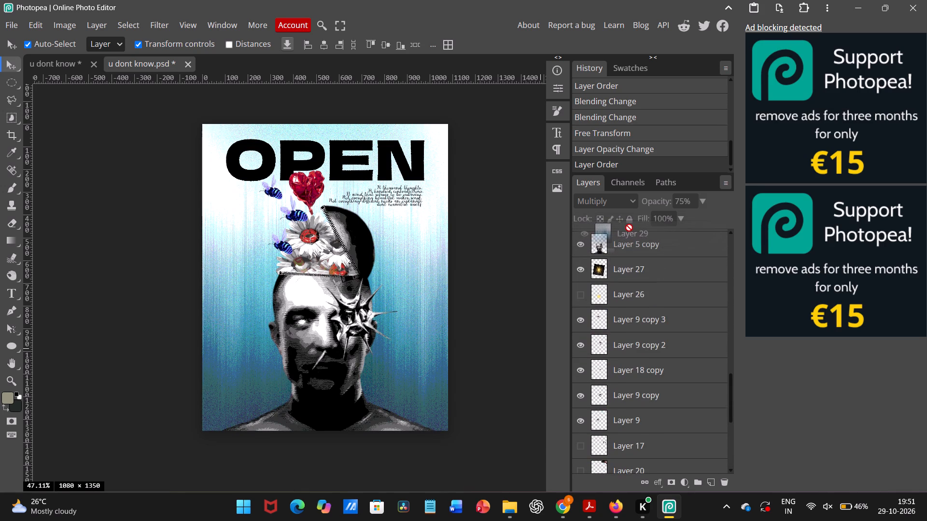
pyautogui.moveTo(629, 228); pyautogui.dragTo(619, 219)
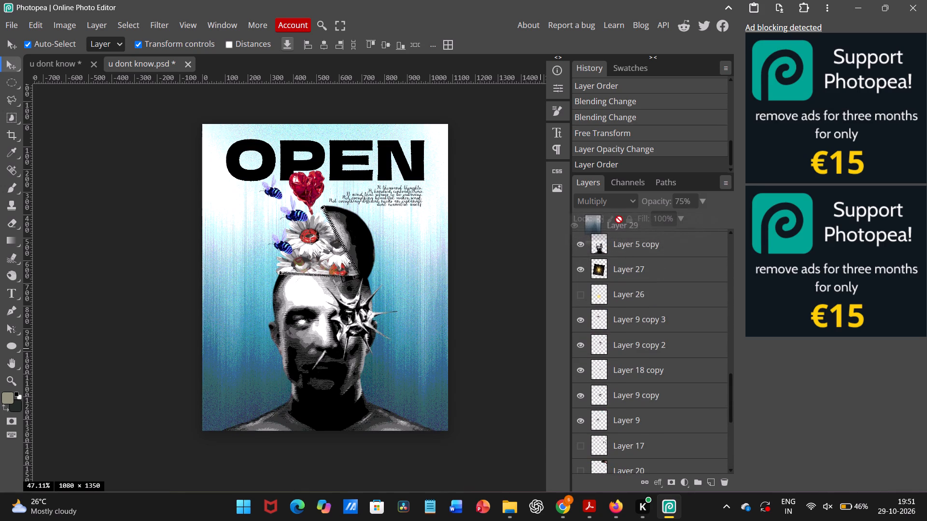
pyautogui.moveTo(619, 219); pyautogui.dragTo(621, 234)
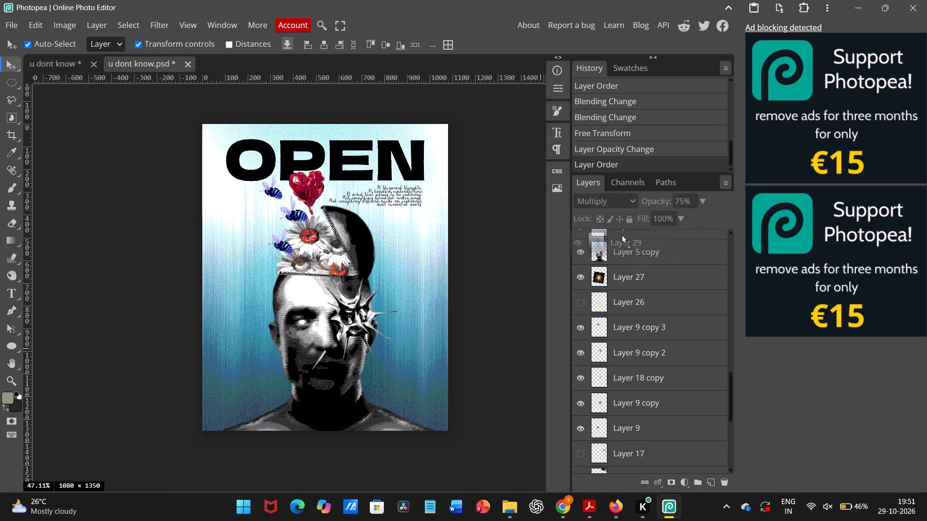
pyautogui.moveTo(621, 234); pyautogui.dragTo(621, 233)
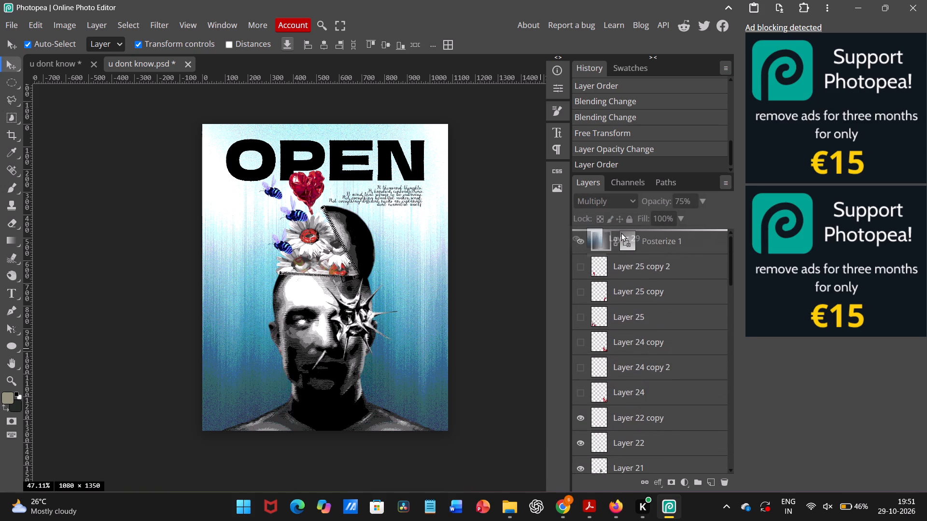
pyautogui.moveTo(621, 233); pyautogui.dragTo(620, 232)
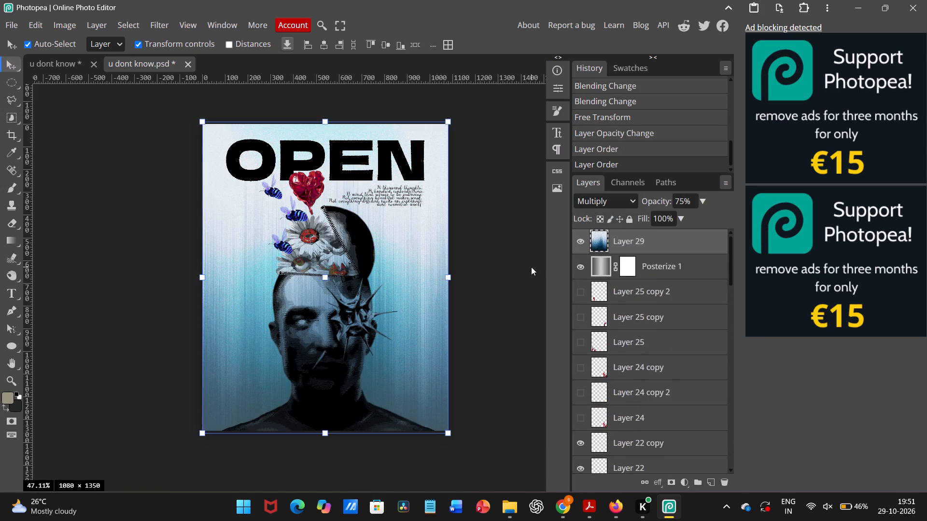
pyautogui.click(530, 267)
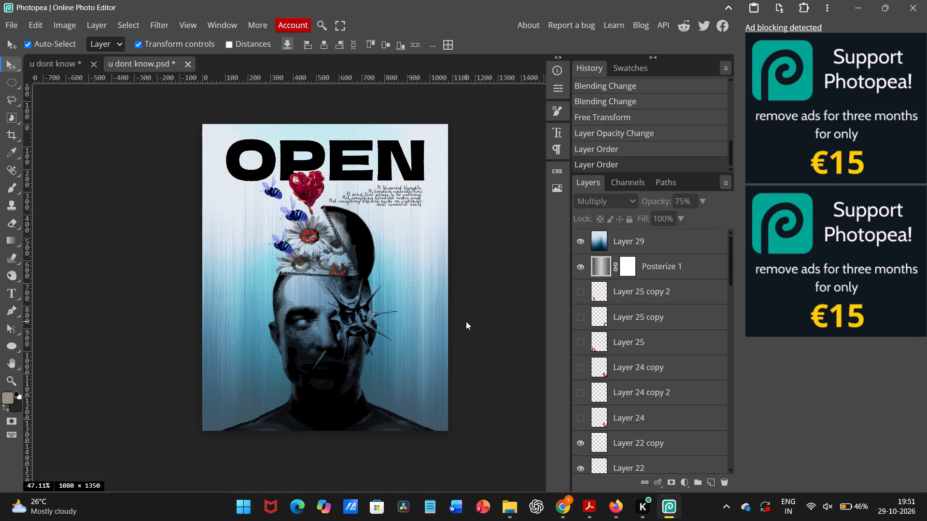
# Reduce the opacity of Layer 29 to 66%.
pyautogui.click(609, 237)
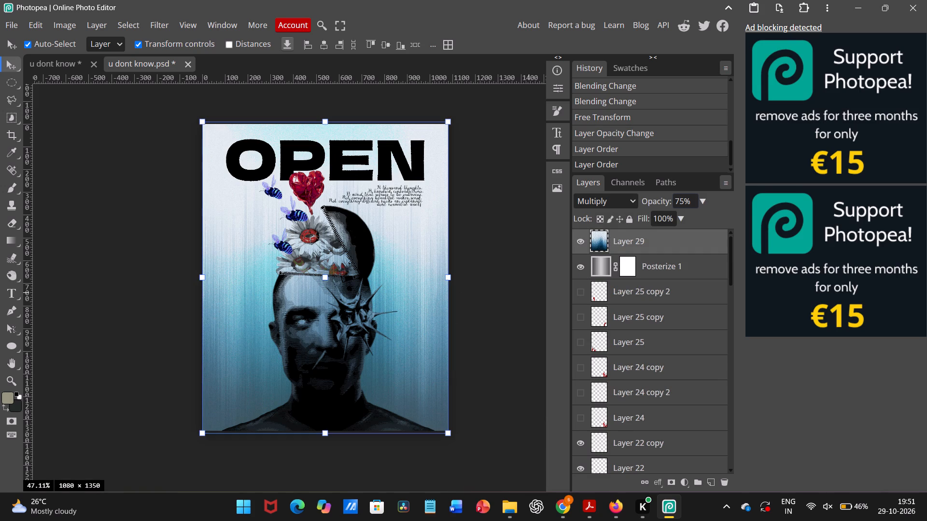
pyautogui.moveTo(654, 198); pyautogui.dragTo(648, 200)
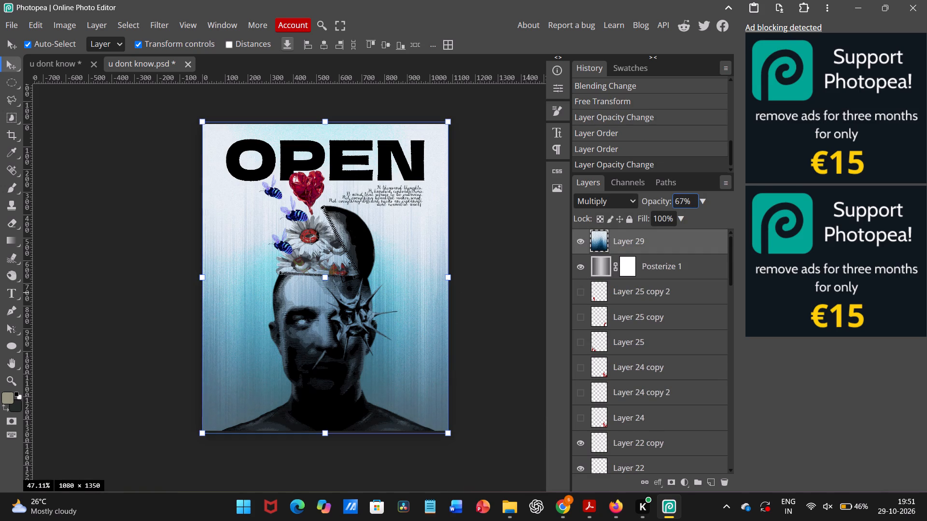
pyautogui.moveTo(648, 200); pyautogui.dragTo(647, 200)
pyautogui.click(537, 246)
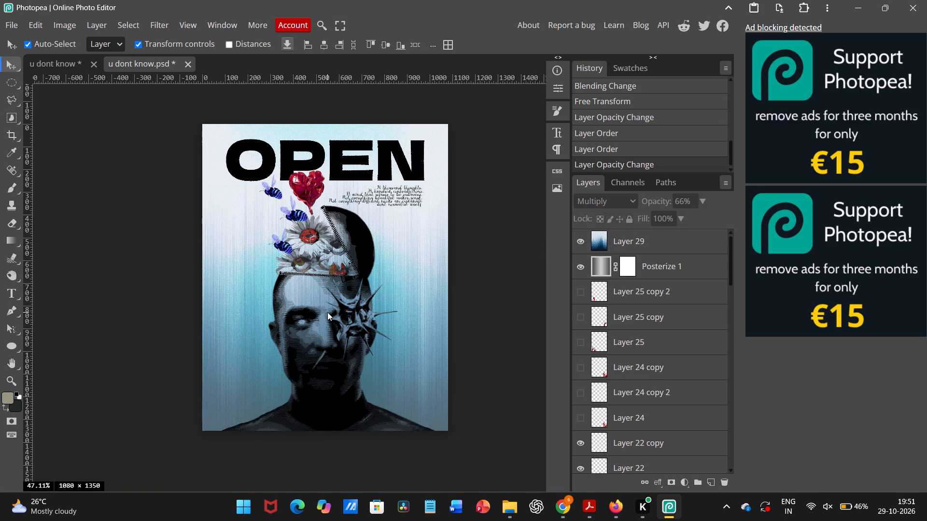
# Rotate Layer 29 by about 180° around its centre so its dark end lies at the top of the poster, and apply the transform.
pyautogui.scroll(1, 327, 312)
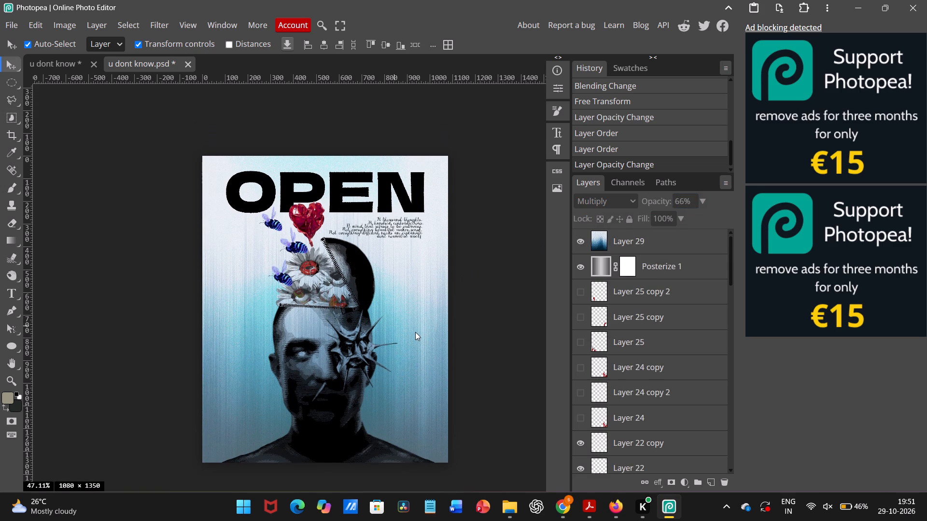
pyautogui.click(417, 334)
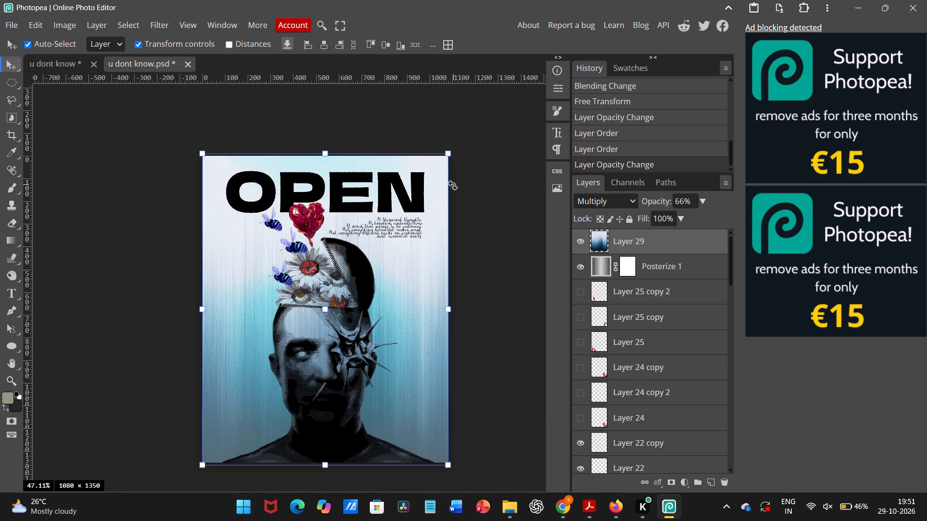
pyautogui.moveTo(459, 144); pyautogui.dragTo(449, 331)
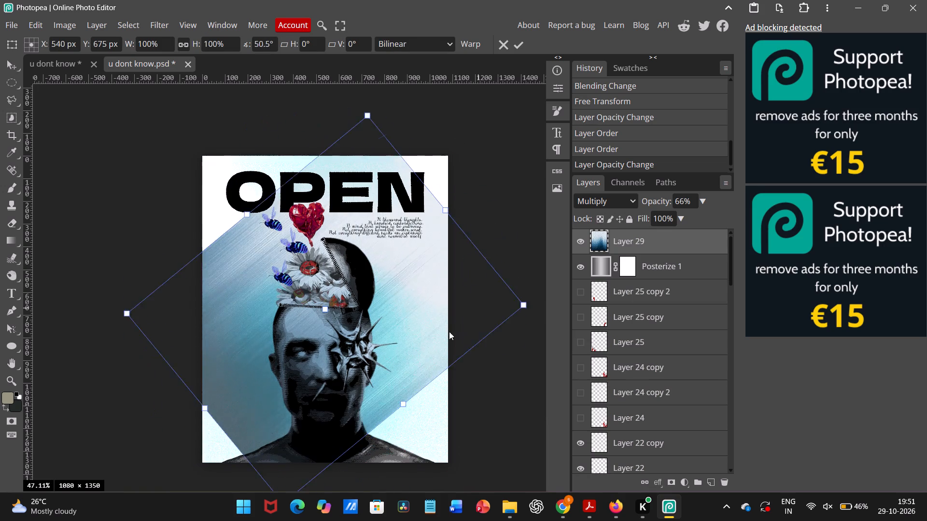
pyautogui.moveTo(449, 331); pyautogui.dragTo(373, 346)
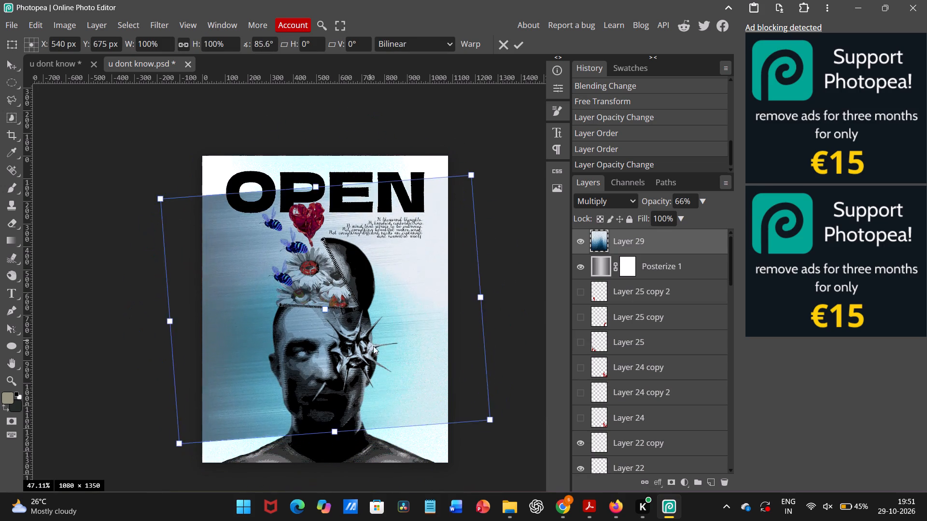
pyautogui.moveTo(373, 346); pyautogui.dragTo(392, 520)
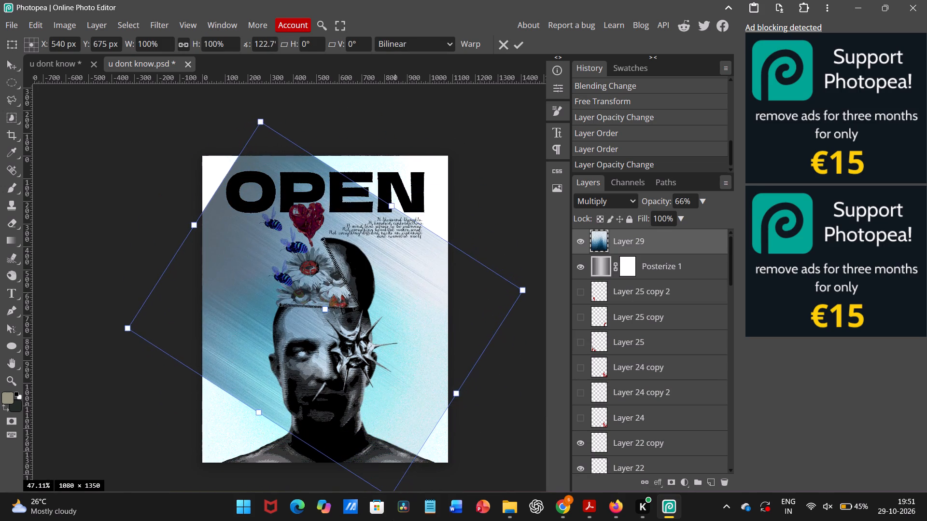
pyautogui.moveTo(392, 520); pyautogui.dragTo(275, 382)
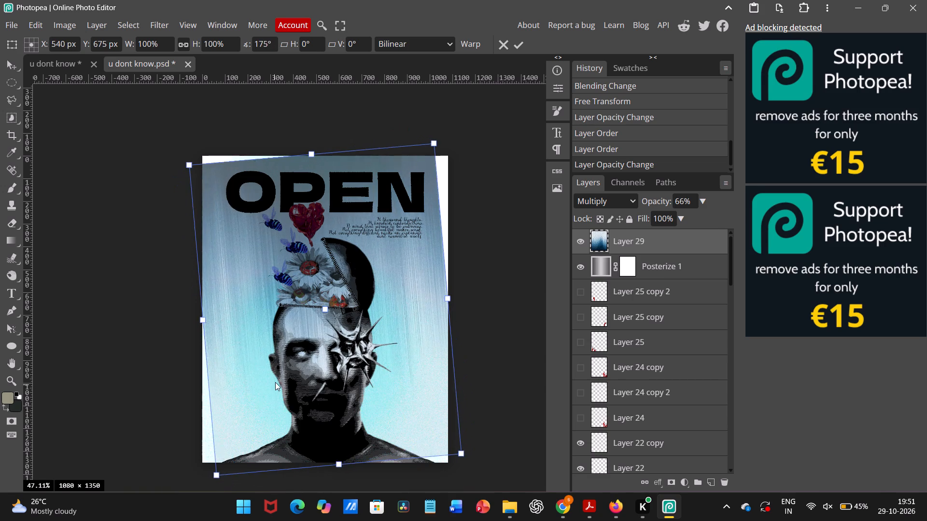
pyautogui.moveTo(275, 382); pyautogui.dragTo(269, 365)
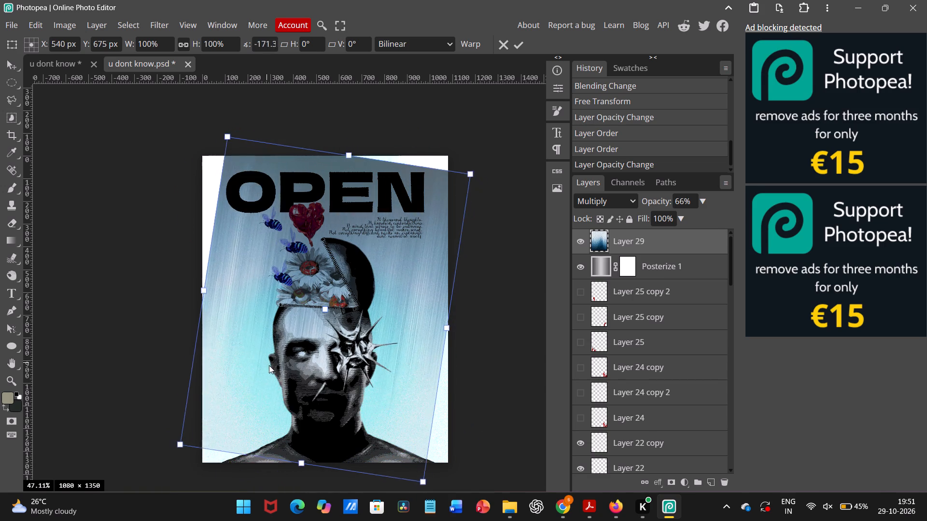
pyautogui.moveTo(269, 365); pyautogui.dragTo(277, 372)
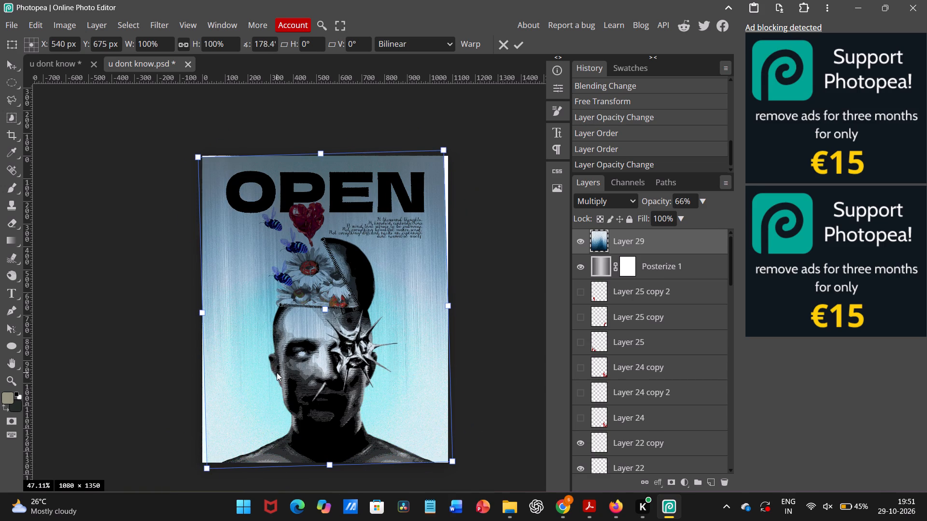
pyautogui.moveTo(277, 372); pyautogui.dragTo(276, 371)
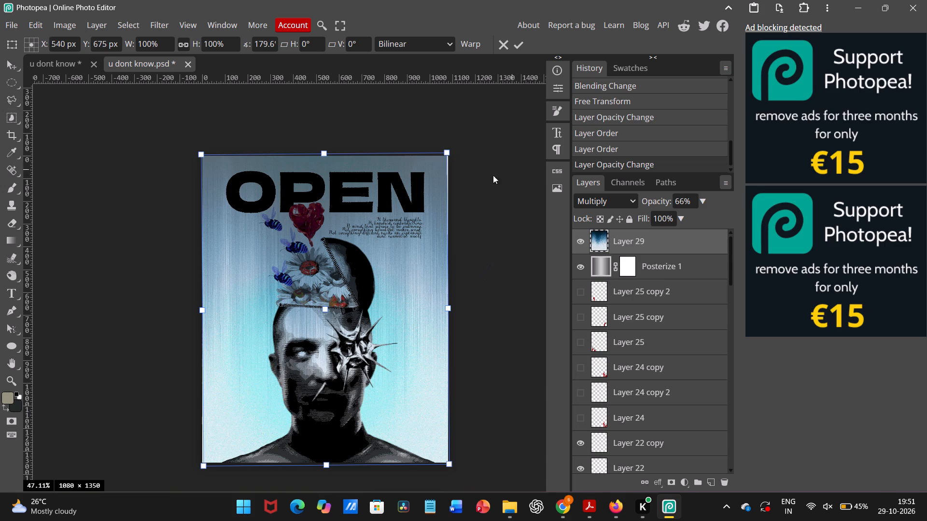
pyautogui.click(457, 148)
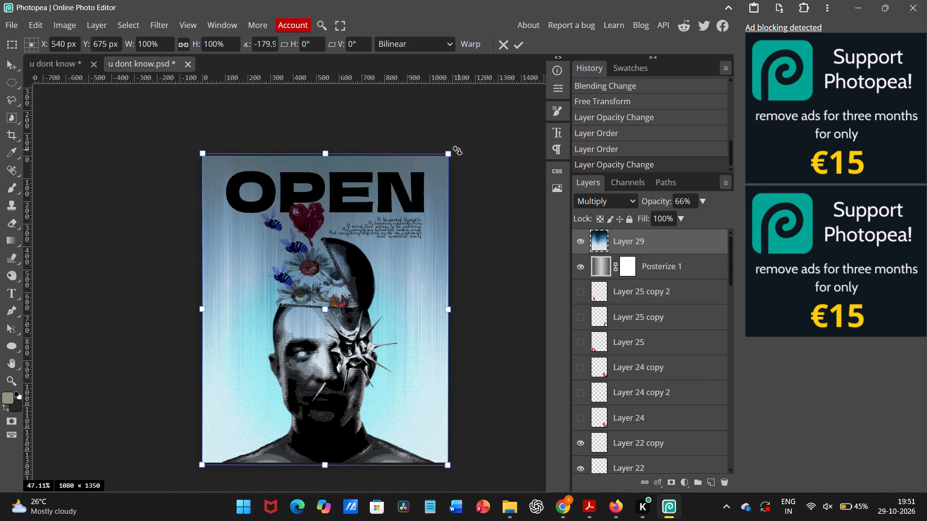
pyautogui.click(517, 39)
pyautogui.click(517, 160)
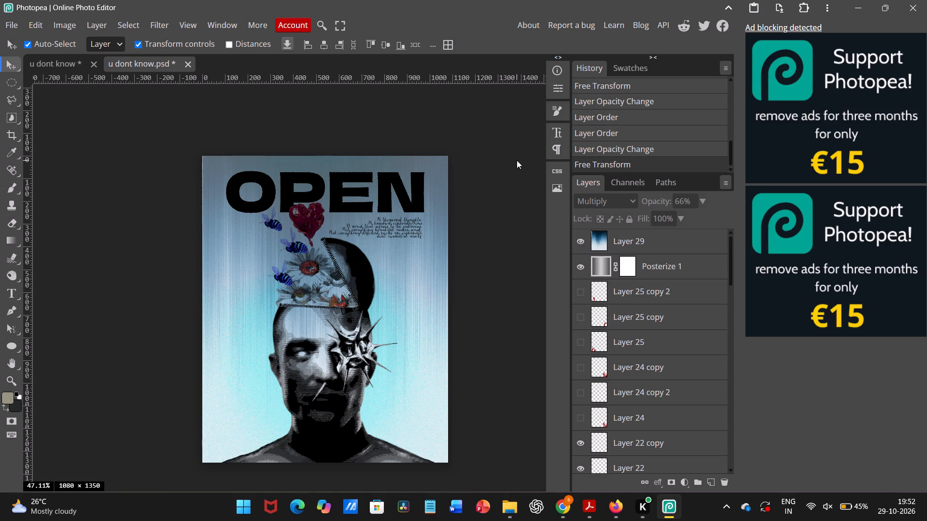
# Move Layer 29 down about 257 px so its upper edge sits just below the OPEN title.
pyautogui.click(399, 254)
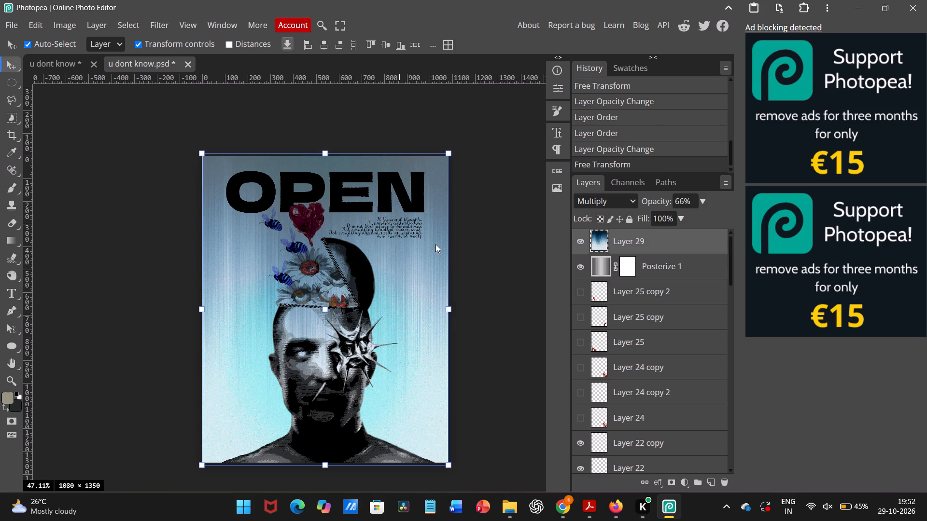
pyautogui.click(507, 207)
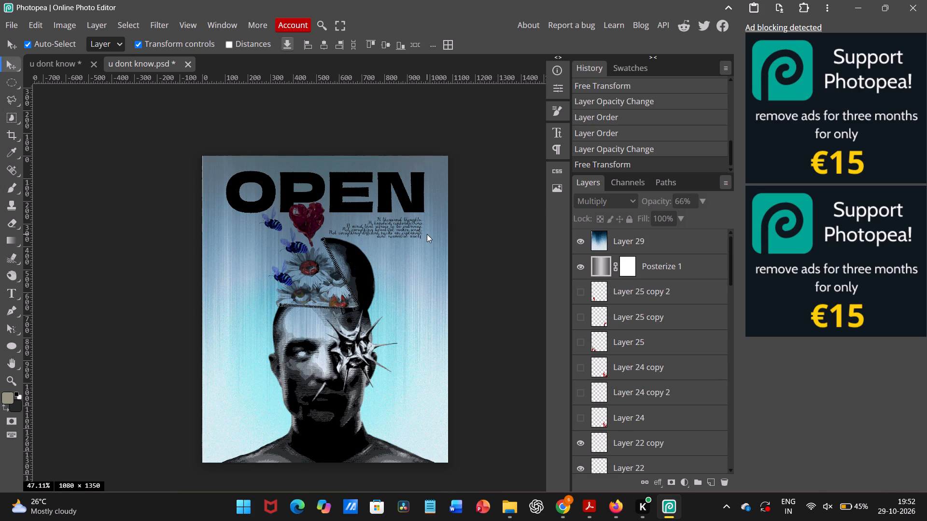
pyautogui.click(411, 269)
pyautogui.click(411, 269)
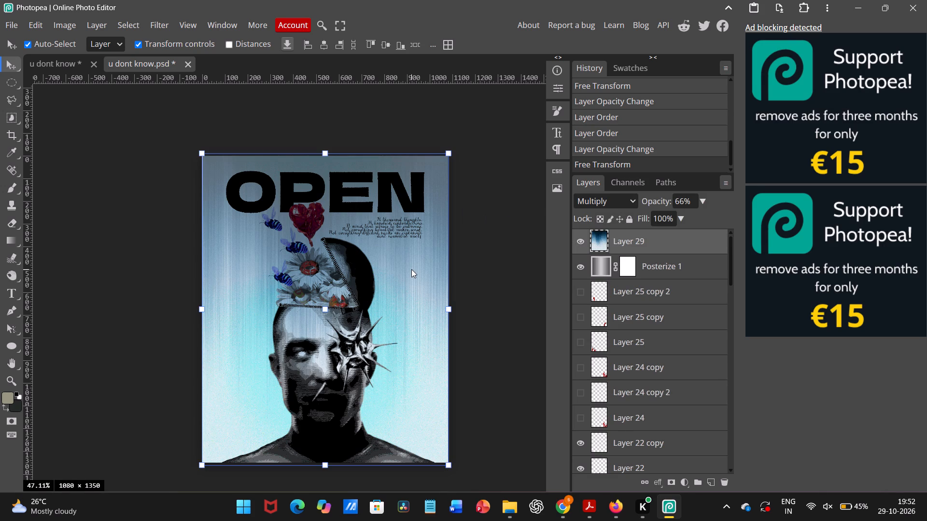
pyautogui.moveTo(411, 269); pyautogui.dragTo(411, 308)
pyautogui.moveTo(411, 308); pyautogui.dragTo(415, 328)
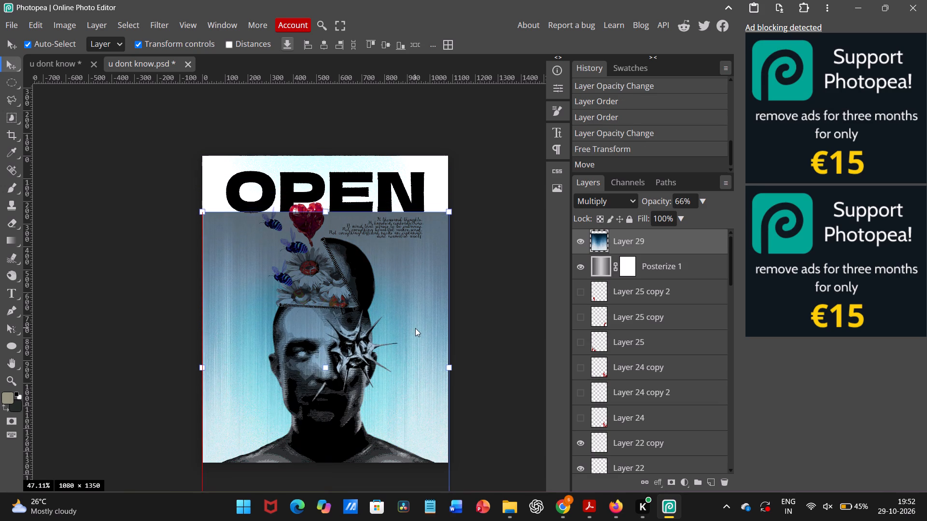
pyautogui.moveTo(415, 328); pyautogui.dragTo(410, 325)
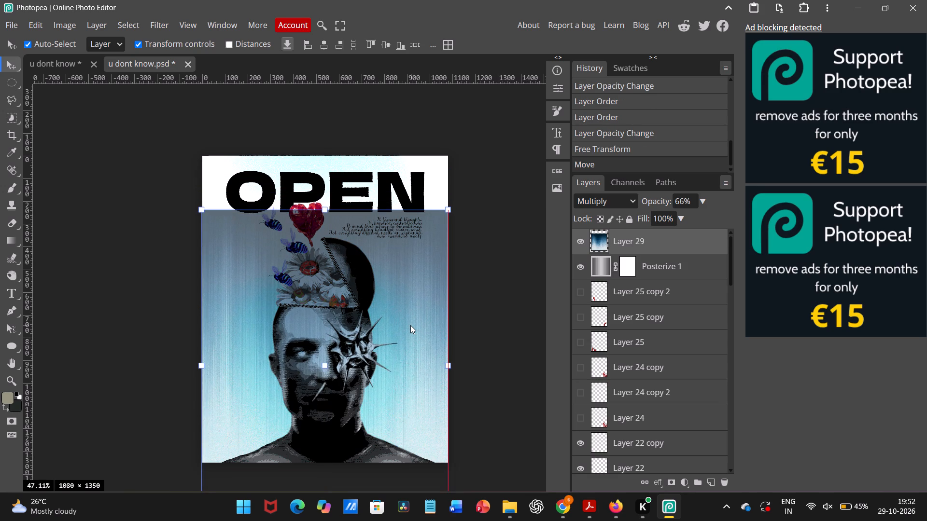
pyautogui.moveTo(410, 325); pyautogui.dragTo(412, 327)
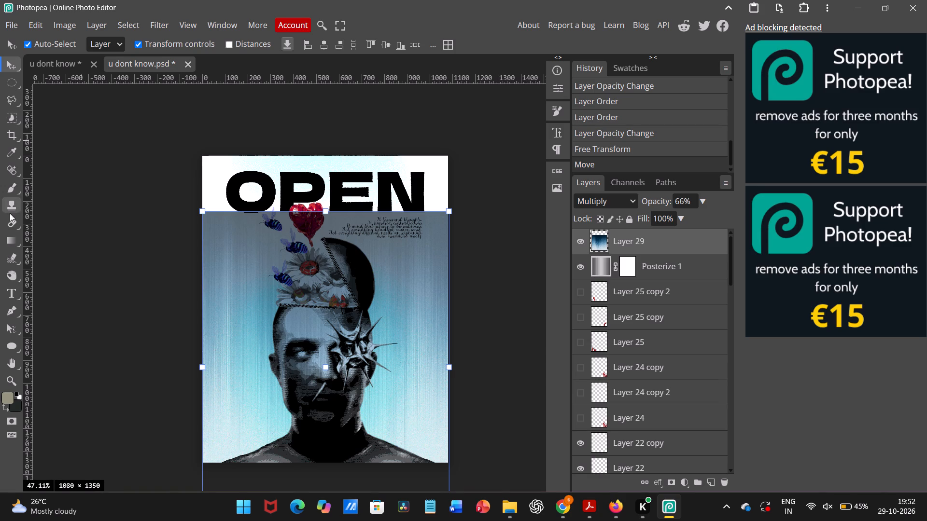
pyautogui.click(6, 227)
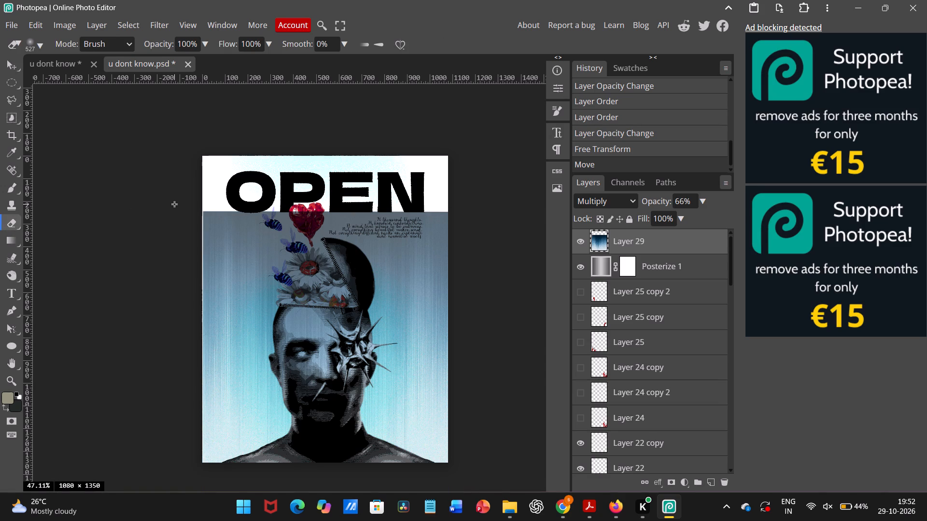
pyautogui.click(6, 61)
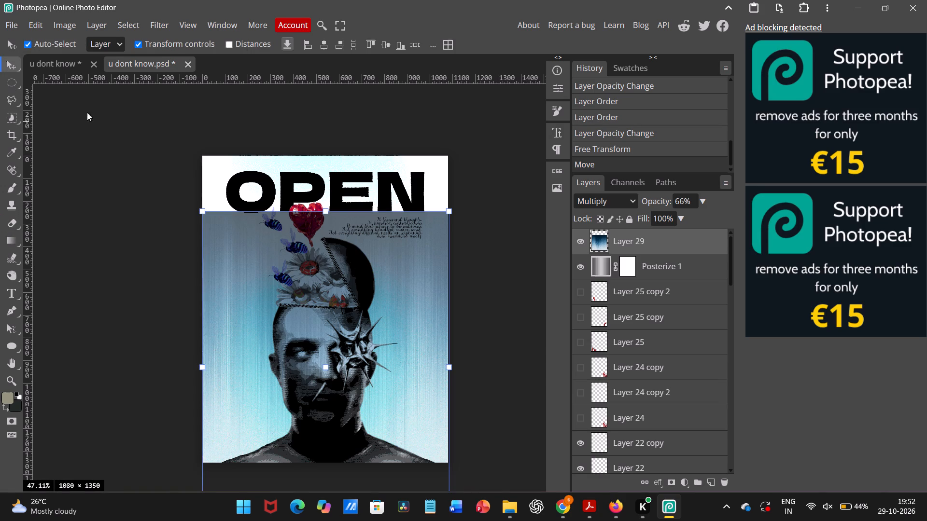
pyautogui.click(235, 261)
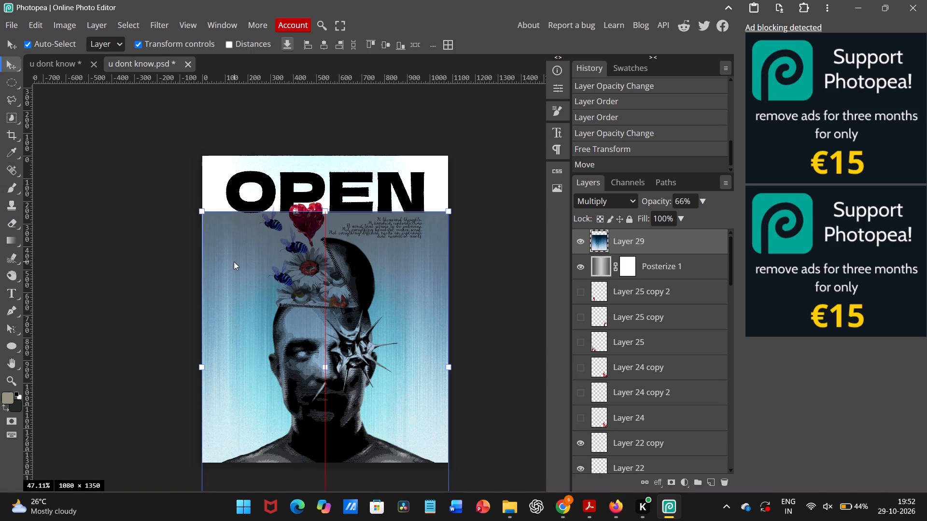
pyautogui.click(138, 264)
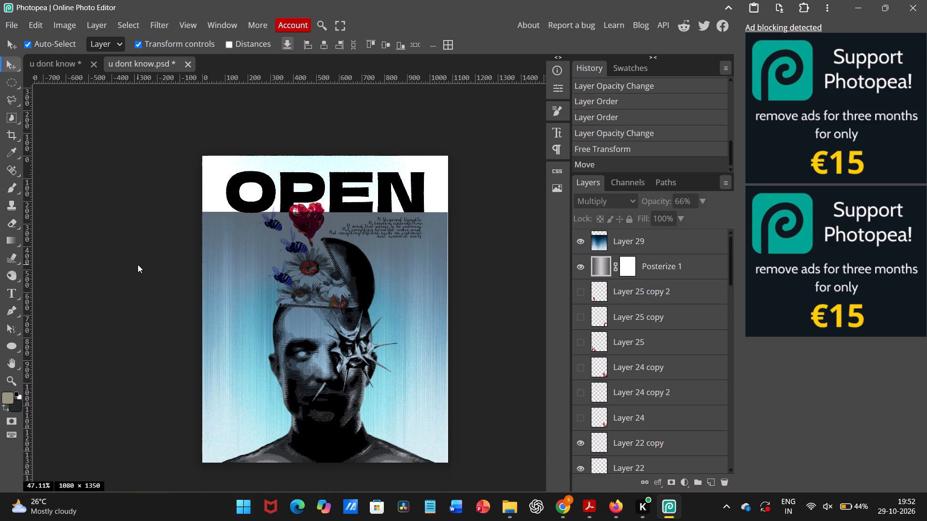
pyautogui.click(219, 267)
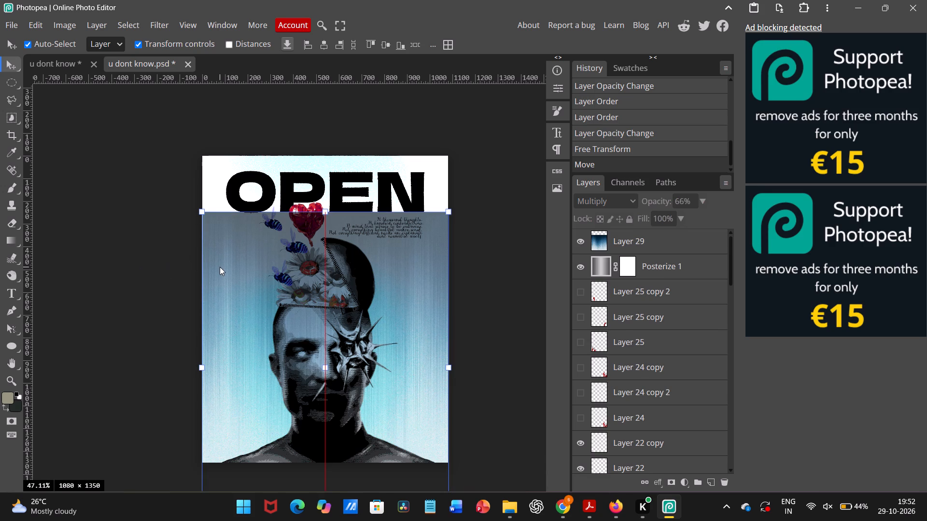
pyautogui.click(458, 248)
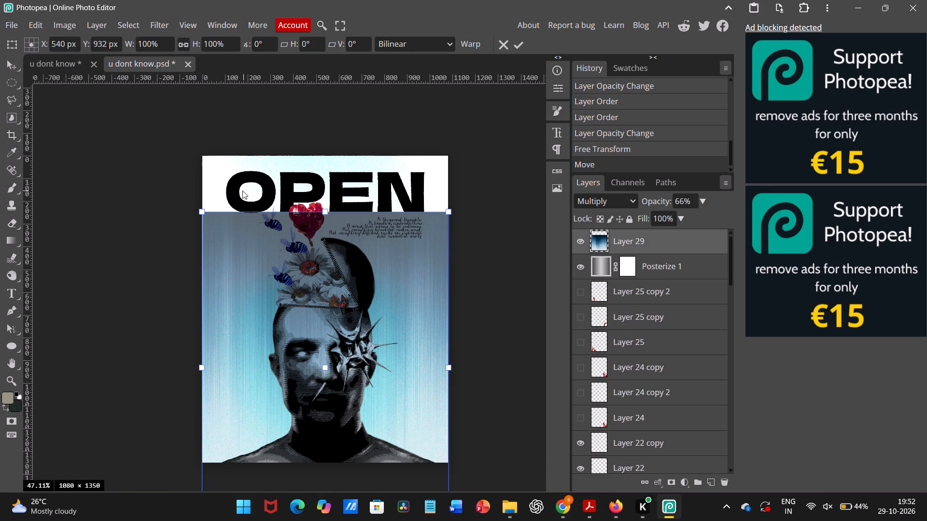
# Soften Layer 29's hard upper edge with a 527 px, 0% hardness eraser, dabbing across the OPEN title from left to right.
pyautogui.click(12, 218)
pyautogui.rightClick(149, 208)
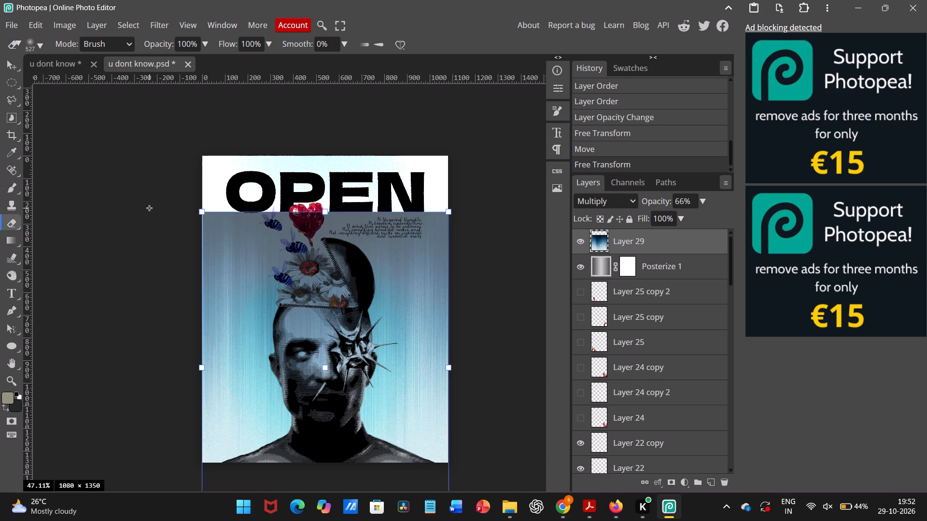
pyautogui.click(275, 232)
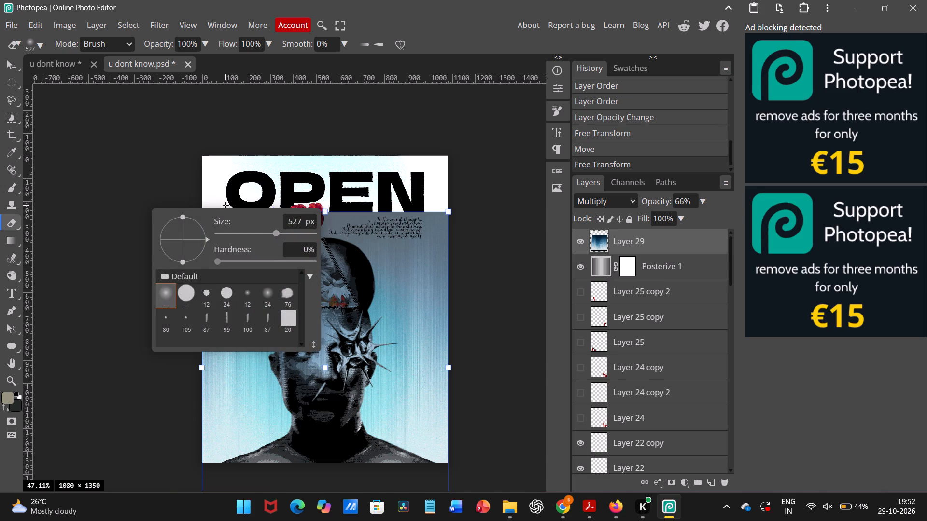
pyautogui.click(164, 180)
pyautogui.click(217, 199)
pyautogui.click(261, 182)
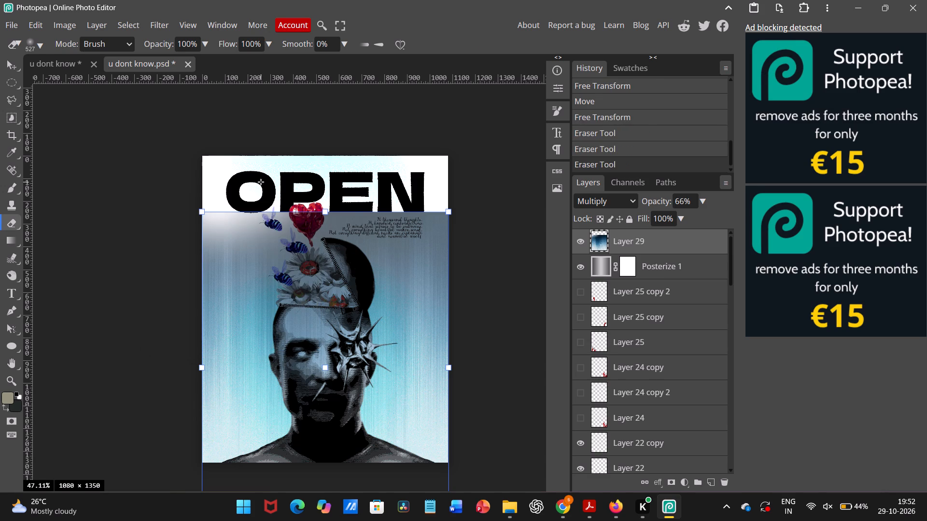
pyautogui.click(293, 181)
pyautogui.click(325, 182)
pyautogui.click(361, 180)
pyautogui.click(411, 179)
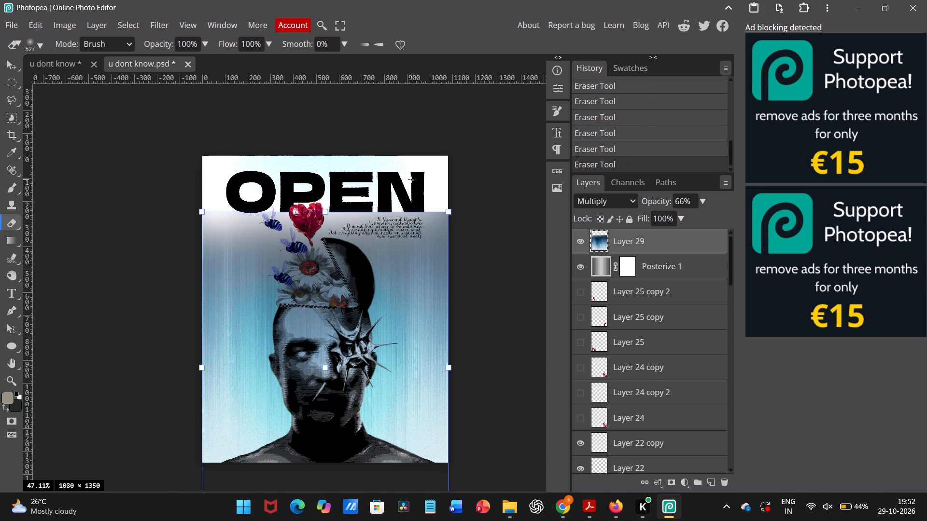
pyautogui.click(437, 180)
pyautogui.tripleClick(447, 178)
pyautogui.click(447, 178)
# Erase a second pass along Layer 29's upper edge, from the N back to the poster's left side, and deselect the layer.
pyautogui.click(412, 174)
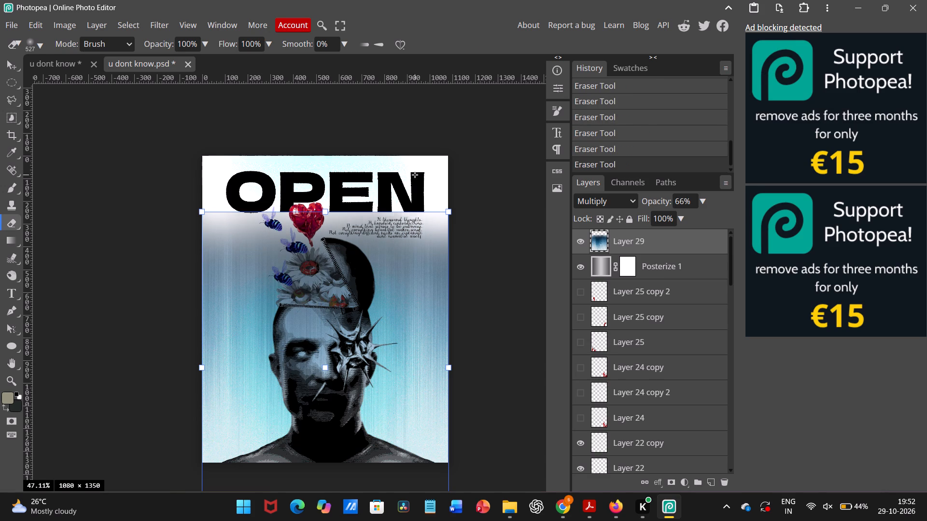
pyautogui.click(399, 169)
pyautogui.click(371, 171)
pyautogui.click(338, 178)
pyautogui.click(314, 180)
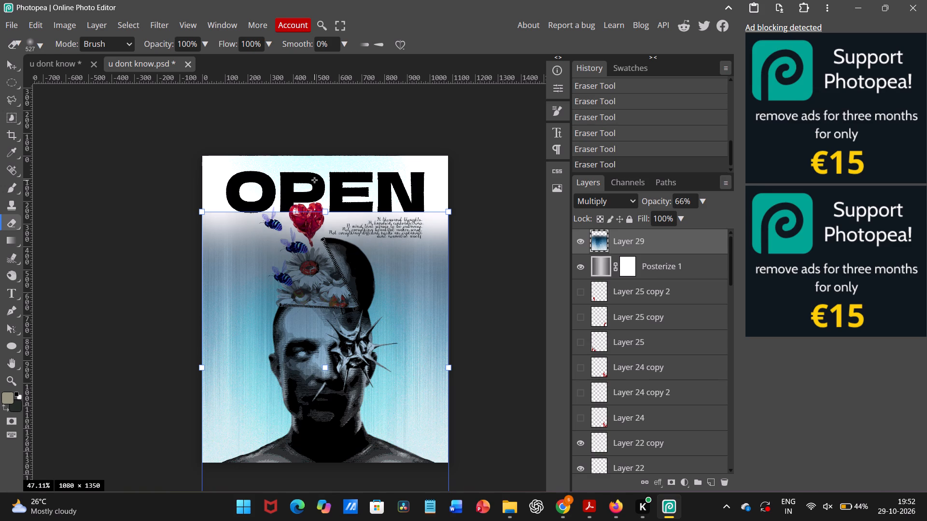
pyautogui.click(281, 178)
pyautogui.click(247, 179)
pyautogui.click(224, 181)
pyautogui.click(210, 178)
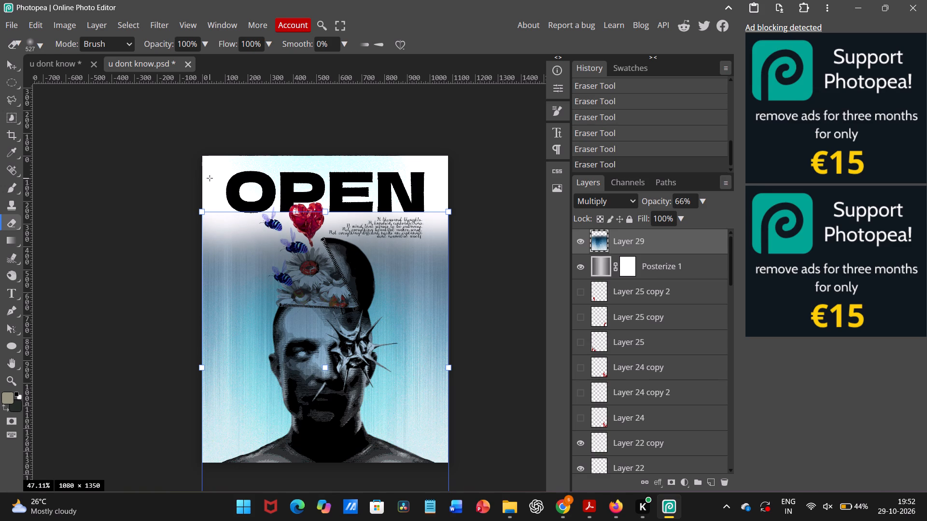
pyautogui.click(200, 182)
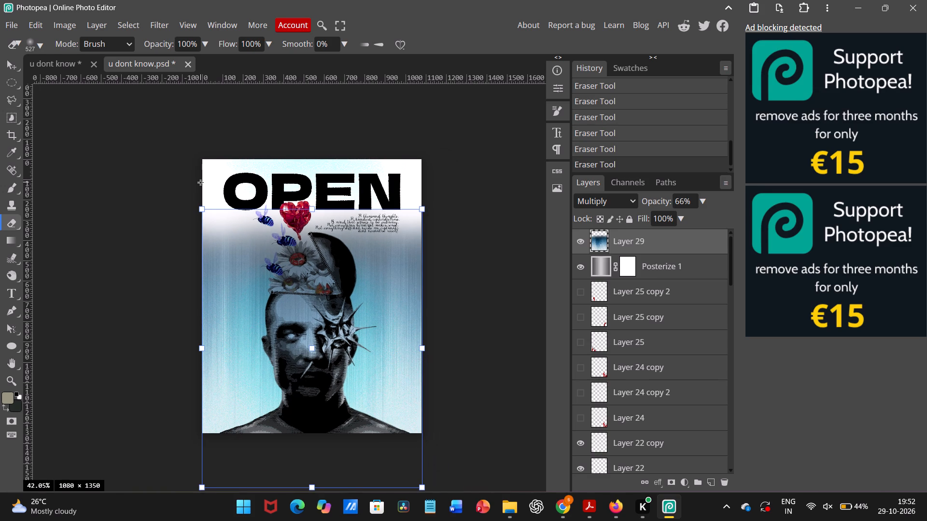
pyautogui.click(12, 68)
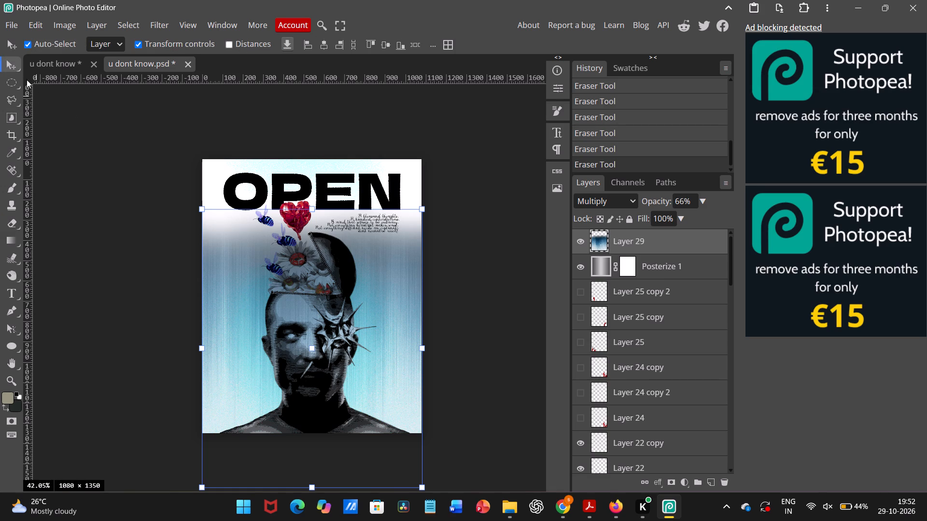
pyautogui.click(117, 160)
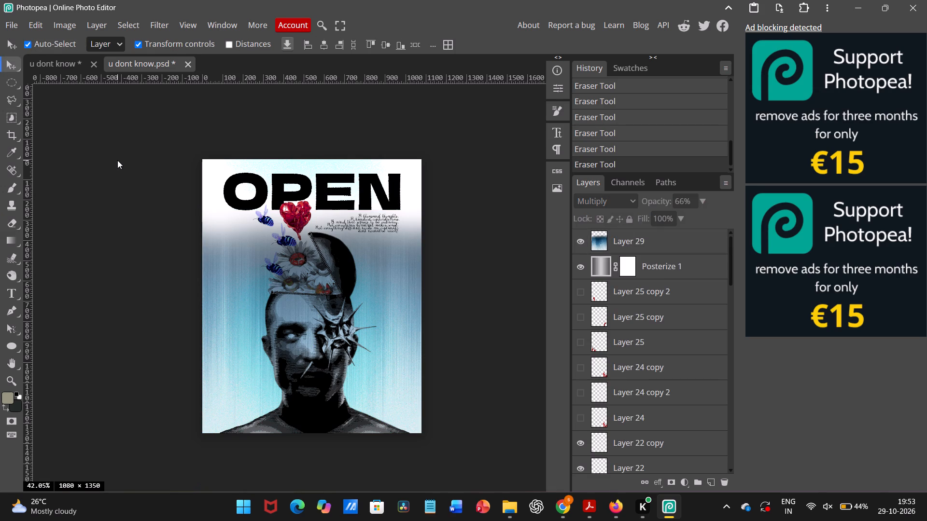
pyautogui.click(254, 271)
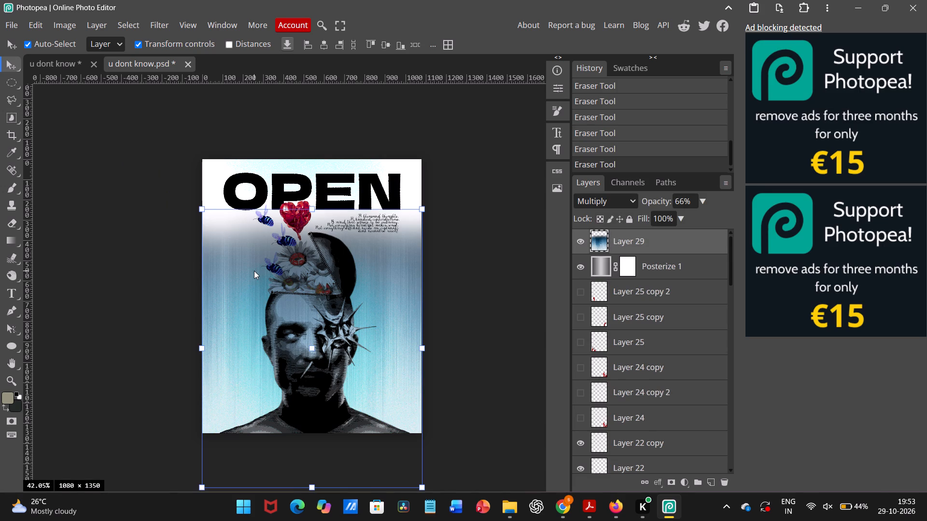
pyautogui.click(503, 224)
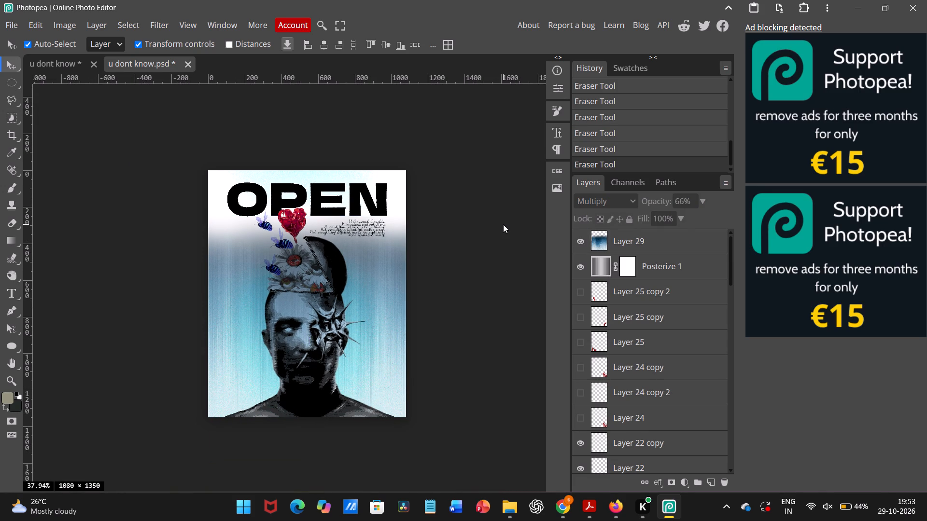
# Stretch Layer 29 upward to about 117.9% height so its upper edge meets the poster's top edge.
pyautogui.click(389, 323)
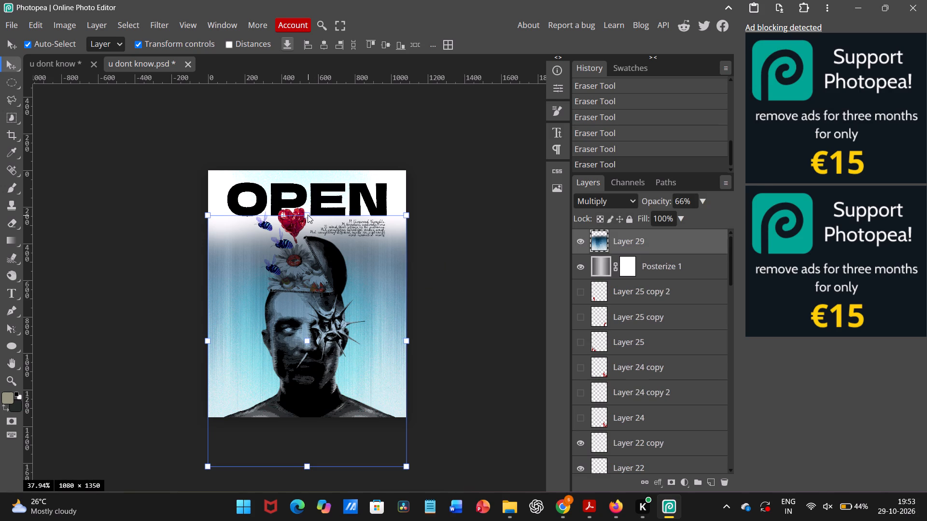
pyautogui.keyDown('shift'); pyautogui.moveTo(307, 215); pyautogui.dragTo(305, 165); pyautogui.keyUp('shift')
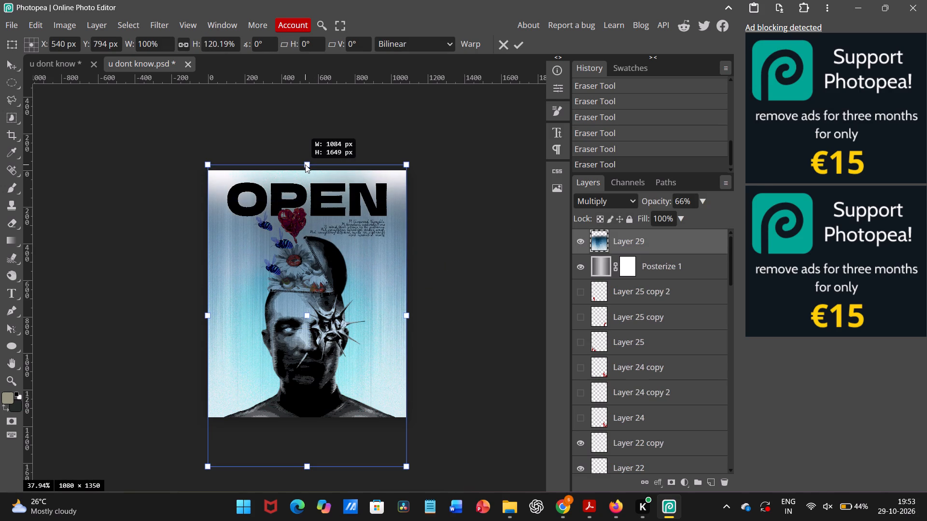
pyautogui.keyDown('shift'); pyautogui.moveTo(305, 165); pyautogui.dragTo(306, 169); pyautogui.keyUp('shift')
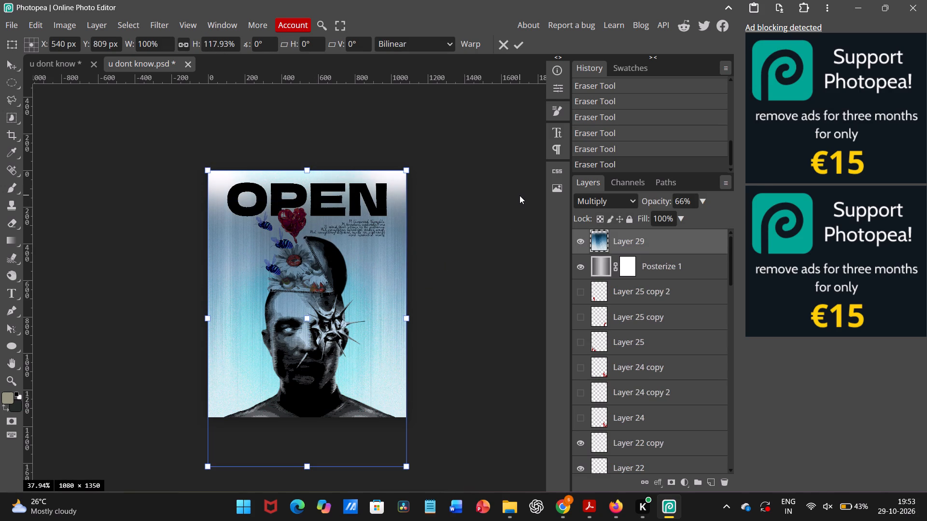
pyautogui.click(519, 196)
# Hide Layer 29 and deselect it.
pyautogui.click(576, 247)
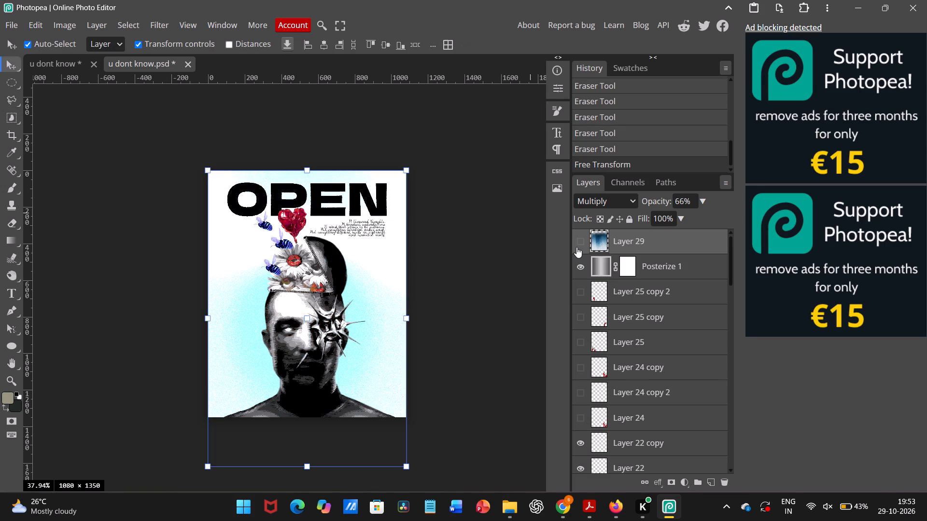
pyautogui.click(488, 273)
pyautogui.scroll(1, 328, 341)
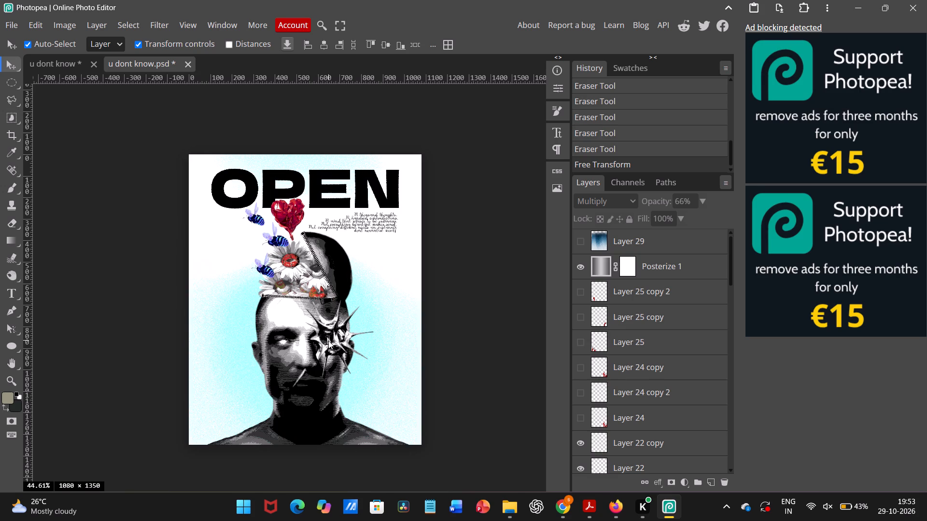
# Switch to Pinterest in Chrome, browse the related textures, and copy the dark grainy black-and-grey texture with a light streak near its upper corner.
pyautogui.click(552, 515)
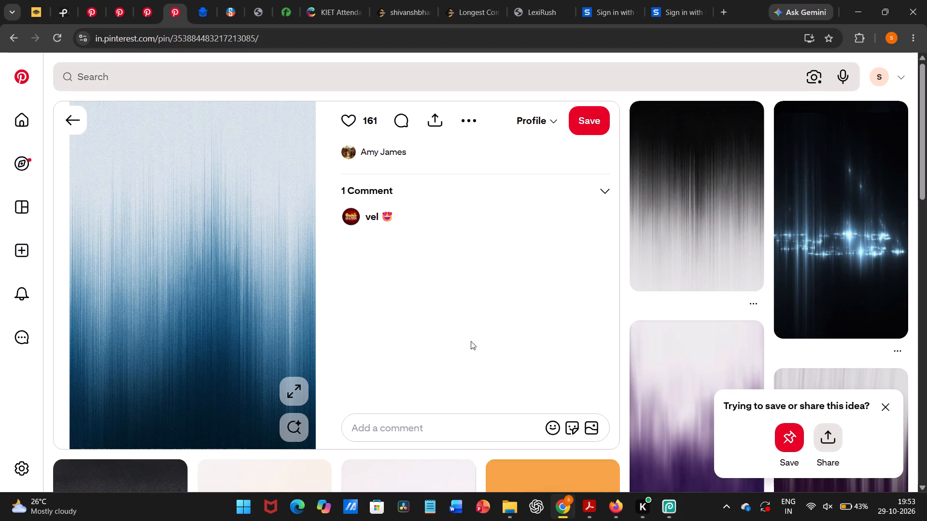
pyautogui.scroll(-5, 491, 311)
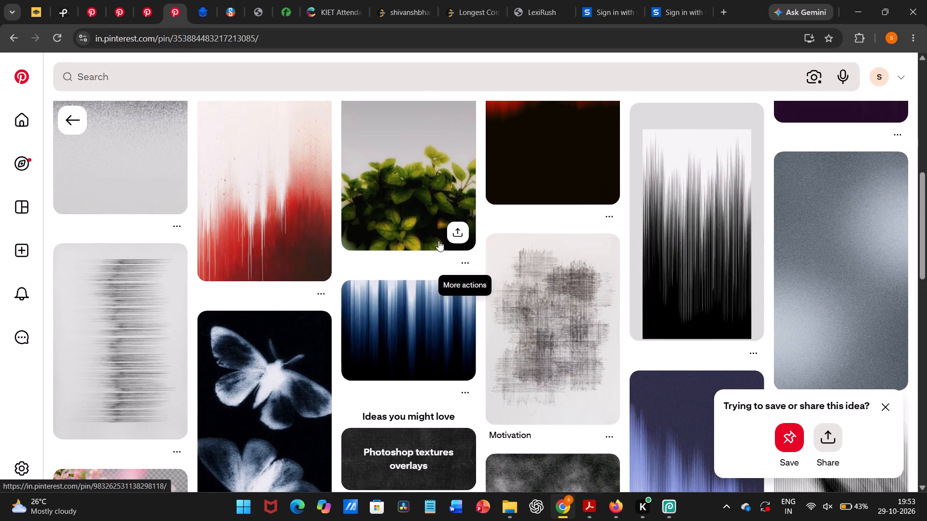
pyautogui.scroll(-1, 438, 241)
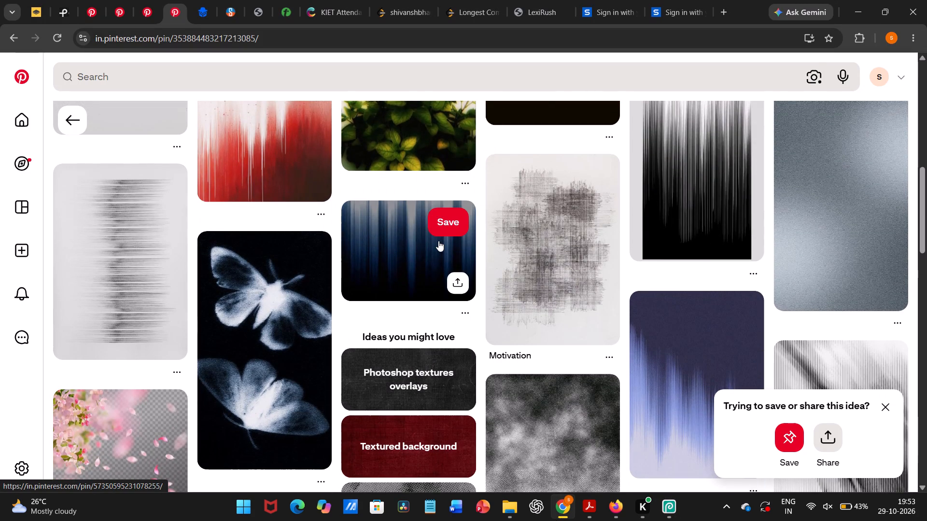
pyautogui.scroll(-2, 534, 235)
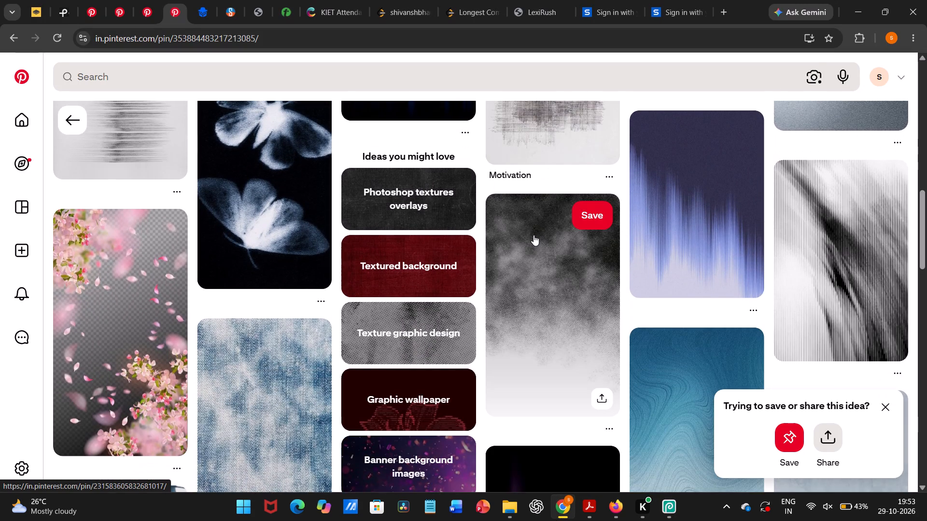
pyautogui.scroll(3, 534, 235)
pyautogui.click(820, 169)
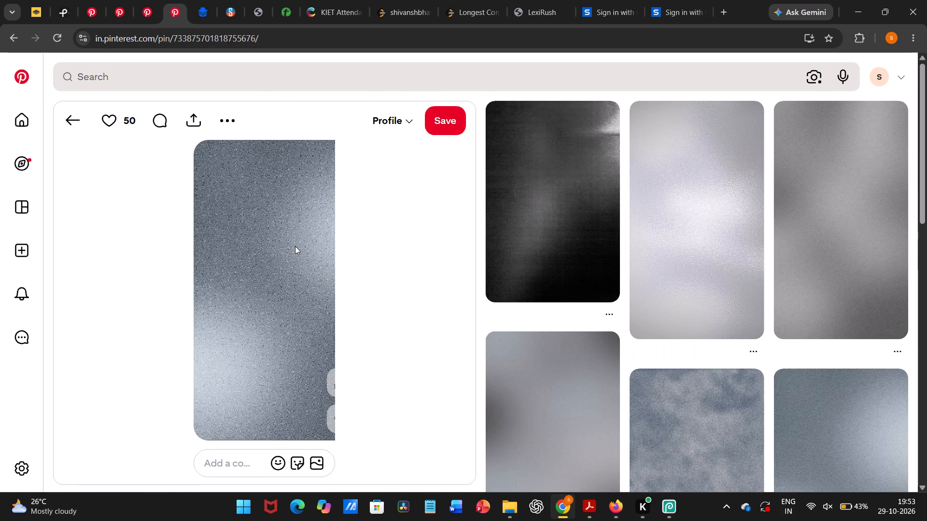
pyautogui.click(548, 220)
pyautogui.rightClick(271, 253)
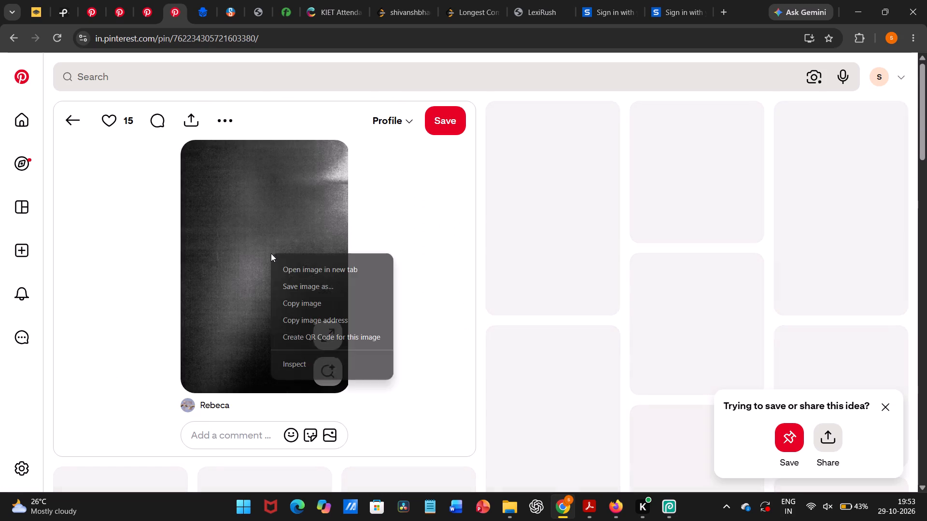
pyautogui.click(309, 301)
# Return to Photopea and paste the copied dark texture above Layer 29.
pyautogui.click(660, 511)
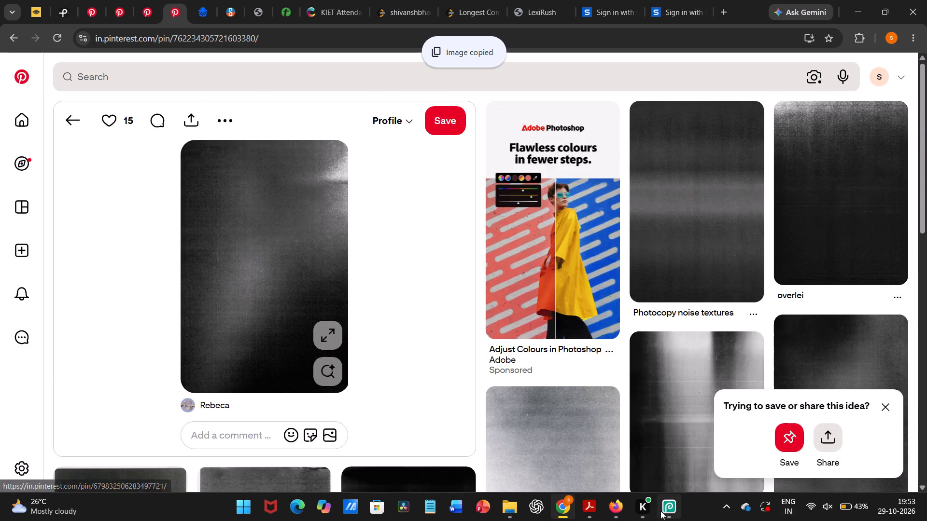
pyautogui.click(616, 236)
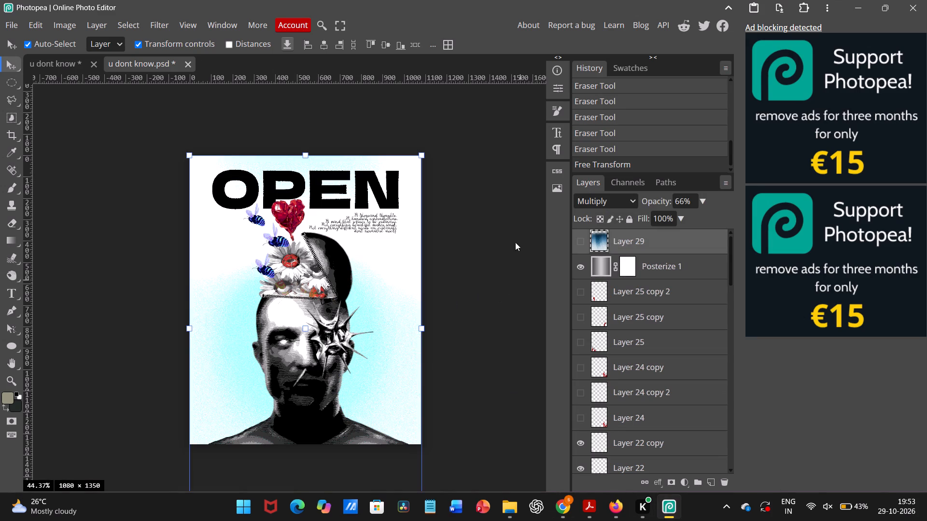
pyautogui.hotkey('ctrl', 'v')
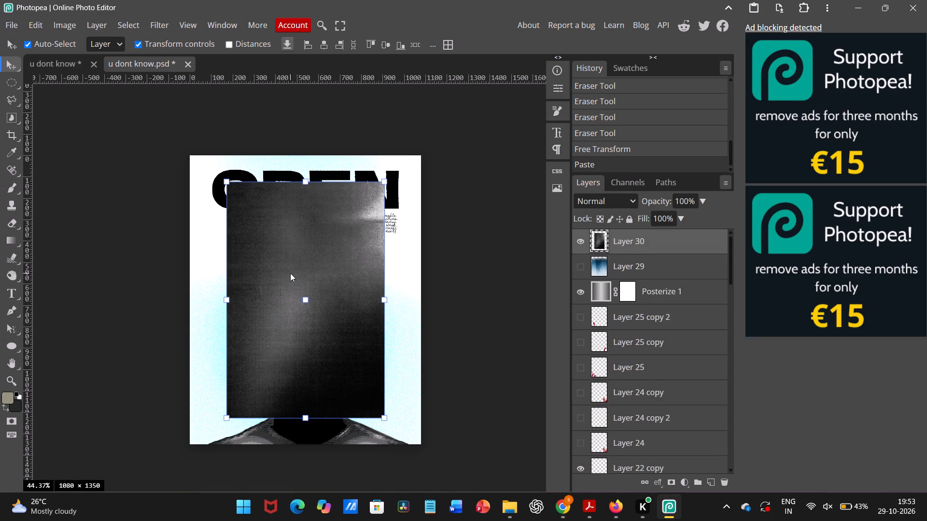
# Set the pasted dark texture's blend mode to Lighten.
pyautogui.click(596, 209)
pyautogui.click(596, 209)
pyautogui.click(596, 209)
pyautogui.click(594, 206)
pyautogui.click(592, 348)
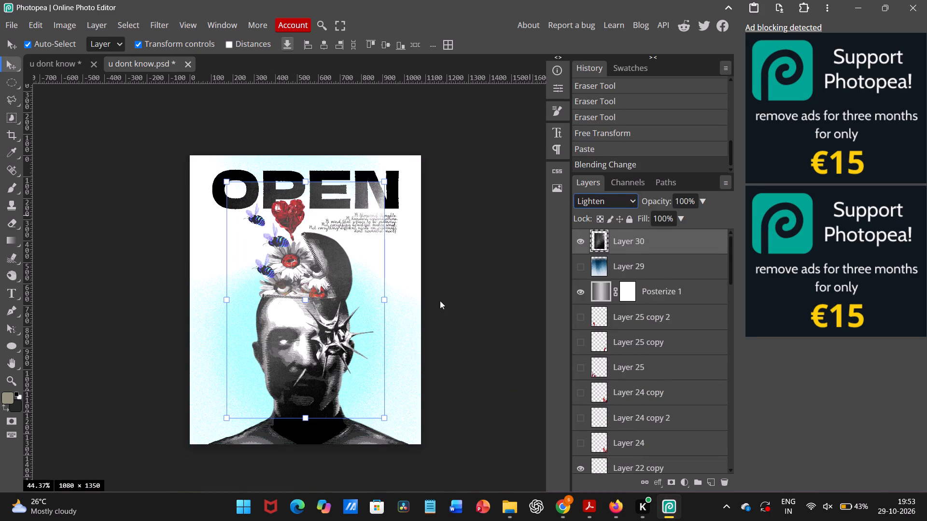
# Scale Layer 30 to 1080 × 1350 px so it covers the whole poster, apply the transform and deselect it.
pyautogui.moveTo(223, 300); pyautogui.dragTo(199, 301)
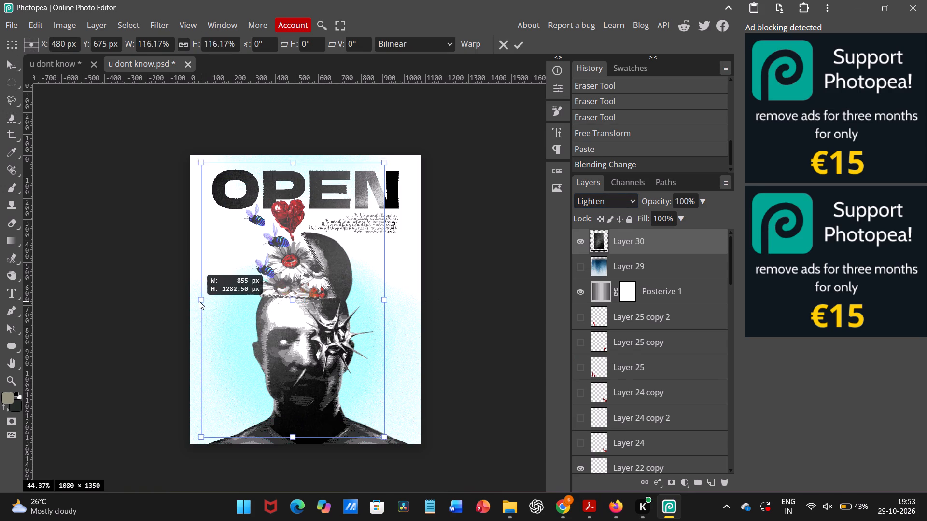
pyautogui.moveTo(199, 301); pyautogui.dragTo(193, 298)
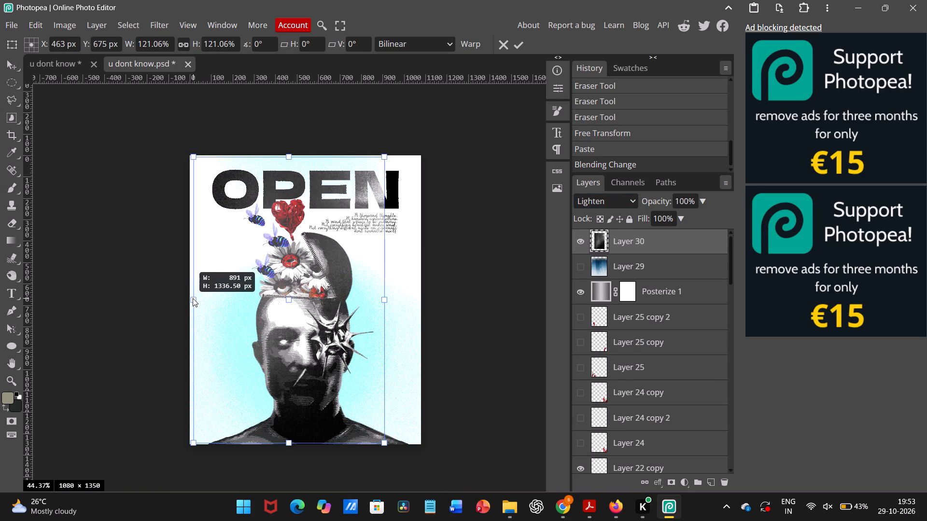
pyautogui.moveTo(193, 298); pyautogui.dragTo(191, 298)
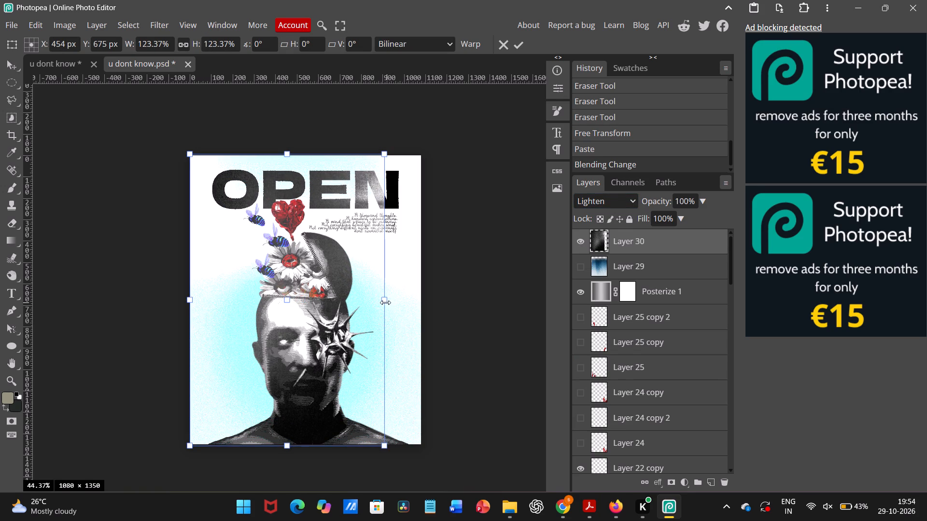
pyautogui.moveTo(384, 302); pyautogui.dragTo(417, 307)
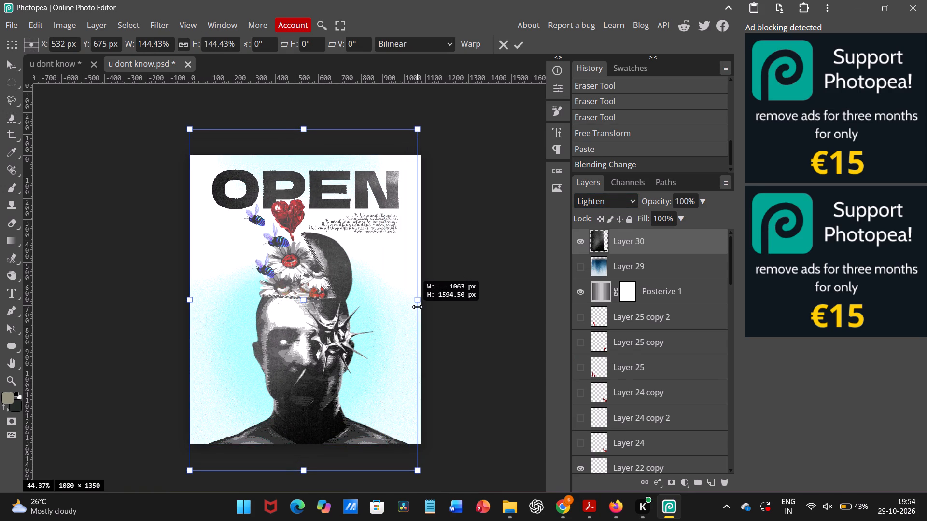
pyautogui.moveTo(417, 307); pyautogui.dragTo(421, 308)
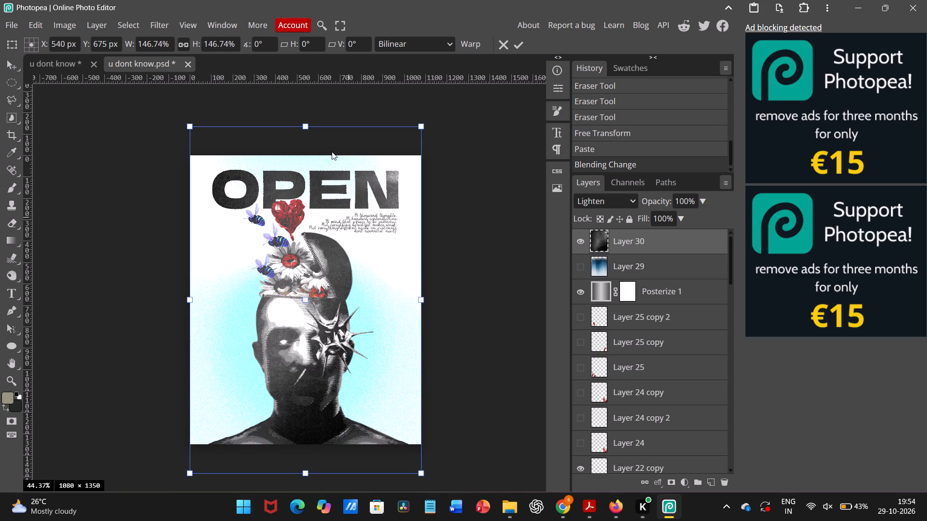
pyautogui.keyDown('shift'); pyautogui.moveTo(306, 127); pyautogui.dragTo(310, 156); pyautogui.keyUp('shift')
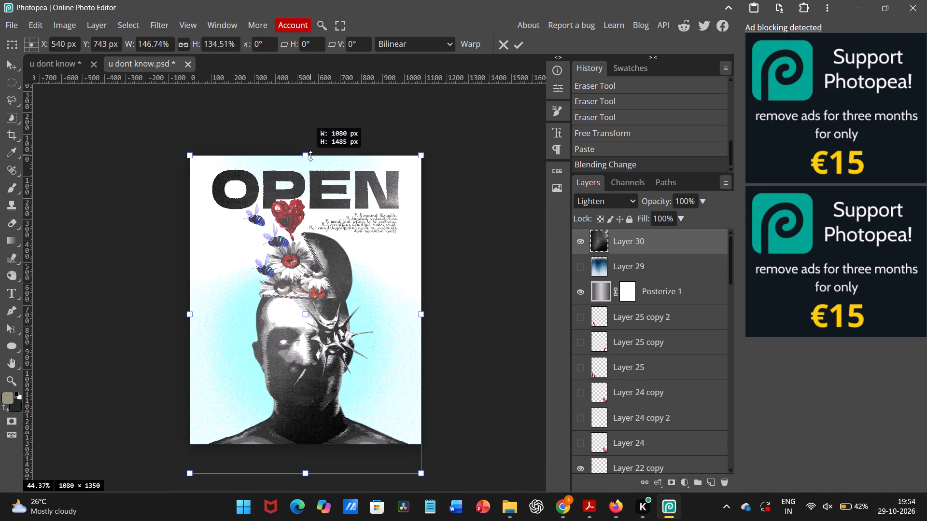
pyautogui.keyDown('shift'); pyautogui.moveTo(310, 156); pyautogui.dragTo(309, 153); pyautogui.keyUp('shift')
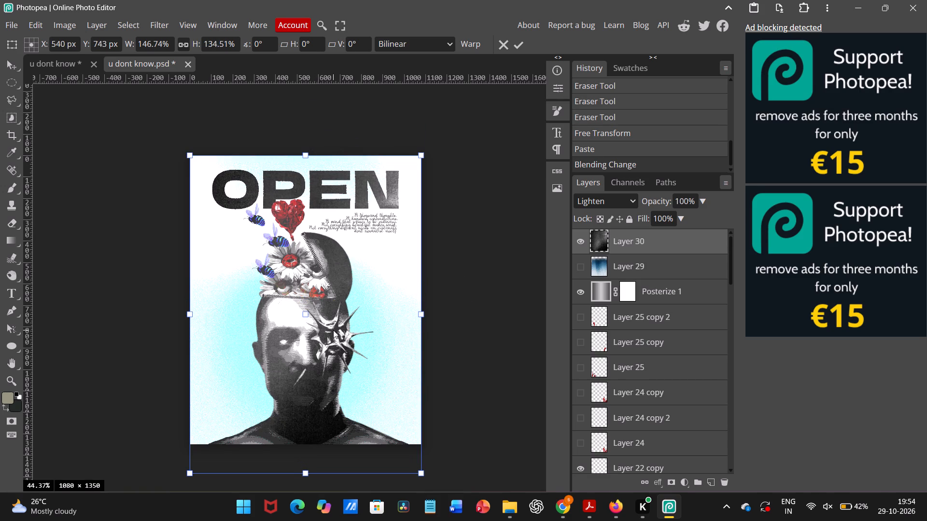
pyautogui.keyDown('shift'); pyautogui.moveTo(303, 476); pyautogui.dragTo(303, 443); pyautogui.keyUp('shift')
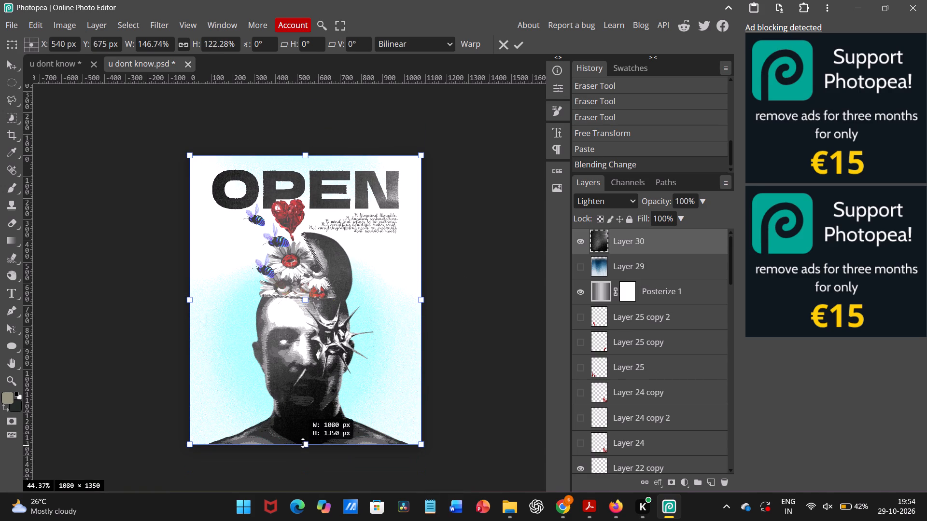
pyautogui.keyDown('shift'); pyautogui.moveTo(303, 443); pyautogui.dragTo(303, 443); pyautogui.keyUp('shift')
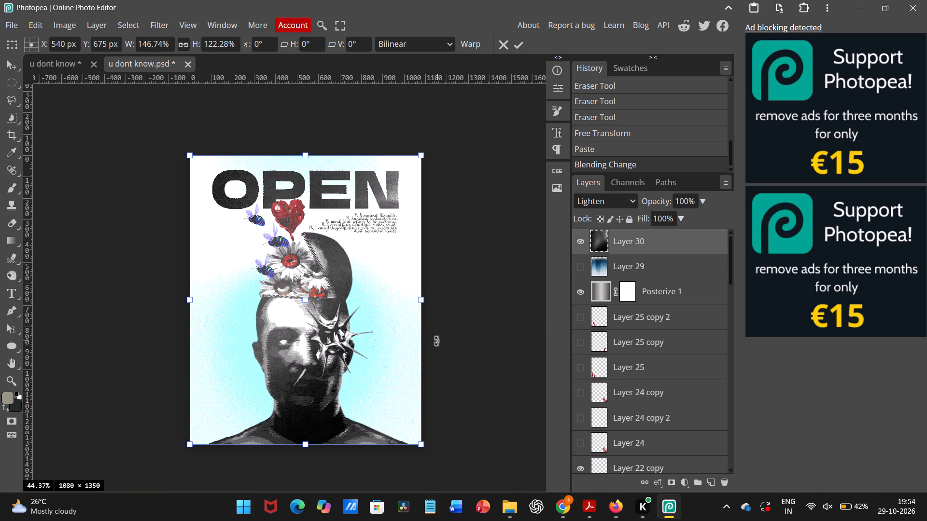
pyautogui.click(473, 307)
pyautogui.click(515, 42)
pyautogui.click(492, 175)
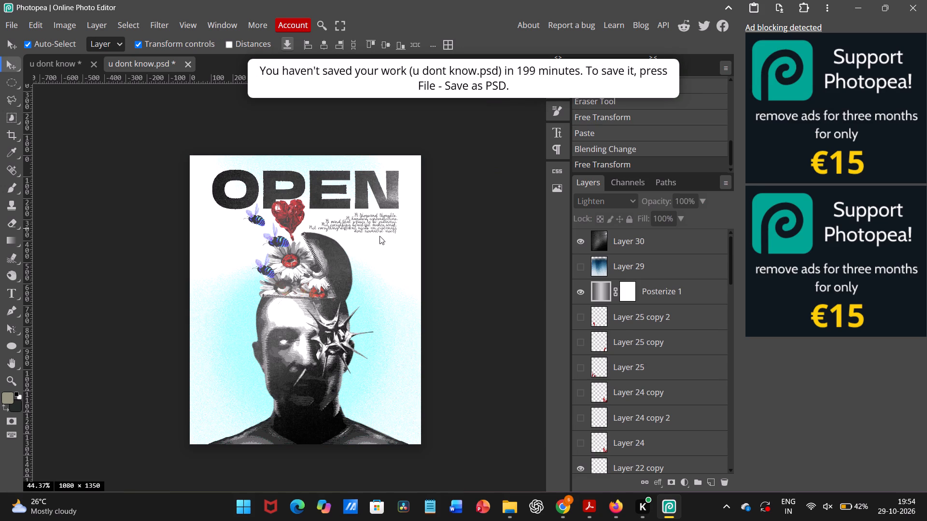
# Lock Layer 30, the dark texture overlay, completely.
pyautogui.scroll(-1, 373, 237)
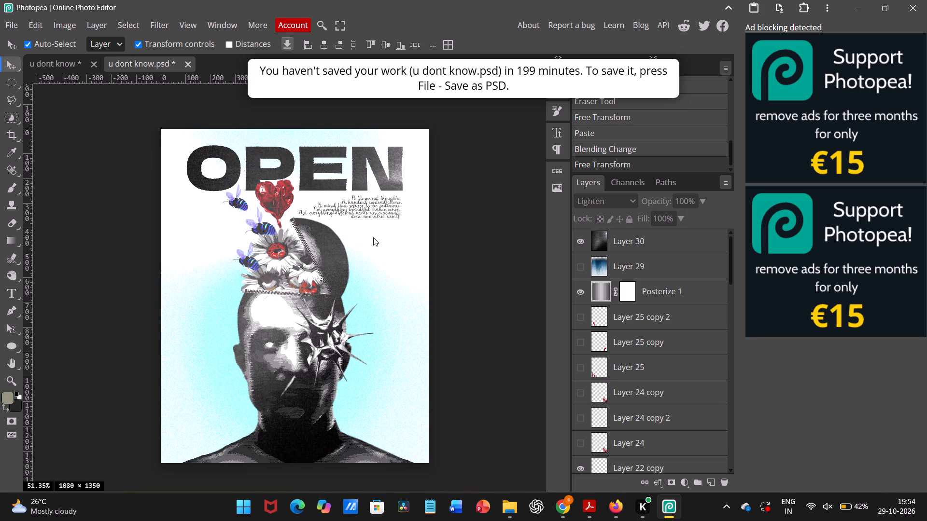
pyautogui.scroll(1, 373, 237)
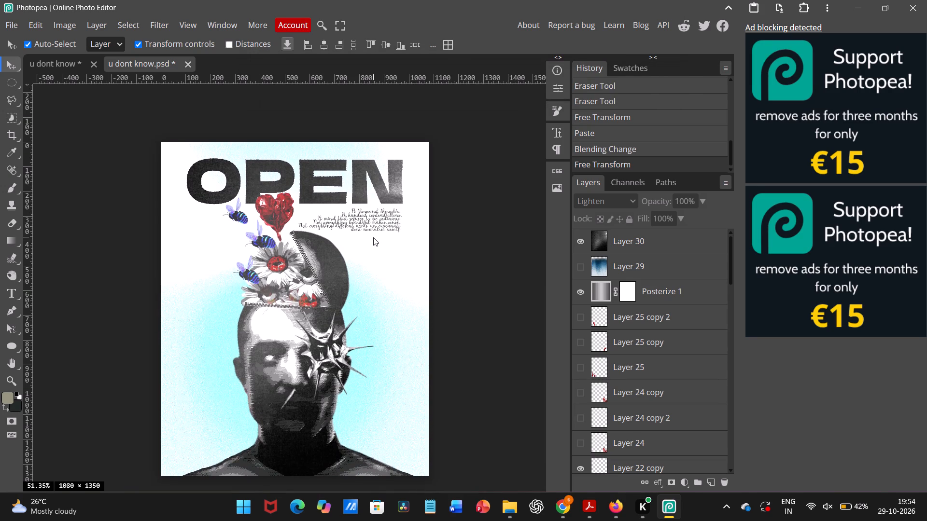
pyautogui.scroll(-1, 373, 237)
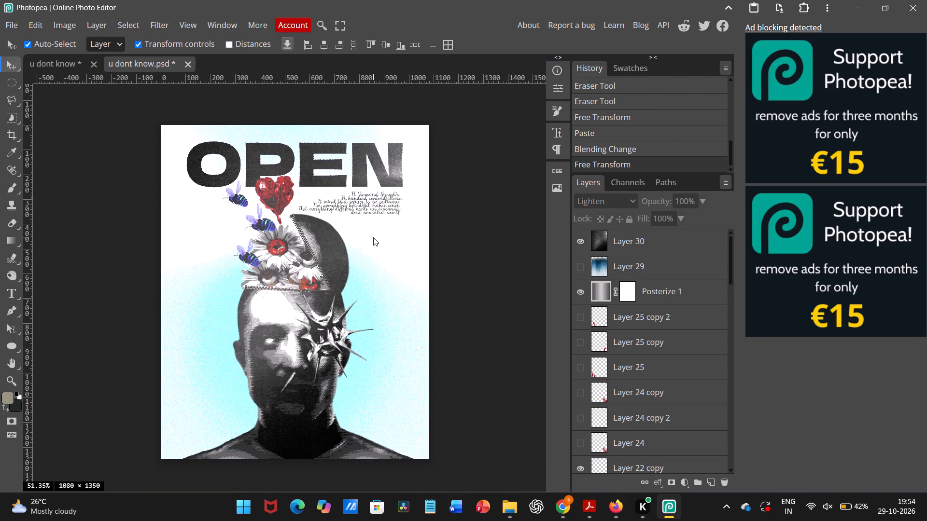
pyautogui.click(370, 212)
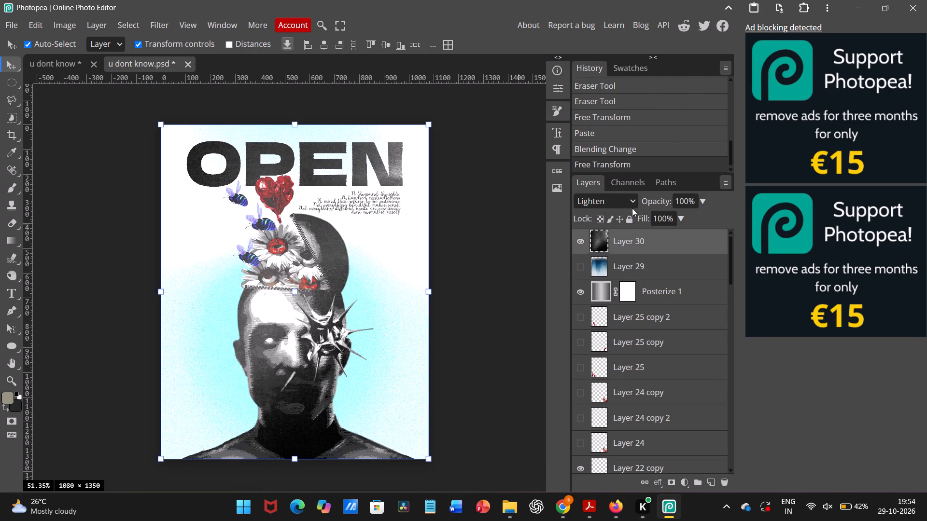
pyautogui.click(629, 216)
# Nudge the handwritten A thousand text block beneath the OPEN title slightly and deselect it.
pyautogui.click(388, 206)
pyautogui.click(388, 206)
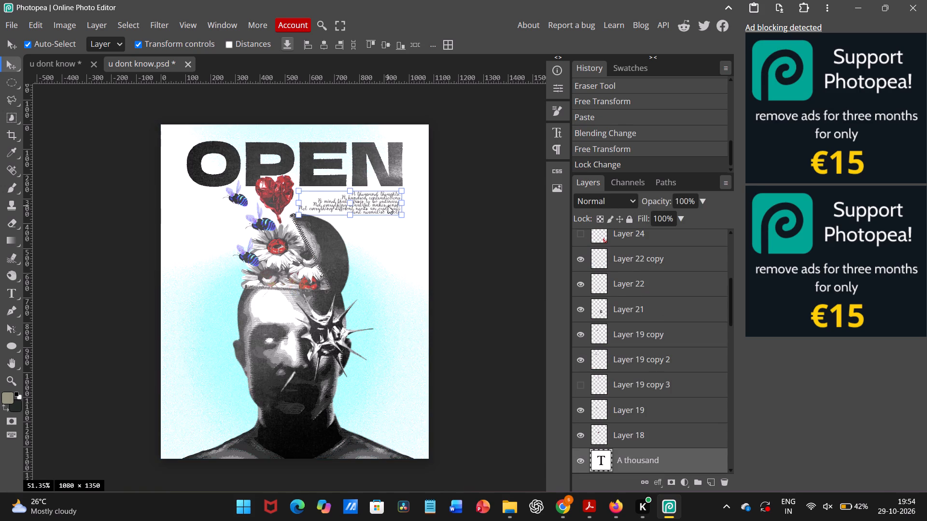
pyautogui.click(485, 195)
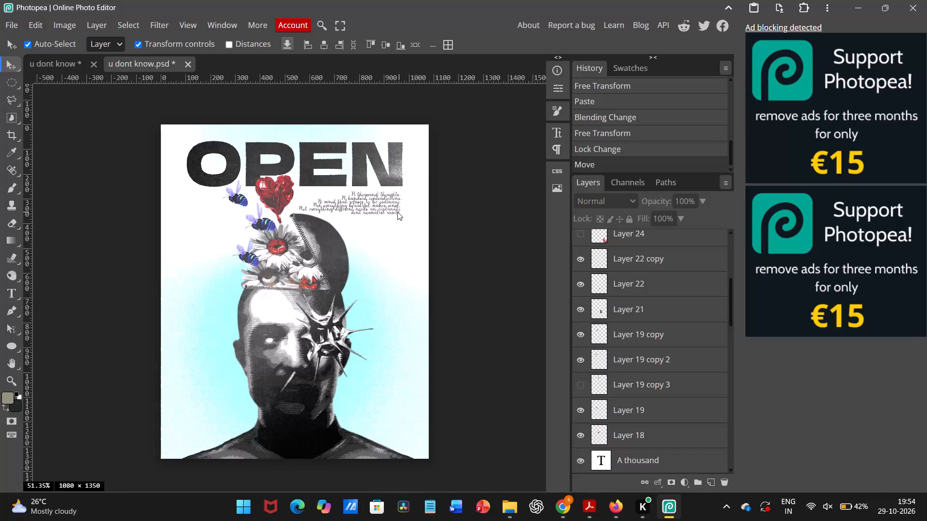
# Nudge the handwritten A thousand text block slightly up towards the OPEN title and deselect it.
pyautogui.click(333, 335)
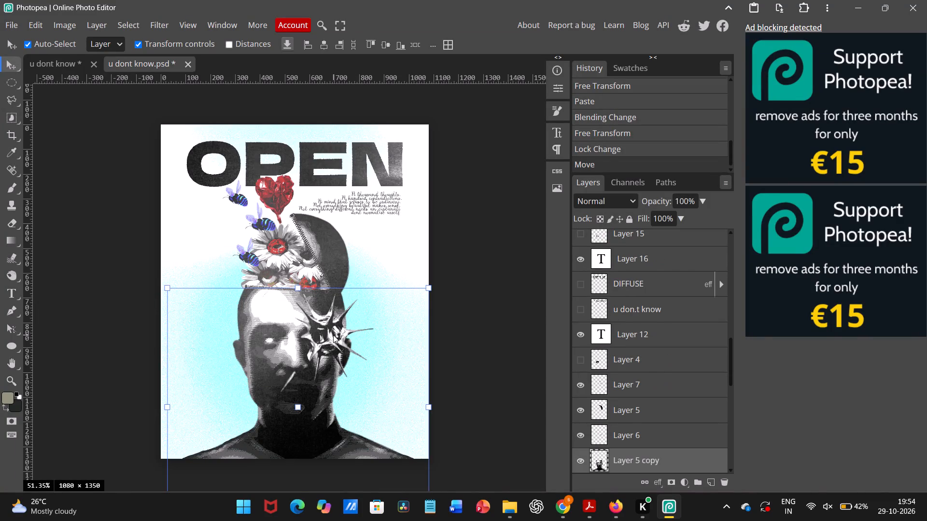
pyautogui.click(448, 252)
pyautogui.click(376, 215)
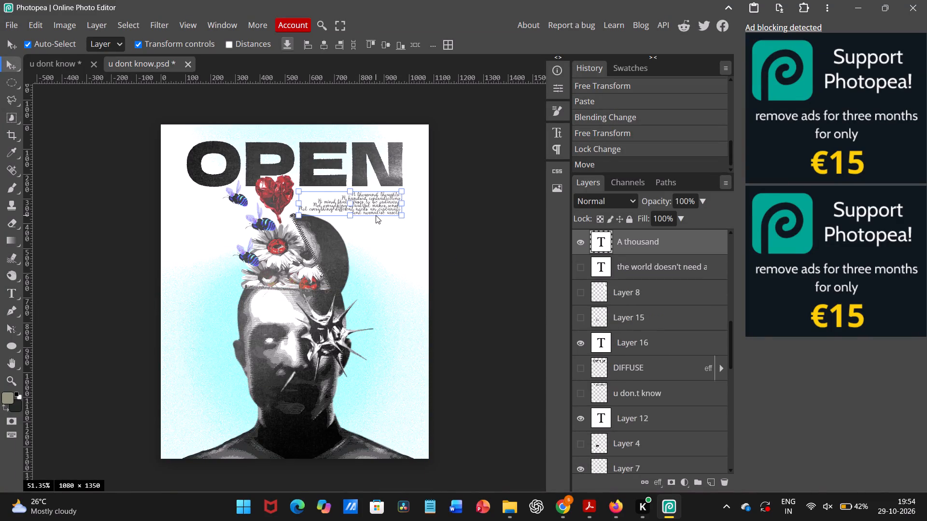
pyautogui.click(374, 208)
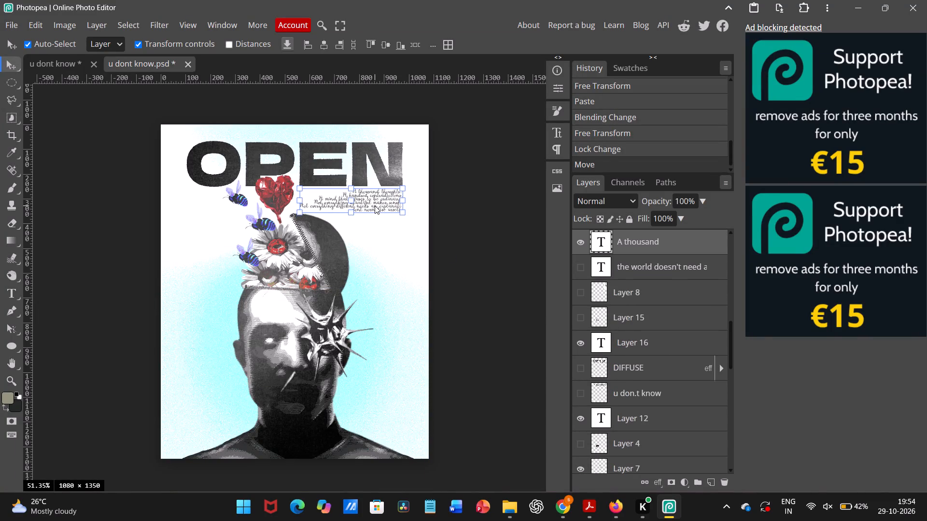
pyautogui.click(490, 195)
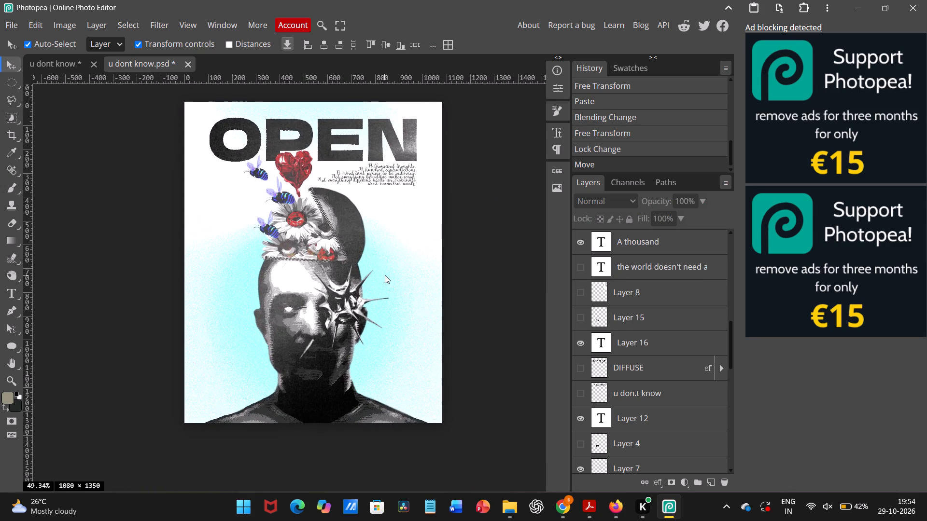
# Look through the related grain and photocopy texture pins on Pinterest in Chrome, and return to the poster in Photopea.
pyautogui.scroll(1, 385, 275)
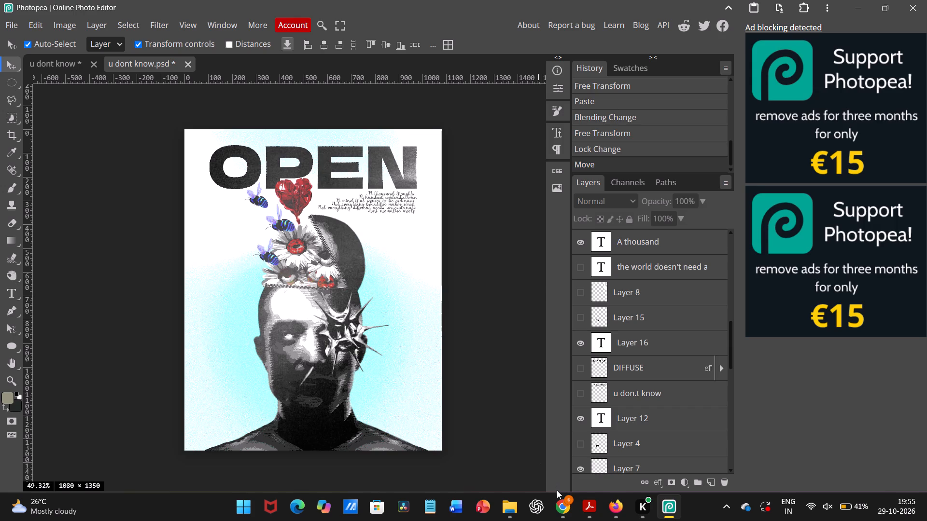
pyautogui.click(560, 504)
pyautogui.scroll(-1, 523, 335)
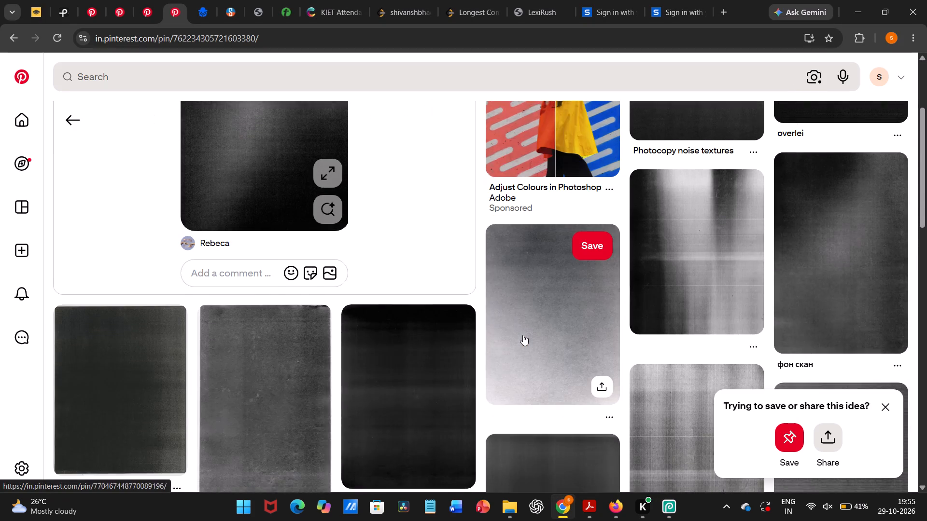
pyautogui.scroll(-1, 523, 335)
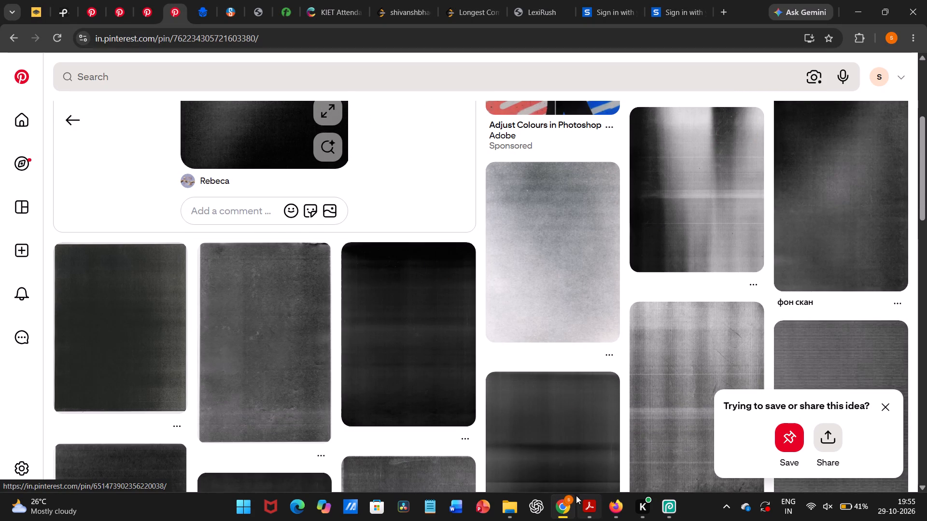
pyautogui.click(666, 506)
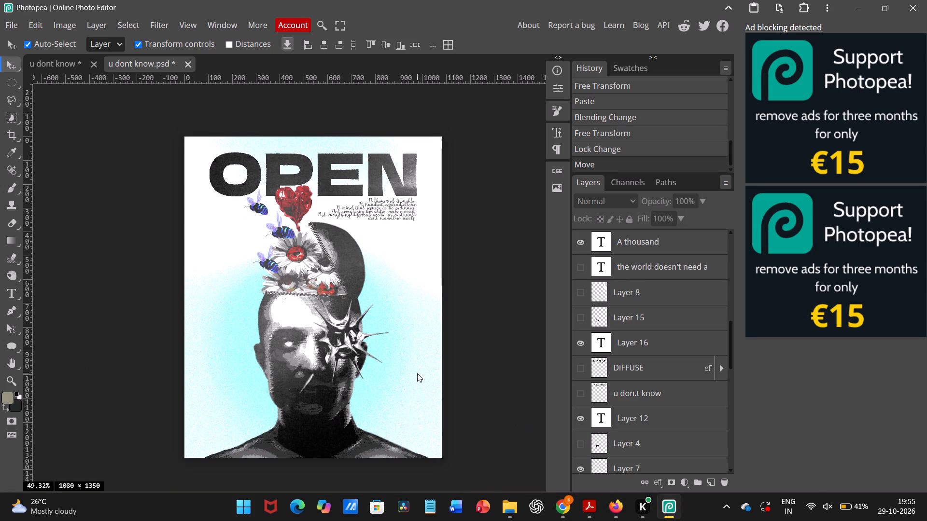
# Compare the poster with and without the Posterize 1 adjustment layer, leaving the layer visible.
pyautogui.scroll(8, 611, 317)
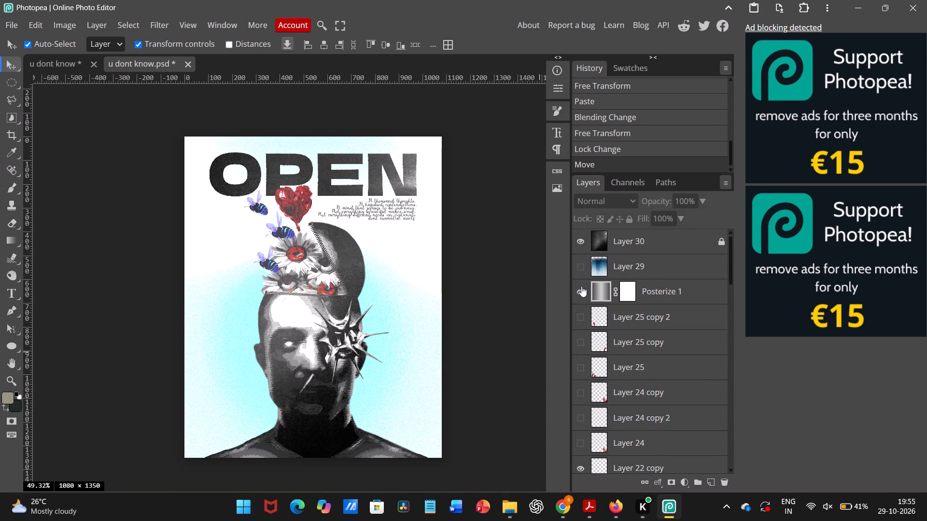
pyautogui.click(581, 287)
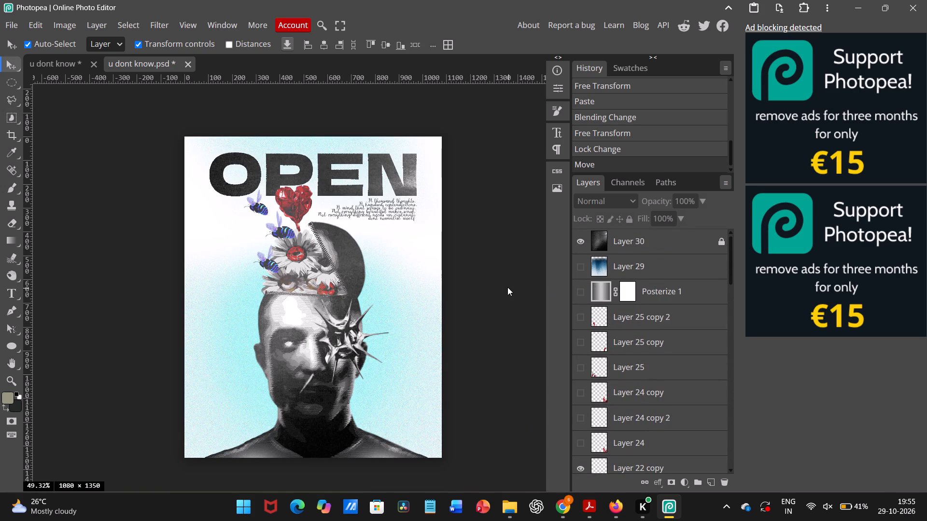
pyautogui.click(578, 290)
pyautogui.click(578, 290)
pyautogui.click(578, 290)
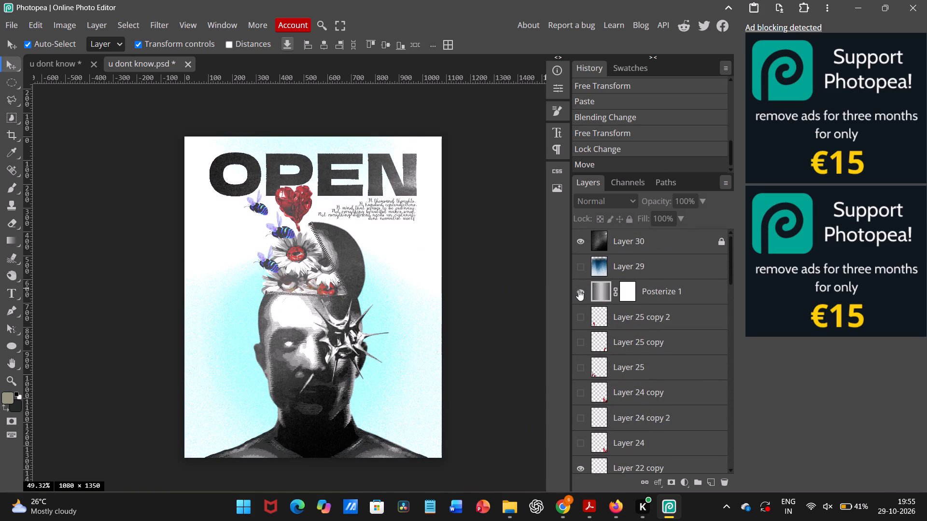
pyautogui.click(578, 290)
pyautogui.click(578, 290)
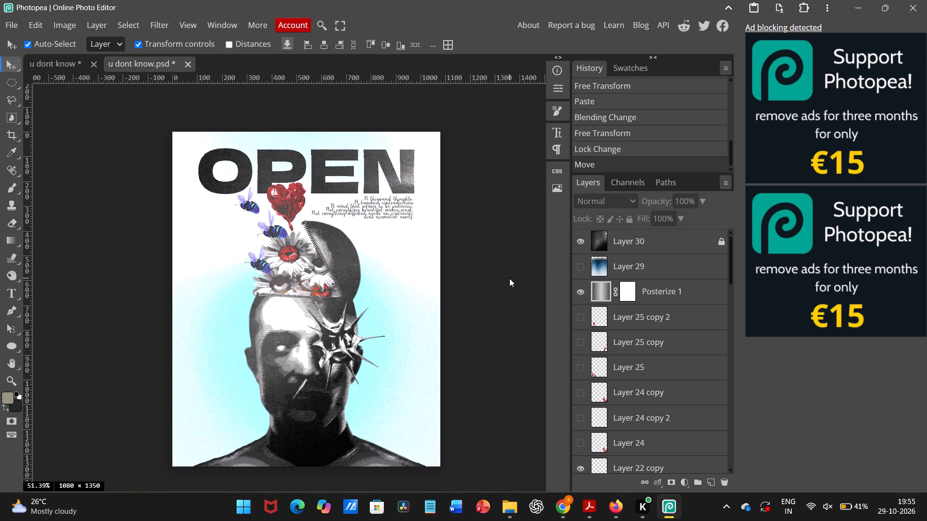
# Export the poster as a JPG named u dont know at 1080 × 1350 px and 100% quality.
pyautogui.click(11, 30)
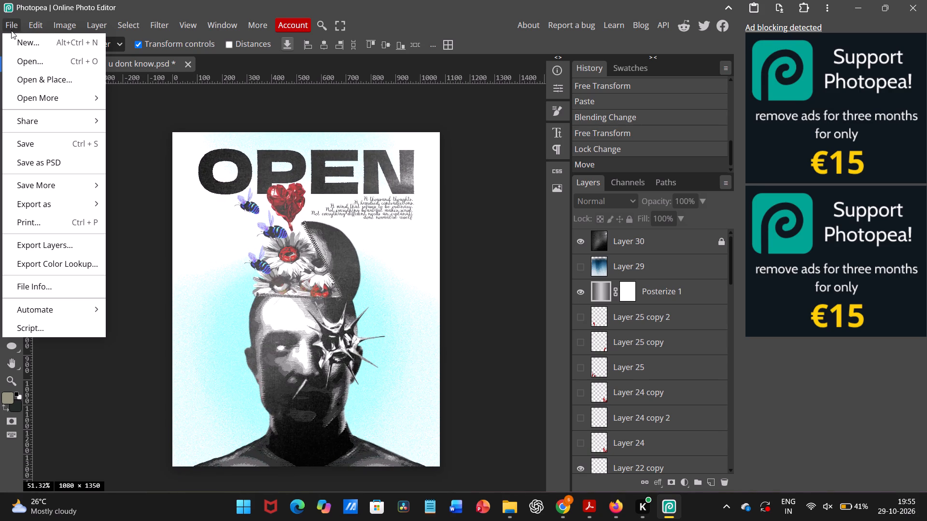
pyautogui.click(32, 200)
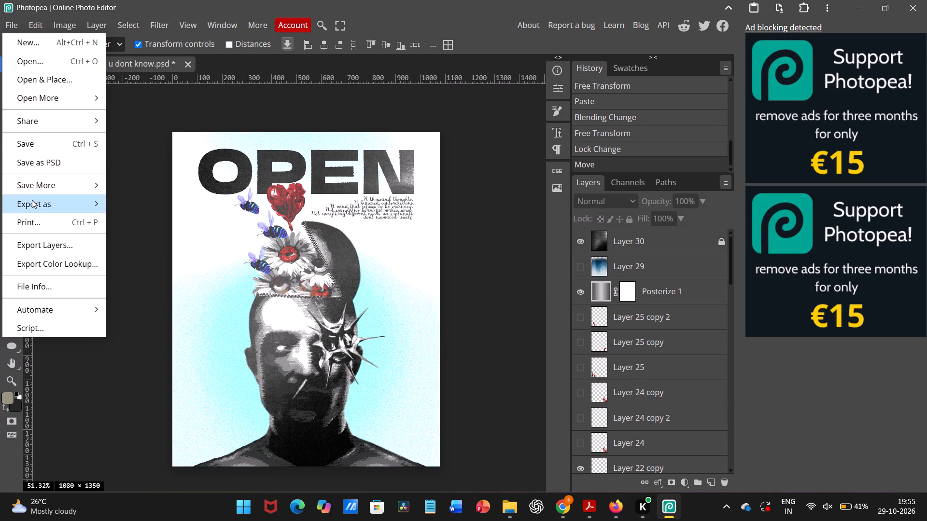
pyautogui.click(132, 217)
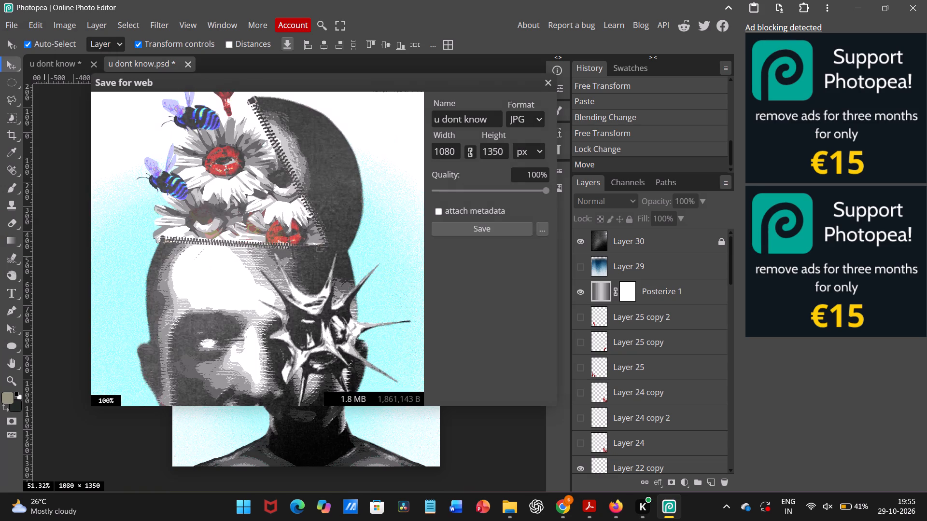
pyautogui.click(476, 221)
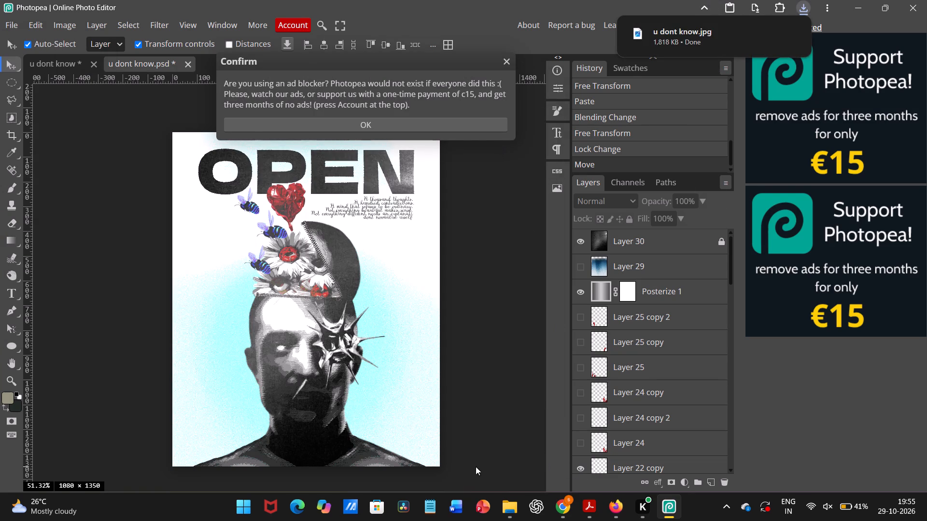
# Copy the exported u dont know.jpg from the Downloads folder in File Explorer.
pyautogui.click(508, 508)
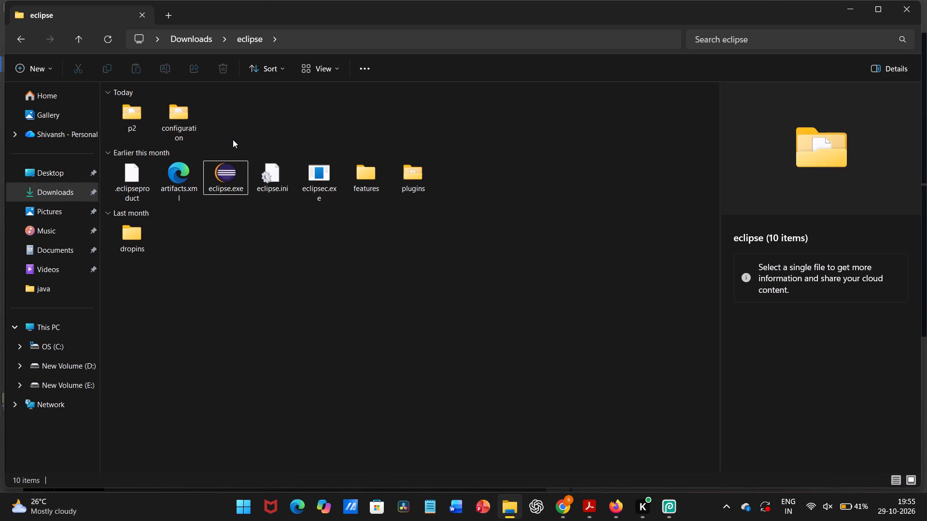
pyautogui.click(80, 191)
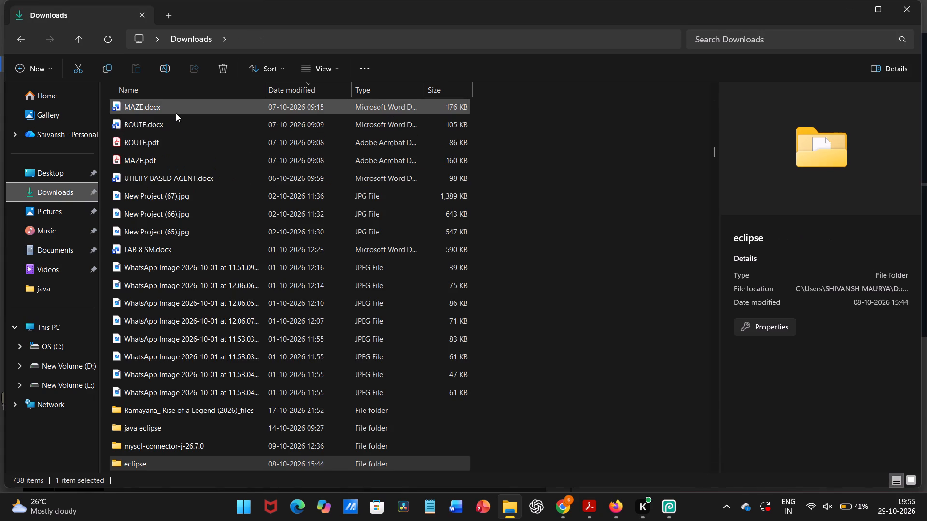
pyautogui.click(70, 224)
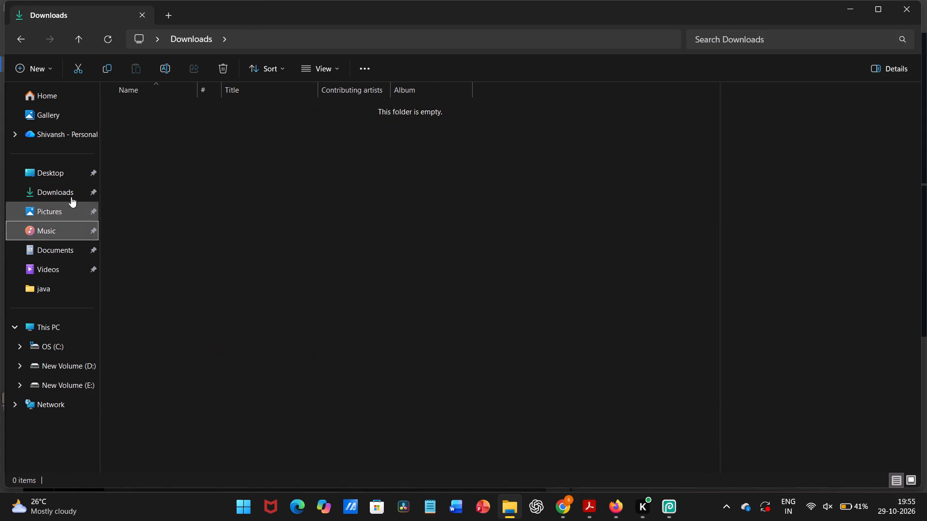
pyautogui.click(70, 192)
pyautogui.click(161, 128)
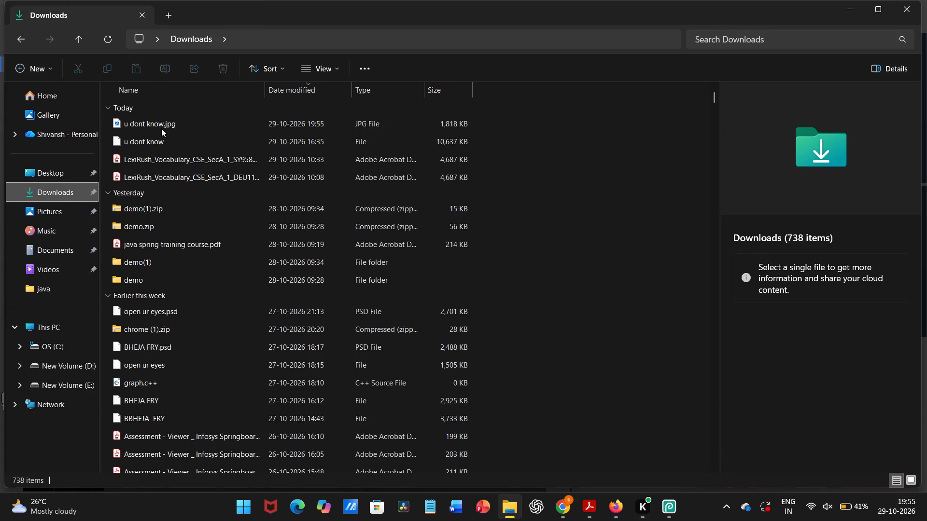
pyautogui.hotkey('ctrl', 'c')
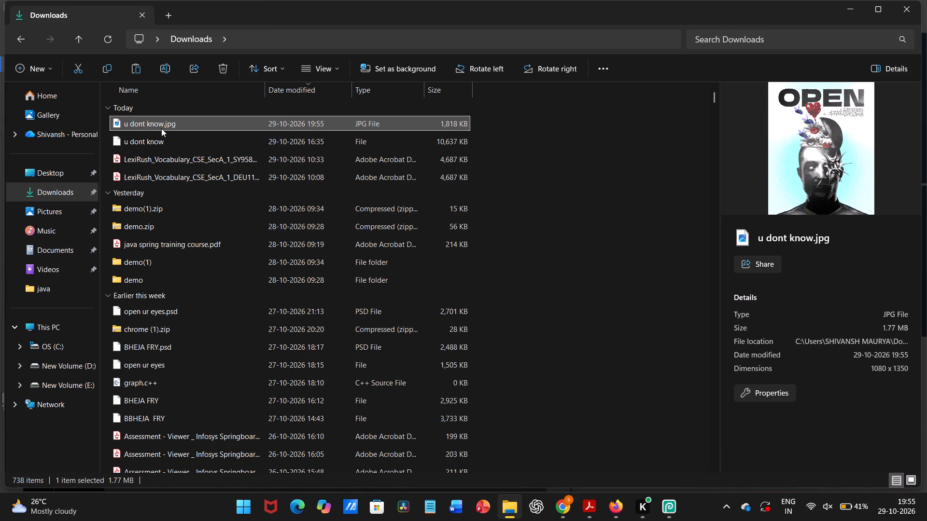
# Find WhatsApp through the Windows search.
pyautogui.click(248, 505)
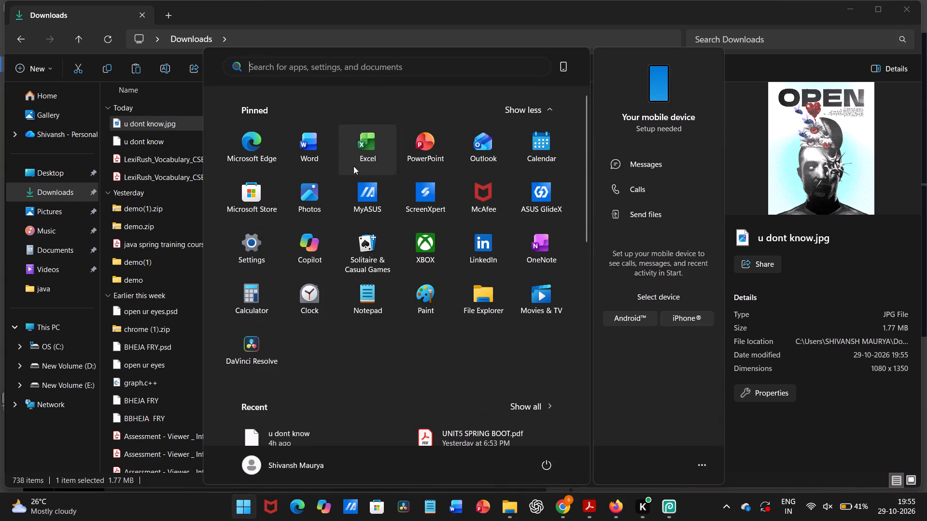
pyautogui.click(359, 73)
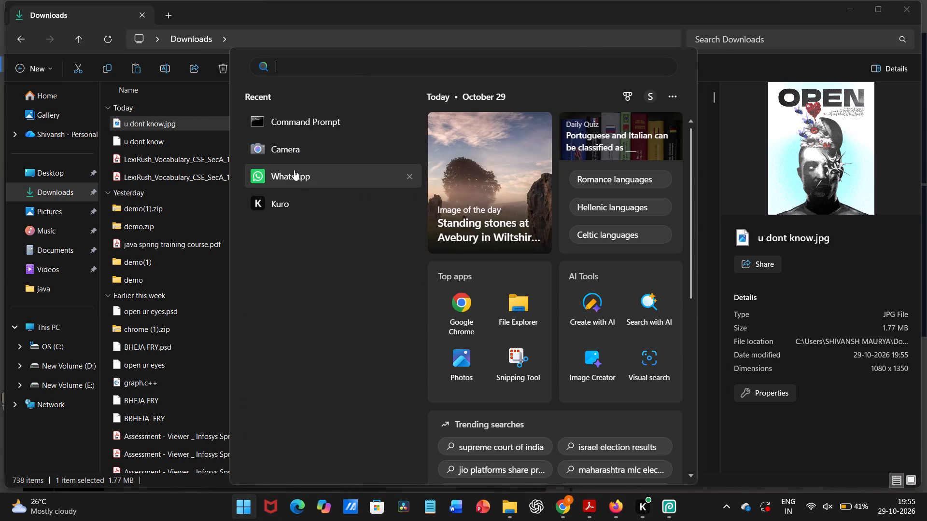
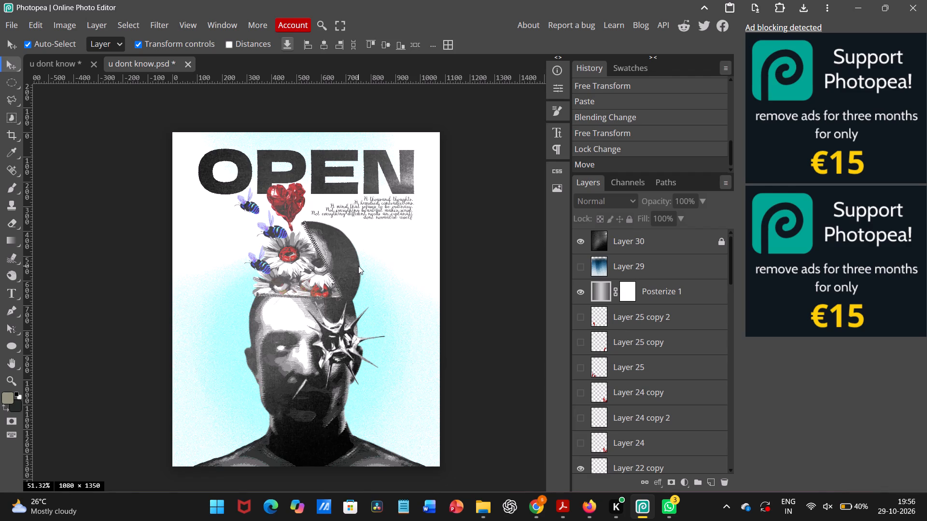
# Show the red hand layers Layer 25 copy 2 and Layer 25 copy.
pyautogui.click(576, 313)
pyautogui.click(583, 346)
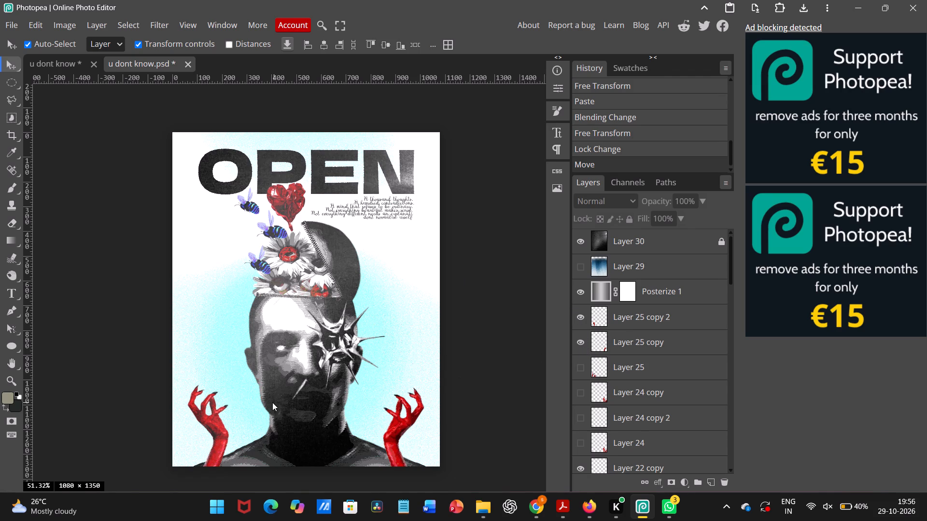
# Move both red hands slightly higher on the poster, shifting the right hand a little outward.
pyautogui.click(206, 405)
pyautogui.moveTo(206, 405); pyautogui.dragTo(206, 403)
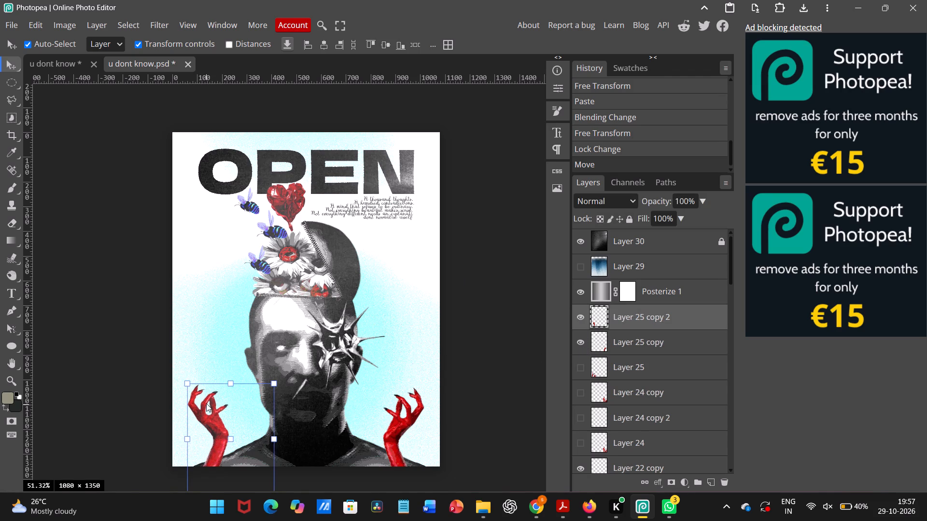
pyautogui.moveTo(206, 403); pyautogui.dragTo(206, 395)
pyautogui.moveTo(398, 425); pyautogui.dragTo(403, 416)
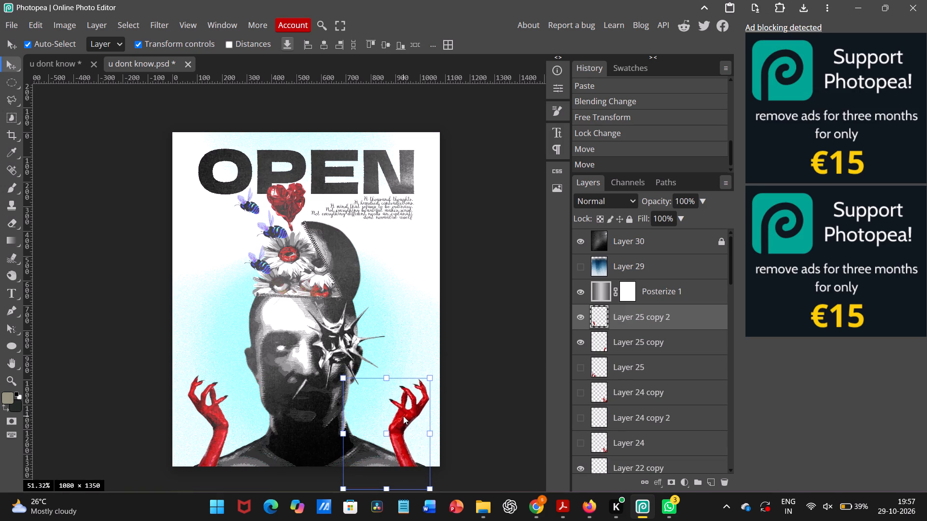
pyautogui.moveTo(403, 416); pyautogui.dragTo(403, 417)
pyautogui.click(488, 391)
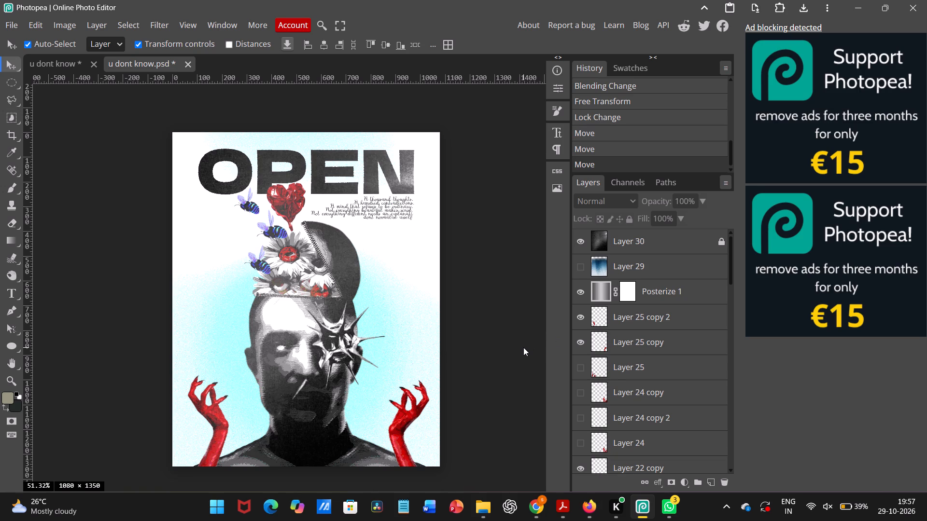
# Duplicate the left red hand and place the copy beside it, closer to the figure's neck.
pyautogui.click(211, 414)
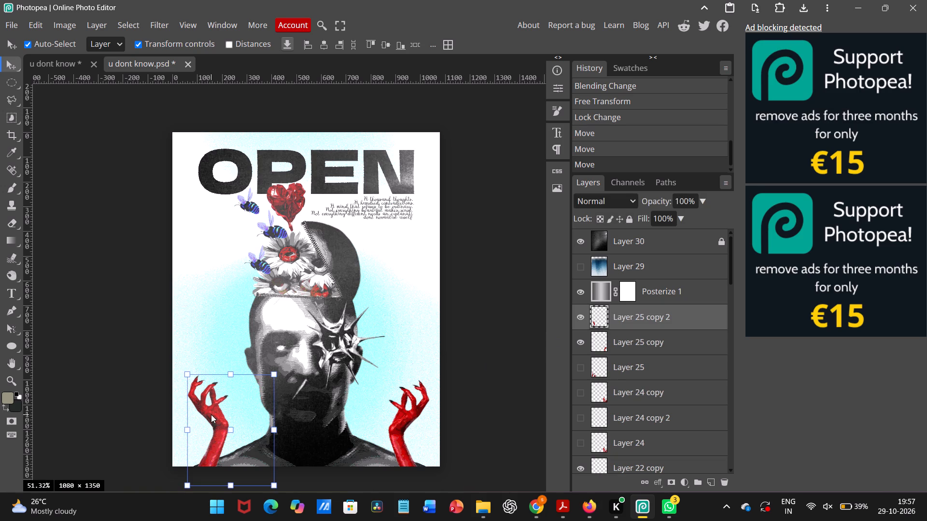
pyautogui.hotkey('ctrl', 'j')
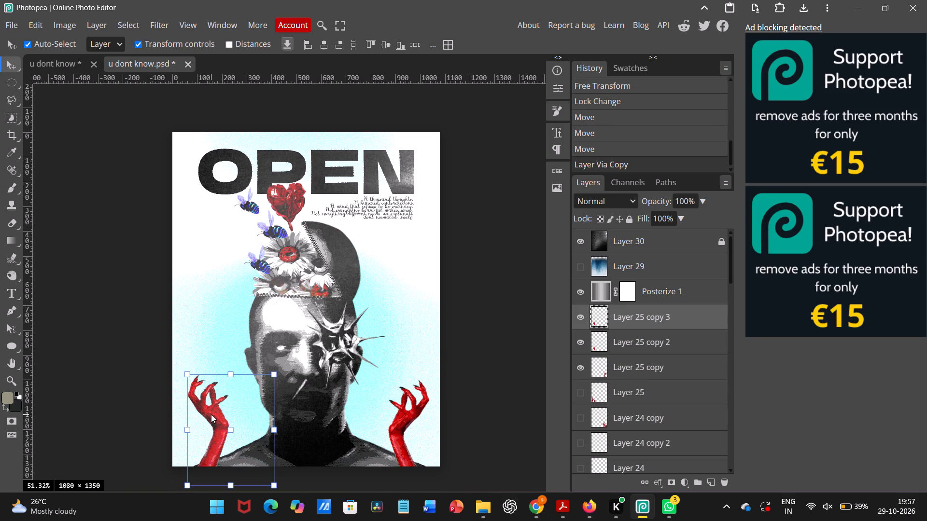
pyautogui.moveTo(211, 414); pyautogui.dragTo(239, 419)
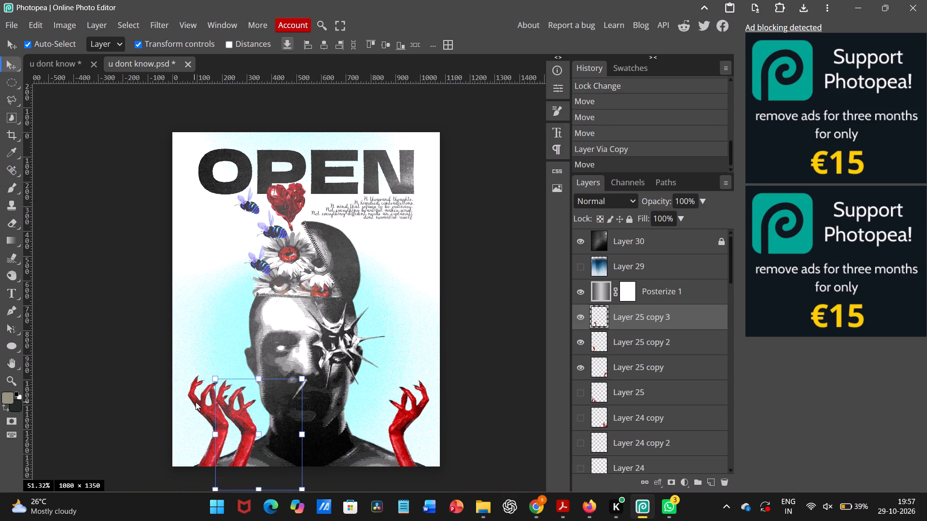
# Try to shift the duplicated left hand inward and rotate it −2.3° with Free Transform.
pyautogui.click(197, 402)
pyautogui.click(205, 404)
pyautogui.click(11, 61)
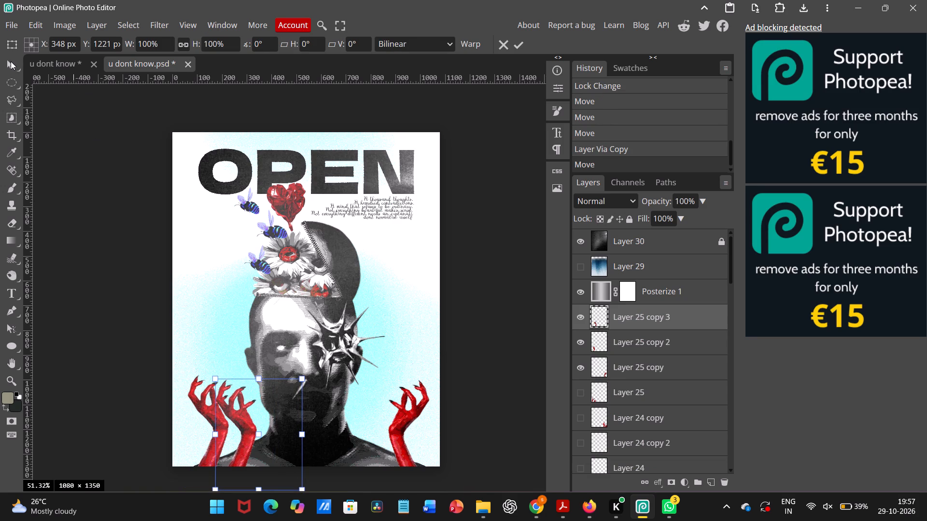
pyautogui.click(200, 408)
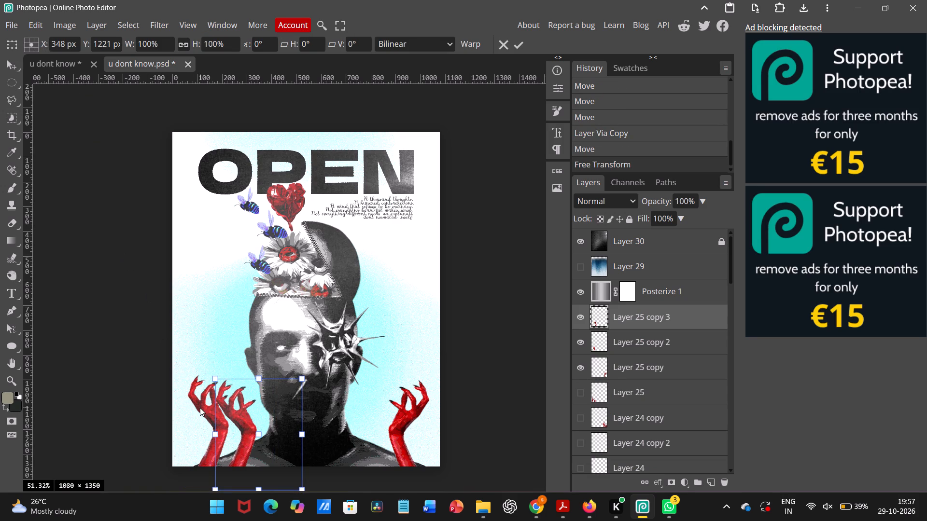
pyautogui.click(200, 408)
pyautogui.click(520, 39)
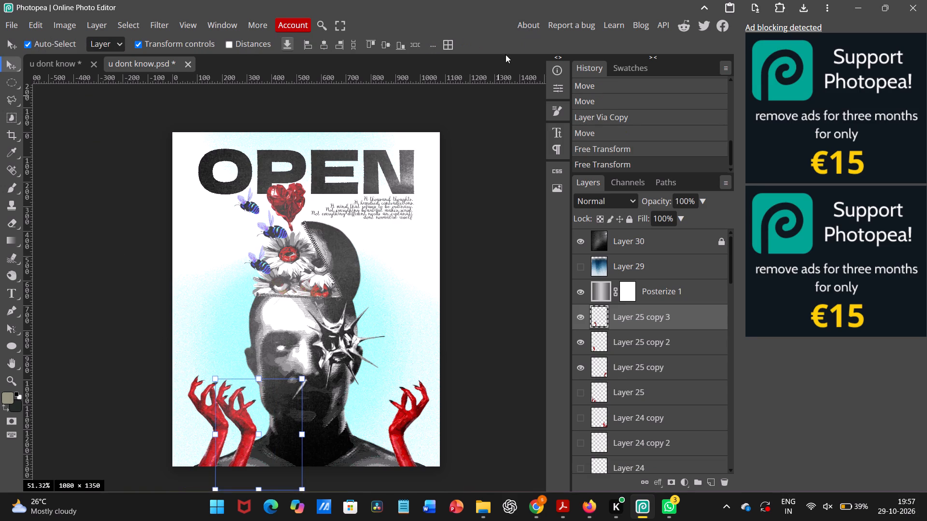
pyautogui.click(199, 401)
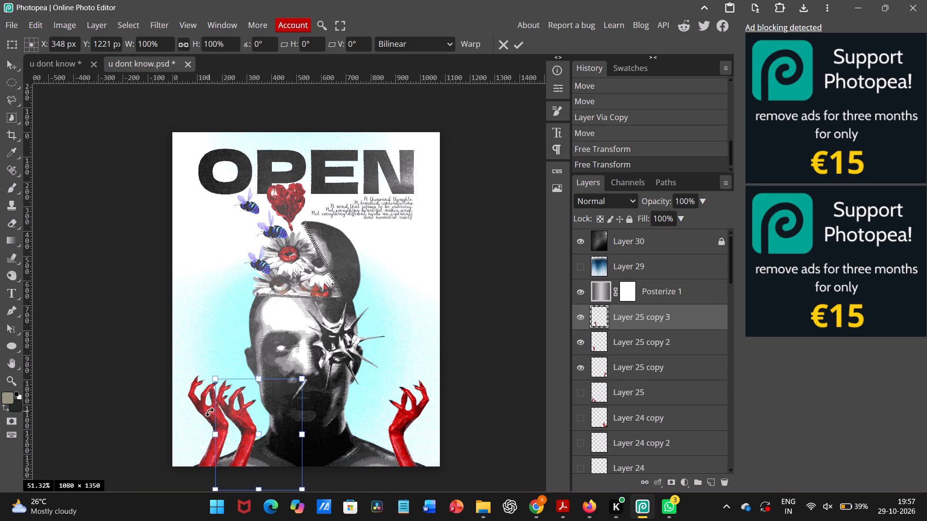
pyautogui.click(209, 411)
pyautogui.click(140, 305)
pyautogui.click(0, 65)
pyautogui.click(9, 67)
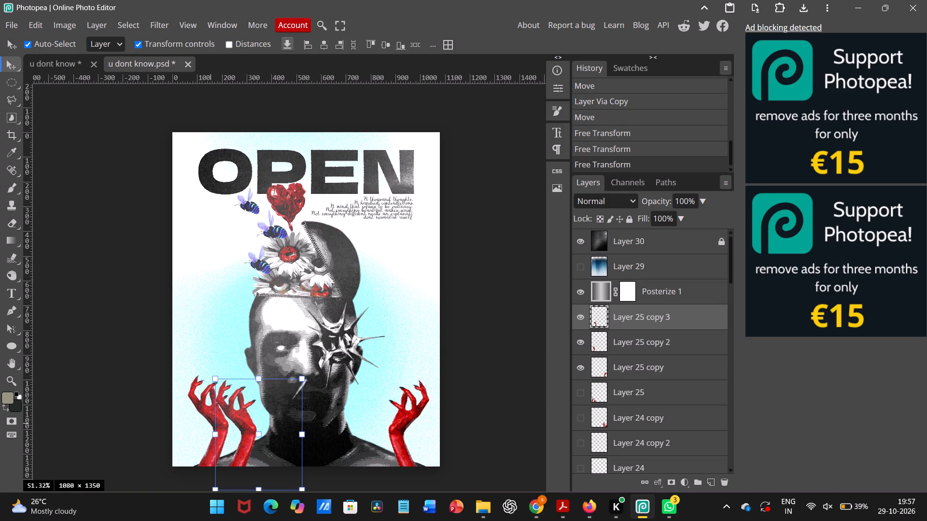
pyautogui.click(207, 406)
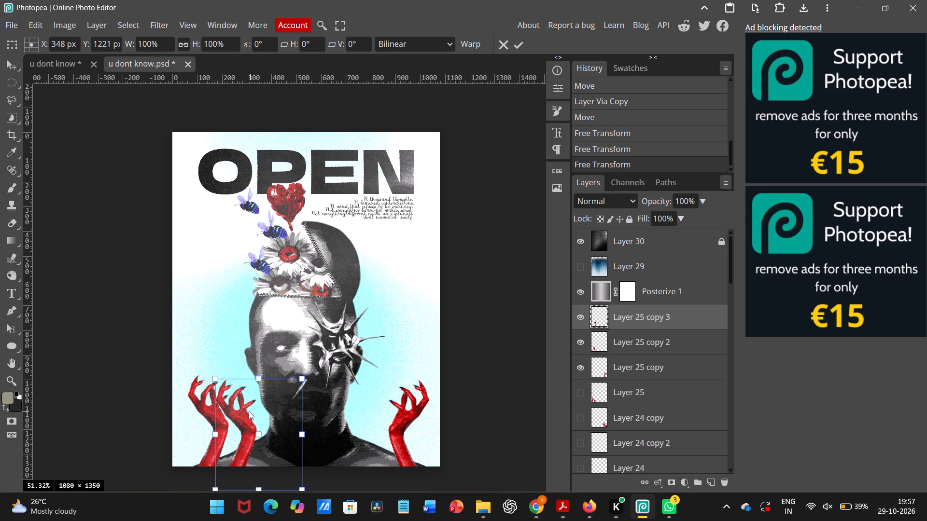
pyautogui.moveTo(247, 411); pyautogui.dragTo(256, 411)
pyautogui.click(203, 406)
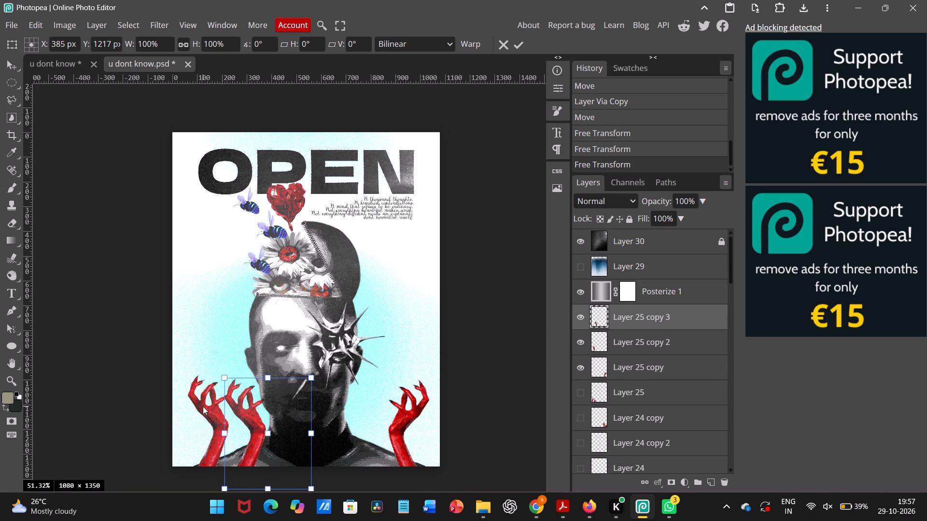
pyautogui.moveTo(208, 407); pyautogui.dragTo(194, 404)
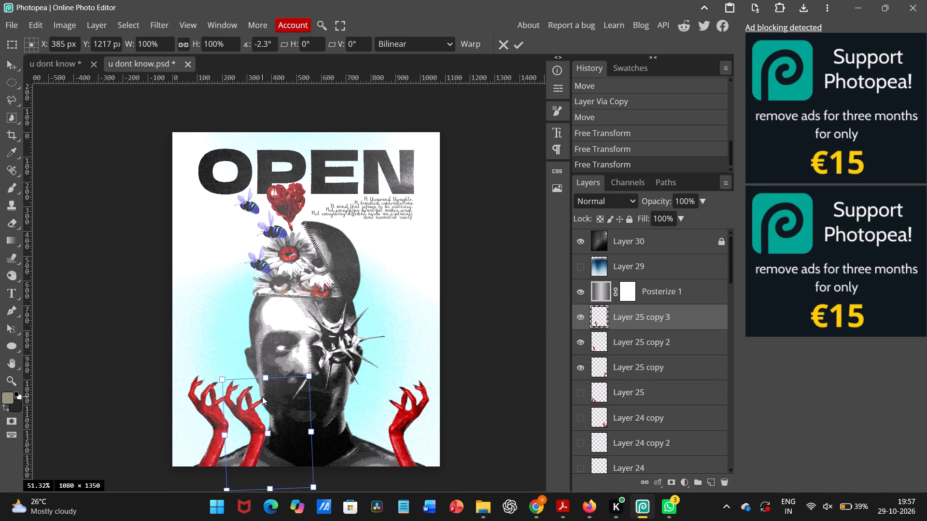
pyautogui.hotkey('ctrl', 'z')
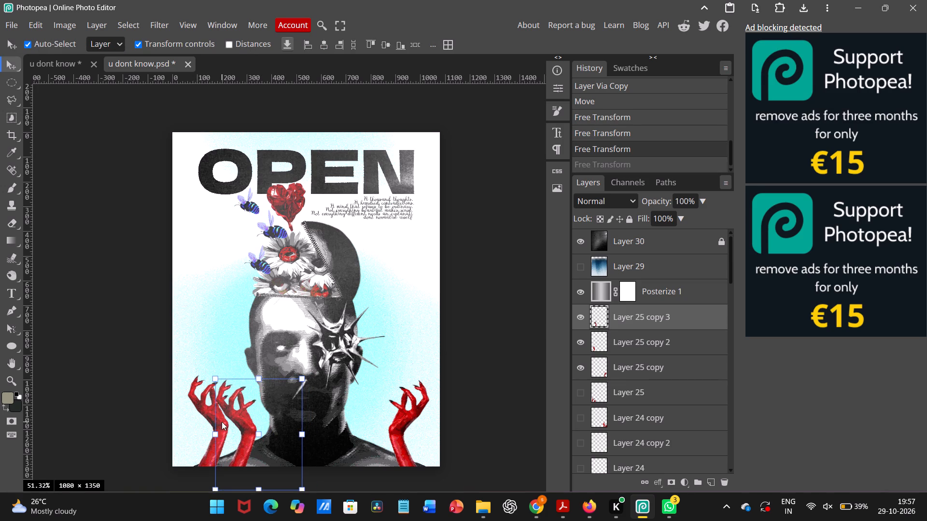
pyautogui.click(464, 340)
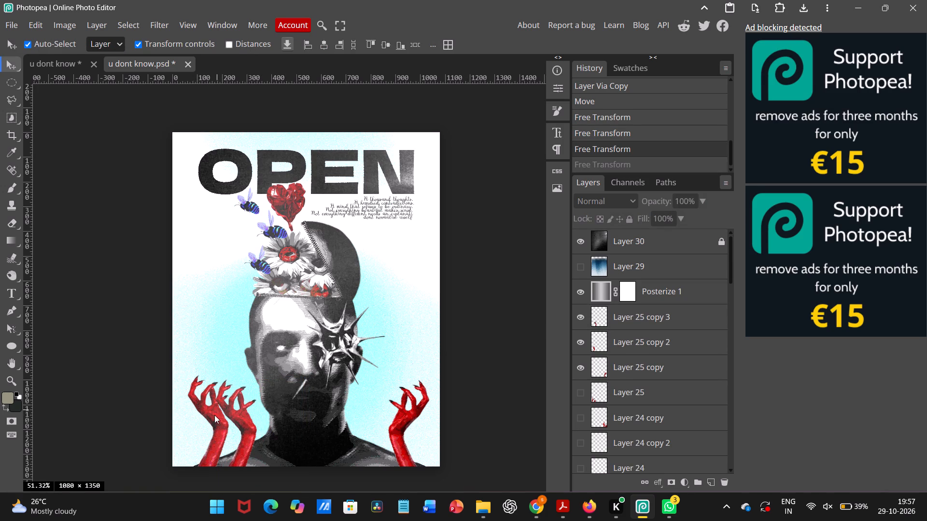
# Move the original left red hand outward to the poster's left edge, separating it from its copy.
pyautogui.moveTo(213, 417); pyautogui.dragTo(203, 417)
pyautogui.click(458, 335)
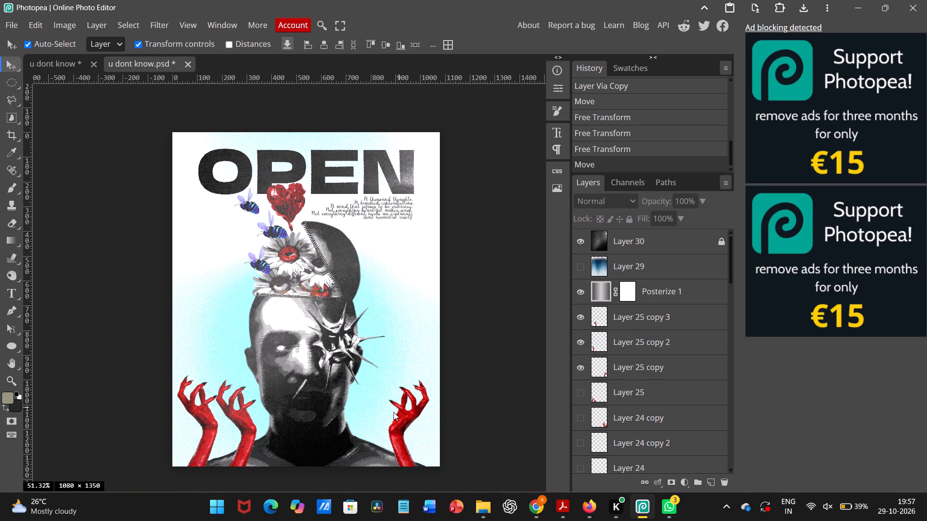
# Move the right red hand inward and place a duplicate of it at the poster's right edge, mirroring the left pair.
pyautogui.moveTo(405, 421); pyautogui.dragTo(378, 421)
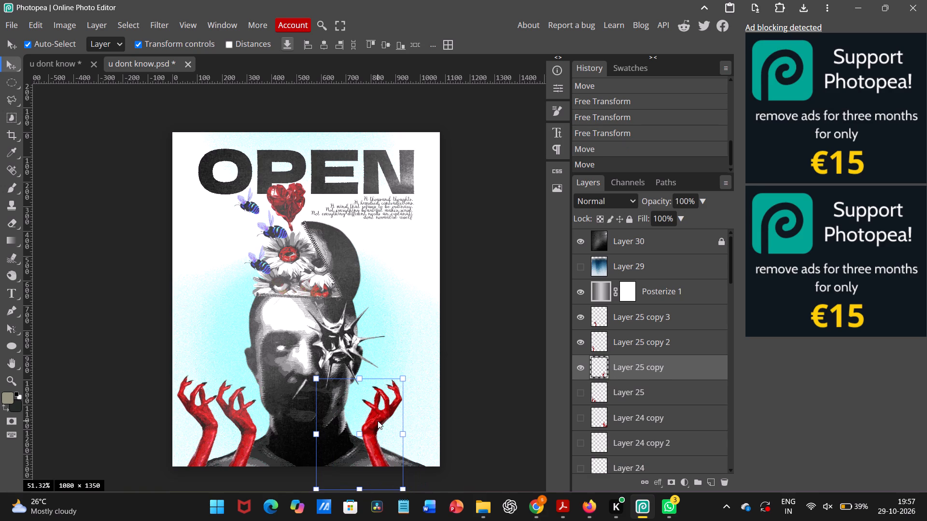
pyautogui.hotkey('ctrl', 'j')
pyautogui.moveTo(378, 421); pyautogui.dragTo(417, 420)
pyautogui.click(504, 402)
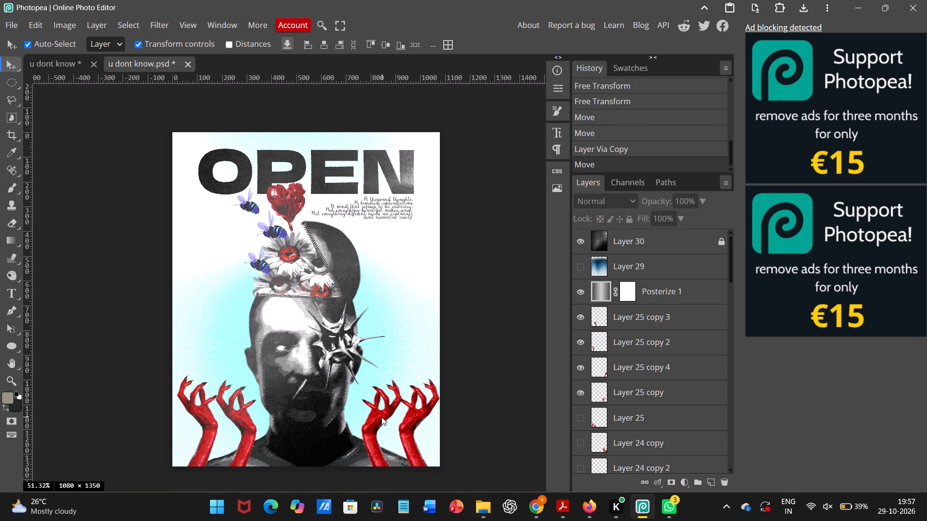
pyautogui.moveTo(381, 417); pyautogui.dragTo(374, 417)
pyautogui.click(499, 389)
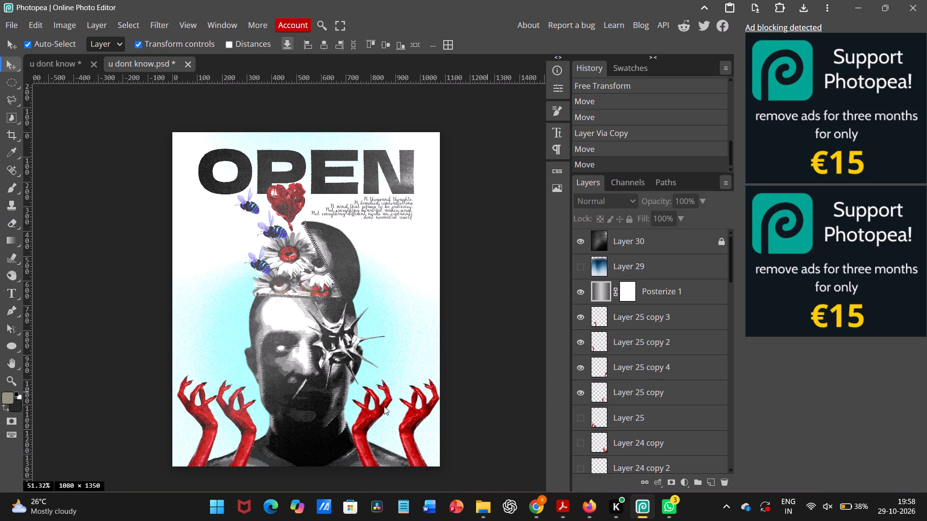
# Lower the inner left red hand so it sits below the outer left hand, a little closer to the figure.
pyautogui.click(237, 407)
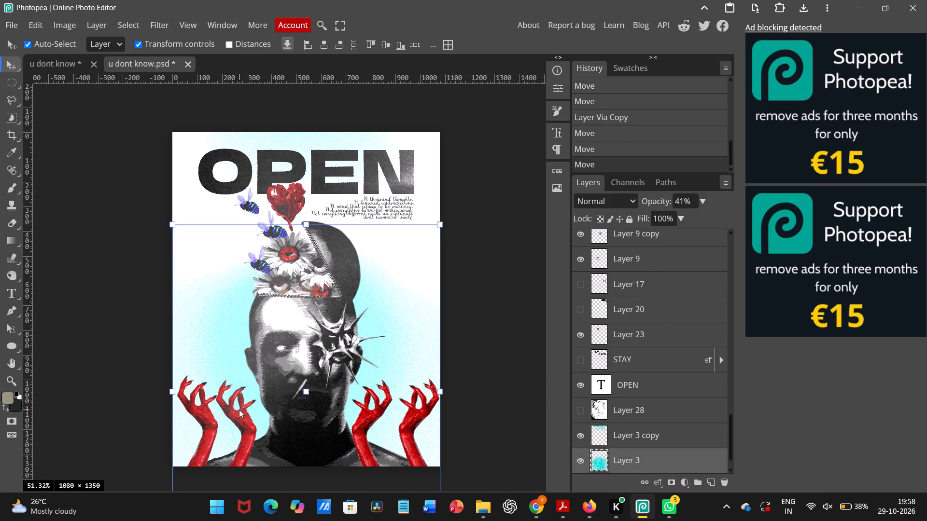
pyautogui.hotkey('ctrl', 'z')
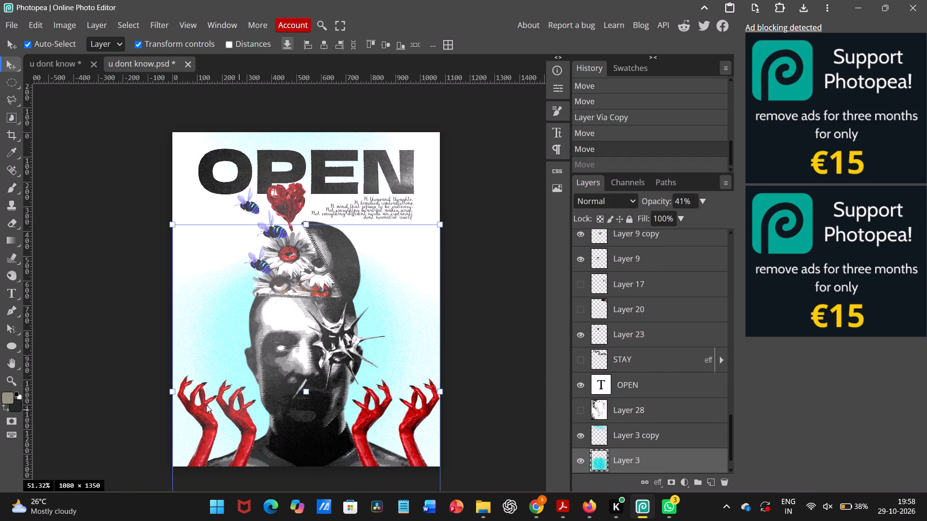
pyautogui.click(111, 383)
pyautogui.click(231, 413)
pyautogui.moveTo(236, 413); pyautogui.dragTo(239, 417)
pyautogui.click(133, 387)
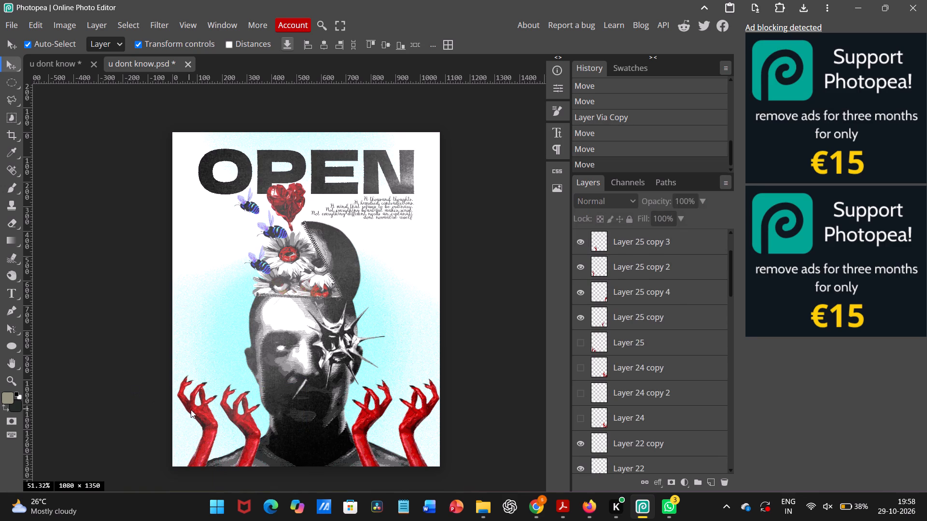
pyautogui.click(192, 410)
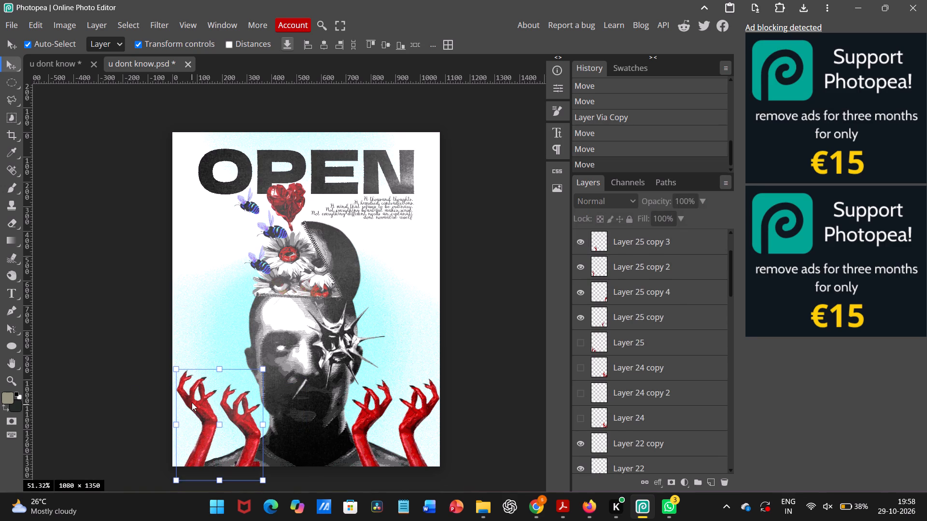
pyautogui.click(239, 413)
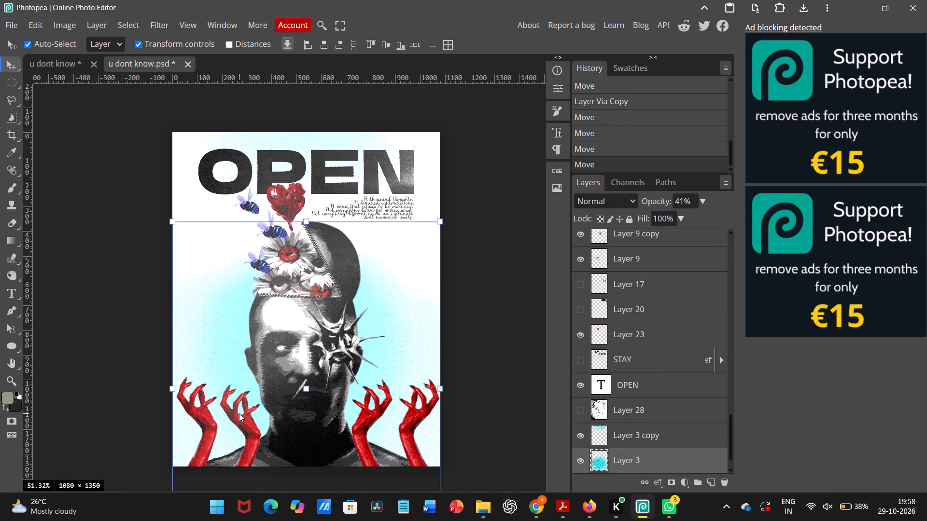
pyautogui.click(239, 413)
pyautogui.click(248, 429)
pyautogui.moveTo(248, 429); pyautogui.dragTo(248, 432)
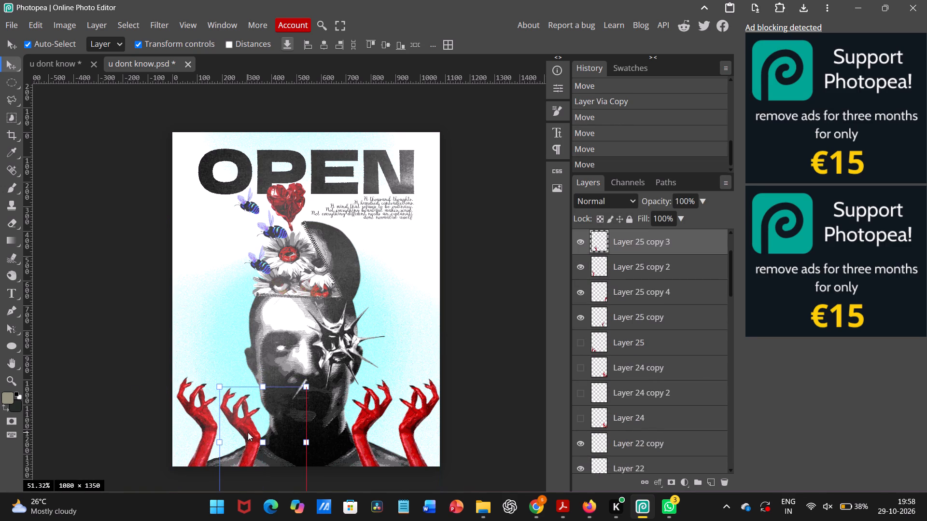
pyautogui.moveTo(248, 432); pyautogui.dragTo(250, 439)
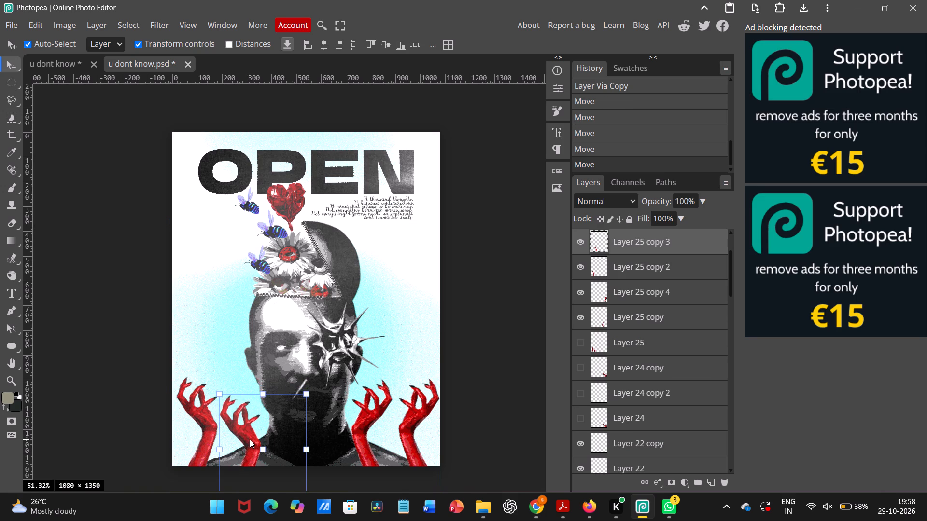
pyautogui.click(496, 345)
# Lower the inner right red hand to match the height of the inner left hand.
pyautogui.click(380, 398)
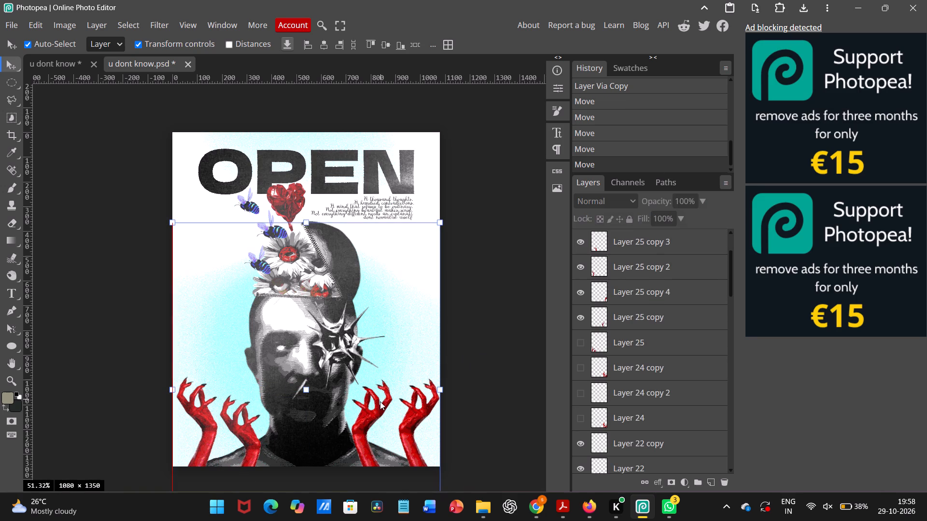
pyautogui.click(380, 401)
pyautogui.hotkey('ctrl', 'z')
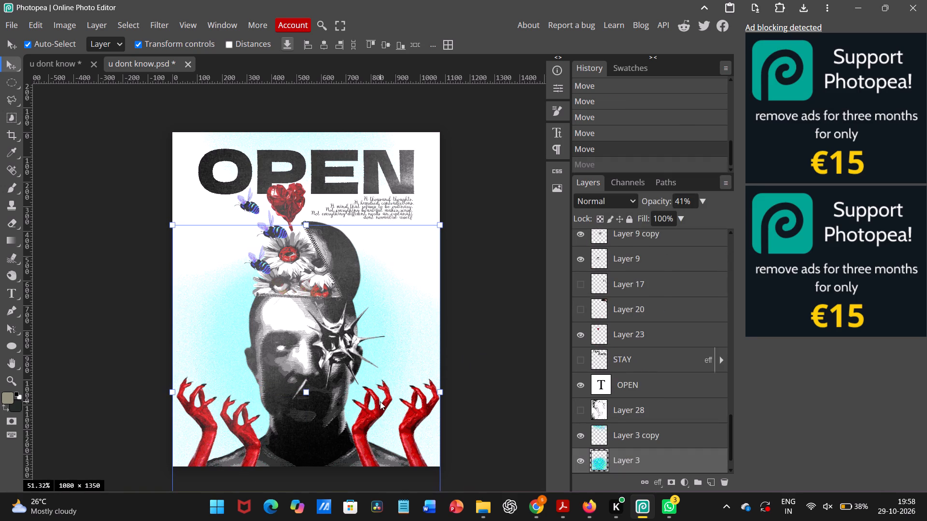
pyautogui.click(498, 361)
pyautogui.click(372, 406)
pyautogui.click(368, 444)
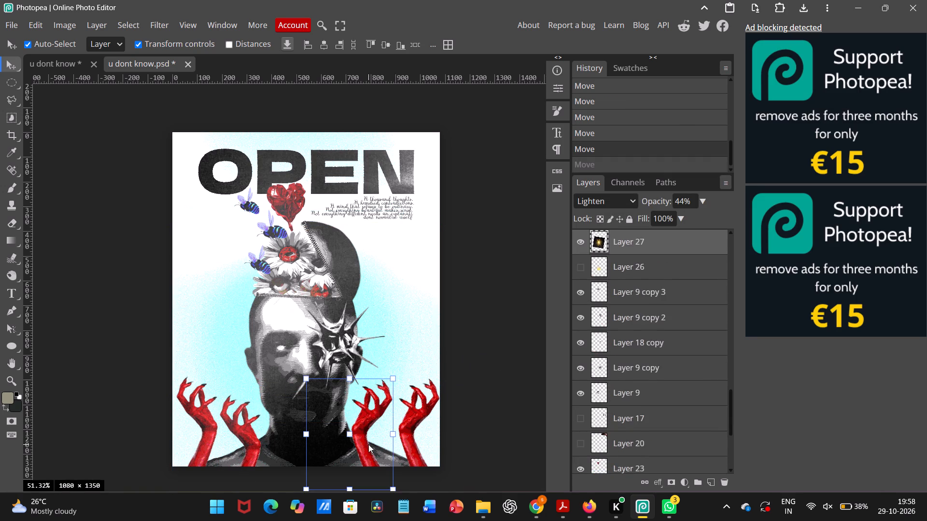
pyautogui.moveTo(368, 444); pyautogui.dragTo(366, 457)
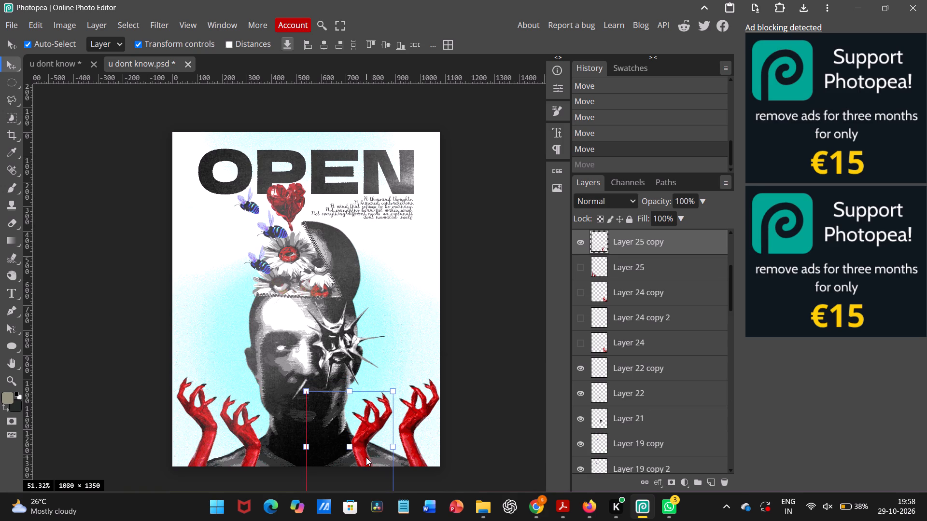
pyautogui.moveTo(366, 457); pyautogui.dragTo(365, 458)
pyautogui.click(503, 390)
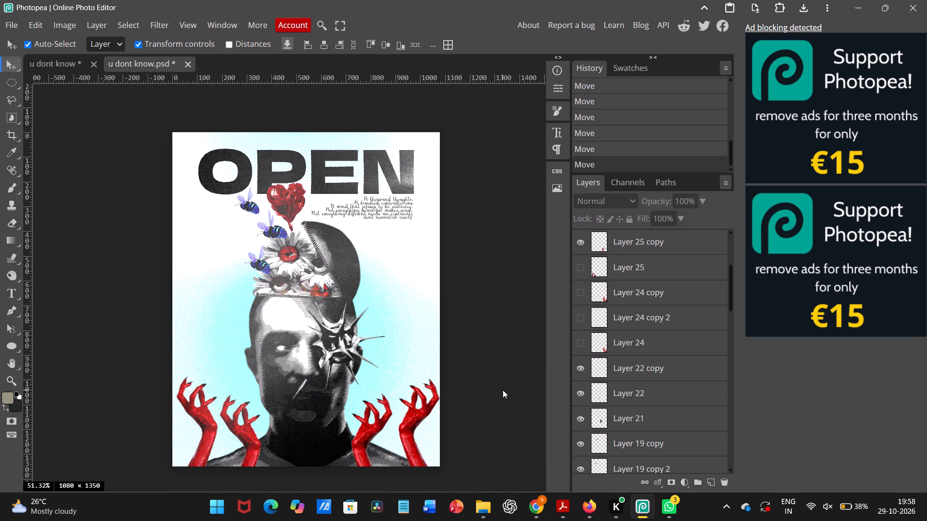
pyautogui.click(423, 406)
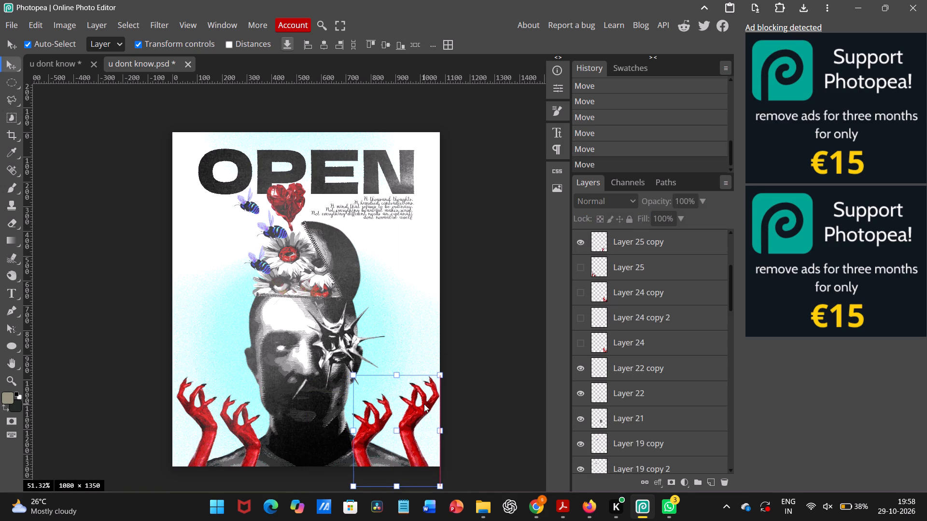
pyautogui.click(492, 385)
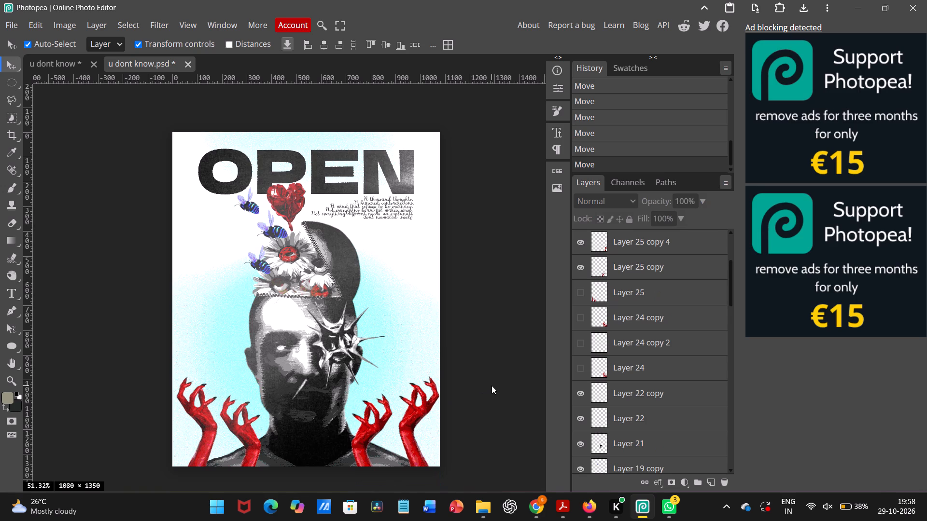
# Export the poster with the four red hands as a 1080 × 1350 px JPG named u dont know at 100% quality.
pyautogui.click(22, 21)
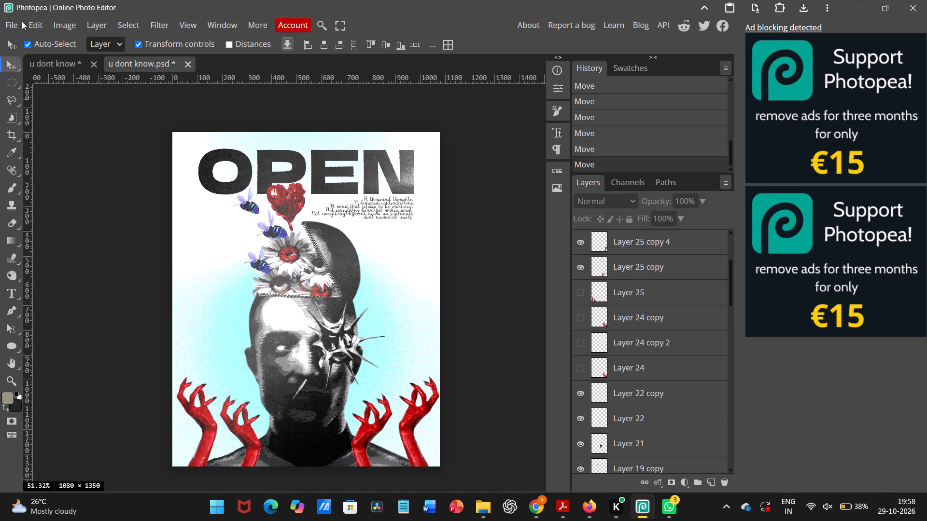
pyautogui.click(16, 24)
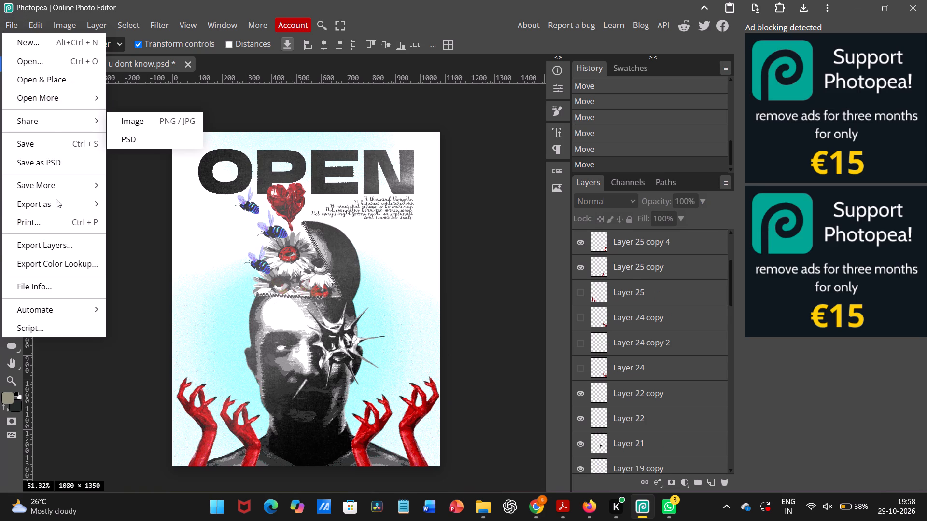
pyautogui.click(51, 199)
pyautogui.click(123, 221)
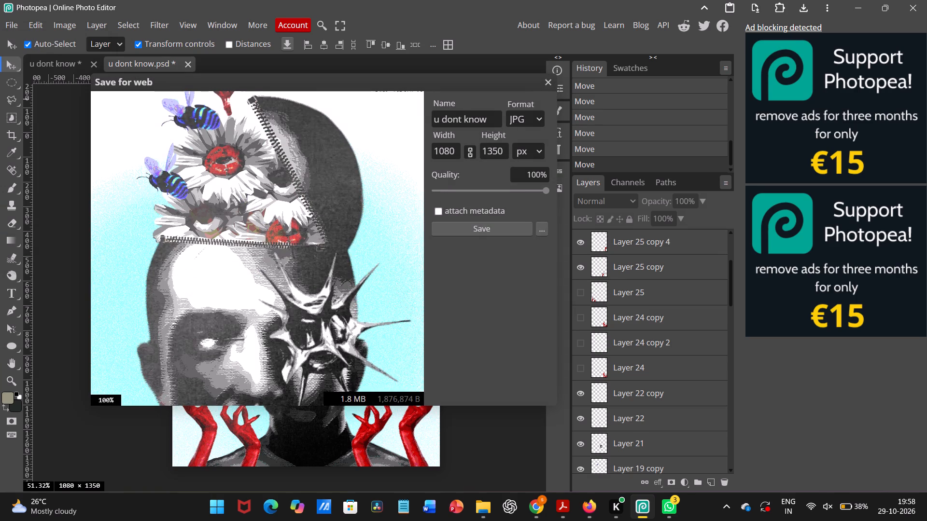
pyautogui.scroll(-4, 339, 291)
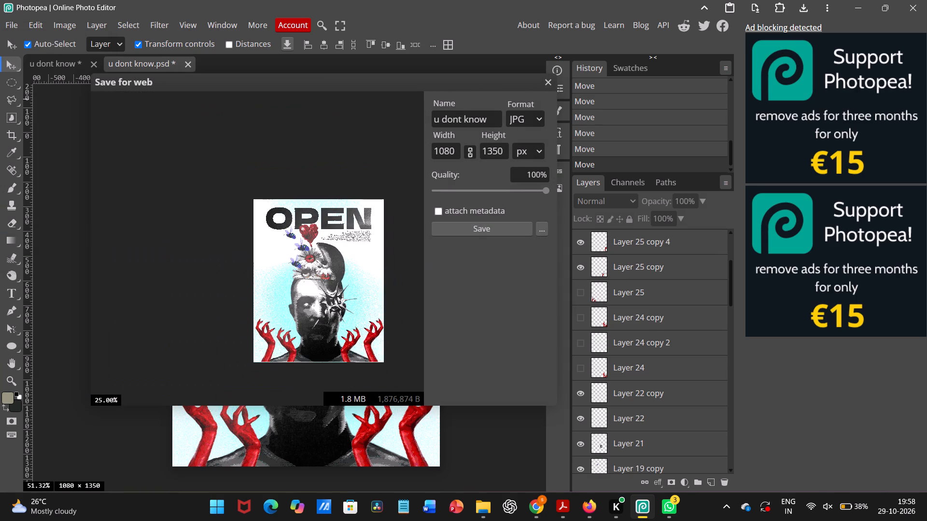
pyautogui.moveTo(323, 344); pyautogui.dragTo(266, 225)
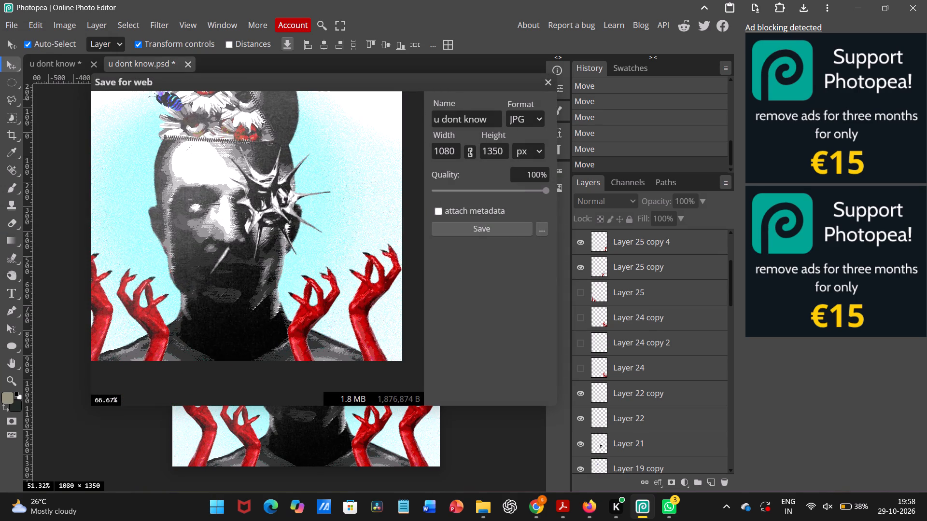
pyautogui.click(468, 233)
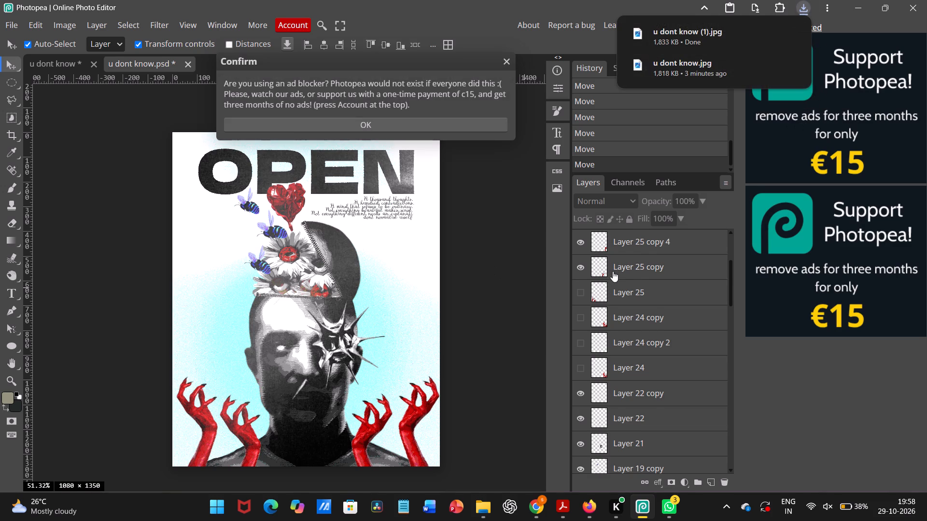
pyautogui.scroll(4, 613, 271)
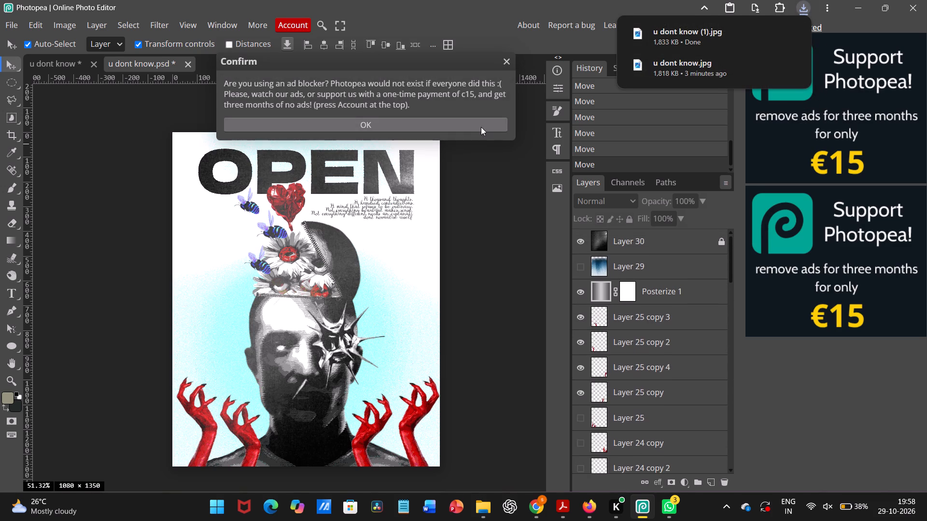
pyautogui.click(481, 127)
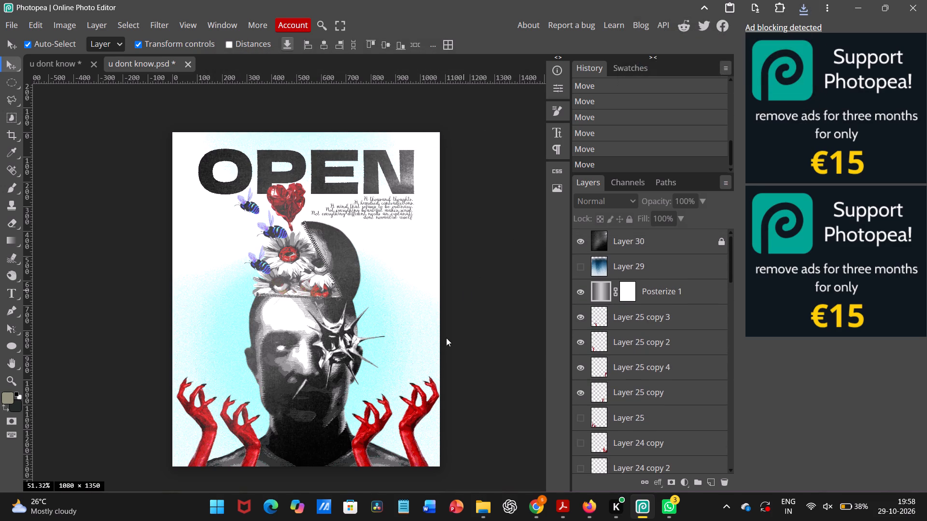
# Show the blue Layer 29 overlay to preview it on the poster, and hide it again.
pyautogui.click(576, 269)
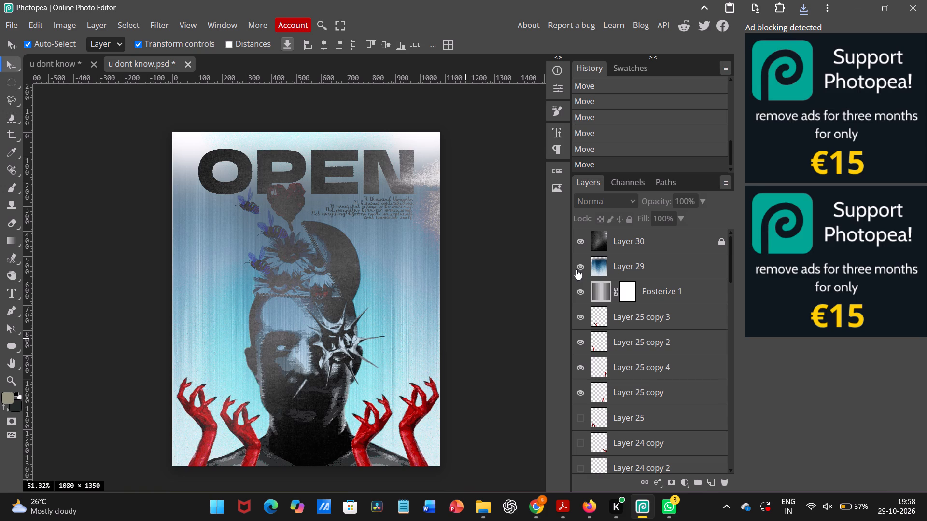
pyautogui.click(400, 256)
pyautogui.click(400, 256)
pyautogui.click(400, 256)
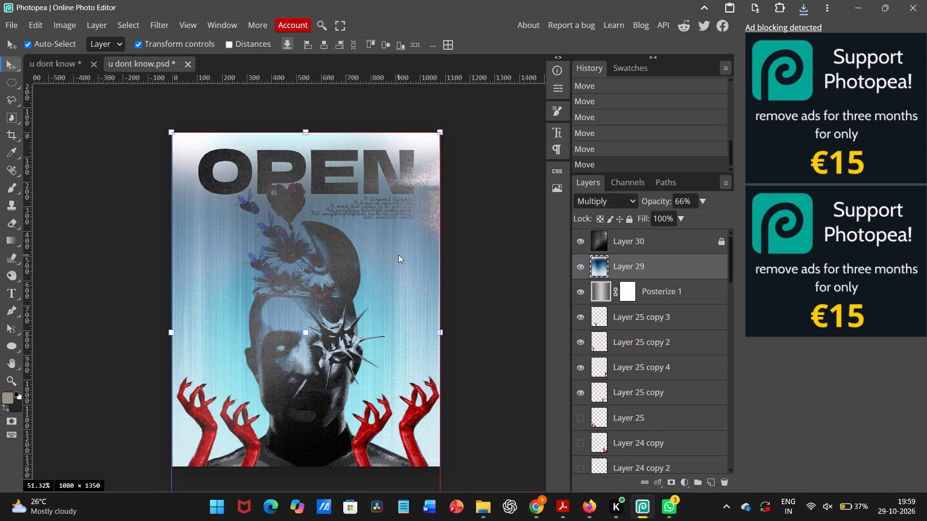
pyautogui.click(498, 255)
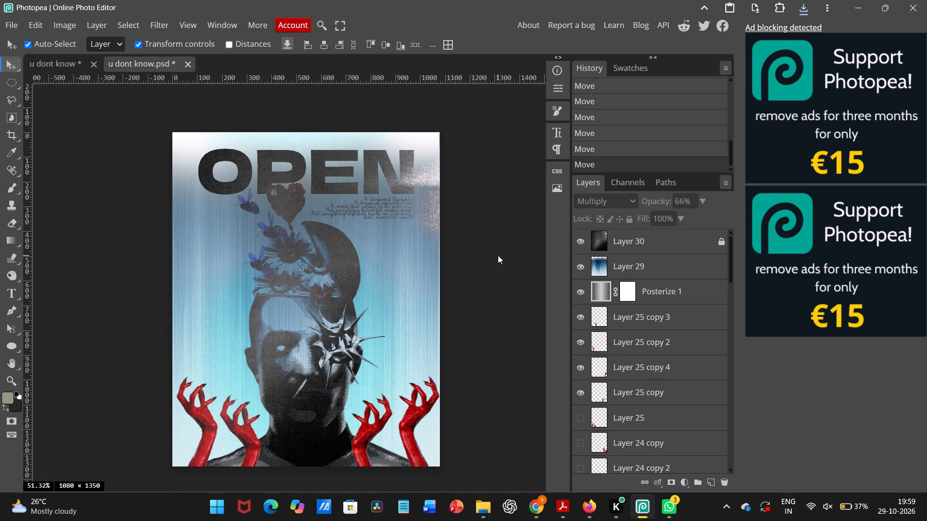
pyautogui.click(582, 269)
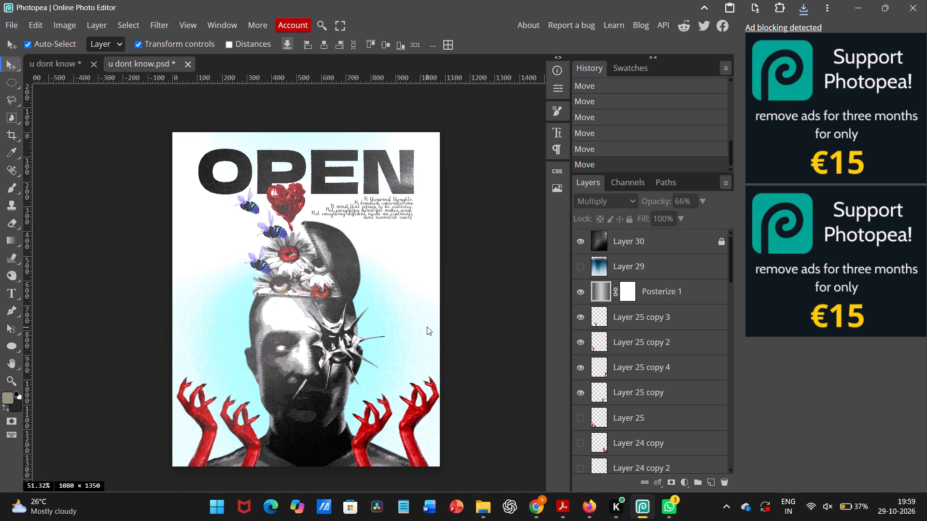
# Preview Filter Gallery effects on the outer left red hand, including Plastic Wrap, Poster Edges, Accented Edges and Crosshatch.
pyautogui.click(199, 418)
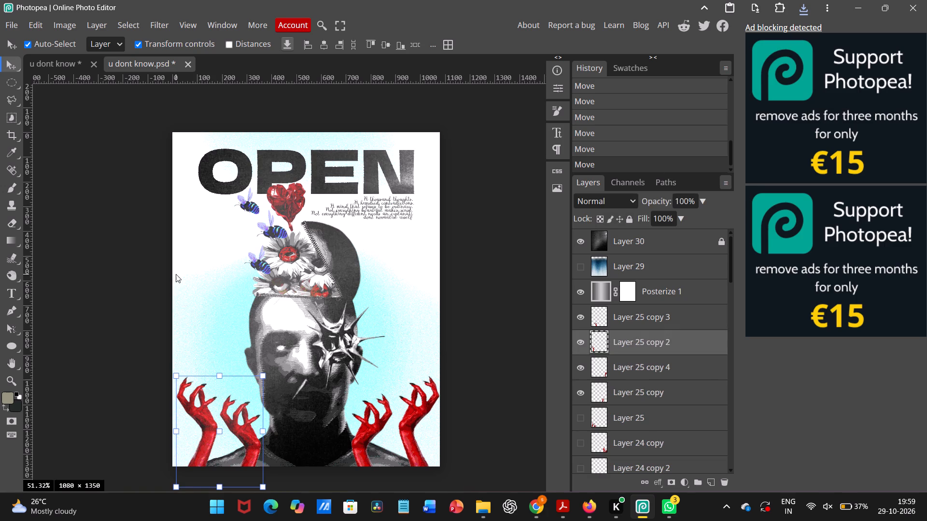
pyautogui.click(155, 29)
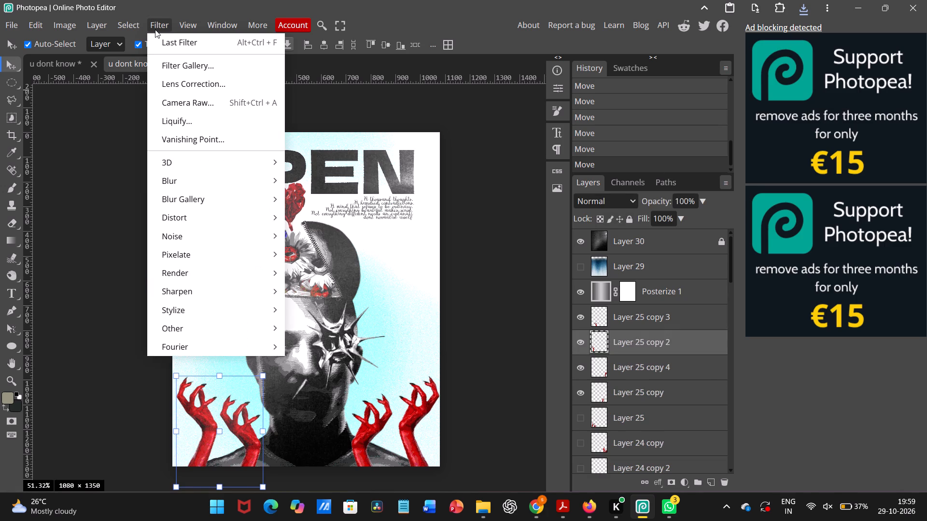
pyautogui.click(181, 68)
pyautogui.click(444, 190)
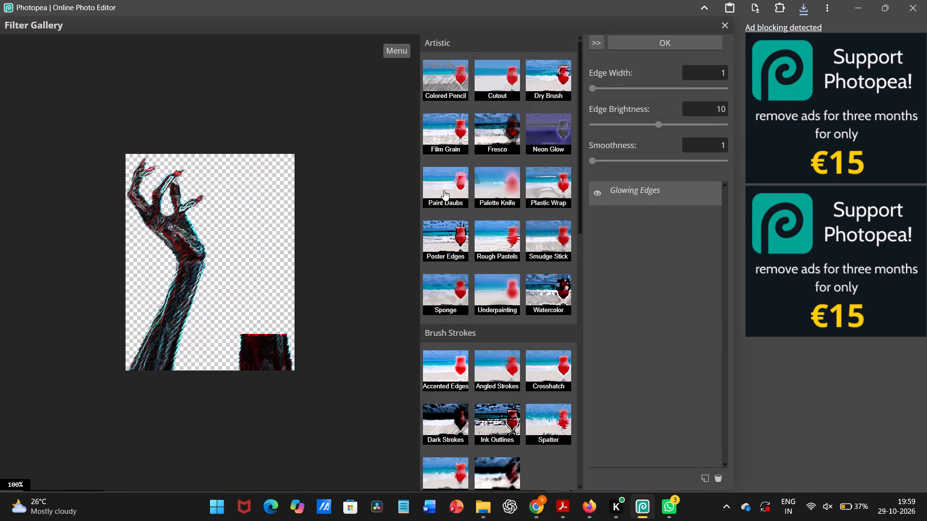
pyautogui.click(491, 185)
pyautogui.click(540, 178)
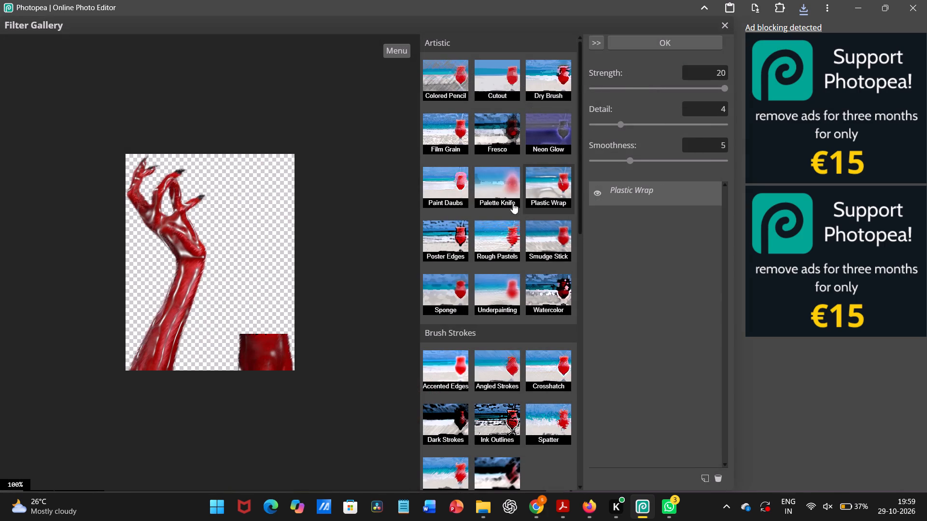
pyautogui.click(491, 226)
pyautogui.click(437, 250)
pyautogui.click(481, 302)
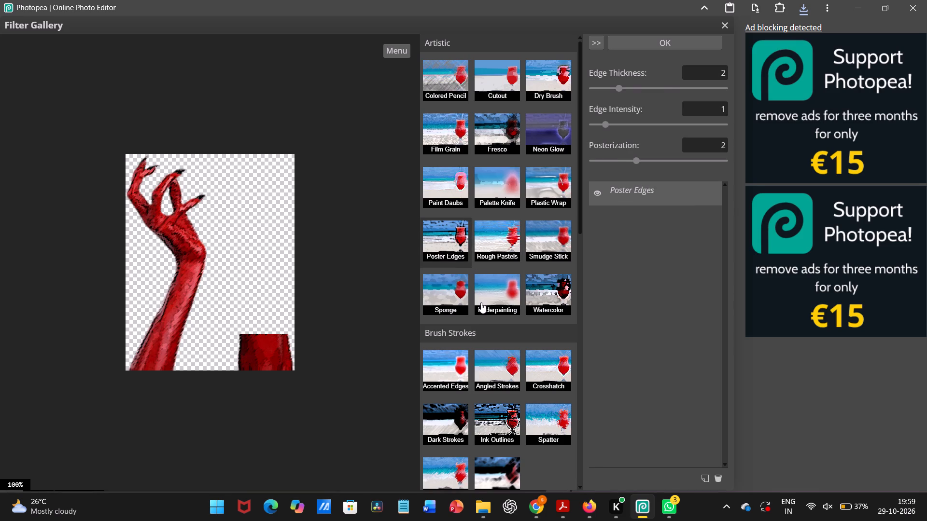
pyautogui.scroll(-1, 481, 302)
pyautogui.click(461, 274)
pyautogui.click(512, 271)
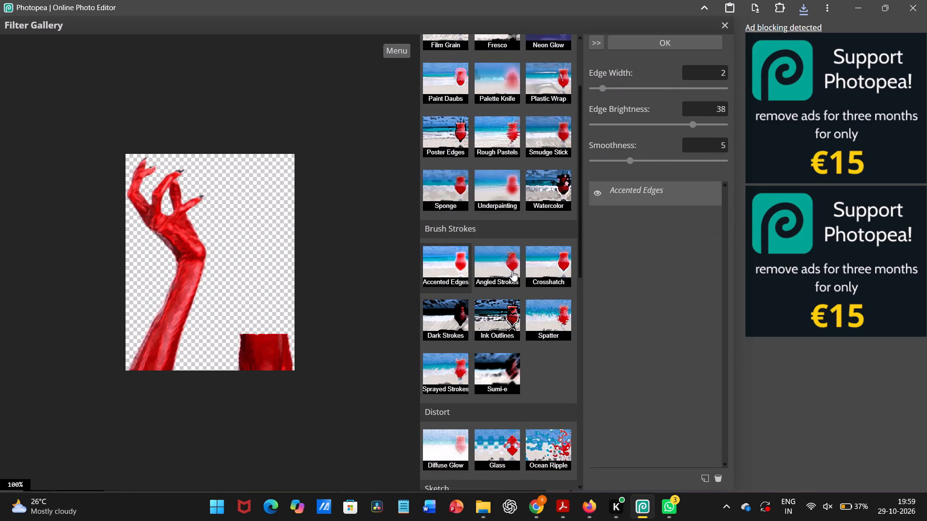
pyautogui.click(550, 269)
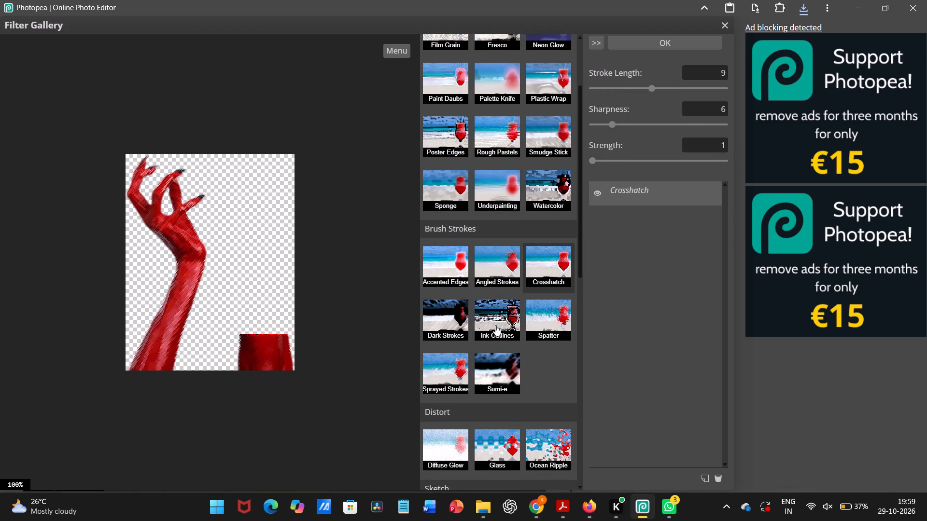
# Apply the Spatter filter to the outer left red hand with Spray Radius 10 and Smoothness 5.
pyautogui.scroll(-1, 495, 325)
pyautogui.click(532, 279)
pyautogui.scroll(-1, 500, 295)
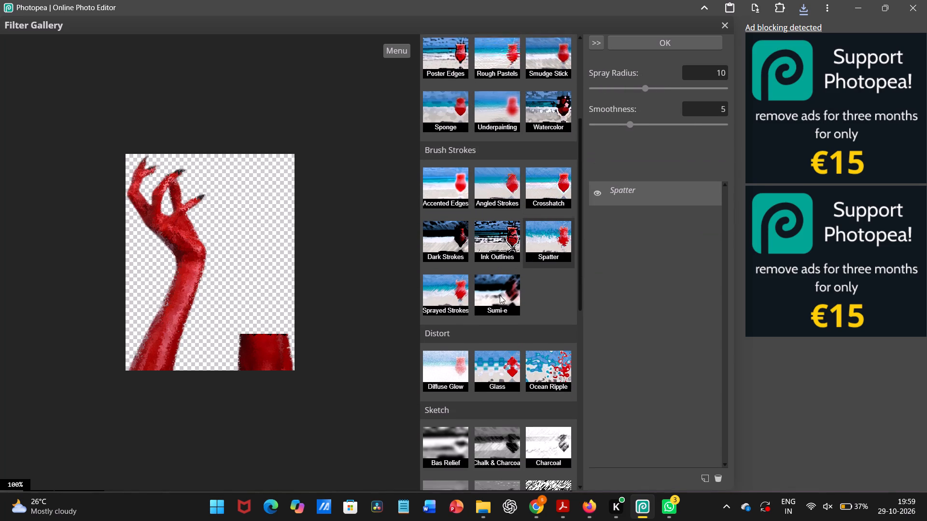
pyautogui.scroll(-1, 500, 295)
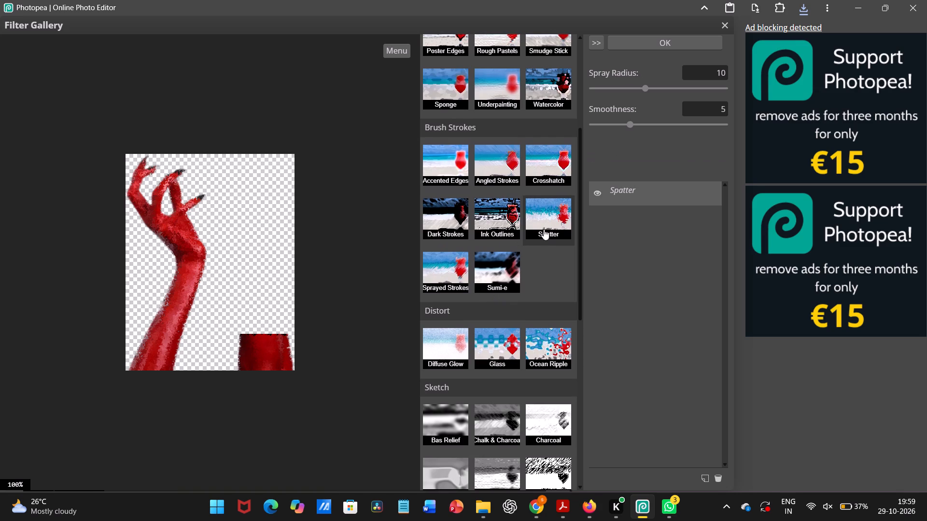
pyautogui.click(660, 40)
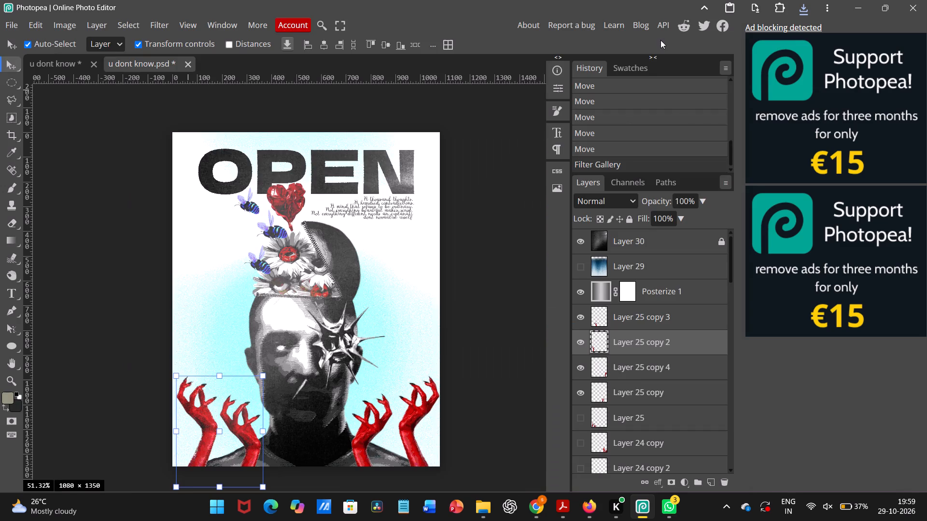
pyautogui.click(493, 300)
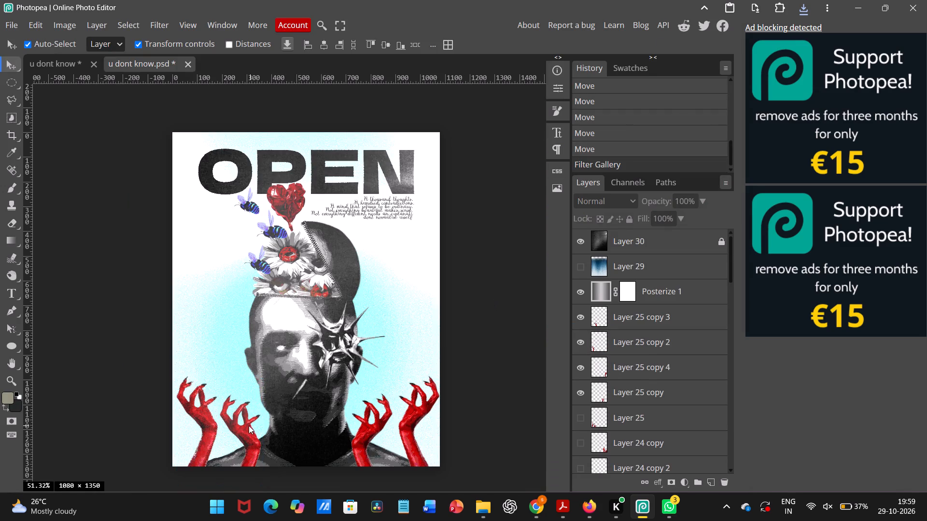
# Reapply the same Spatter filter to the inner left, inner right and outer right red hands.
pyautogui.click(245, 428)
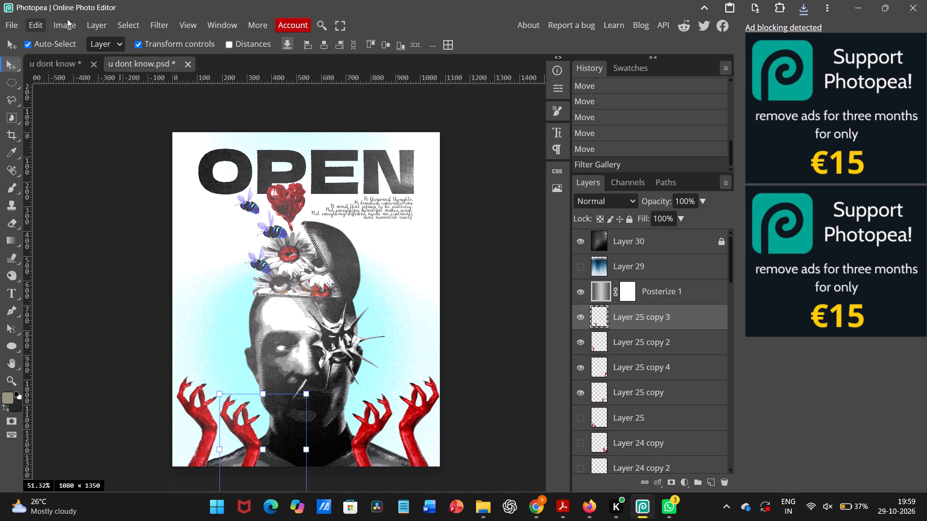
pyautogui.click(152, 22)
pyautogui.click(166, 45)
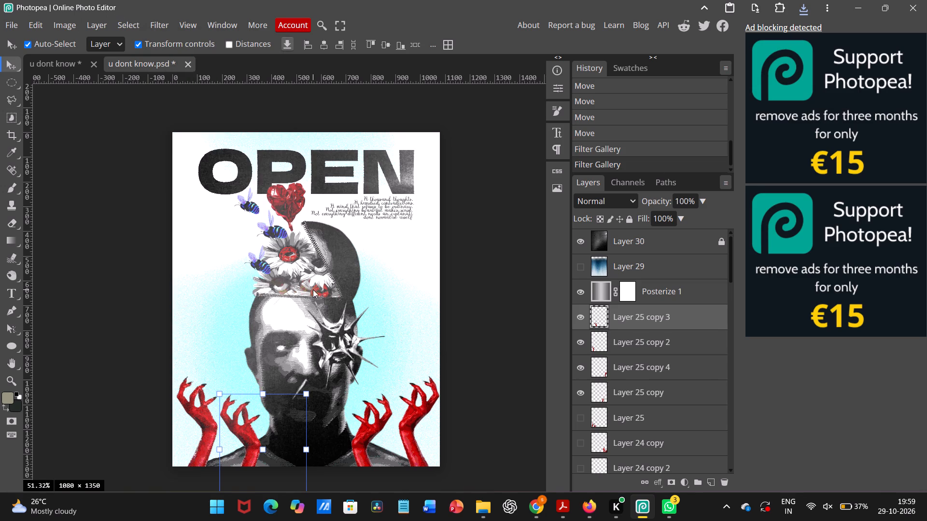
pyautogui.click(363, 430)
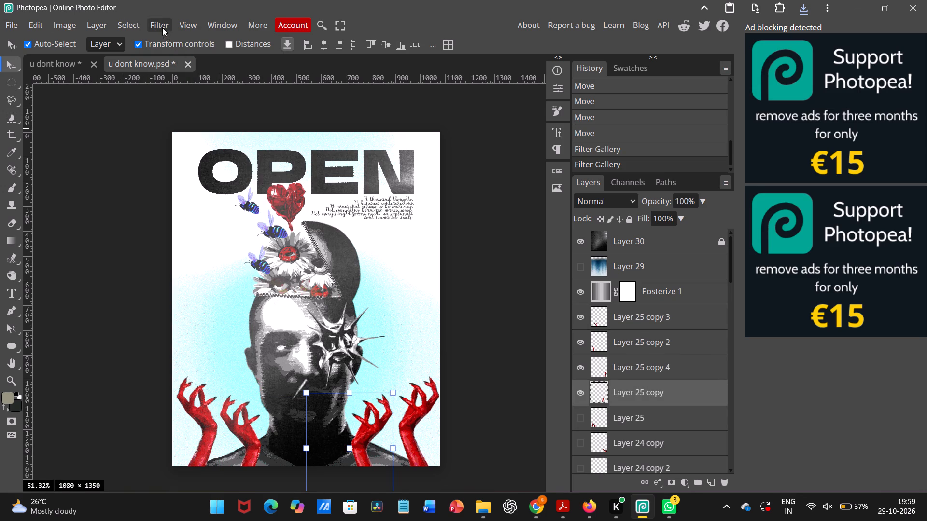
pyautogui.click(162, 27)
pyautogui.click(171, 47)
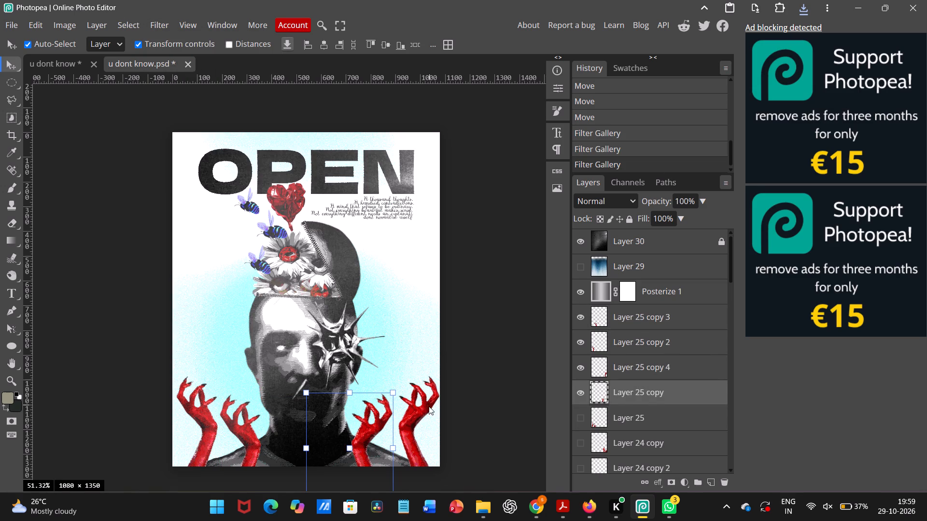
pyautogui.click(425, 408)
pyautogui.click(161, 23)
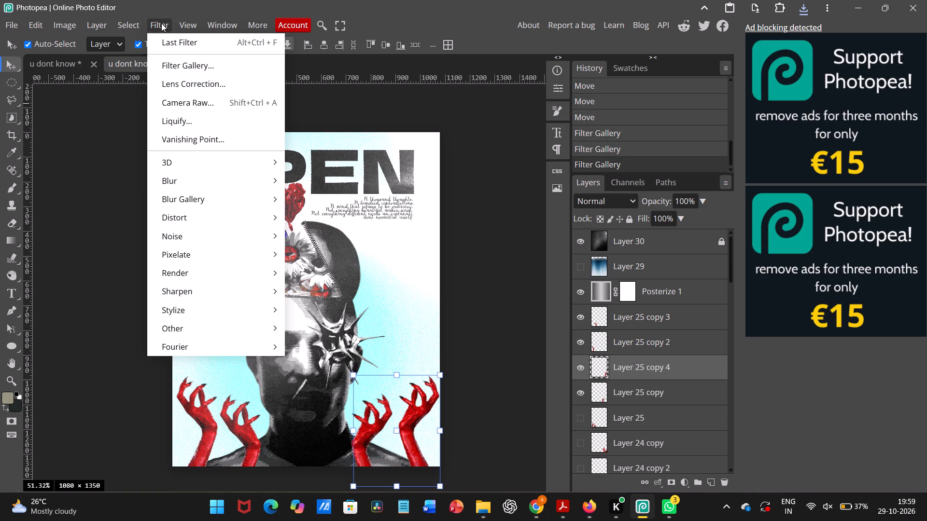
pyautogui.click(176, 42)
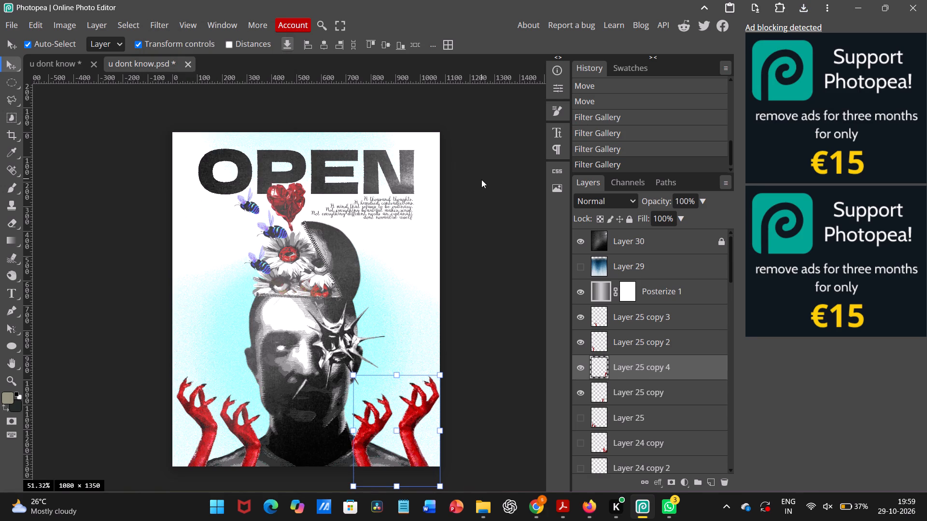
pyautogui.click(495, 208)
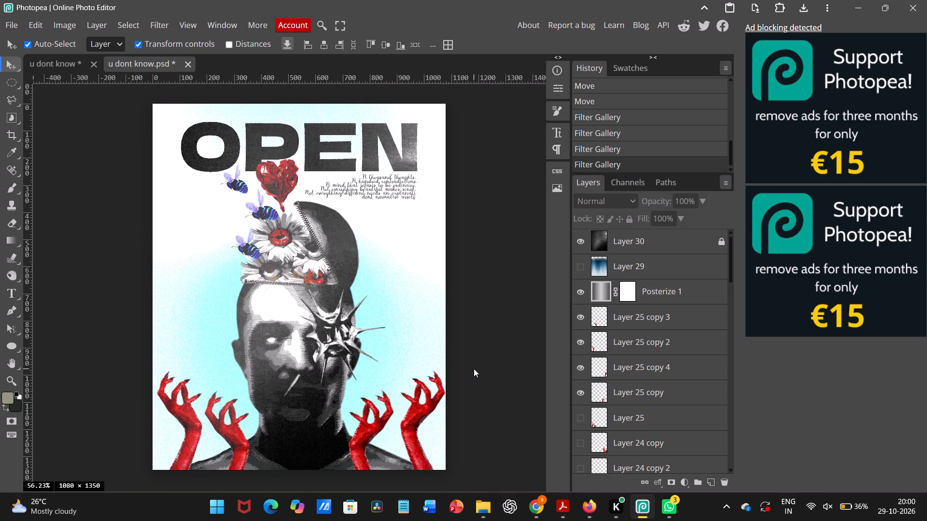
# Switch to Pinterest in Chrome and browse the related scan textures and the home feed for further poster imagery.
pyautogui.click(537, 515)
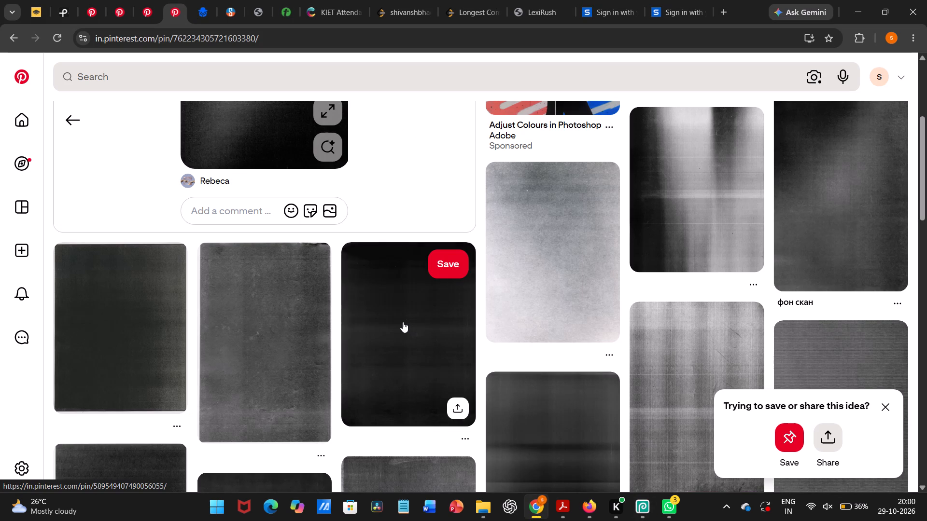
pyautogui.scroll(1, 403, 322)
pyautogui.scroll(-3, 403, 322)
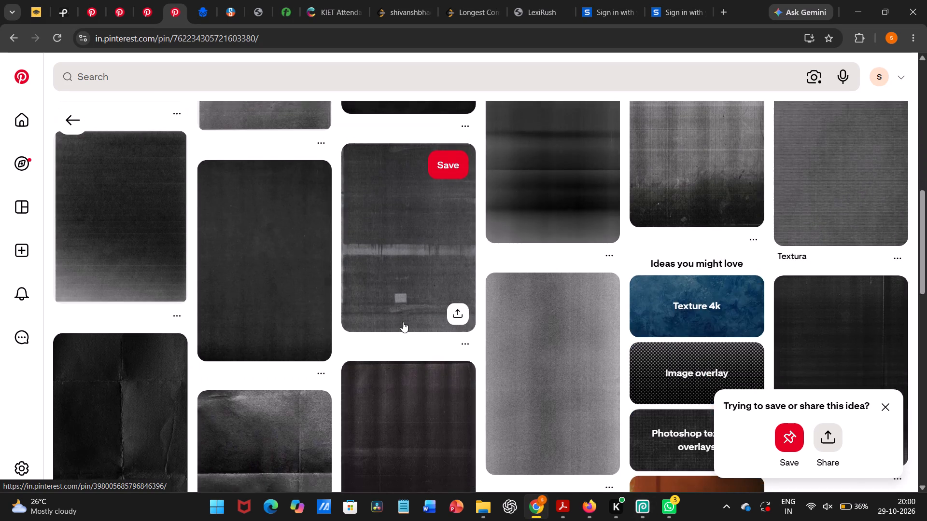
pyautogui.scroll(-3, 403, 322)
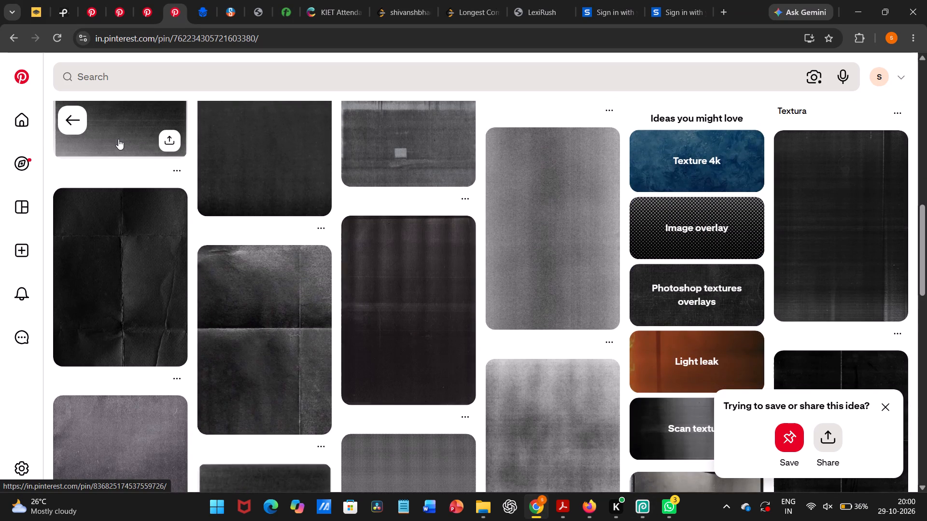
pyautogui.click(33, 124)
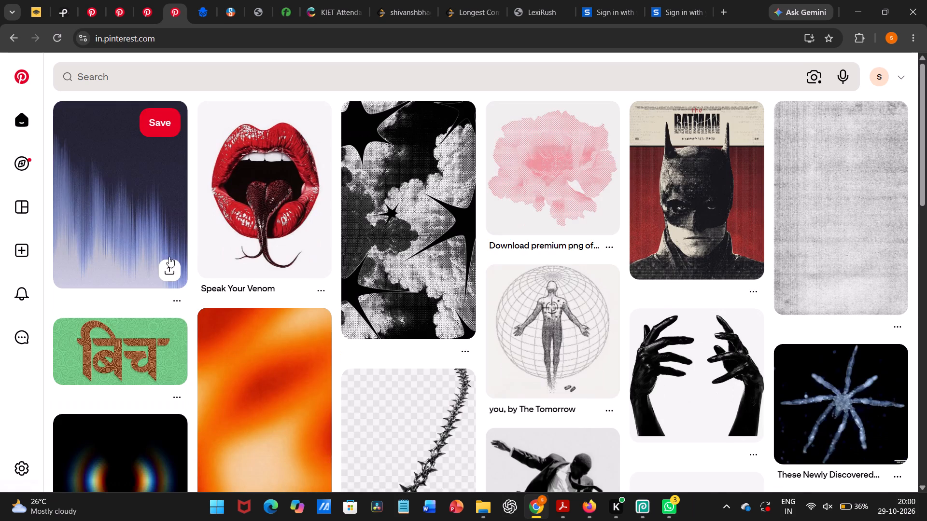
pyautogui.scroll(-2, 169, 257)
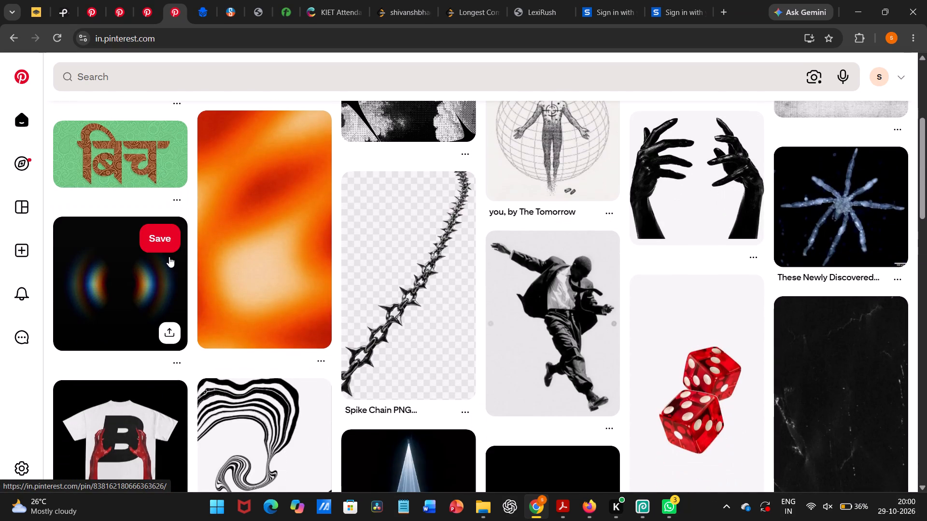
pyautogui.scroll(1, 169, 257)
pyautogui.scroll(-3, 169, 257)
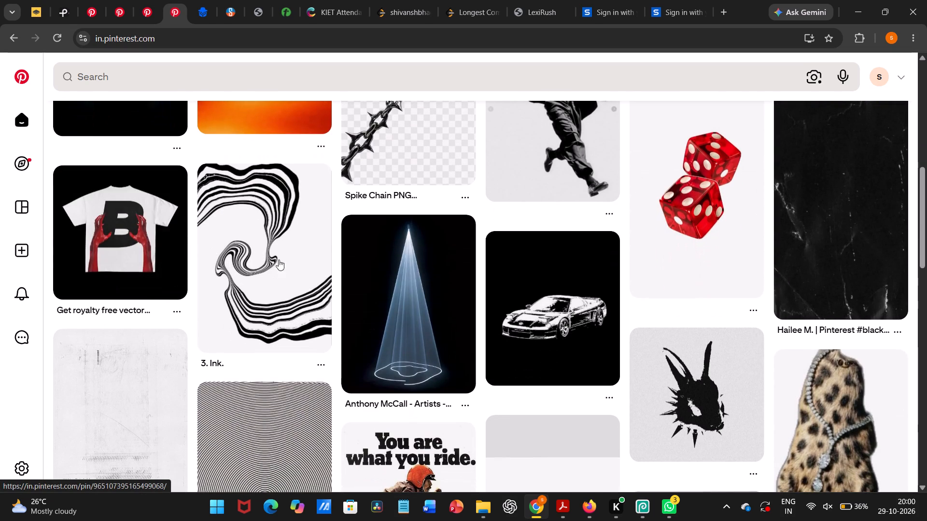
pyautogui.scroll(-1, 405, 275)
pyautogui.scroll(-1, 545, 229)
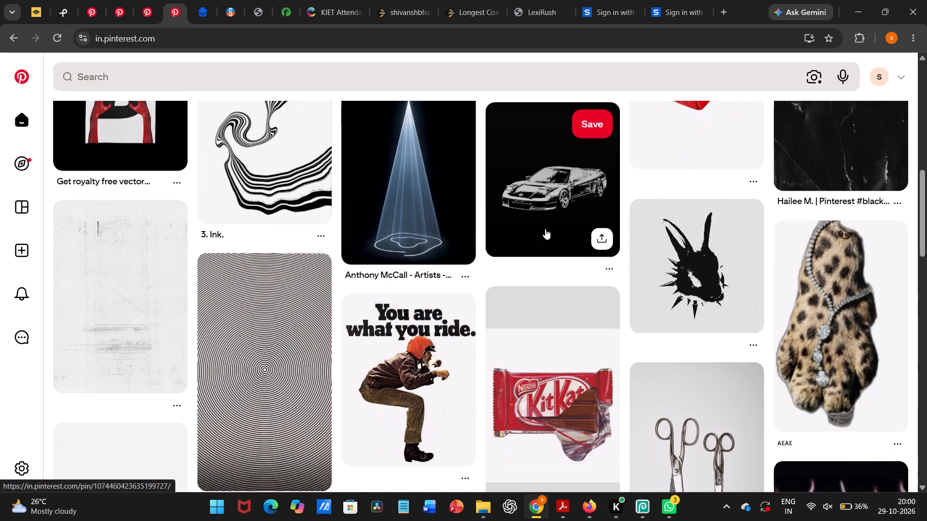
pyautogui.scroll(-1, 545, 229)
pyautogui.scroll(-1, 403, 268)
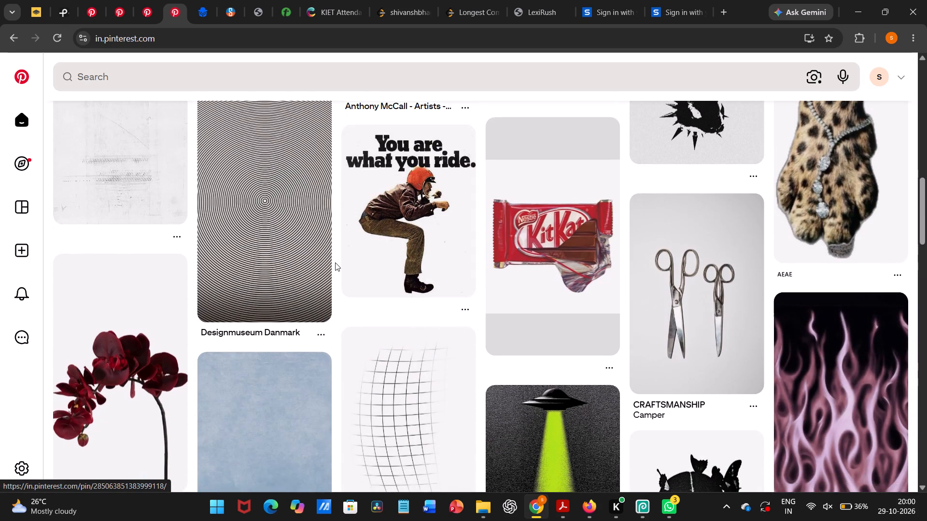
pyautogui.scroll(-1, 335, 262)
pyautogui.scroll(1, 335, 262)
pyautogui.scroll(-1, 288, 221)
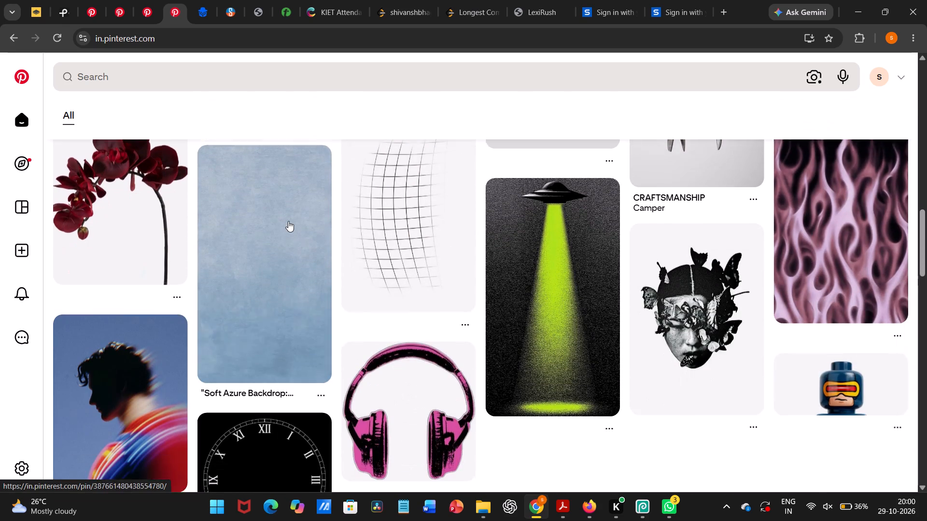
pyautogui.scroll(-5, 288, 221)
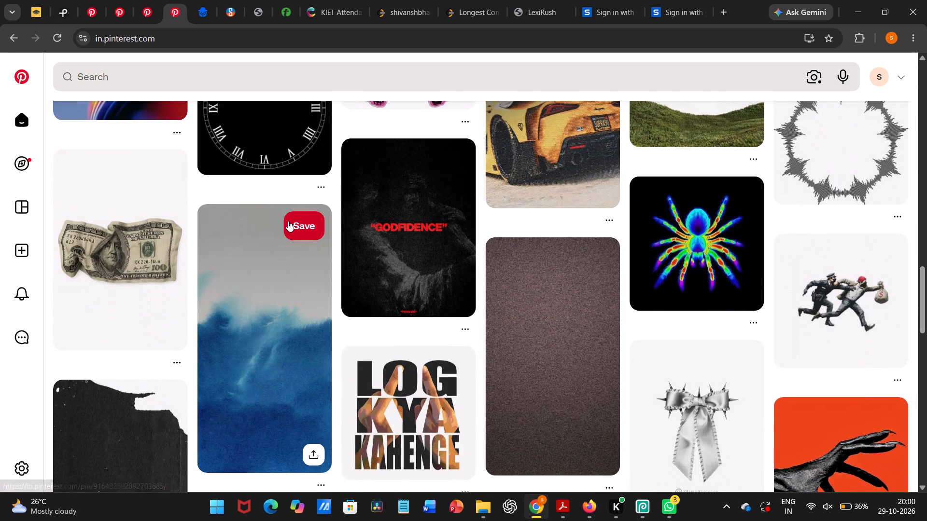
pyautogui.scroll(-4, 288, 221)
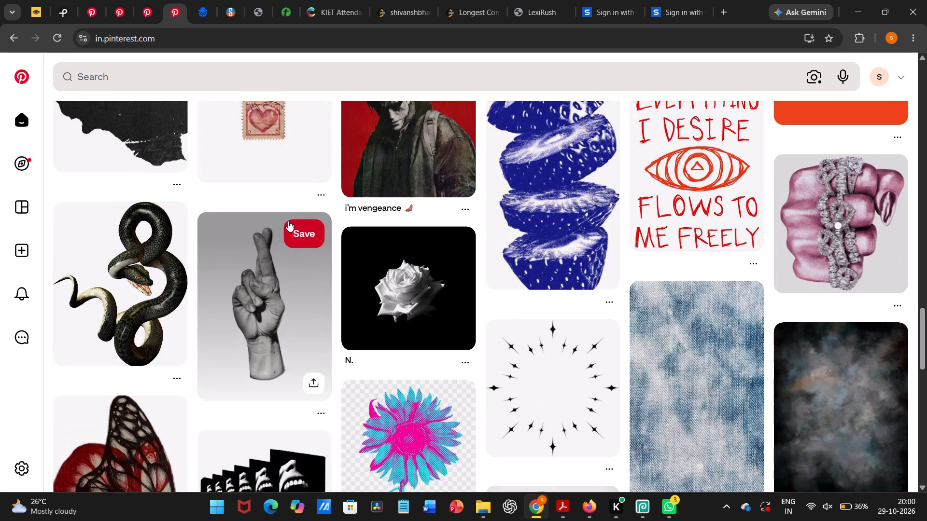
# Open the pin of the grey satin bow with metal spikes and copy its image.
pyautogui.scroll(3, 288, 221)
pyautogui.click(690, 144)
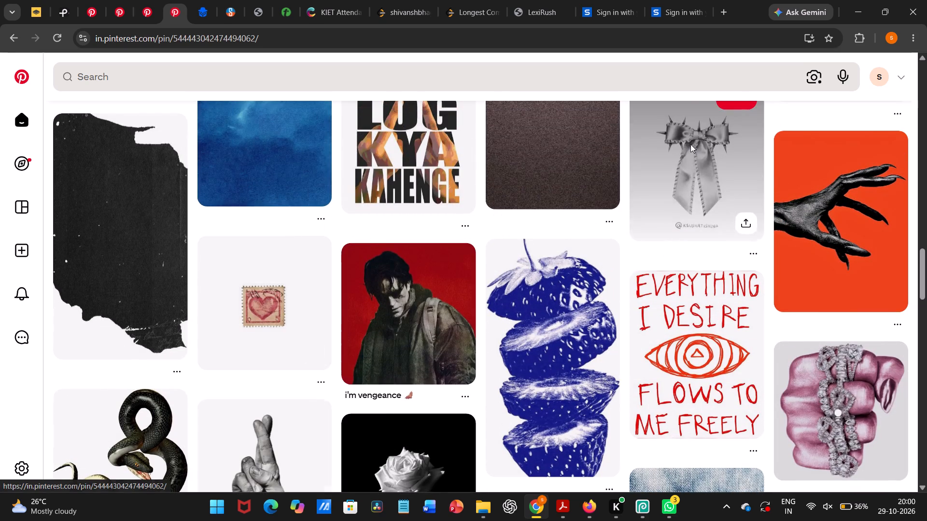
pyautogui.click(213, 260)
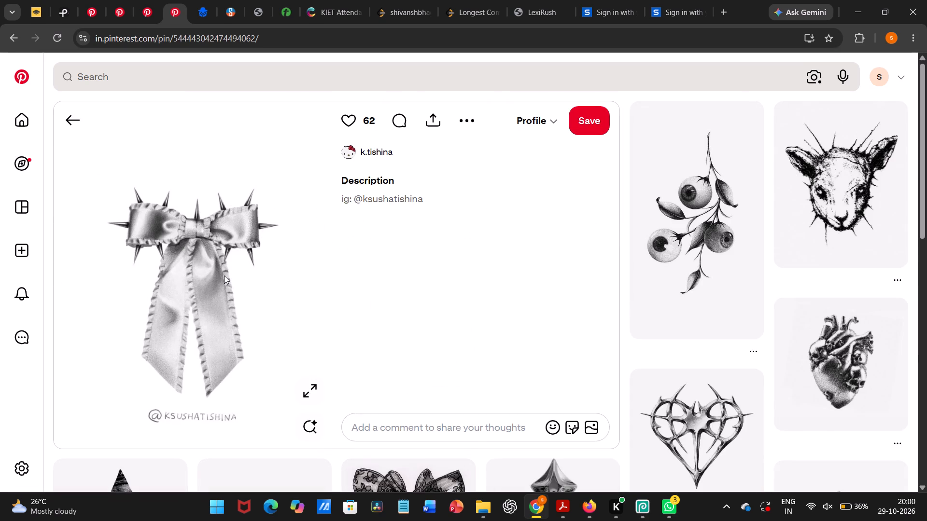
pyautogui.rightClick(224, 275)
pyautogui.click(259, 330)
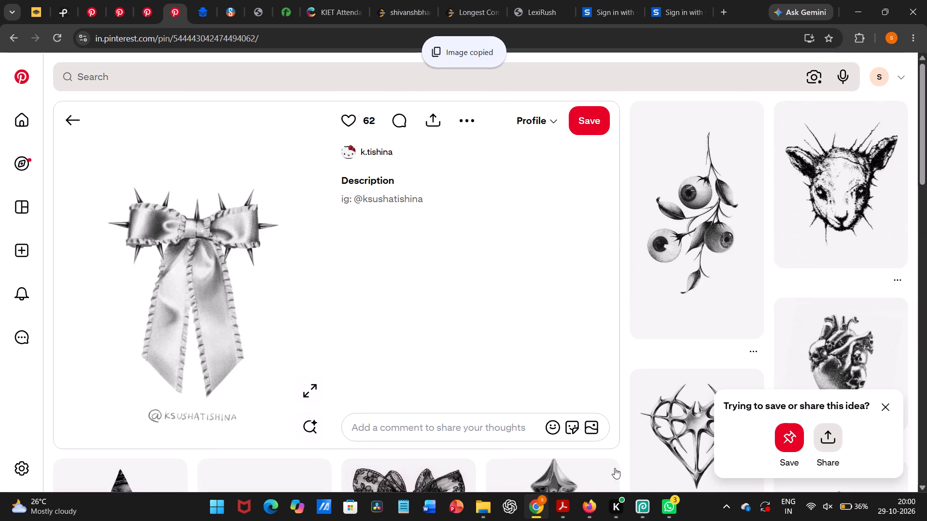
# Paste the spiked bow into the Photopea poster directly above the Layer 5 copy portrait, with blend mode Darken.
pyautogui.click(645, 508)
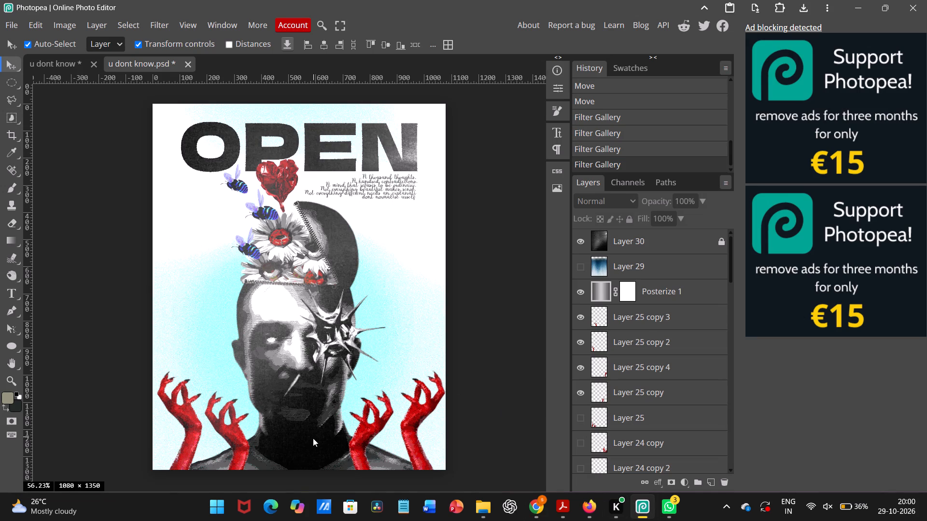
pyautogui.scroll(-1, 313, 438)
pyautogui.click(295, 370)
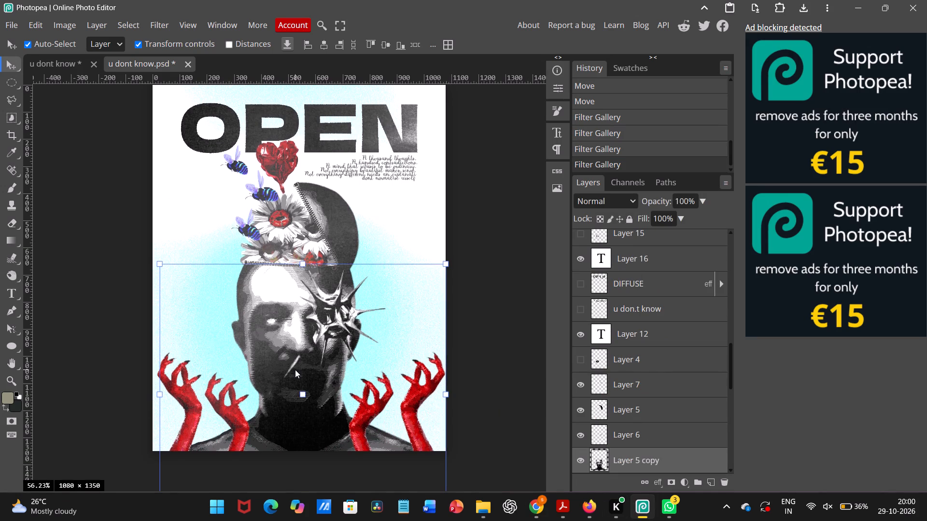
pyautogui.hotkey('ctrl', 'v')
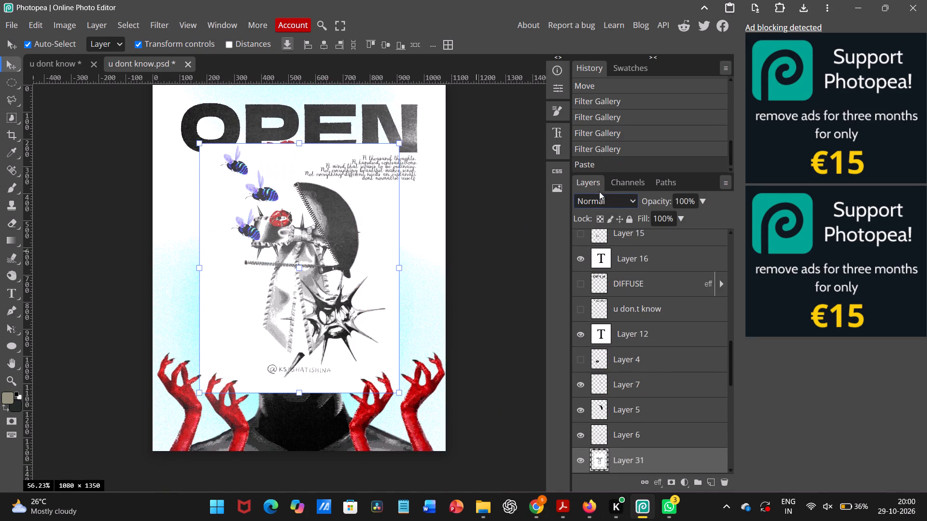
pyautogui.click(593, 203)
pyautogui.click(586, 266)
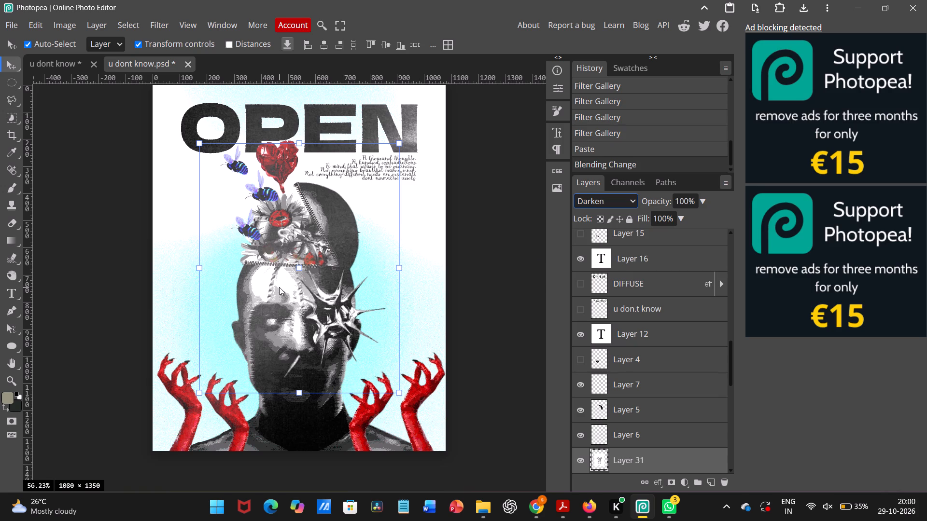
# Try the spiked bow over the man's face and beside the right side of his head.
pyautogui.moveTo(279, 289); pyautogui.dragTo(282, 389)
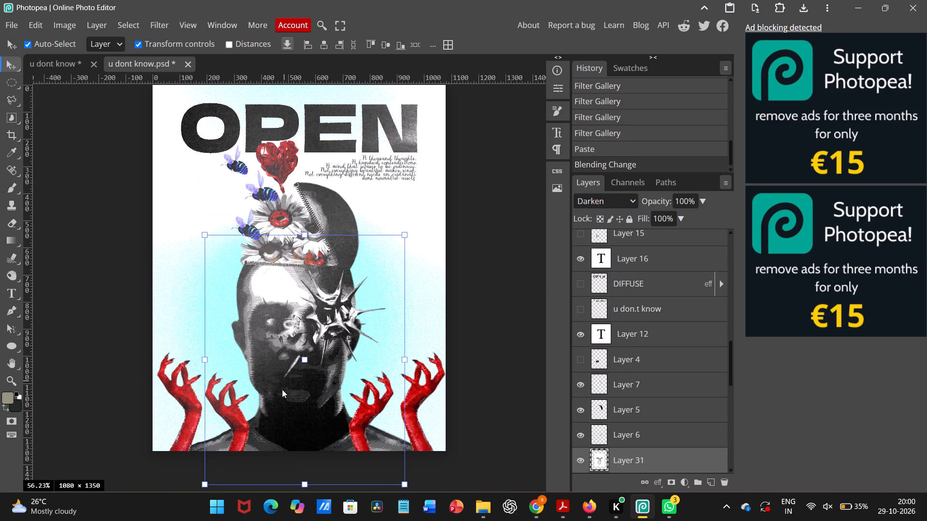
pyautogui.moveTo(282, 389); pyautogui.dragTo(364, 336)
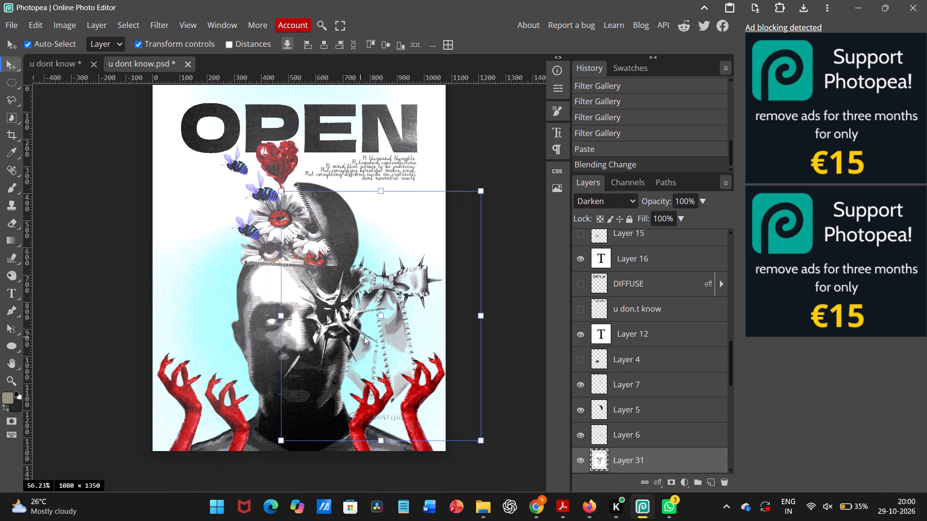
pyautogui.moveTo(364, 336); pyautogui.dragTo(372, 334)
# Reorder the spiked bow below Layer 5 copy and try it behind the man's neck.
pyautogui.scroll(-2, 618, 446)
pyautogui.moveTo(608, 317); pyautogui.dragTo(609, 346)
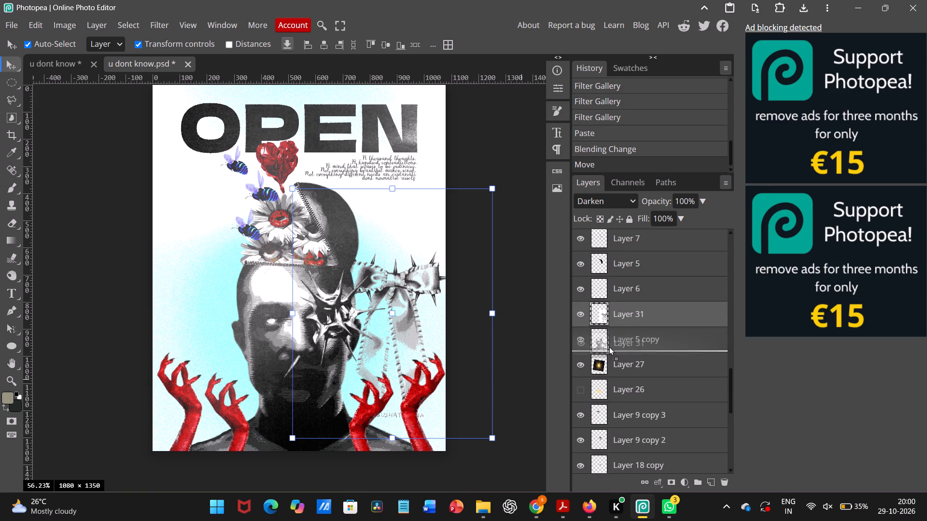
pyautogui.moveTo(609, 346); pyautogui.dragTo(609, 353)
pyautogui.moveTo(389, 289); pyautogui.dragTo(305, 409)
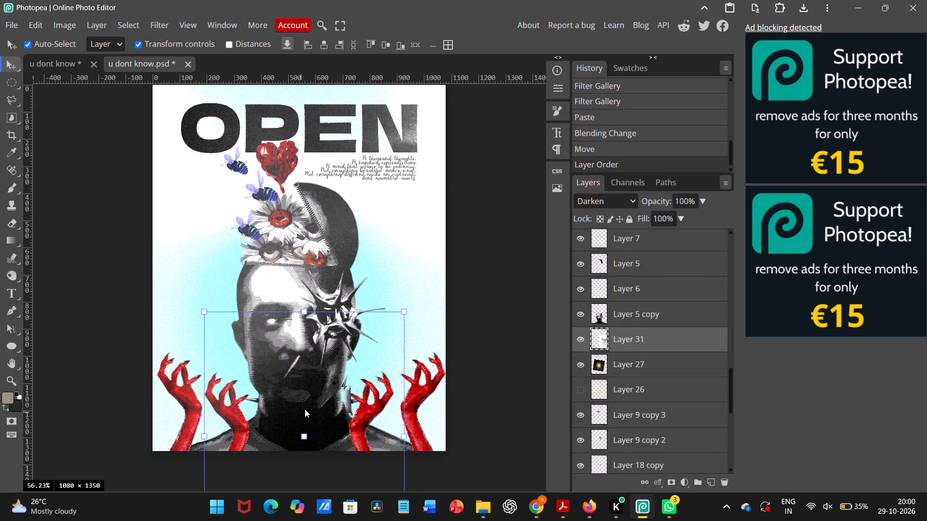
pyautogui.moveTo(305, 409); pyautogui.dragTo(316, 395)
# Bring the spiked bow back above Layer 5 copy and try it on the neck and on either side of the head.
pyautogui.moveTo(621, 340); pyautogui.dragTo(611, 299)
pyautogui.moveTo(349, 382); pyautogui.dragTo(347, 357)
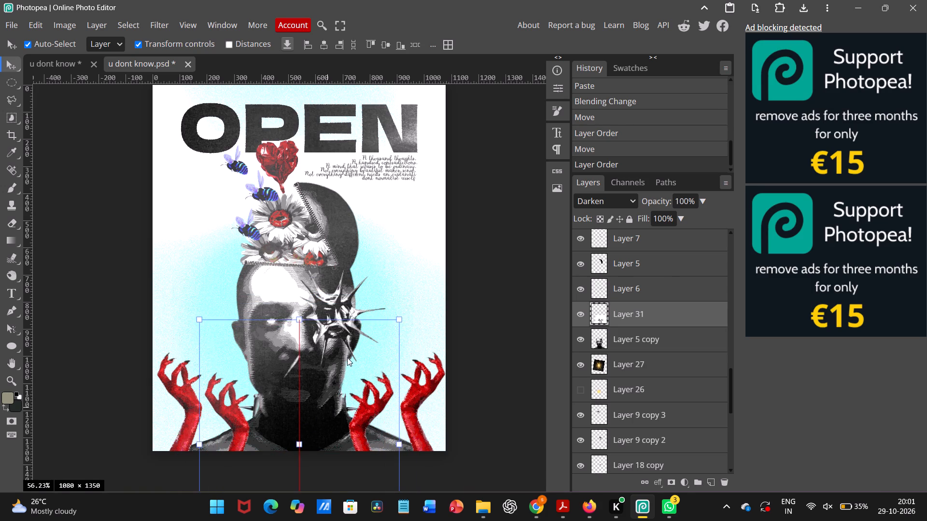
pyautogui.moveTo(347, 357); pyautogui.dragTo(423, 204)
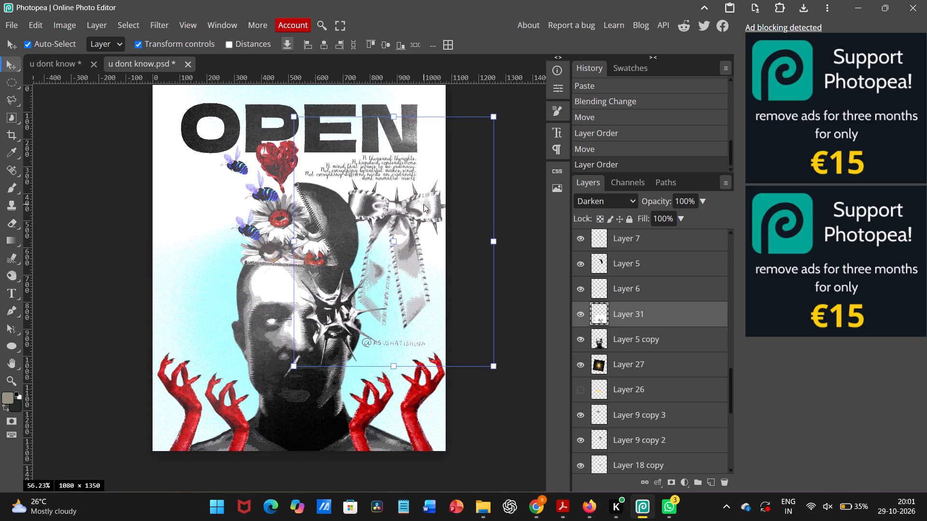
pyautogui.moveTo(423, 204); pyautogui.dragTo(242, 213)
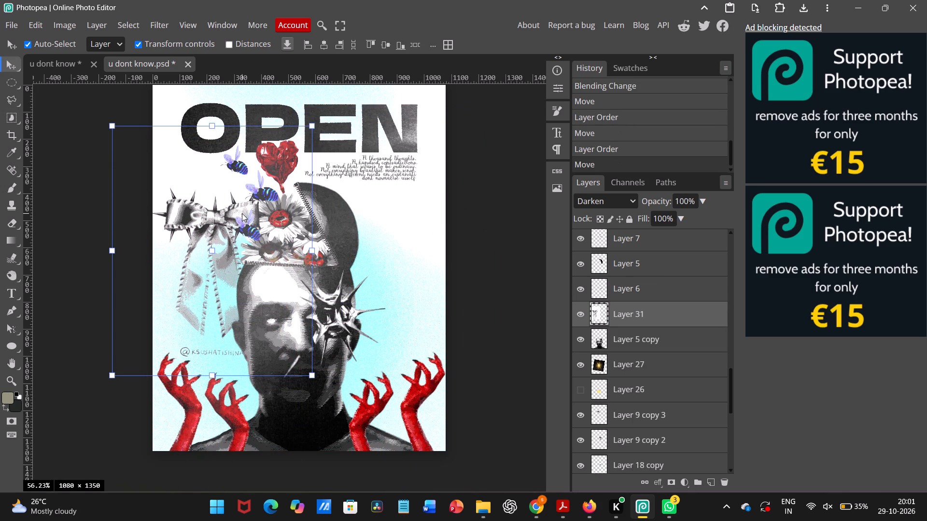
# Scale the spiked bow to 58.29% and try it beneath the first letters of the OPEN title.
pyautogui.moveTo(311, 255); pyautogui.dragTo(228, 239)
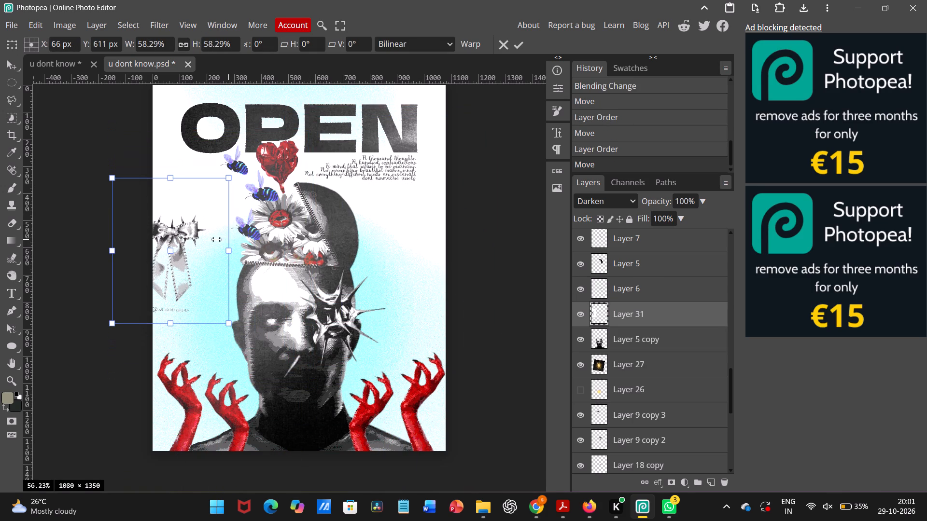
pyautogui.moveTo(174, 228); pyautogui.dragTo(213, 147)
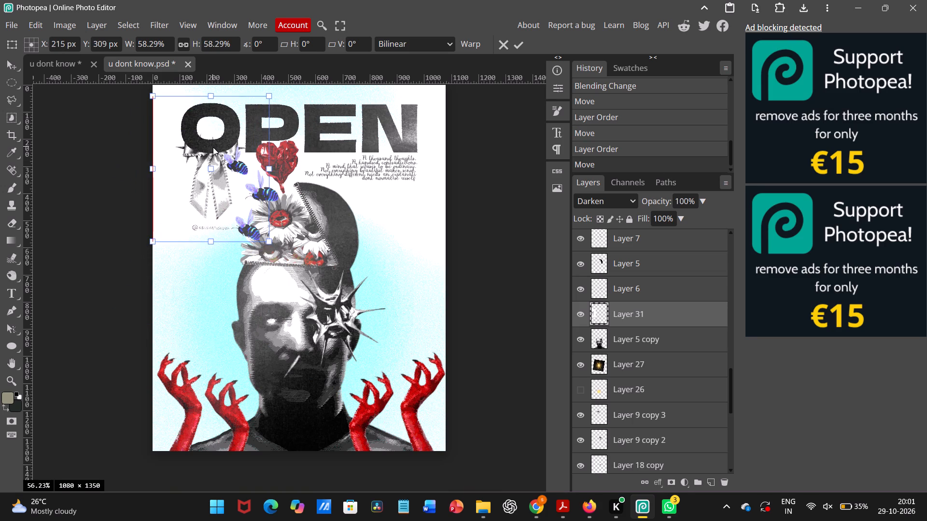
pyautogui.moveTo(213, 147); pyautogui.dragTo(212, 148)
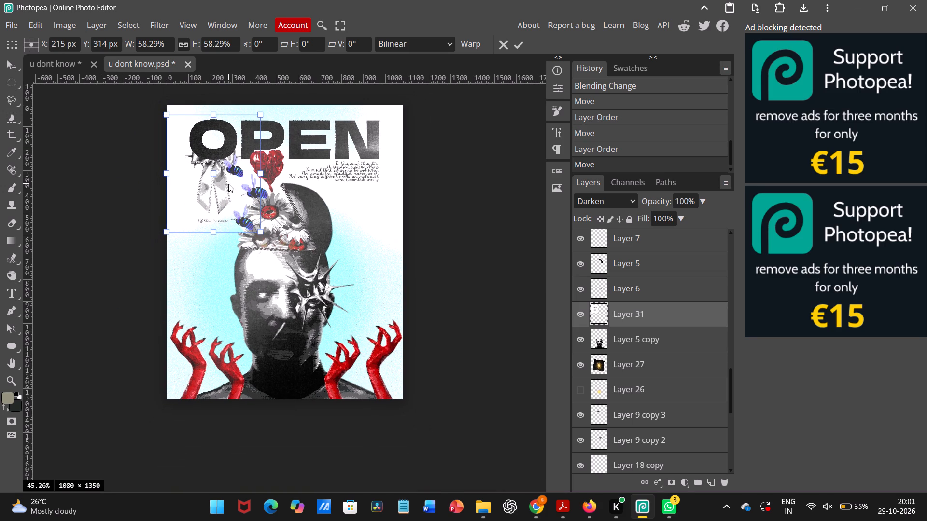
pyautogui.moveTo(211, 186); pyautogui.dragTo(190, 217)
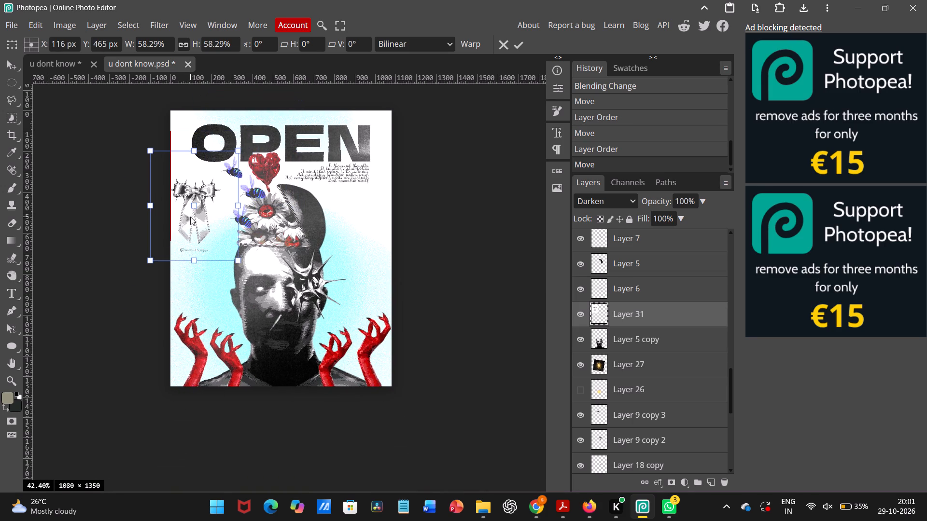
pyautogui.moveTo(190, 217); pyautogui.dragTo(205, 200)
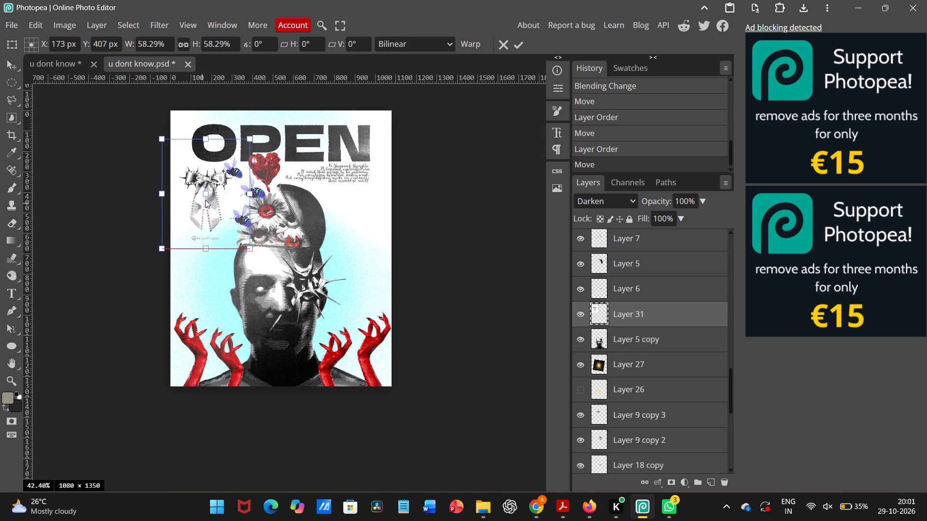
pyautogui.moveTo(205, 200); pyautogui.dragTo(212, 195)
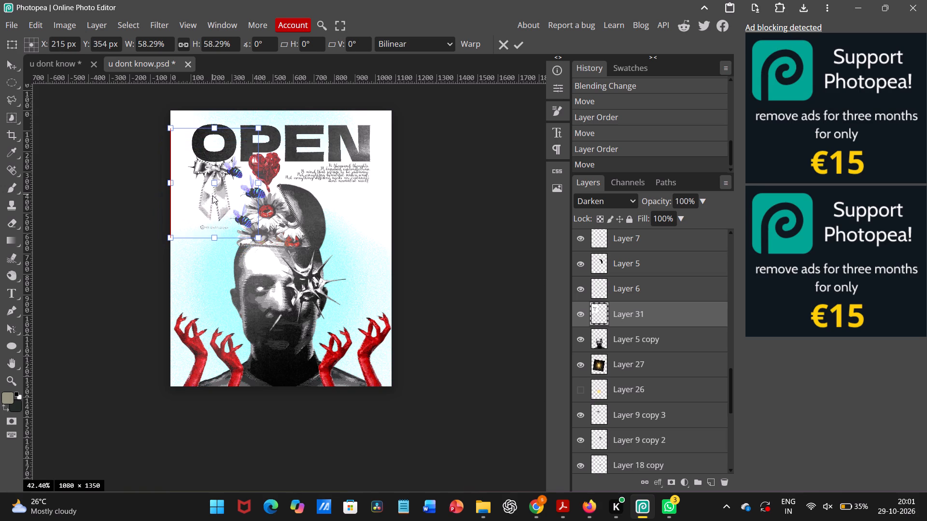
pyautogui.moveTo(212, 195); pyautogui.dragTo(211, 199)
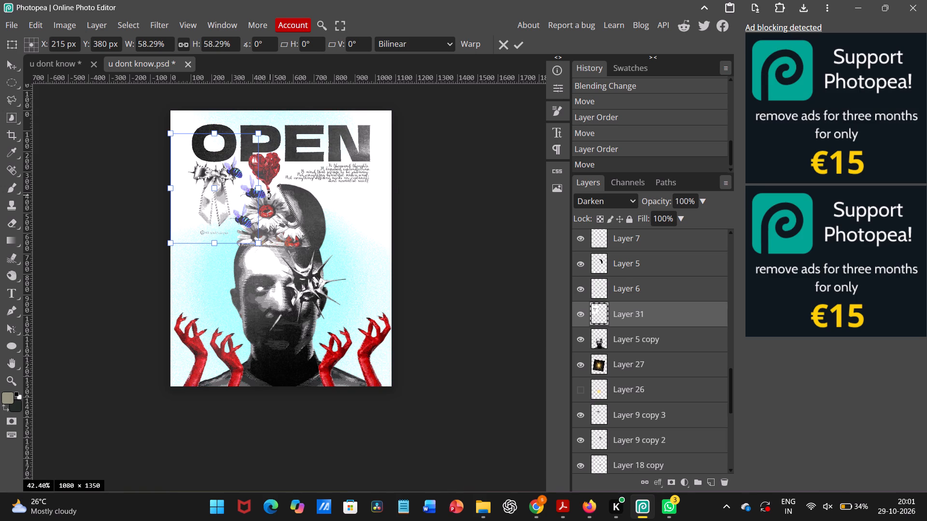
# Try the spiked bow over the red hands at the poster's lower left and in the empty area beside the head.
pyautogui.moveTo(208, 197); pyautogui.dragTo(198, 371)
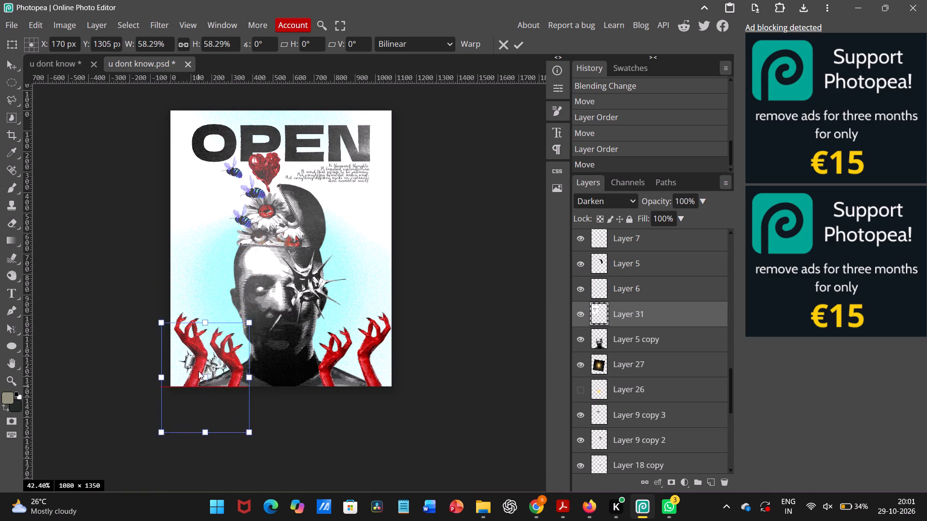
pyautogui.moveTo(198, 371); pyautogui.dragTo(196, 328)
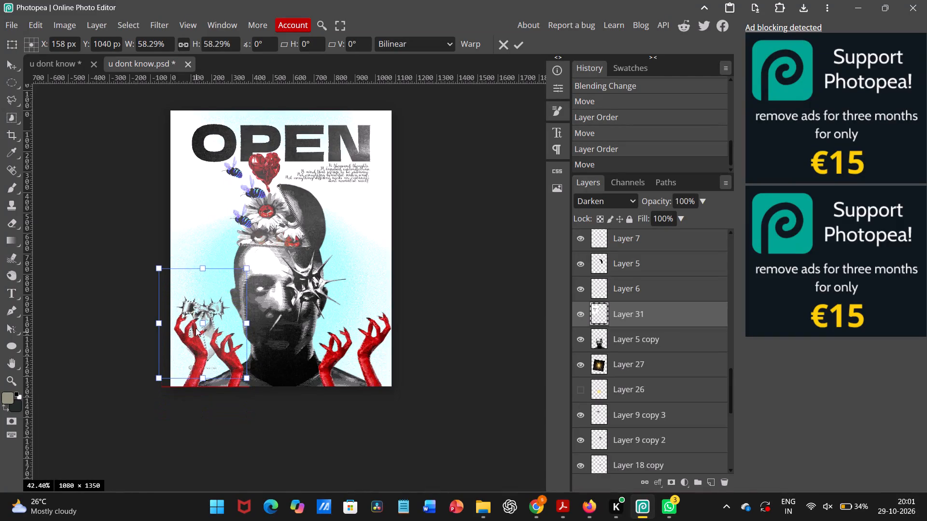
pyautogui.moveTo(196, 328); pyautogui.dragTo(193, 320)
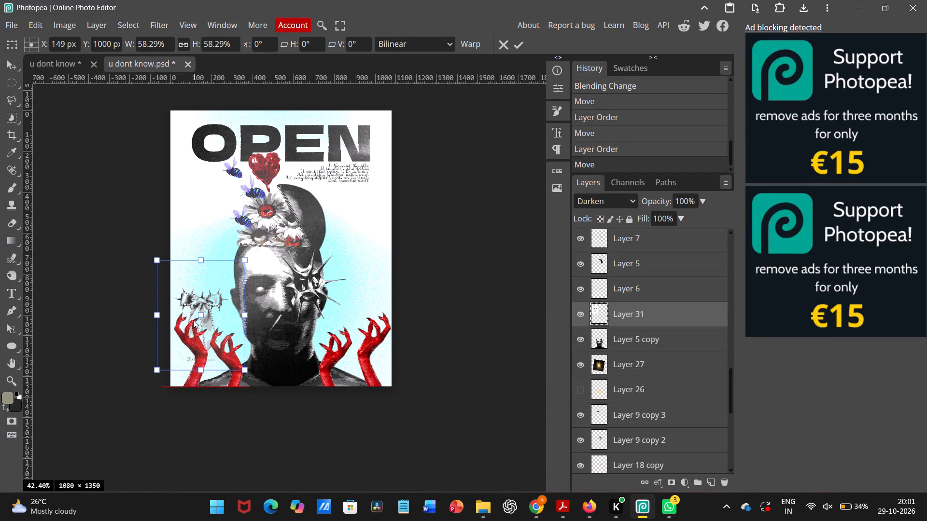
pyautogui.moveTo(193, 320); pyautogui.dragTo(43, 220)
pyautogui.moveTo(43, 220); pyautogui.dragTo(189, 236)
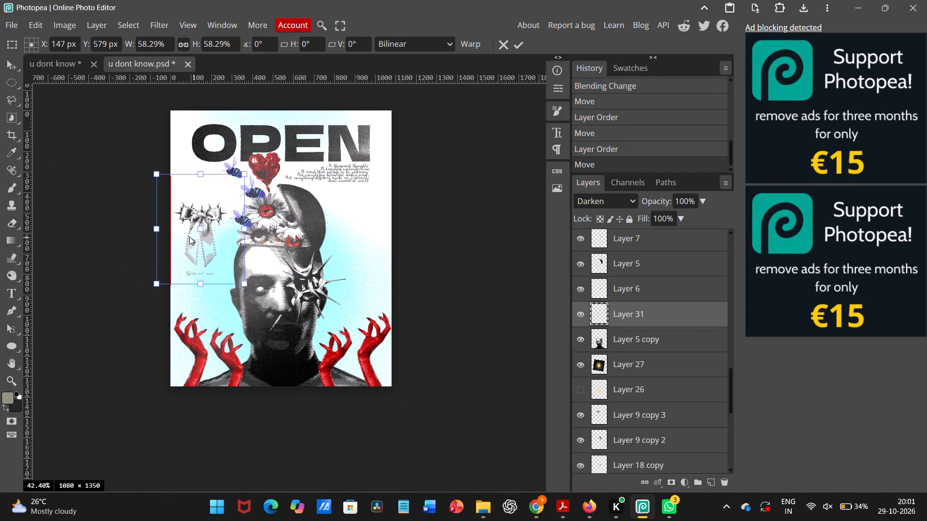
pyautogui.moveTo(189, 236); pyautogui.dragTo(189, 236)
# Delete the spiked bow layer, Layer 31, from the poster.
pyautogui.press('Delete')
pyautogui.click(492, 208)
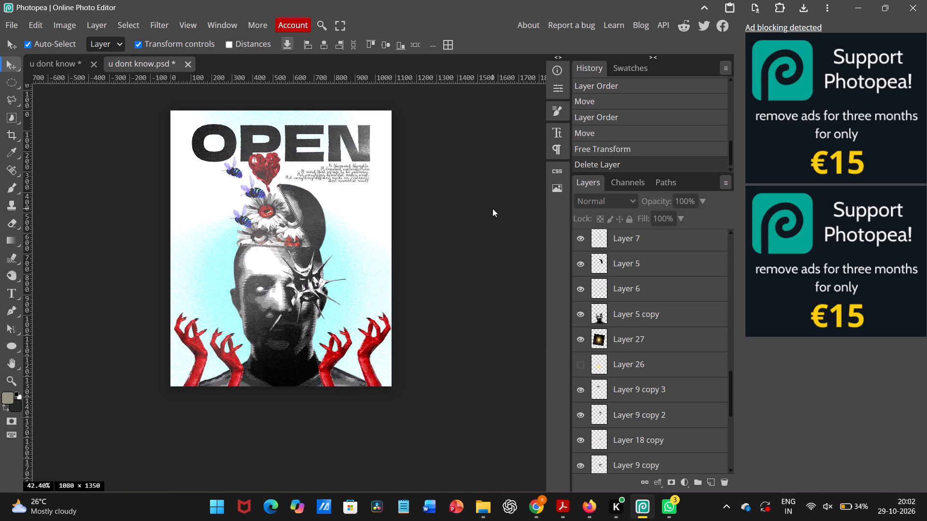
# Lower the opacity of the two left red hands: outer hand (Layer 25 copy 2) to 63%, inner hand (Layer 25 copy 3) to 73%.
pyautogui.click(203, 358)
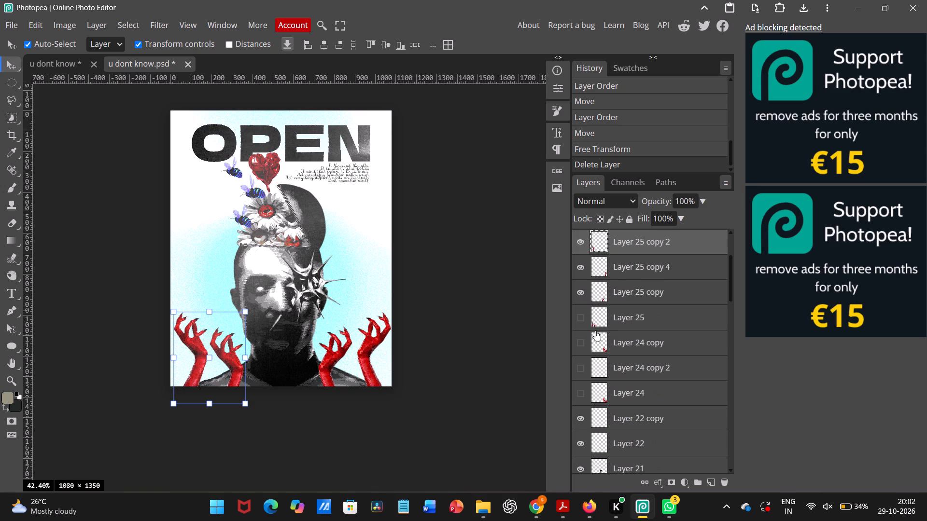
pyautogui.moveTo(659, 203); pyautogui.dragTo(637, 203)
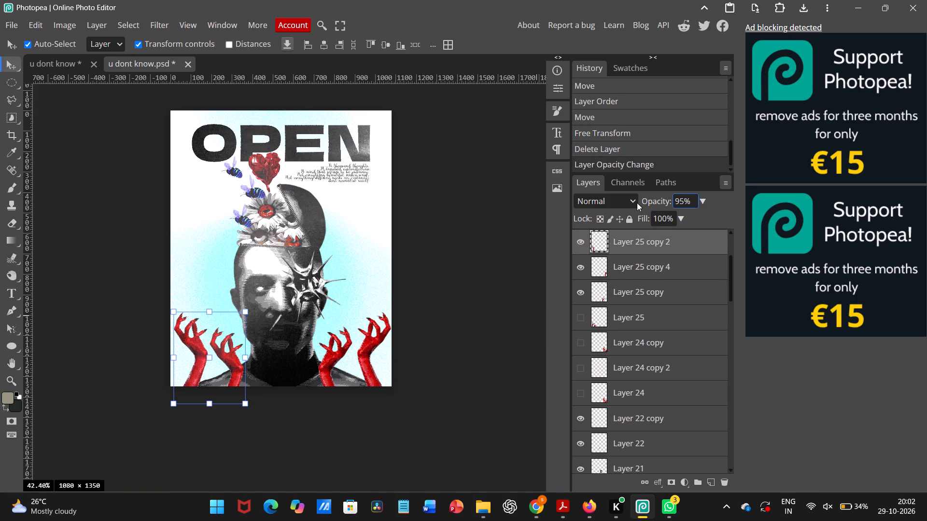
pyautogui.moveTo(637, 203); pyautogui.dragTo(632, 203)
pyautogui.click(483, 330)
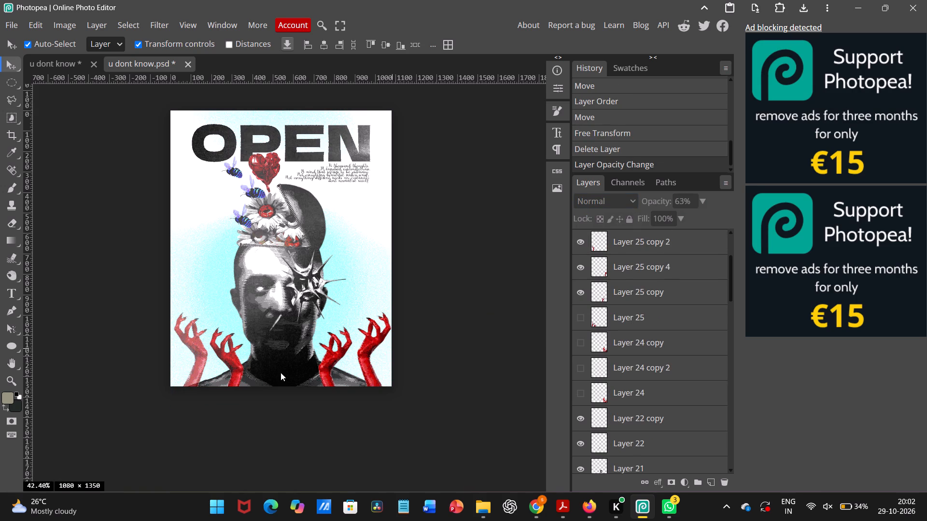
pyautogui.click(229, 358)
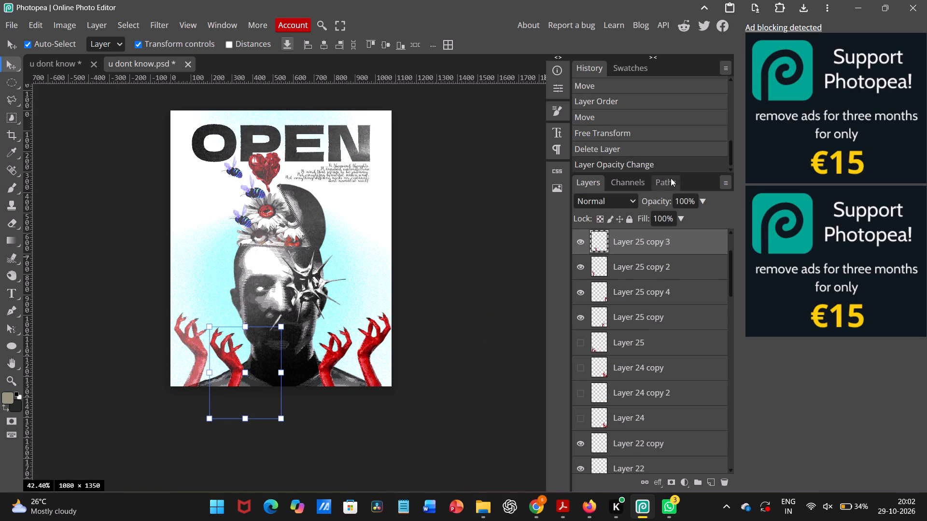
pyautogui.moveTo(658, 200); pyautogui.dragTo(637, 204)
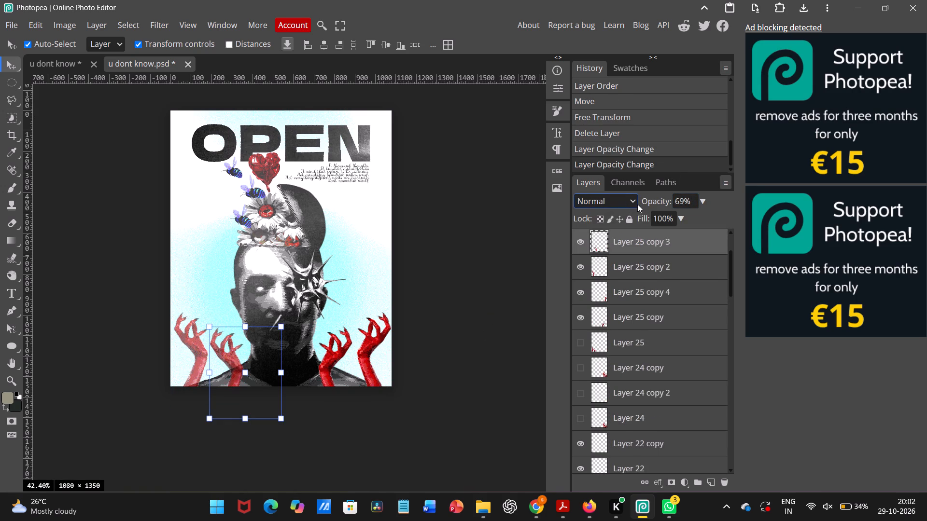
pyautogui.moveTo(637, 204); pyautogui.dragTo(638, 205)
pyautogui.click(480, 330)
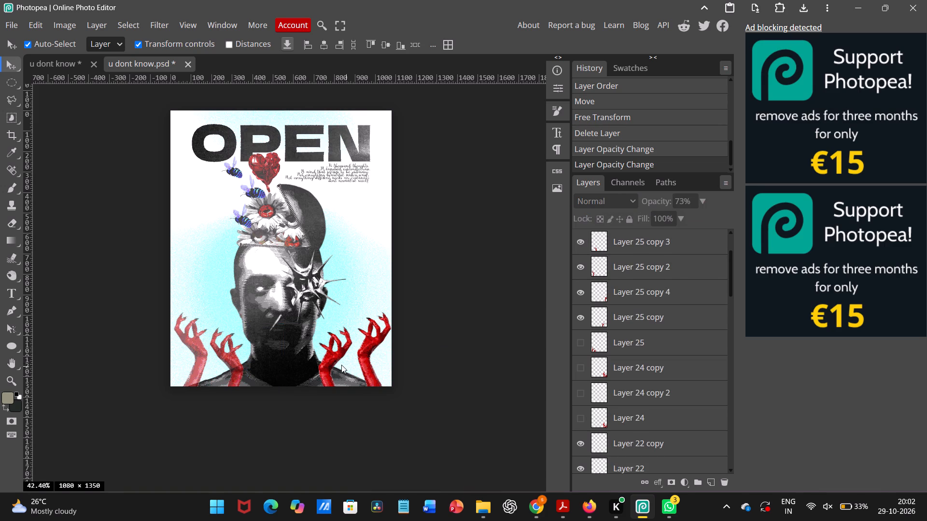
# Lower the opacity of the two right red hands: inner hand (Layer 25 copy) to 72%, outer hand (Layer 25 copy 4) to 70%.
pyautogui.click(339, 364)
pyautogui.click(335, 362)
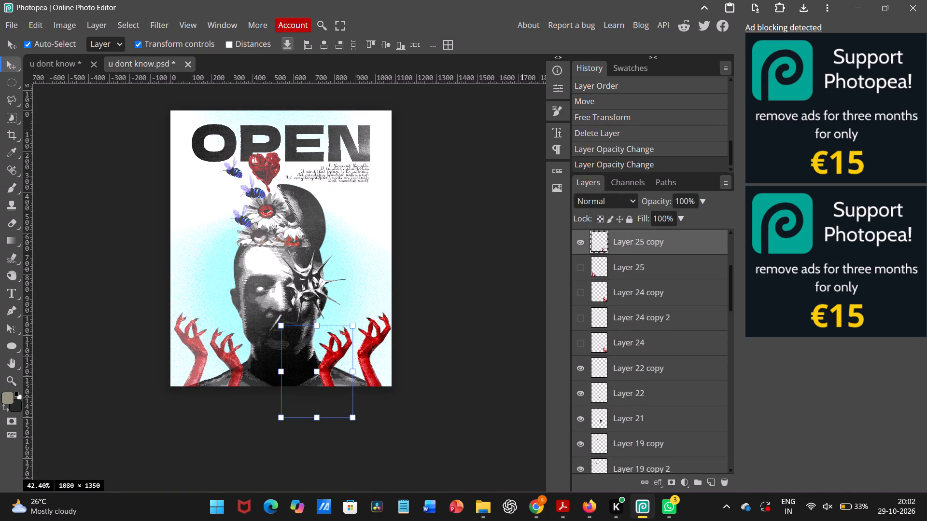
pyautogui.moveTo(652, 200); pyautogui.dragTo(636, 200)
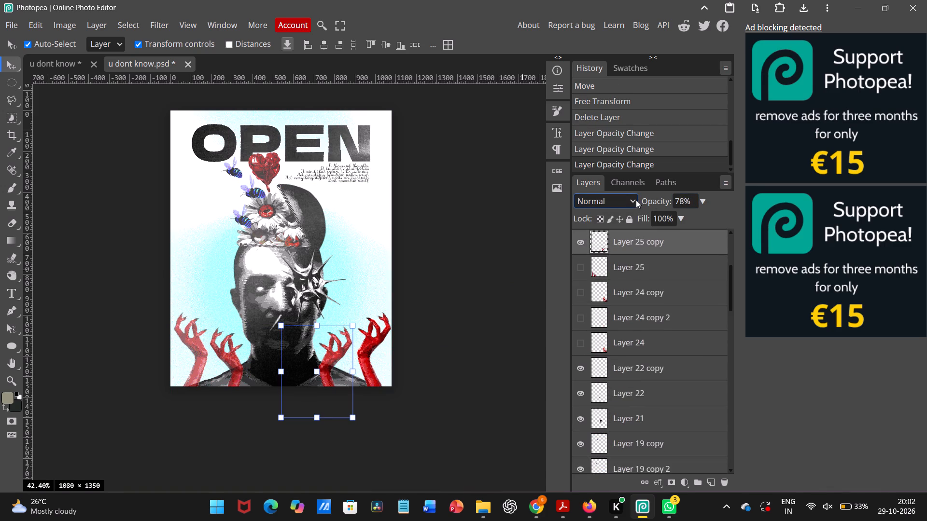
pyautogui.moveTo(636, 200); pyautogui.dragTo(632, 200)
pyautogui.click(528, 275)
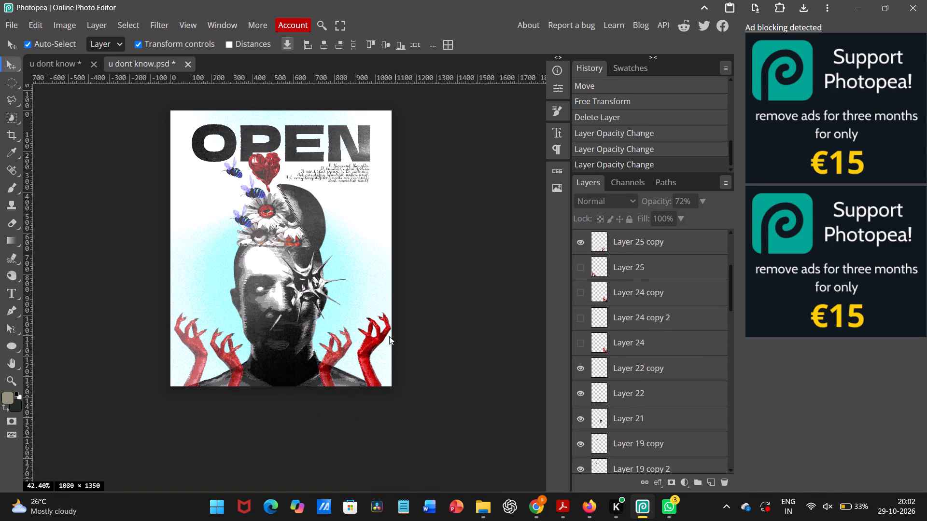
pyautogui.click(385, 336)
pyautogui.moveTo(661, 200); pyautogui.dragTo(628, 204)
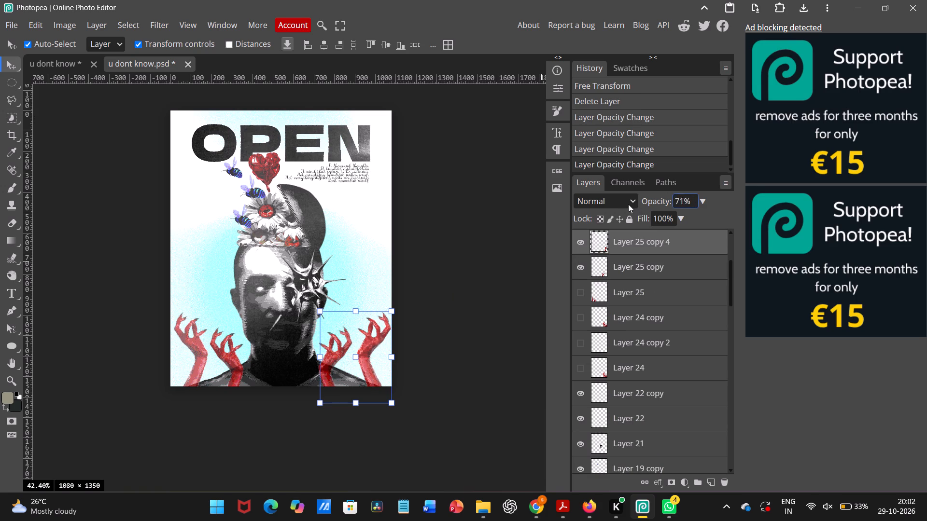
pyautogui.moveTo(628, 204); pyautogui.dragTo(637, 205)
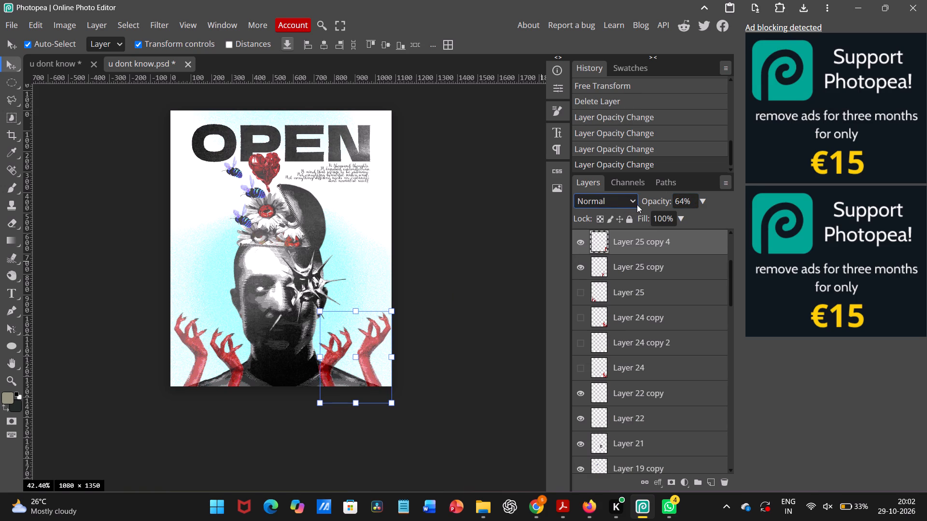
pyautogui.moveTo(637, 205); pyautogui.dragTo(639, 205)
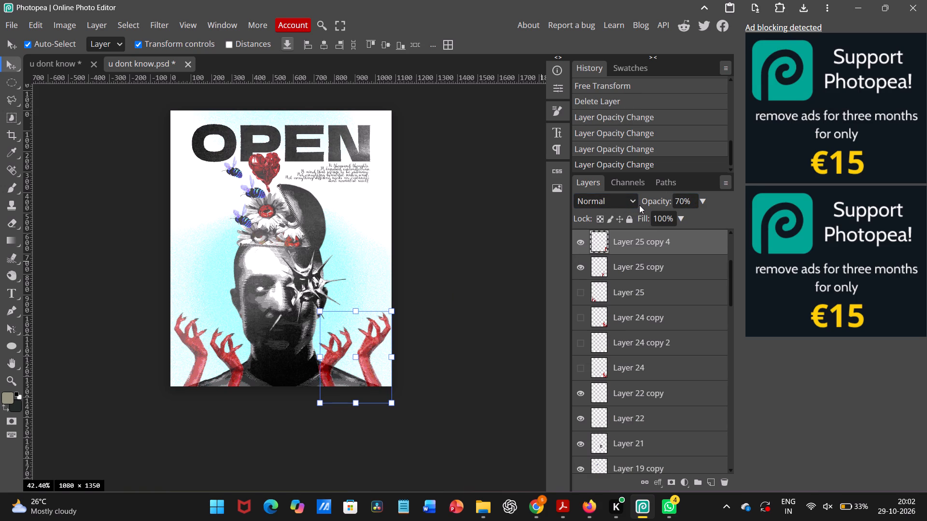
pyautogui.click(506, 250)
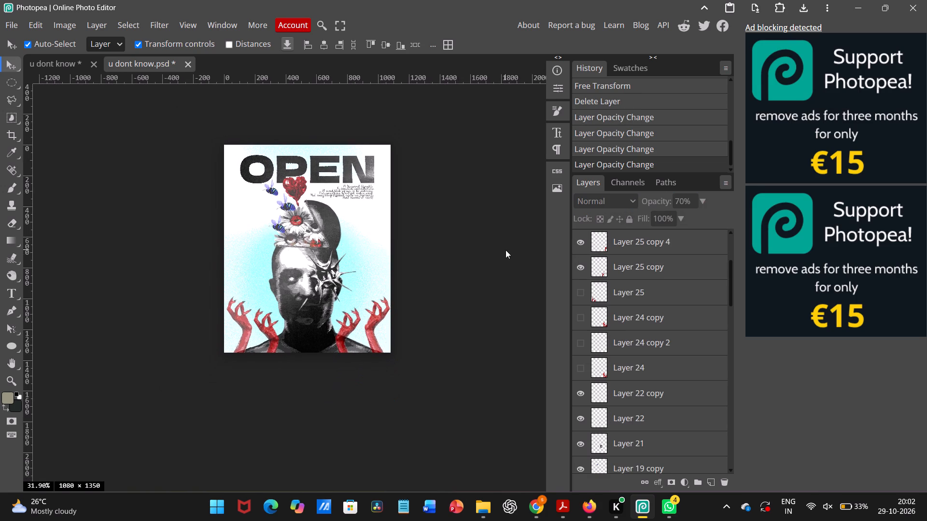
# Examine the whole poster composition with the semi-transparent red hands, both in detail and at reduced size.
pyautogui.scroll(1, 357, 311)
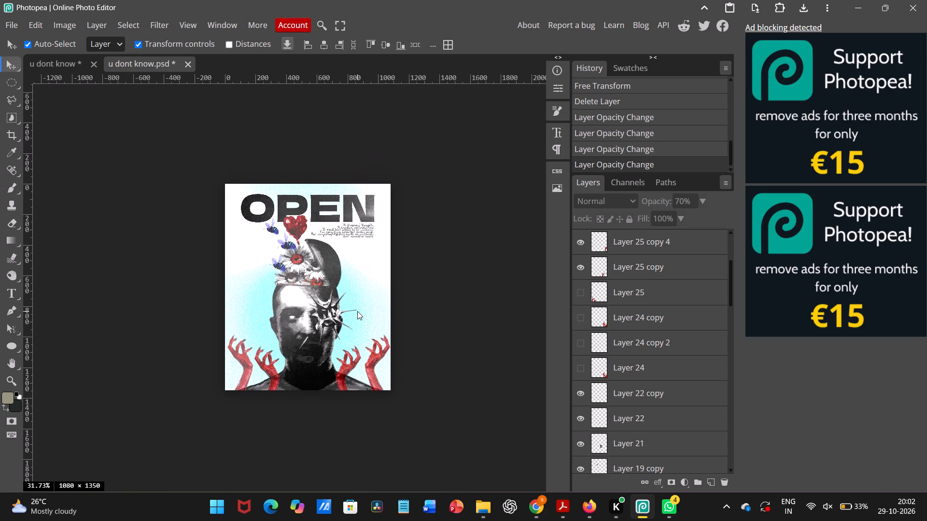
pyautogui.hscroll(1, 357, 311)
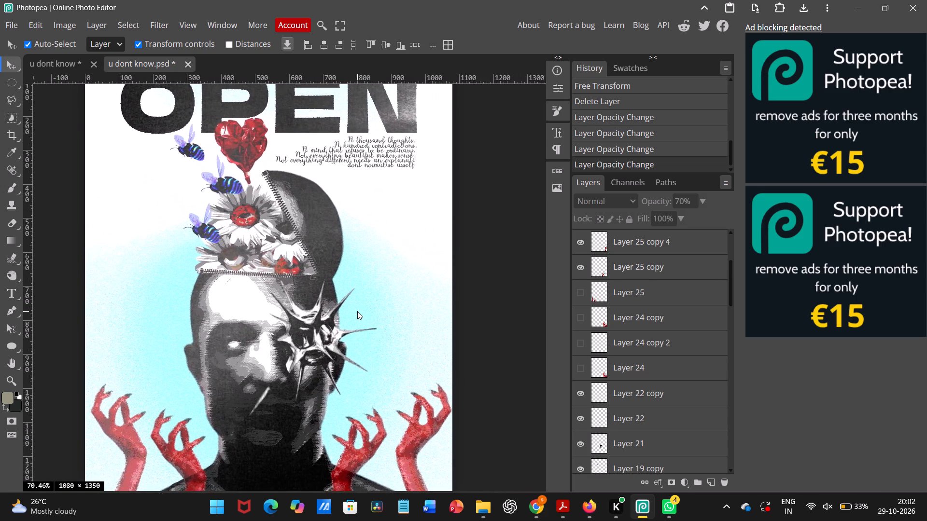
pyautogui.hscroll(1, 357, 311)
pyautogui.scroll(1, 357, 311)
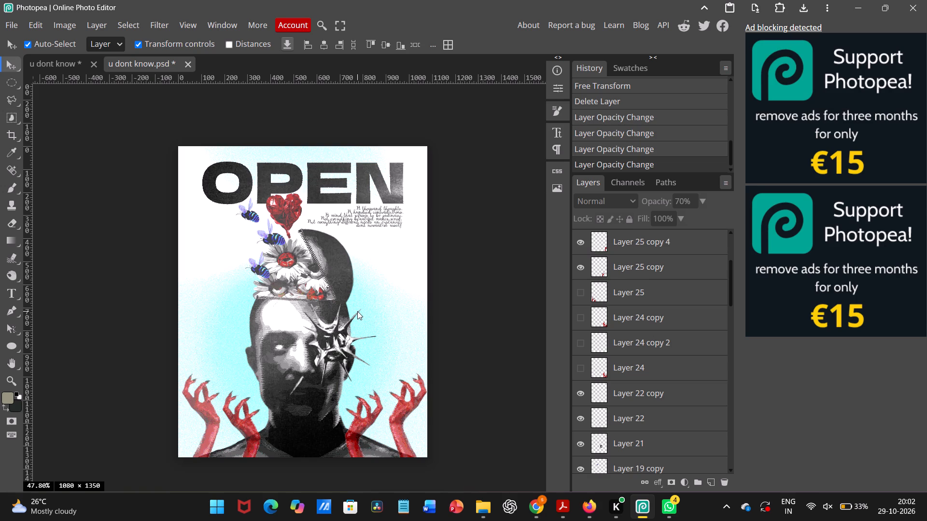
pyautogui.scroll(-1, 357, 311)
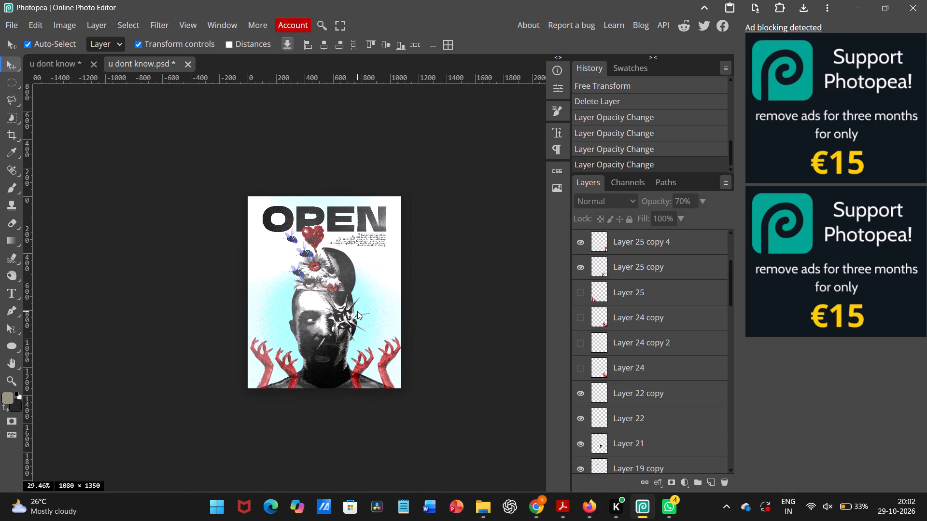
pyautogui.scroll(1, 357, 311)
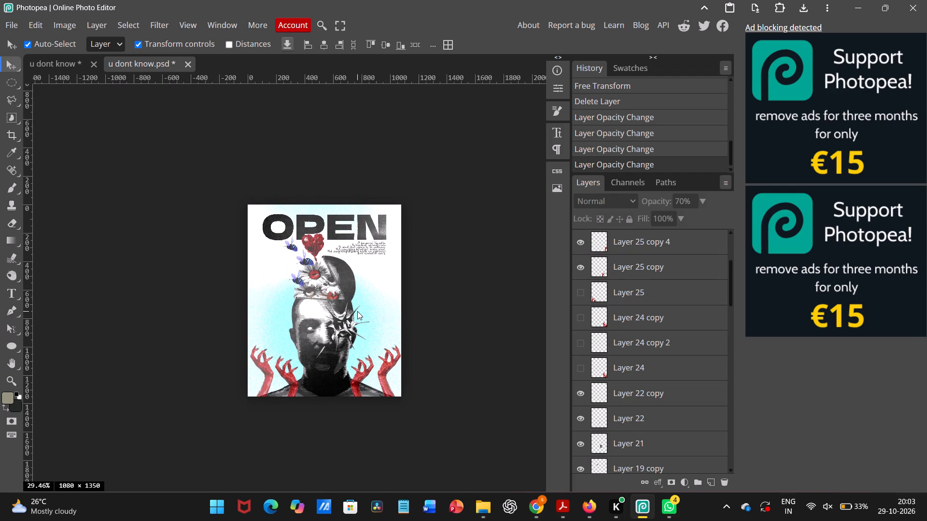
pyautogui.scroll(1, 357, 311)
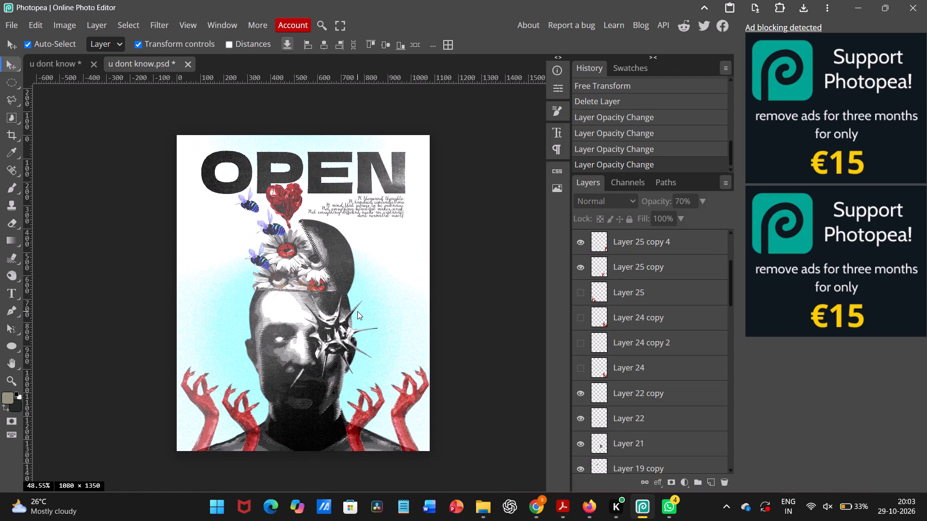
# Hide the two inner red hands, Layer 25 copy 3 and Layer 25 copy, keeping only the outer pair.
pyautogui.click(239, 414)
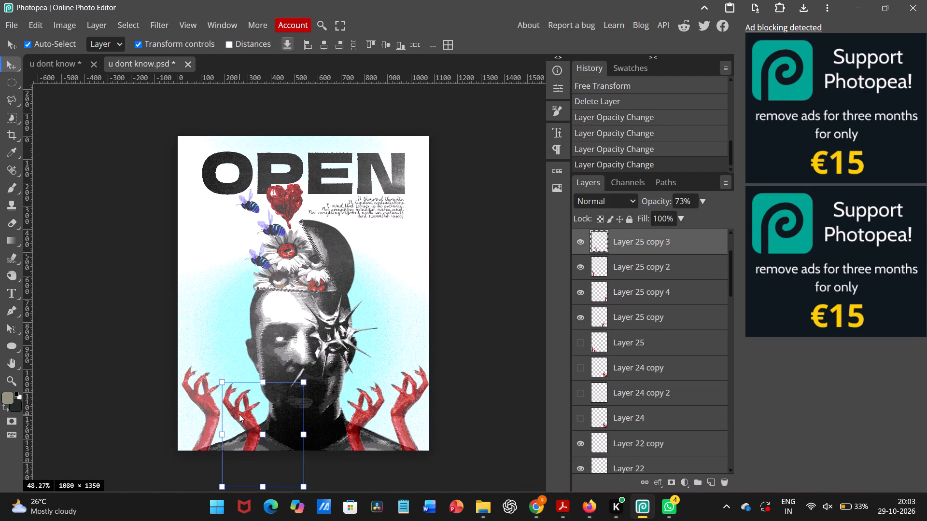
pyautogui.click(572, 246)
pyautogui.click(576, 241)
pyautogui.click(527, 288)
pyautogui.click(360, 414)
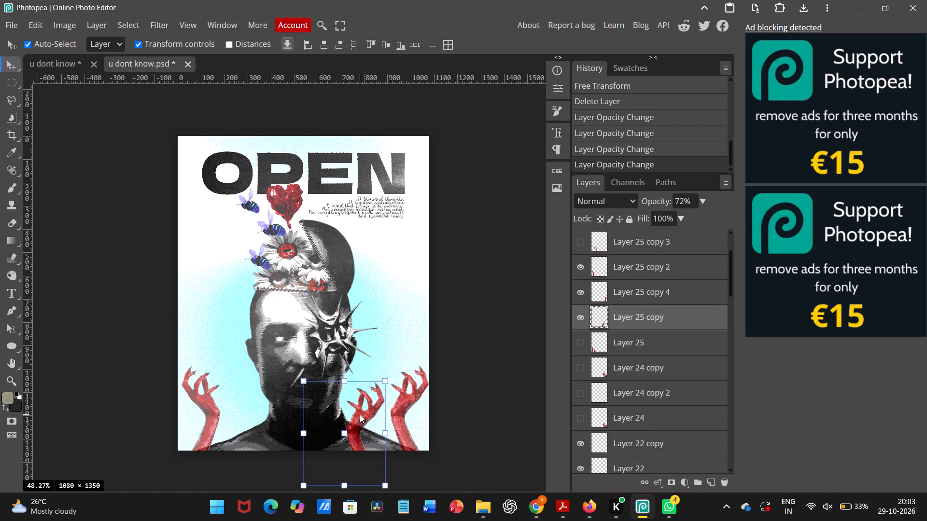
pyautogui.click(576, 320)
pyautogui.click(532, 347)
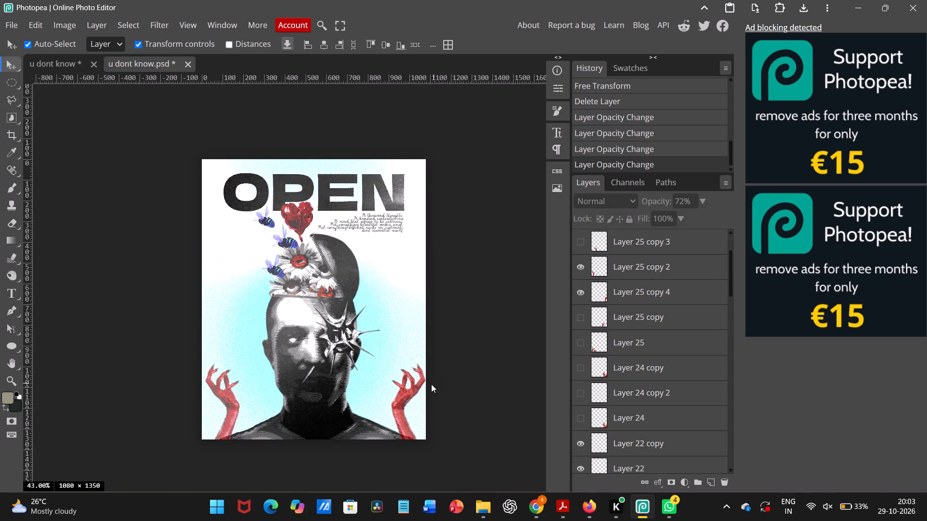
# Move the outer right hand (Layer 25 copy 4) up beside the open skull flap, below the script text.
pyautogui.moveTo(403, 397); pyautogui.dragTo(396, 347)
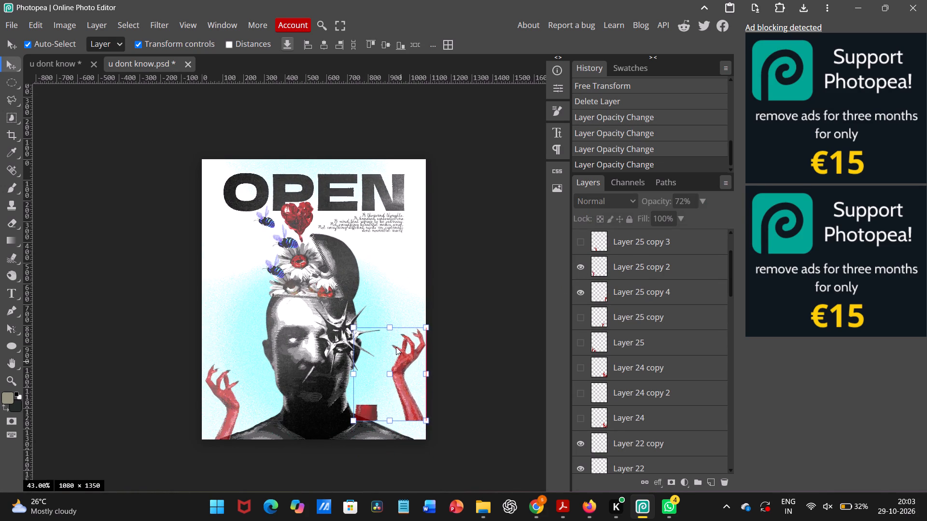
pyautogui.moveTo(396, 347); pyautogui.dragTo(352, 295)
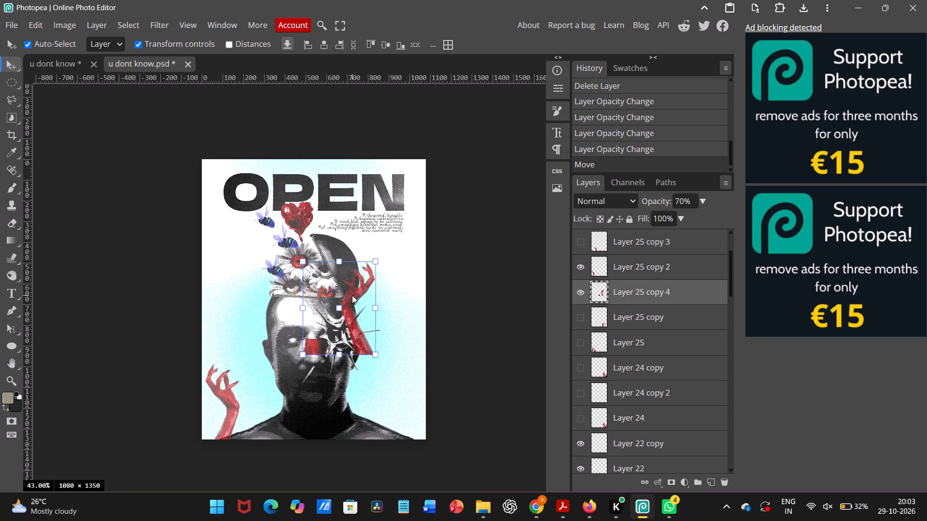
pyautogui.moveTo(351, 295); pyautogui.dragTo(355, 224)
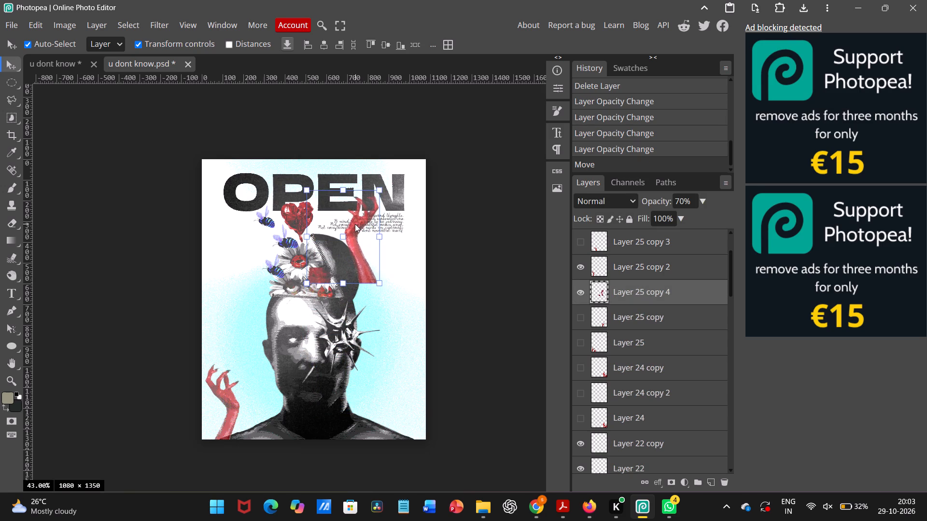
pyautogui.moveTo(355, 224); pyautogui.dragTo(368, 263)
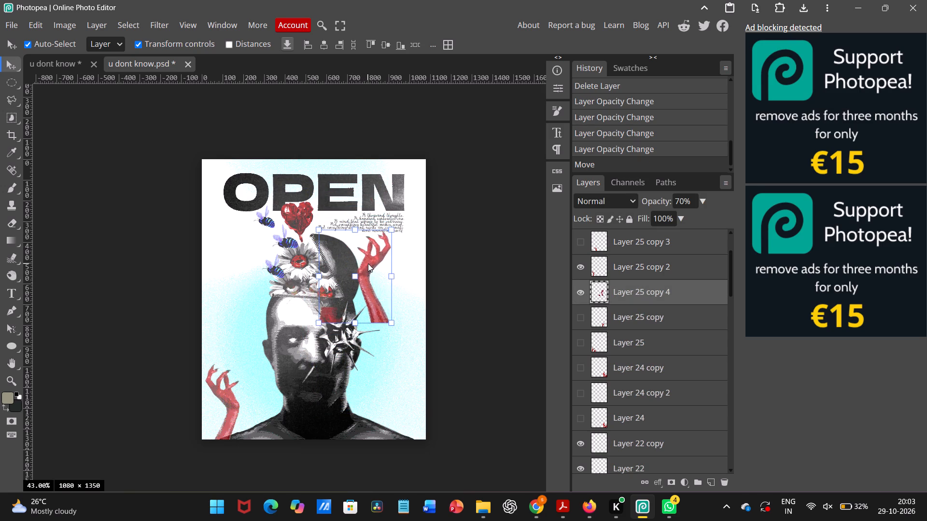
pyautogui.moveTo(368, 263); pyautogui.dragTo(368, 264)
# Rotate the raised red hand (Layer 25 copy 4) about -47°, enlarge it to about 116.5%, and place its fingers against the open skull flap.
pyautogui.moveTo(404, 330); pyautogui.dragTo(398, 276)
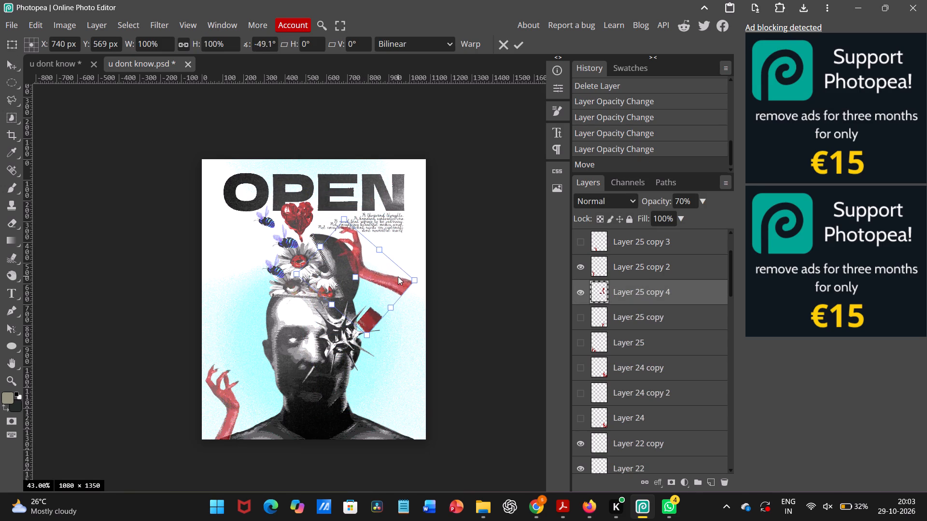
pyautogui.moveTo(398, 276); pyautogui.dragTo(398, 277)
pyautogui.moveTo(365, 267); pyautogui.dragTo(378, 264)
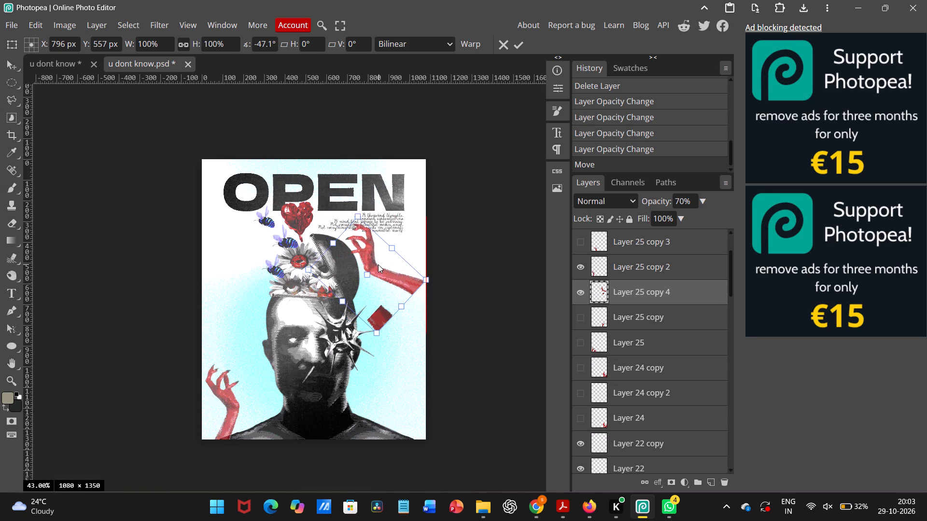
pyautogui.moveTo(378, 264); pyautogui.dragTo(376, 273)
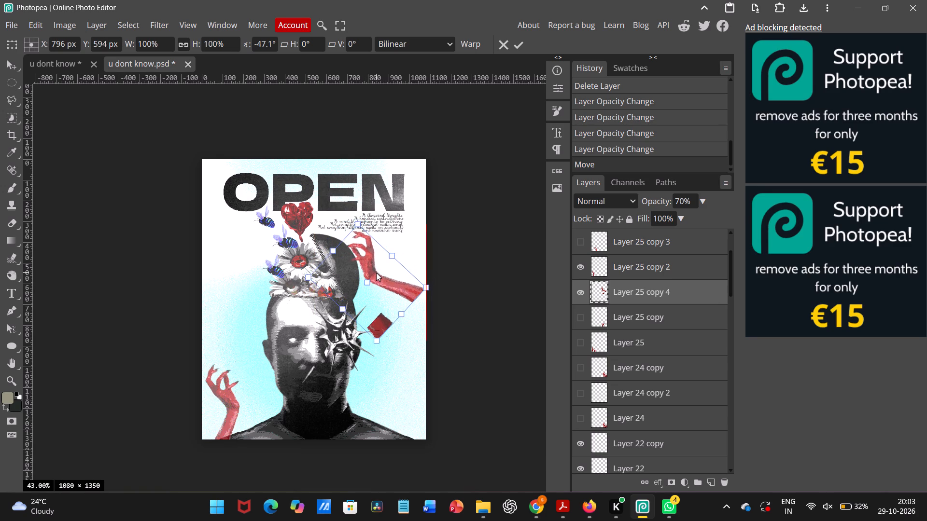
pyautogui.moveTo(376, 273); pyautogui.dragTo(377, 275)
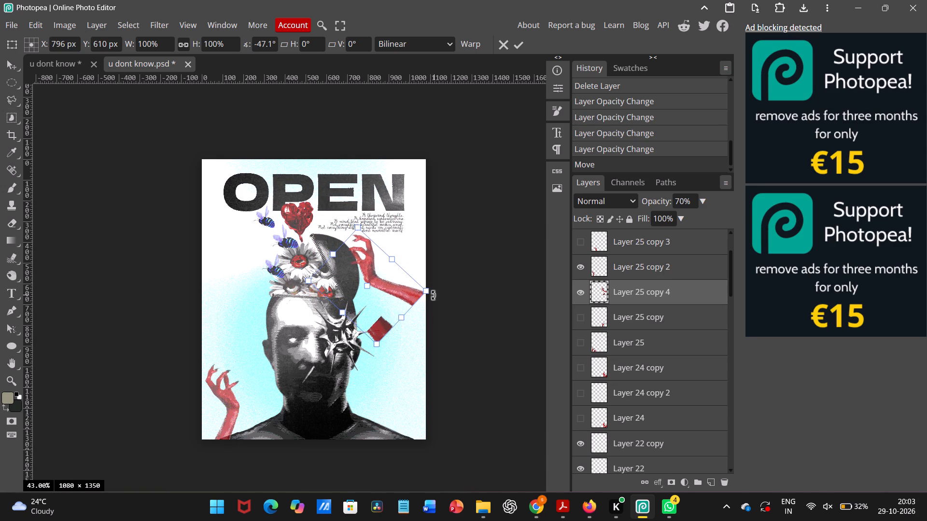
pyautogui.moveTo(428, 294); pyautogui.dragTo(445, 302)
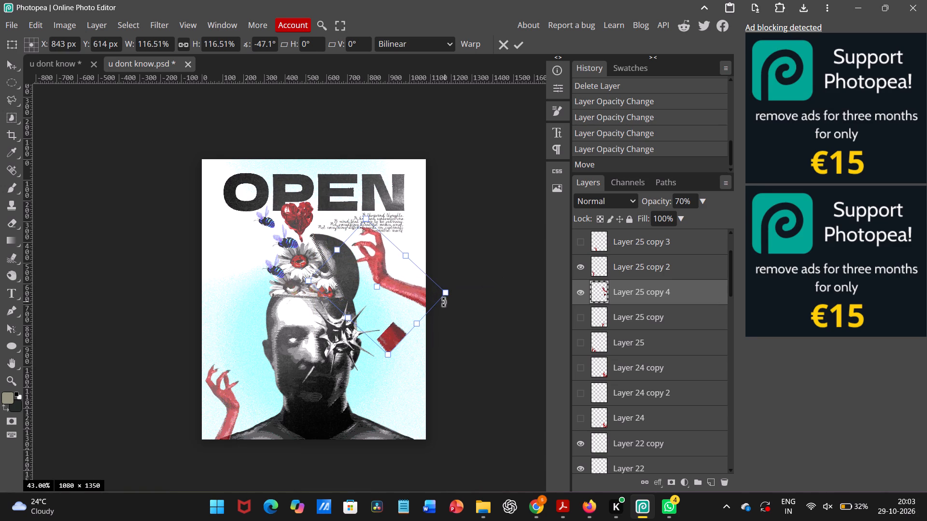
pyautogui.click(408, 286)
pyautogui.click(472, 280)
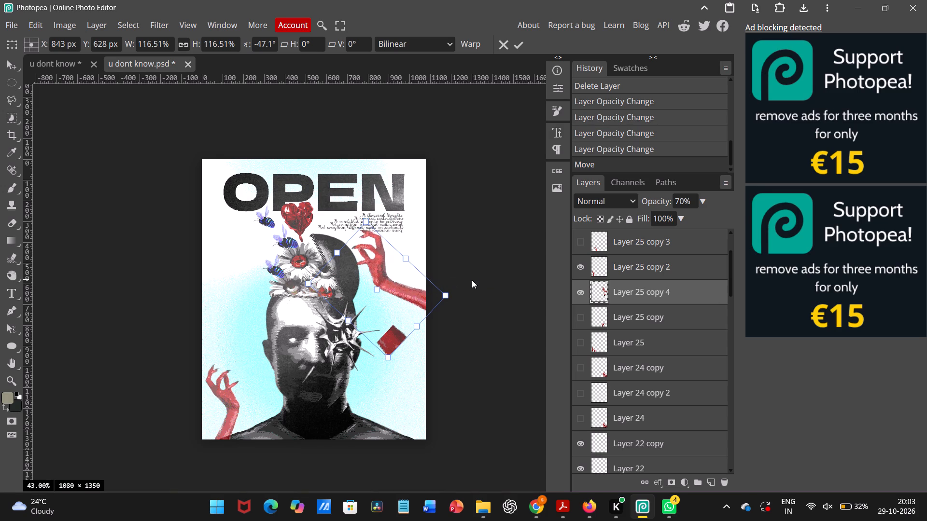
pyautogui.moveTo(380, 265); pyautogui.dragTo(379, 266)
pyautogui.moveTo(379, 266); pyautogui.dragTo(375, 267)
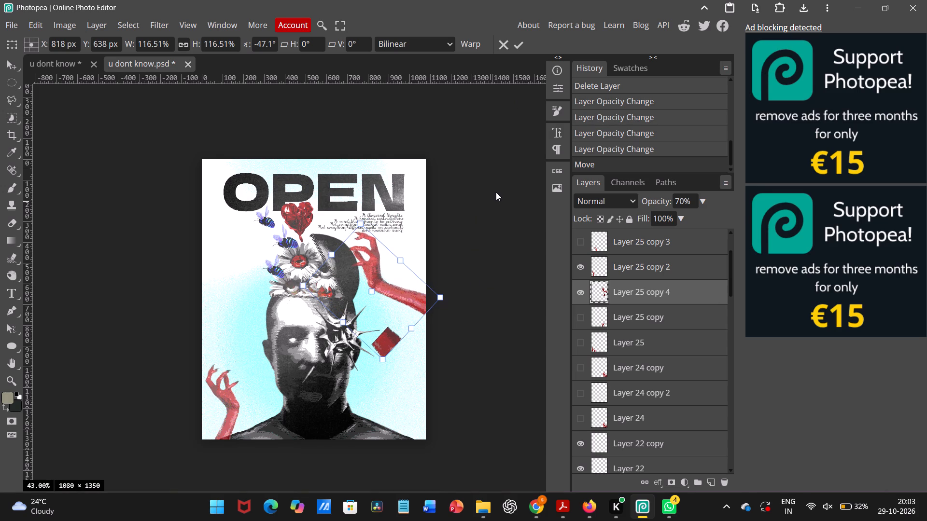
pyautogui.click(520, 49)
pyautogui.click(472, 271)
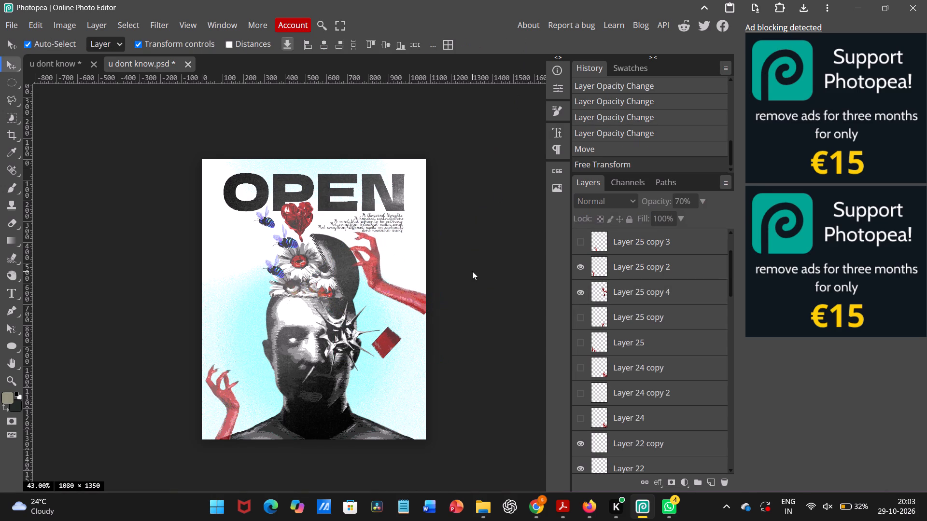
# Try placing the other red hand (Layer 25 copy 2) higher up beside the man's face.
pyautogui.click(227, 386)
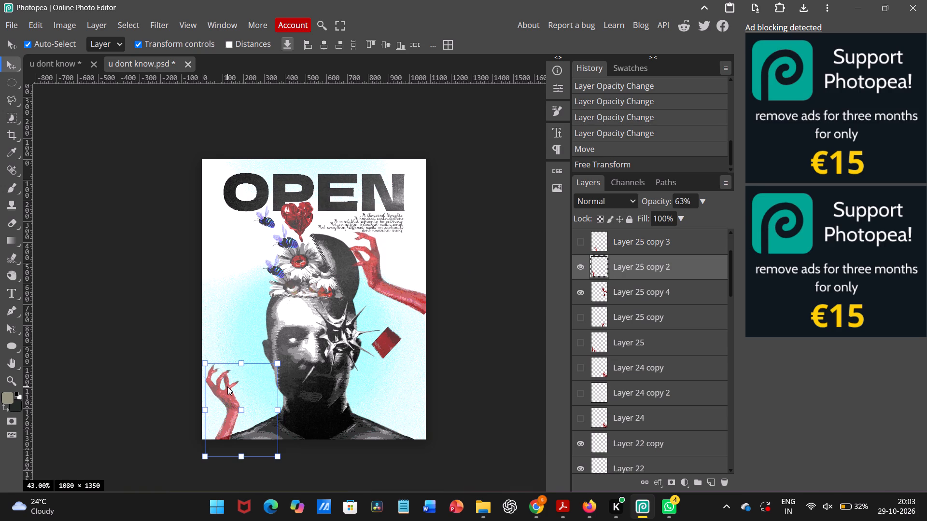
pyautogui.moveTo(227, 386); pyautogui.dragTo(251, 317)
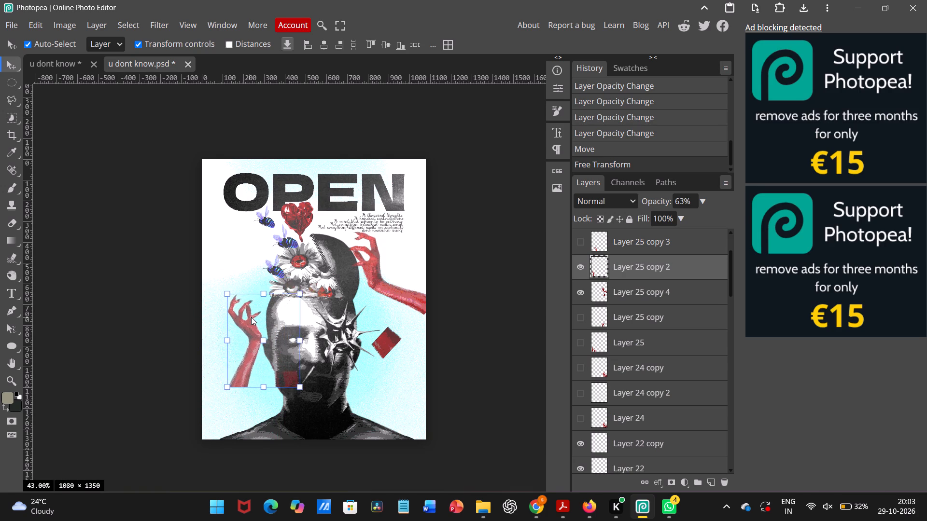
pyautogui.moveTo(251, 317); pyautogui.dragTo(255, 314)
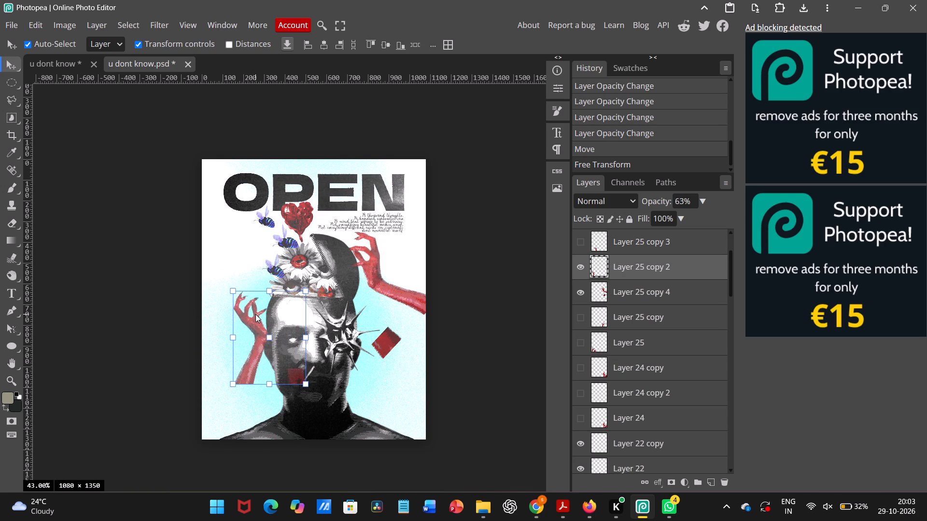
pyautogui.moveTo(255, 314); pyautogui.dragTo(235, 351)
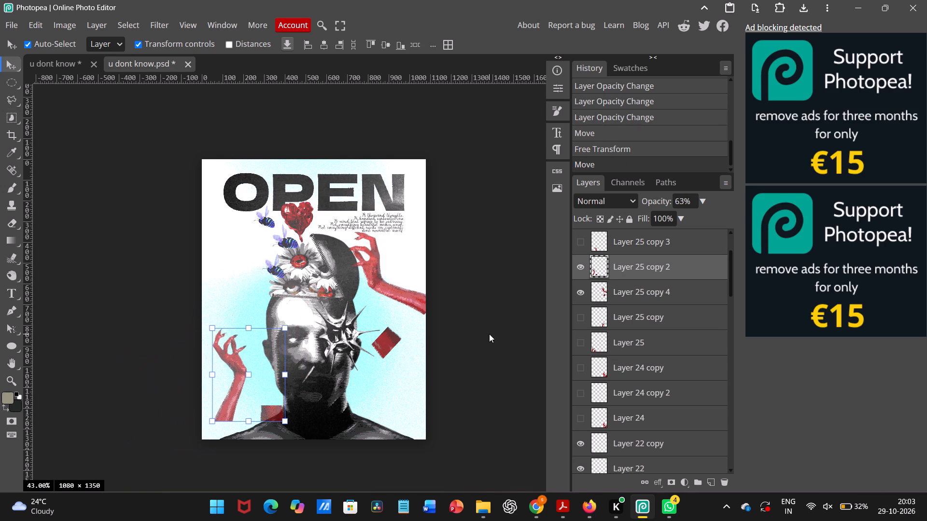
# Hide the red hand beside the man's face, Layer 25 copy 2.
pyautogui.click(581, 271)
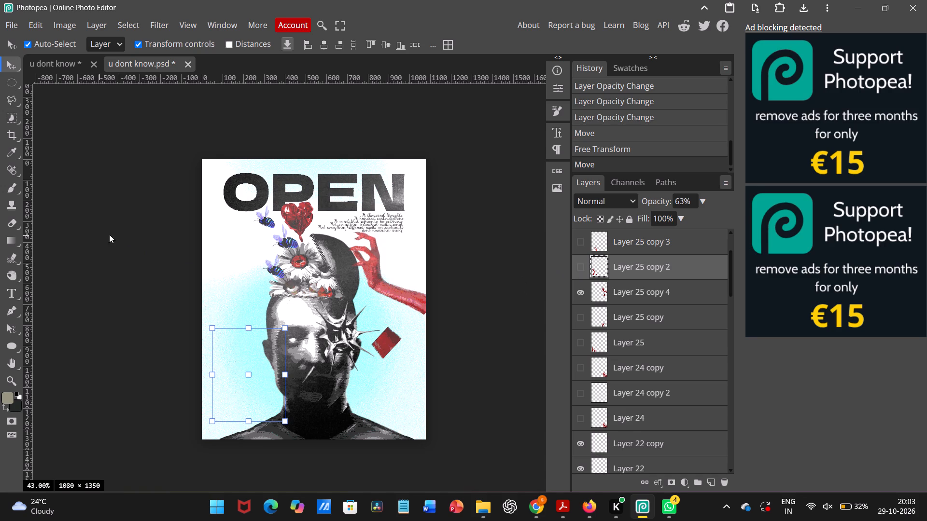
# Raise the opacity of the red hand at the skull flap (Layer 25 copy 4) to 99%.
pyautogui.click(380, 286)
pyautogui.moveTo(649, 202); pyautogui.dragTo(687, 206)
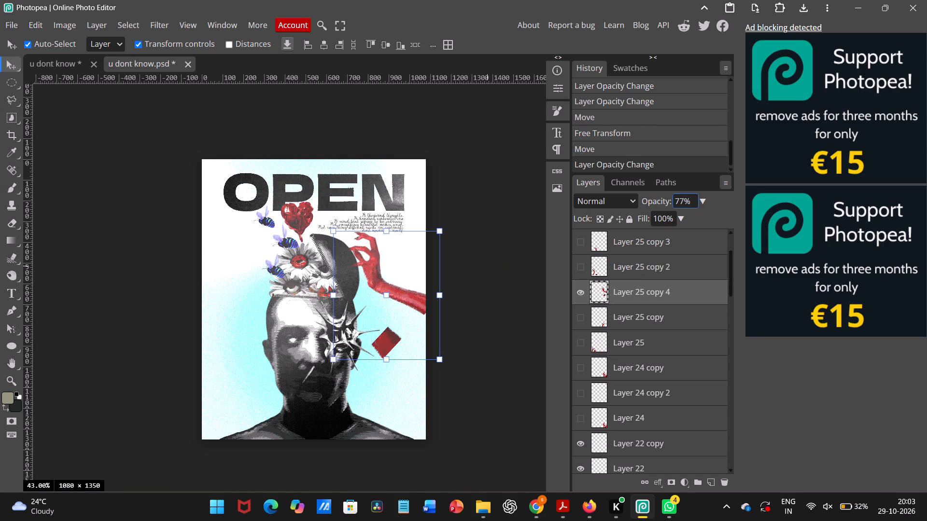
pyautogui.moveTo(687, 206); pyautogui.dragTo(688, 207)
pyautogui.click(528, 253)
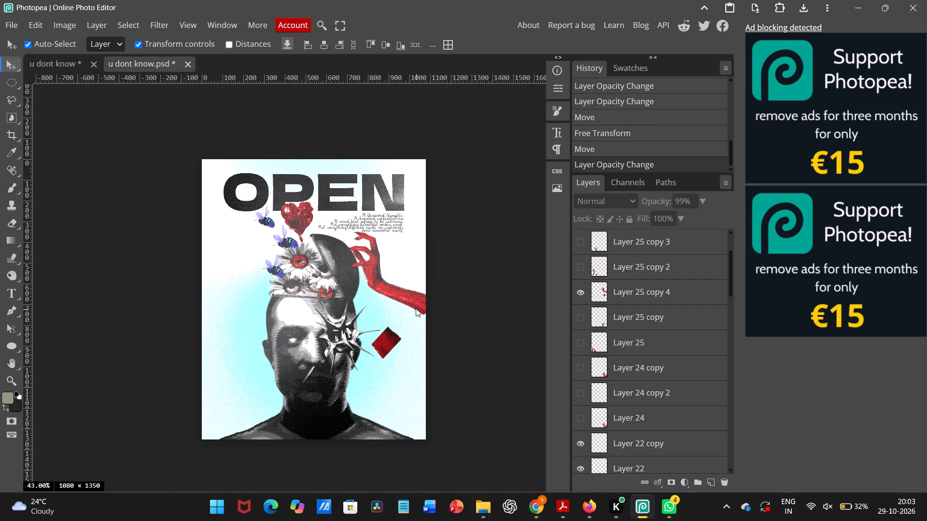
# Stretch the red hand (Layer 25 copy 4) to 125% width, keeping its height, and shift it so the fingers overlap the skull flap.
pyautogui.click(402, 304)
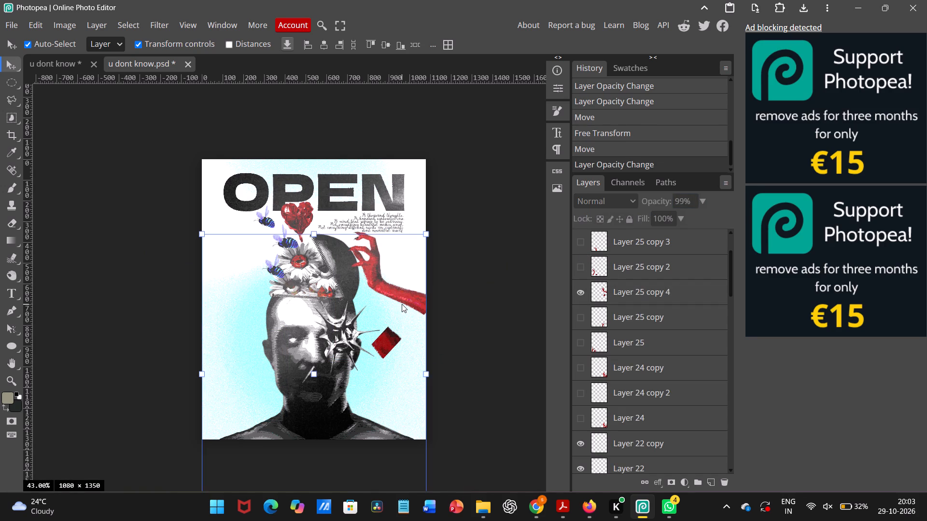
pyautogui.click(405, 292)
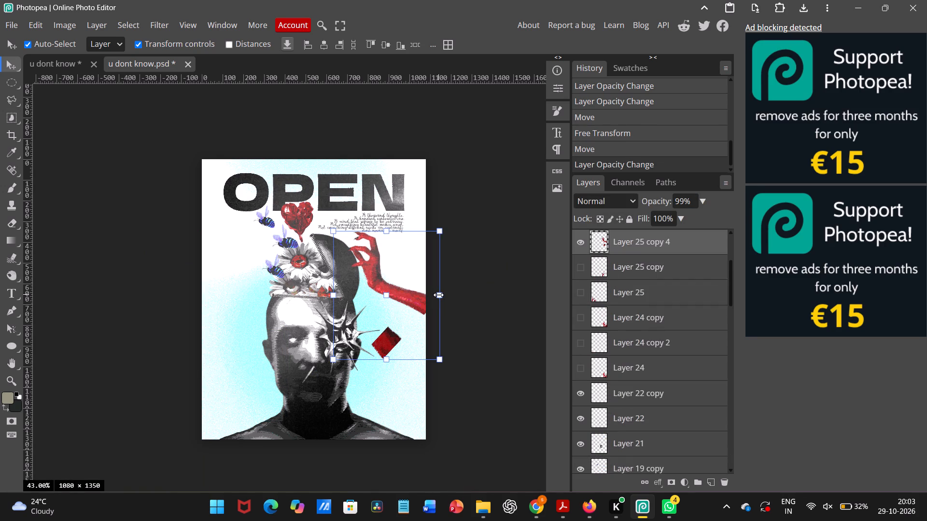
pyautogui.keyDown('shift'); pyautogui.moveTo(438, 295); pyautogui.dragTo(444, 298); pyautogui.keyUp('shift')
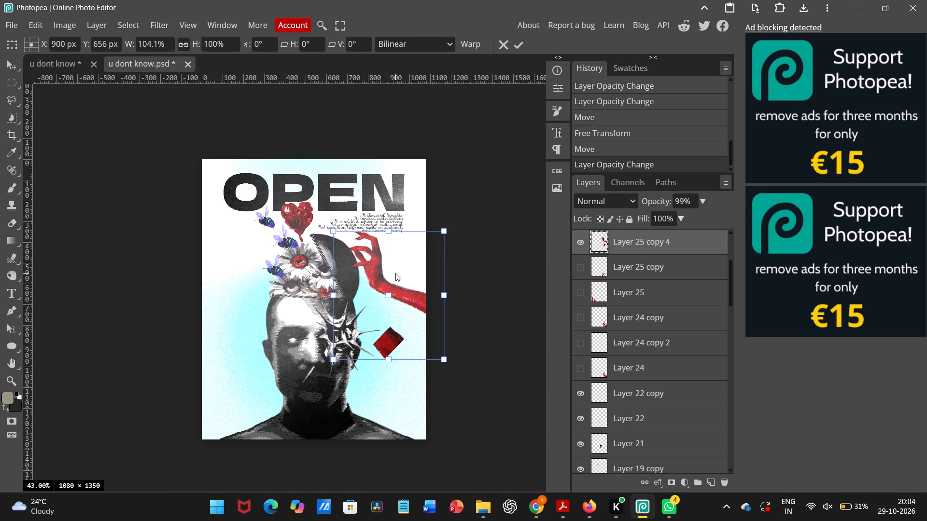
pyautogui.moveTo(380, 271); pyautogui.dragTo(372, 270)
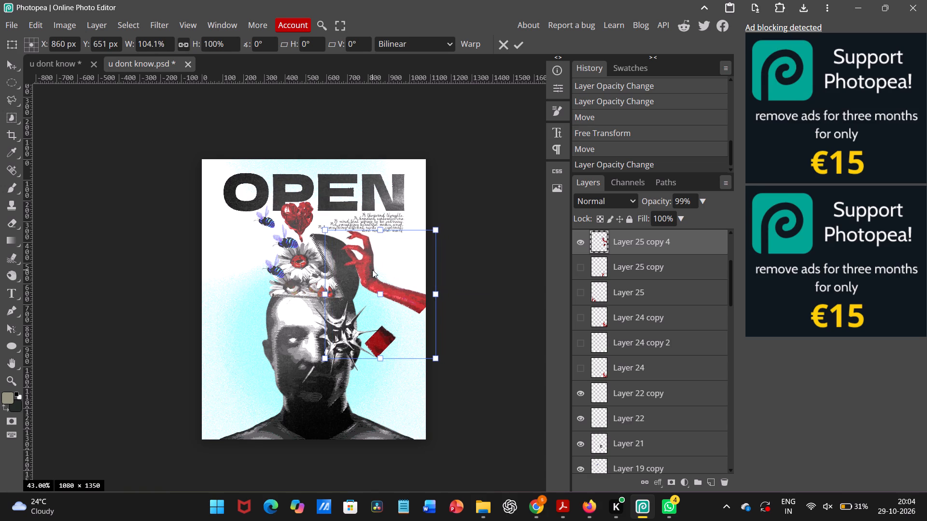
pyautogui.moveTo(372, 270); pyautogui.dragTo(372, 269)
pyautogui.moveTo(372, 269); pyautogui.dragTo(370, 269)
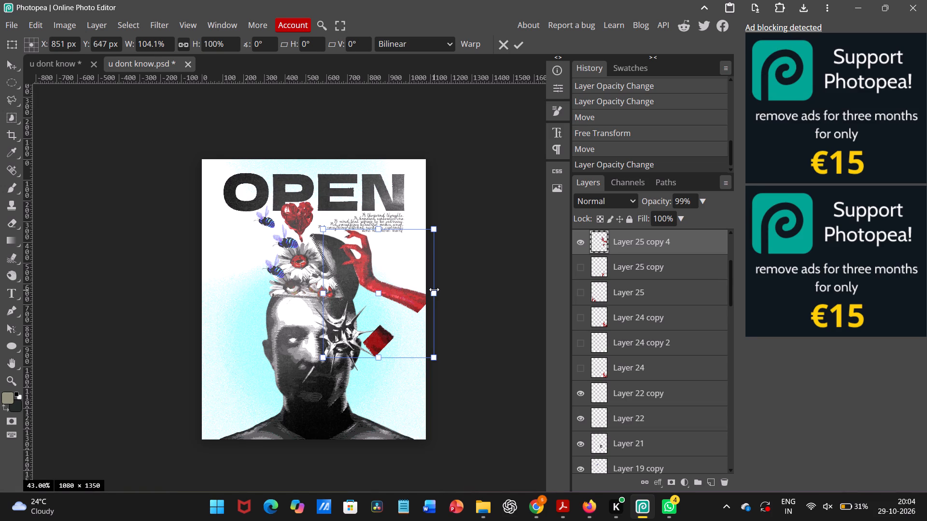
pyautogui.keyDown('shift'); pyautogui.moveTo(435, 293); pyautogui.dragTo(443, 298); pyautogui.keyUp('shift')
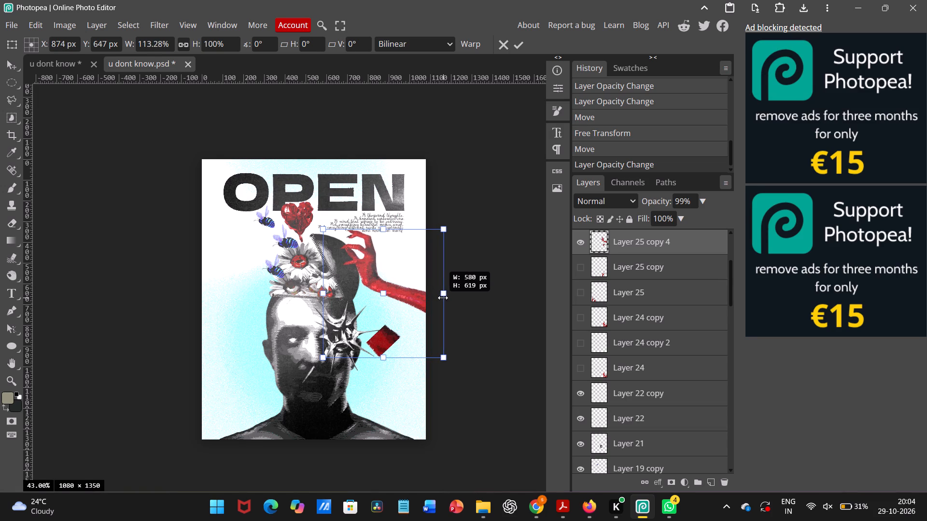
pyautogui.moveTo(379, 283); pyautogui.dragTo(375, 283)
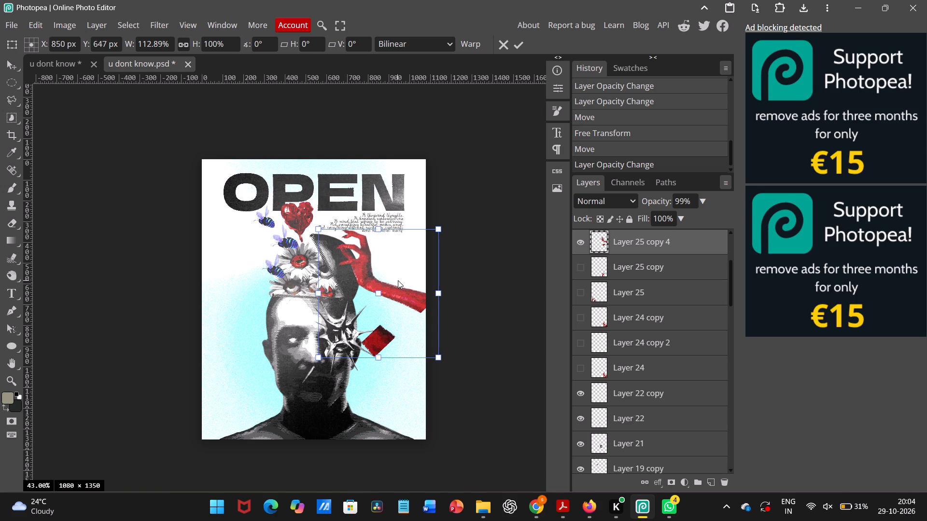
pyautogui.keyDown('shift'); pyautogui.moveTo(440, 293); pyautogui.dragTo(451, 299); pyautogui.keyUp('shift')
pyautogui.moveTo(371, 276); pyautogui.dragTo(366, 276)
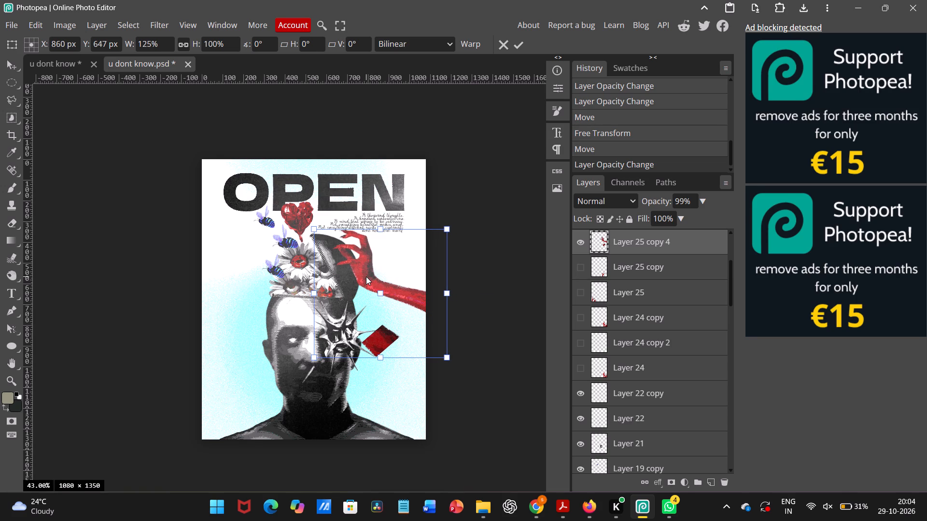
pyautogui.click(521, 46)
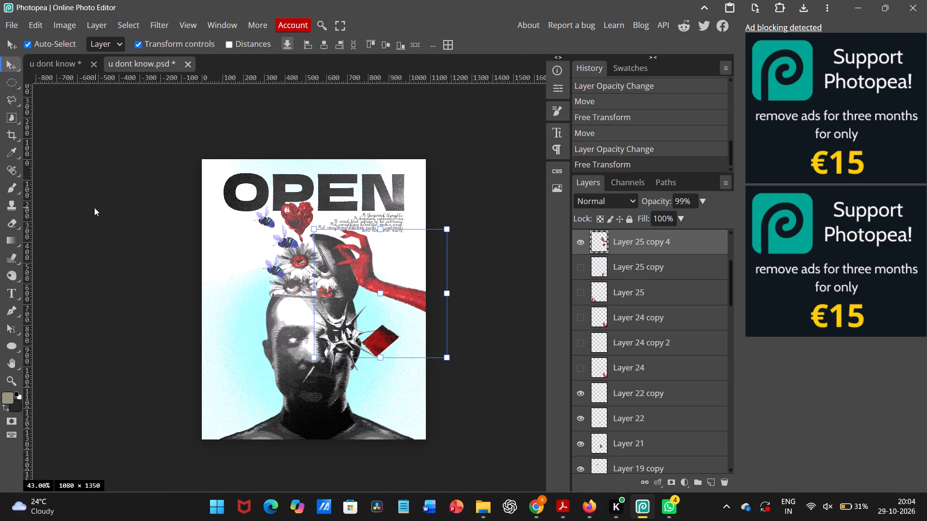
# Erase the stray red patch below the arm on Layer 25 copy 4 with the Eraser tool.
pyautogui.click(11, 220)
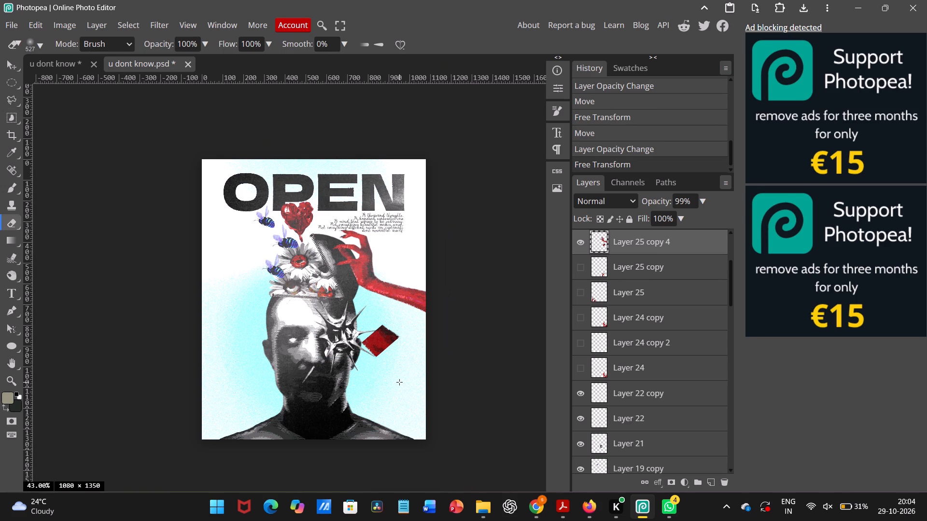
pyautogui.moveTo(387, 370); pyautogui.dragTo(384, 347)
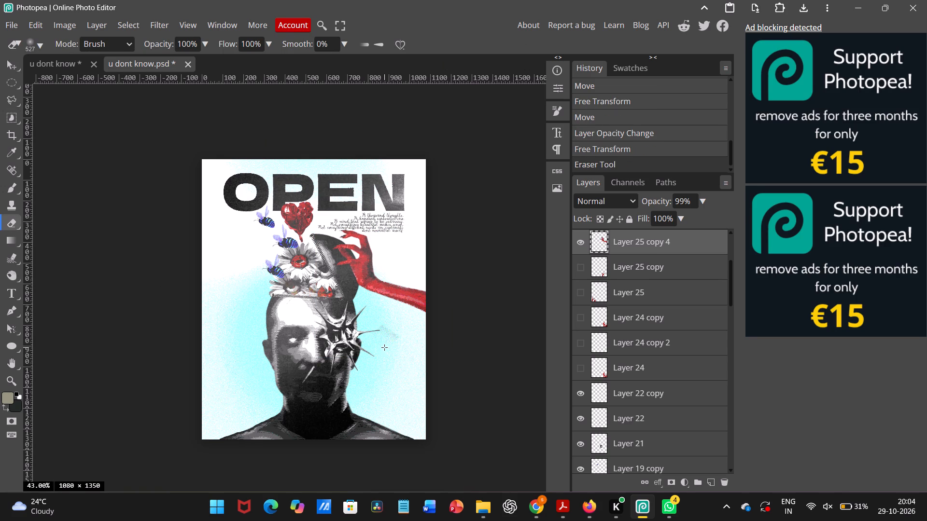
pyautogui.moveTo(384, 347); pyautogui.dragTo(376, 338)
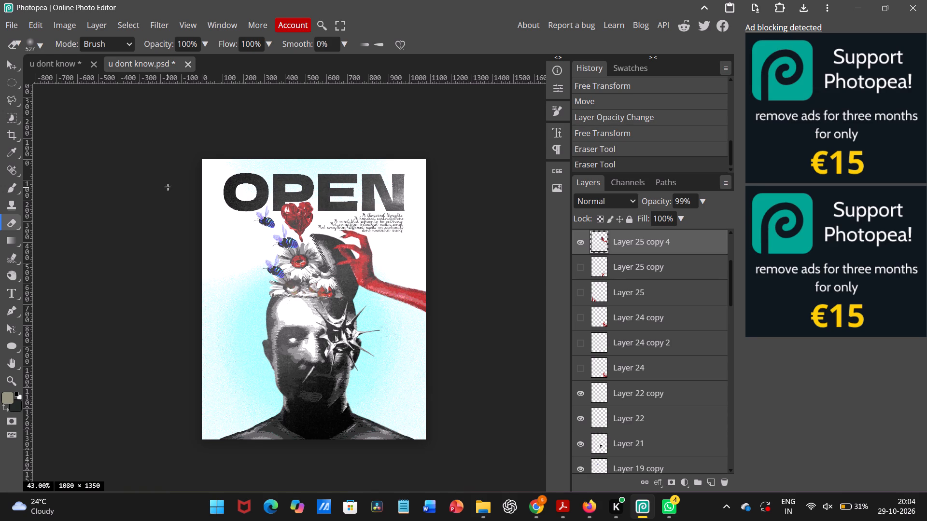
pyautogui.click(8, 60)
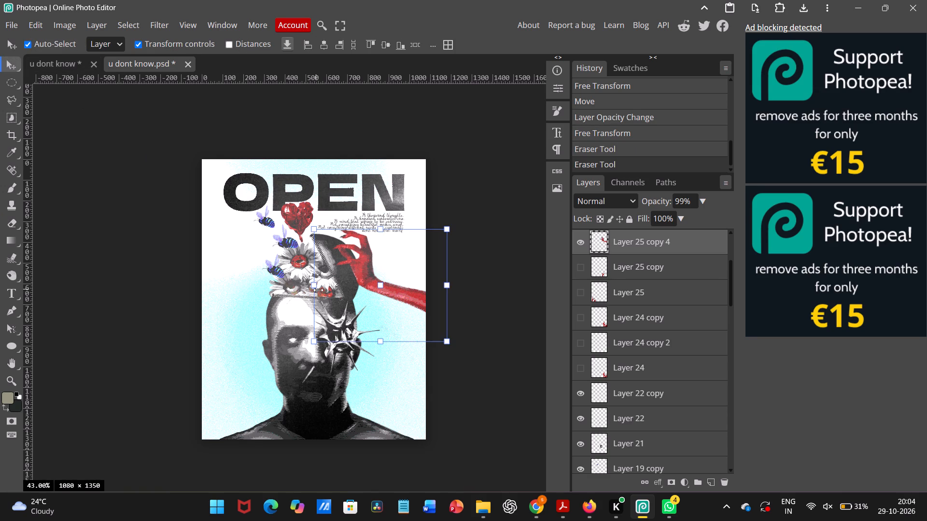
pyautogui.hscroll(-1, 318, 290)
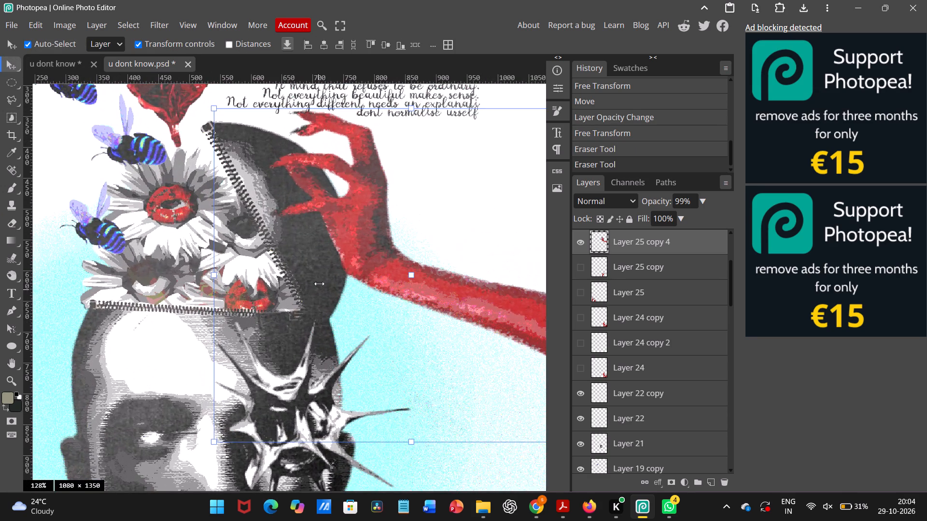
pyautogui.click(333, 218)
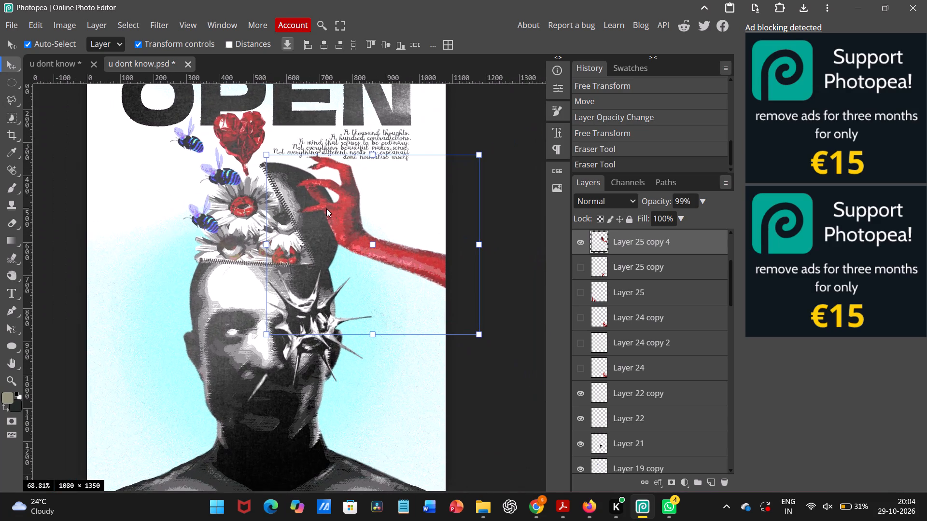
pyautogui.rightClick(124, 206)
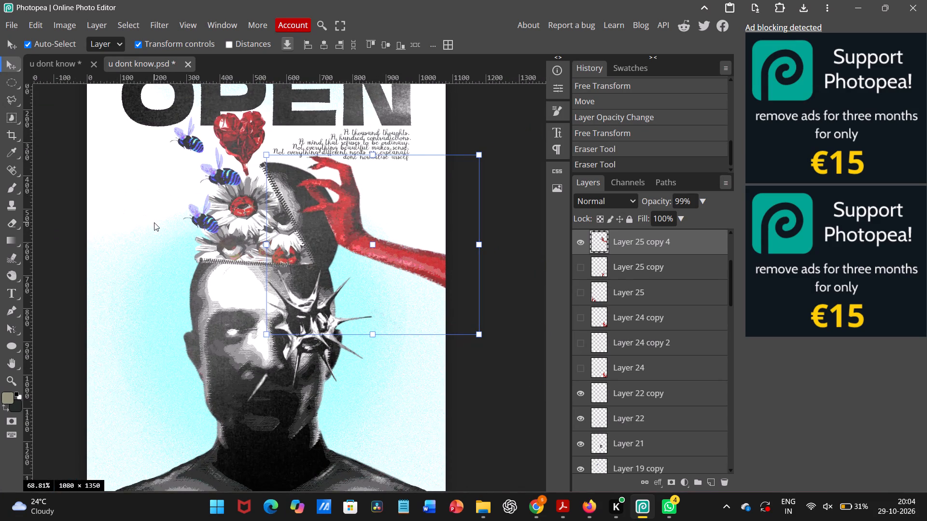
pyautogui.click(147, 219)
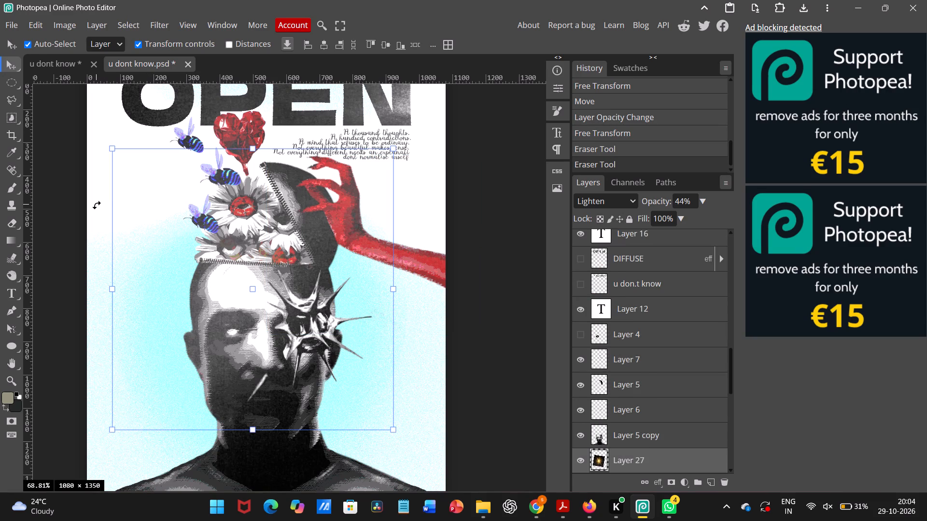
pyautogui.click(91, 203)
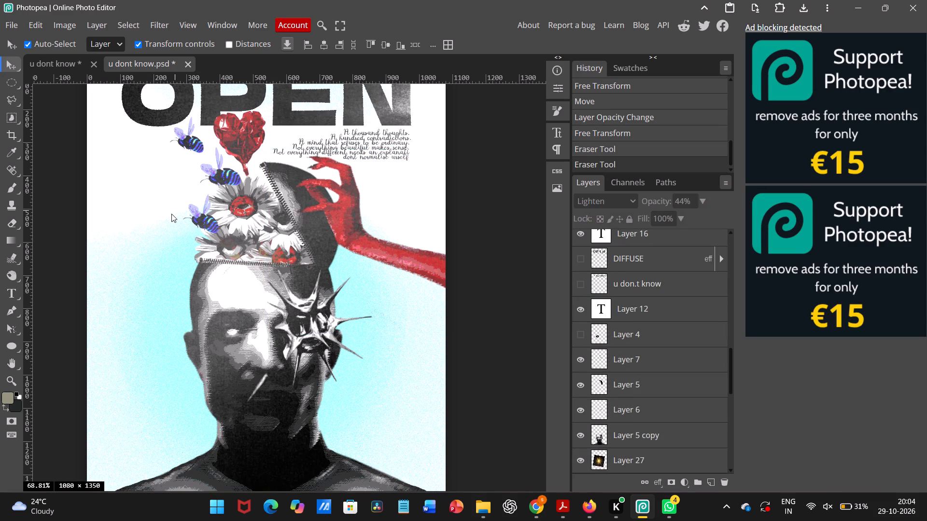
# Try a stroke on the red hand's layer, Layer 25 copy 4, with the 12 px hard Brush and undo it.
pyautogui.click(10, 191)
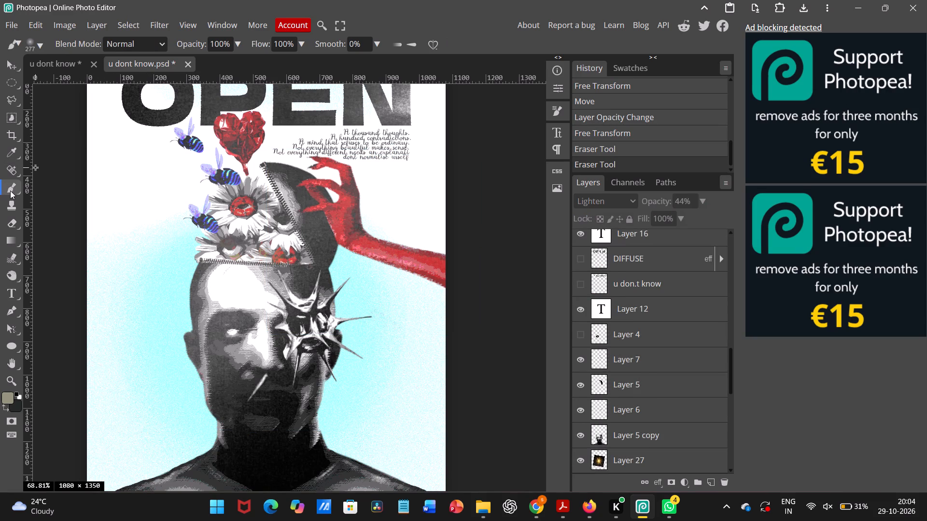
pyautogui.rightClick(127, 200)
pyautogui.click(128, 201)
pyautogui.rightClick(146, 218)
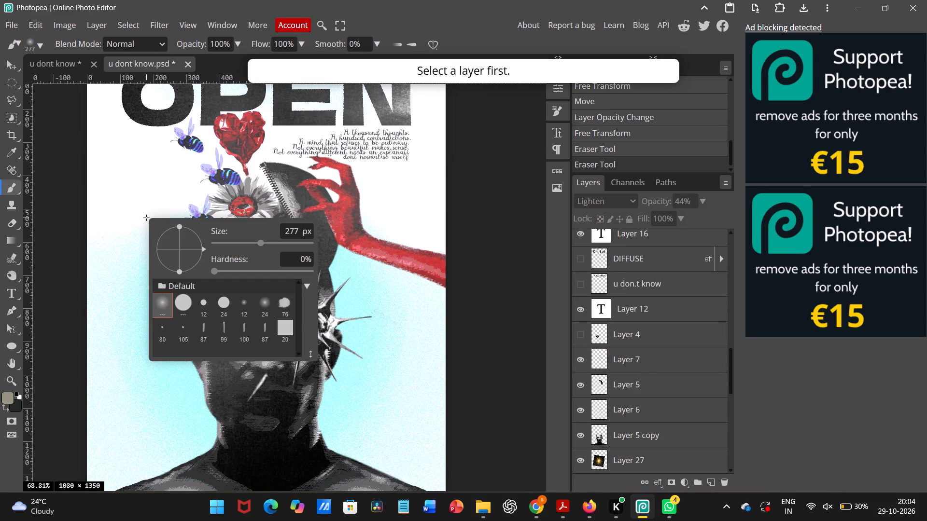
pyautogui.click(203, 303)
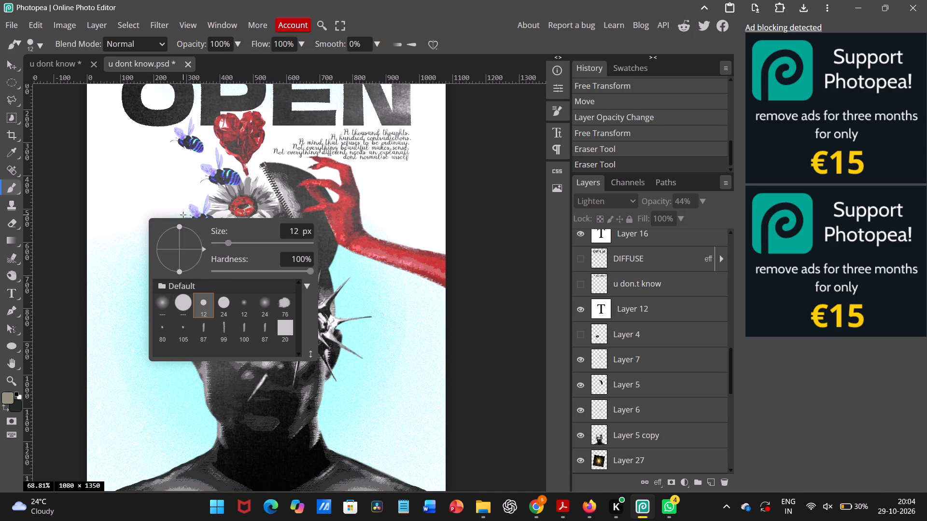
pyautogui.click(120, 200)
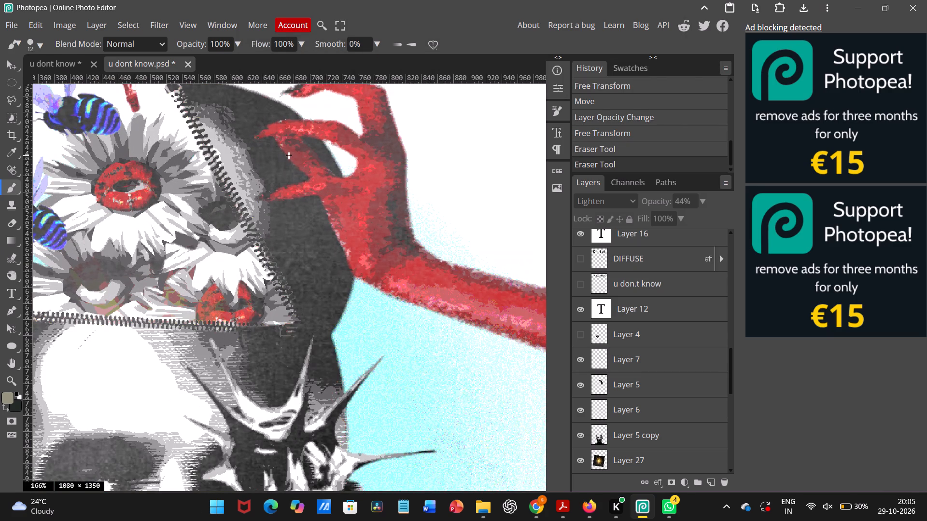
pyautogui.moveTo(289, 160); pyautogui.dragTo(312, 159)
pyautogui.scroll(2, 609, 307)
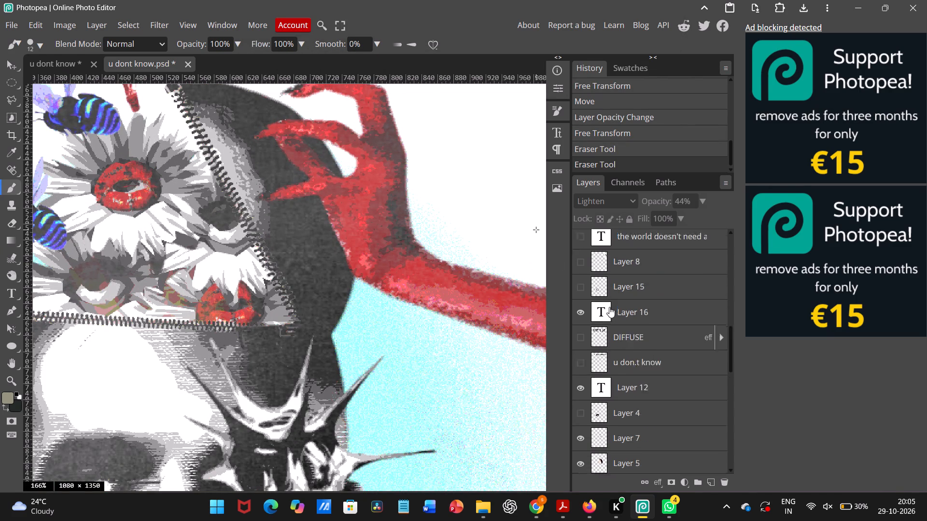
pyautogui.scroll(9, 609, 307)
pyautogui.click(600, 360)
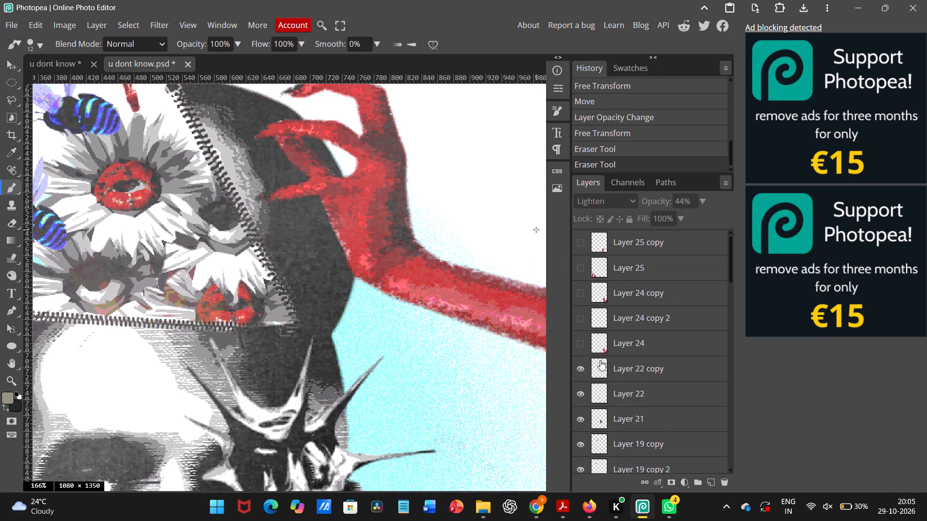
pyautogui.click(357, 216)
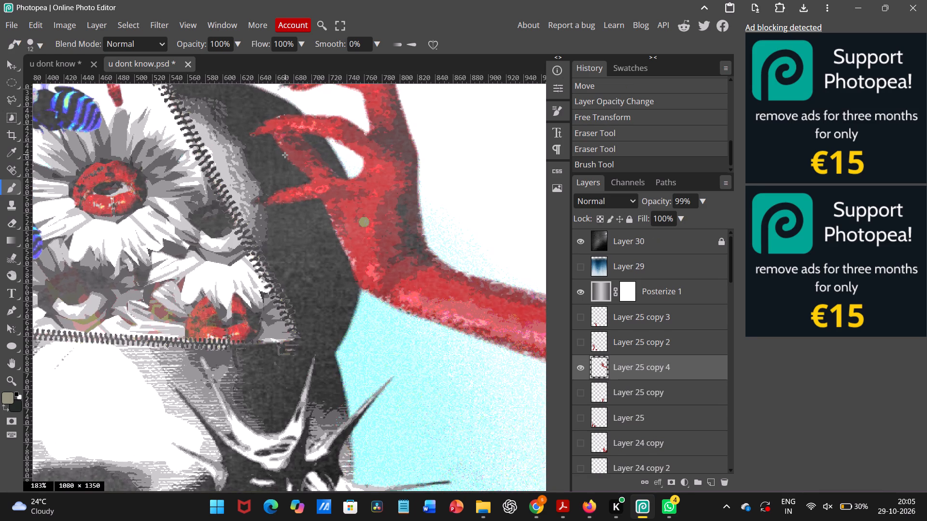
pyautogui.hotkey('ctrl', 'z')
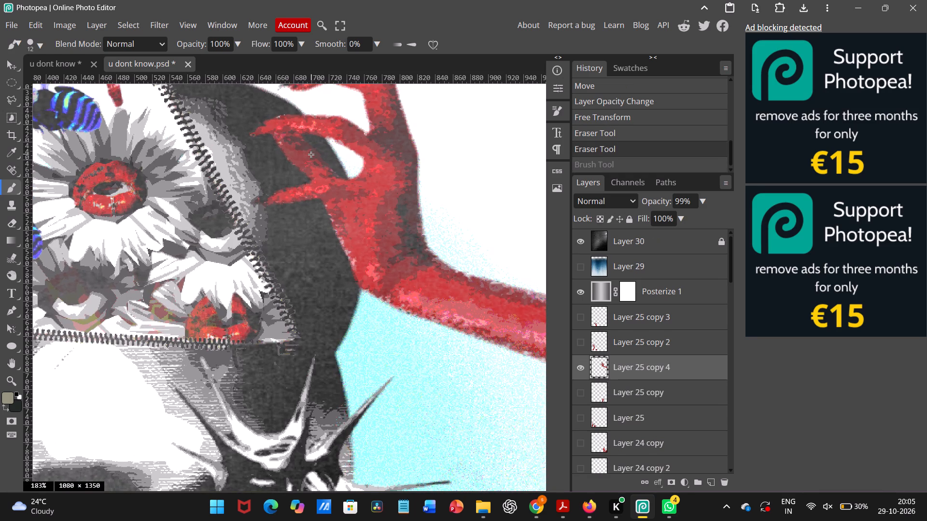
# Erase the extra finger strip between the red hand's fingers on Layer 25 copy 4 with the 12 px hard Eraser.
pyautogui.click(6, 220)
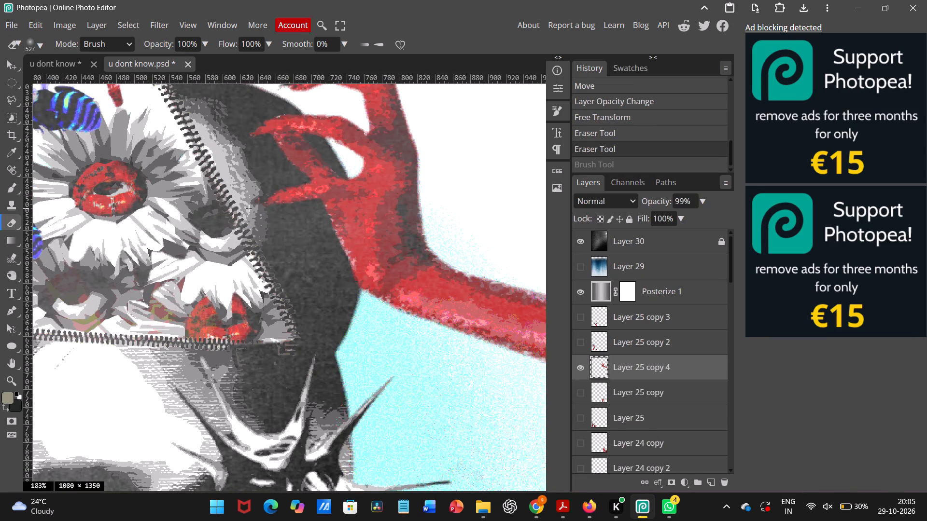
pyautogui.rightClick(288, 182)
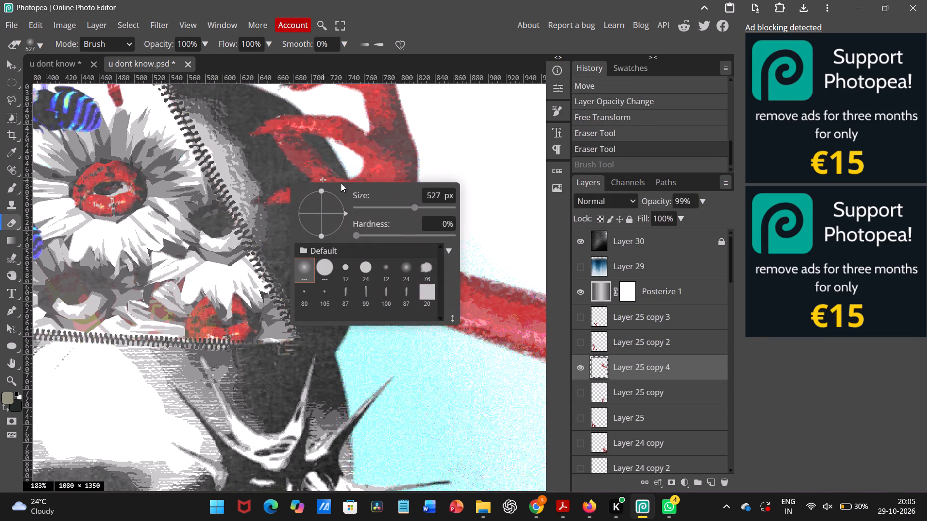
pyautogui.click(344, 259)
pyautogui.moveTo(293, 162); pyautogui.dragTo(304, 162)
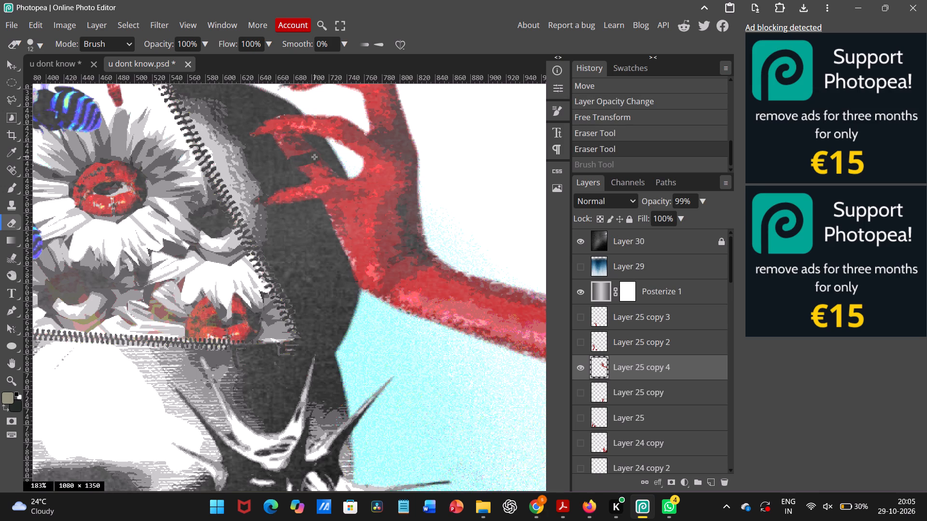
pyautogui.moveTo(304, 162); pyautogui.dragTo(324, 172)
pyautogui.moveTo(324, 172); pyautogui.dragTo(342, 173)
pyautogui.moveTo(321, 147); pyautogui.dragTo(293, 146)
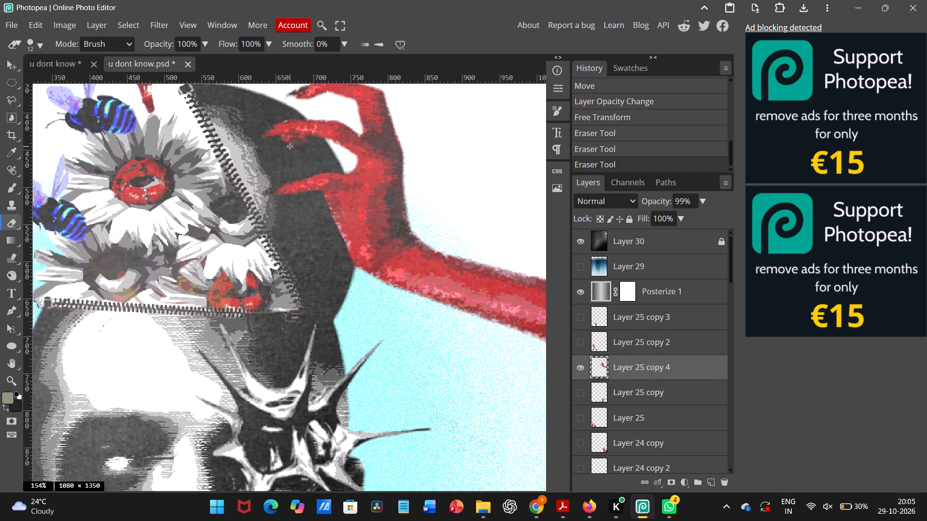
pyautogui.moveTo(293, 146); pyautogui.dragTo(297, 145)
pyautogui.click(305, 143)
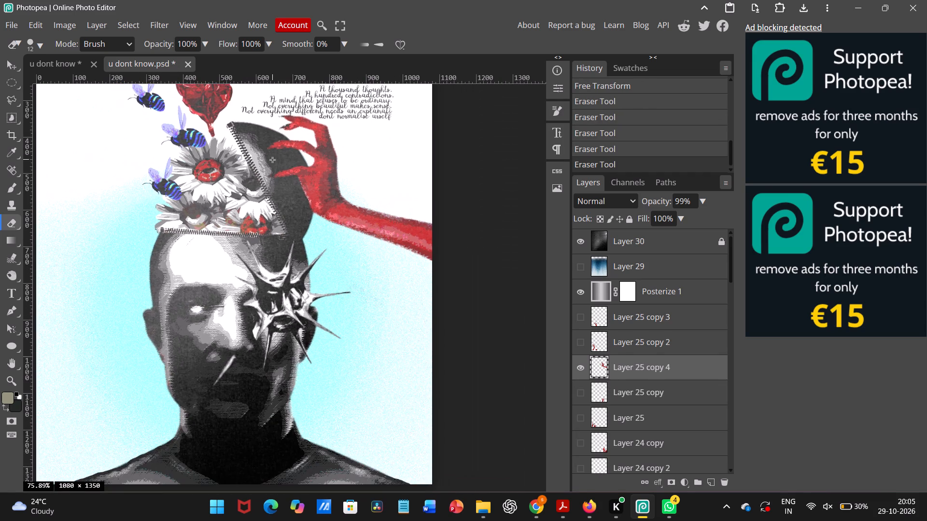
# Rotate the red hand (Layer 25 copy 4) by about -16.4° so its fingers reach across the skull flap's zipper edge.
pyautogui.scroll(2, 294, 178)
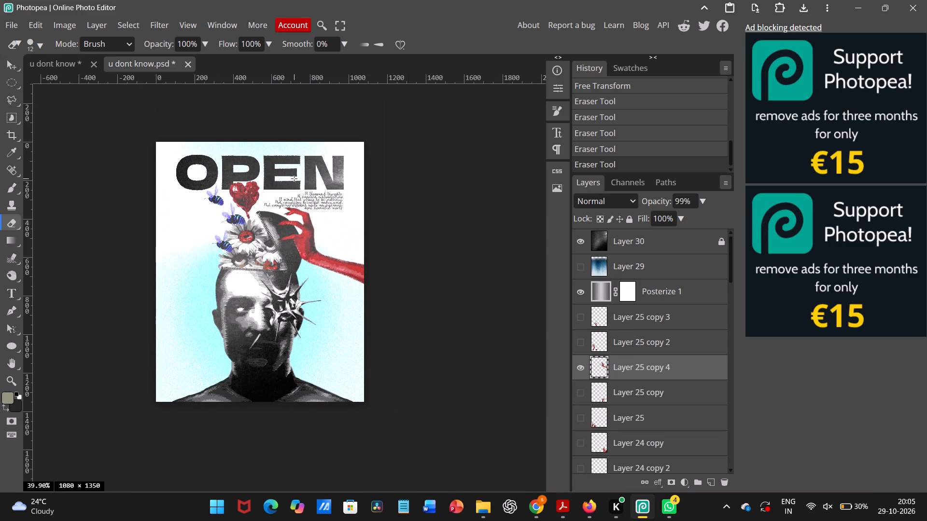
pyautogui.click(15, 58)
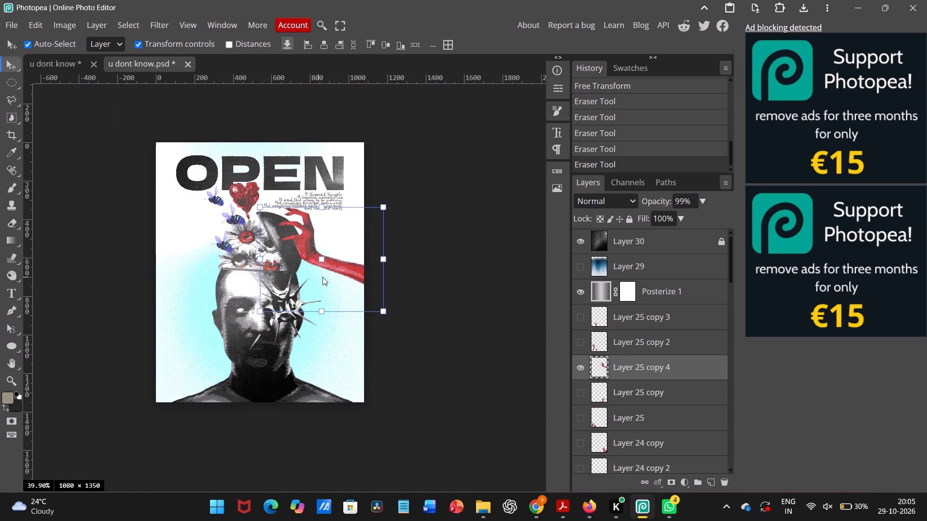
pyautogui.moveTo(393, 261); pyautogui.dragTo(380, 245)
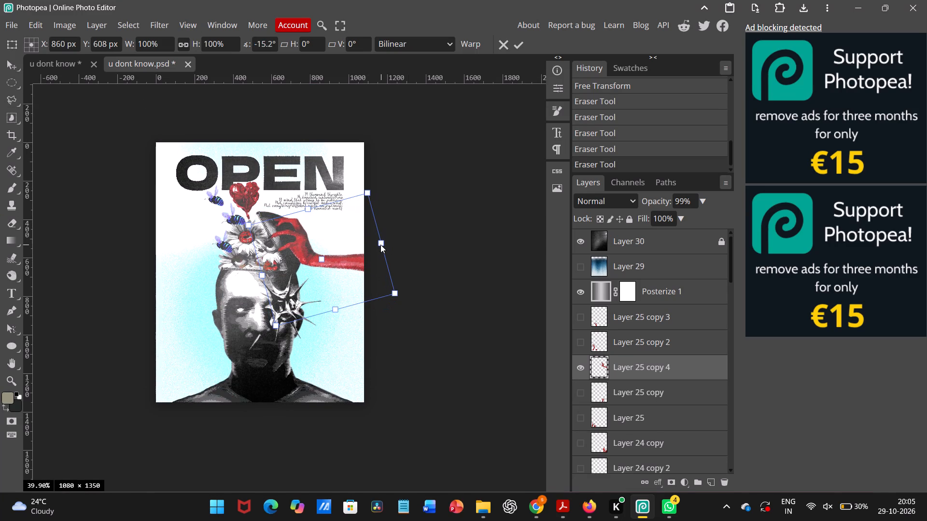
pyautogui.moveTo(380, 245); pyautogui.dragTo(378, 245)
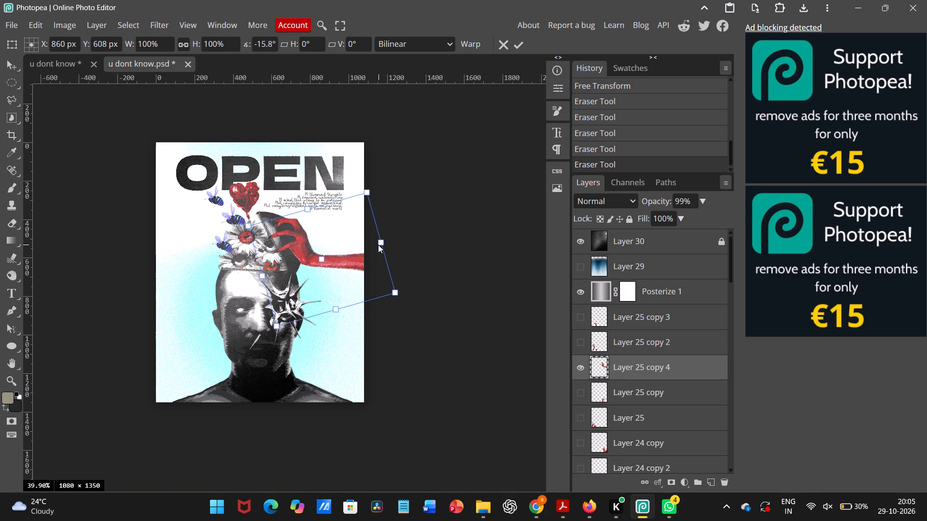
pyautogui.moveTo(378, 245); pyautogui.dragTo(378, 244)
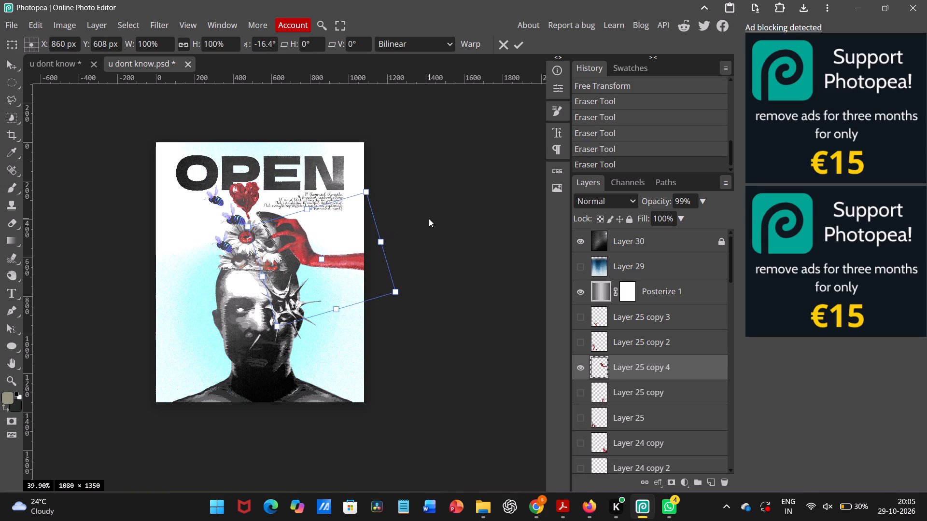
pyautogui.click(519, 42)
pyautogui.click(491, 216)
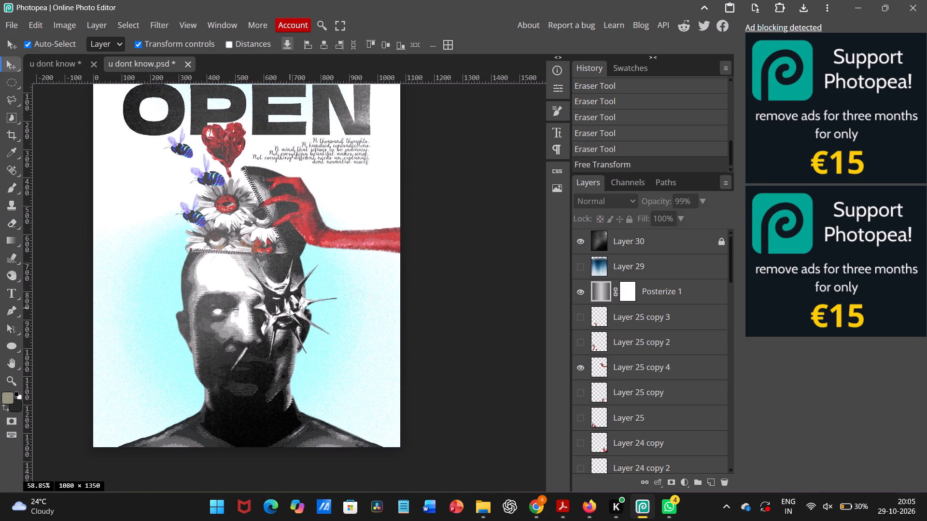
# Erase the leftover red bits beneath the tip of the uppermost finger on Layer 25 copy 4 with the 12 px Eraser.
pyautogui.scroll(1, 290, 308)
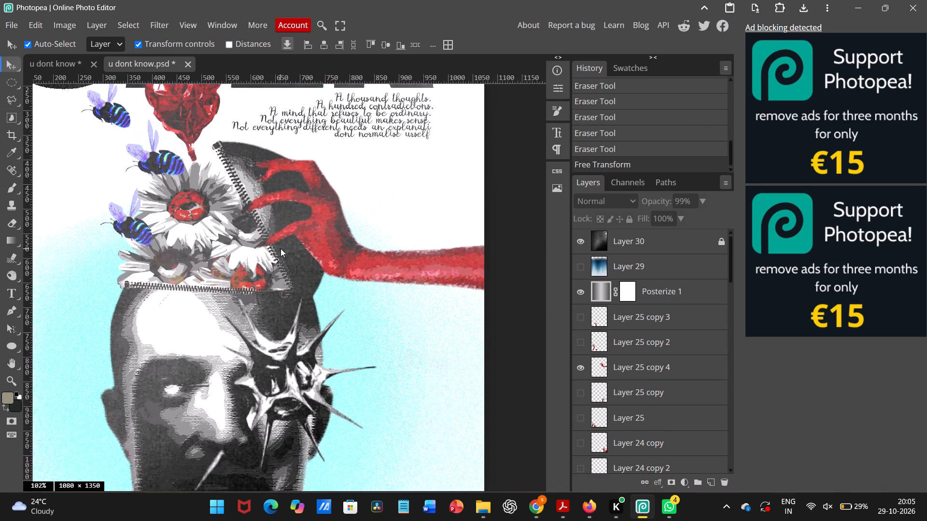
pyautogui.click(275, 159)
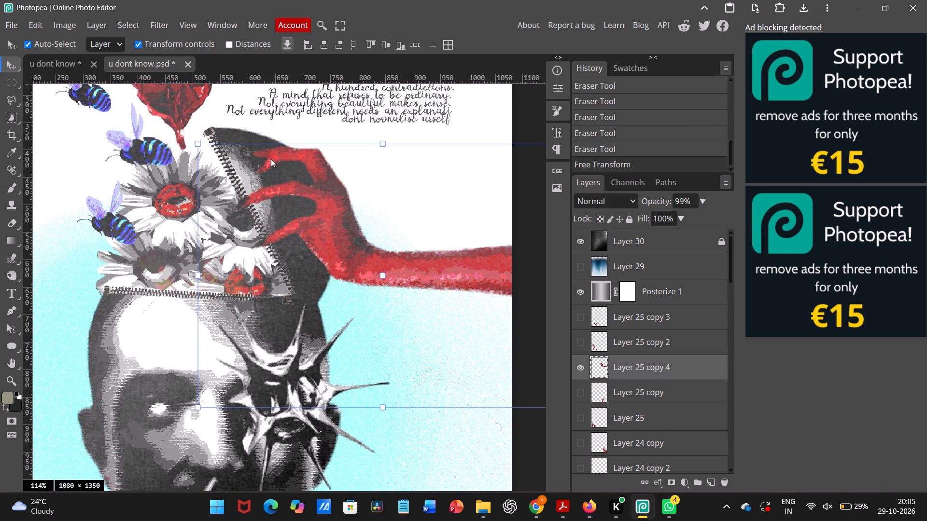
pyautogui.click(9, 219)
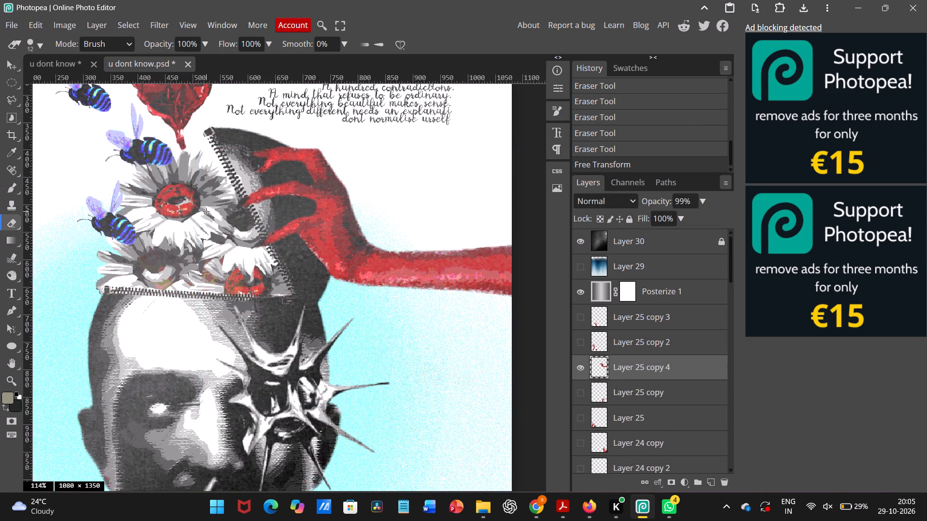
pyautogui.moveTo(244, 153); pyautogui.dragTo(261, 145)
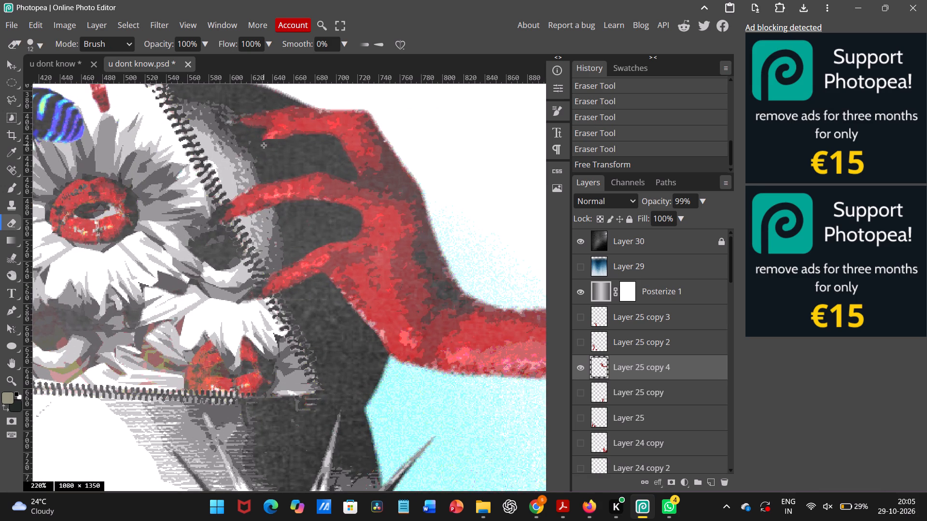
pyautogui.moveTo(261, 145); pyautogui.dragTo(266, 137)
pyautogui.moveTo(266, 137); pyautogui.dragTo(295, 140)
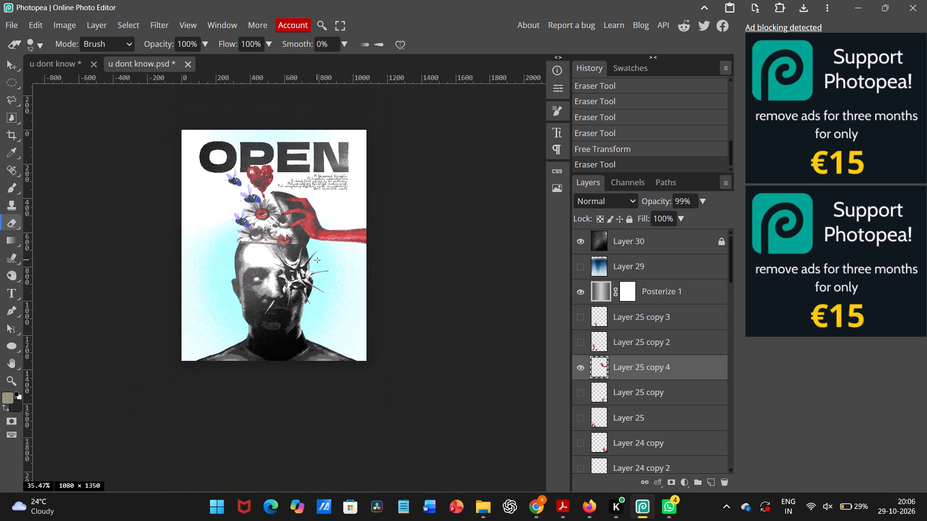
pyautogui.scroll(1, 317, 260)
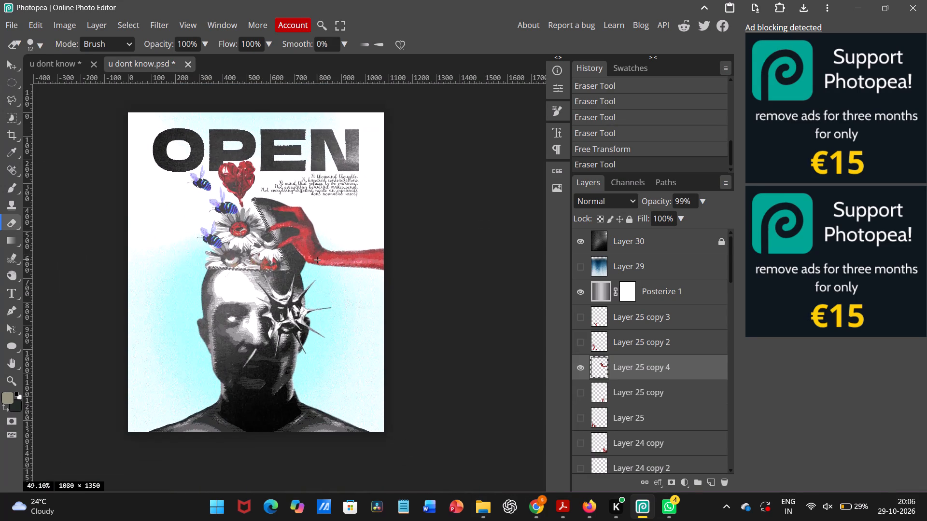
pyautogui.scroll(1, 317, 260)
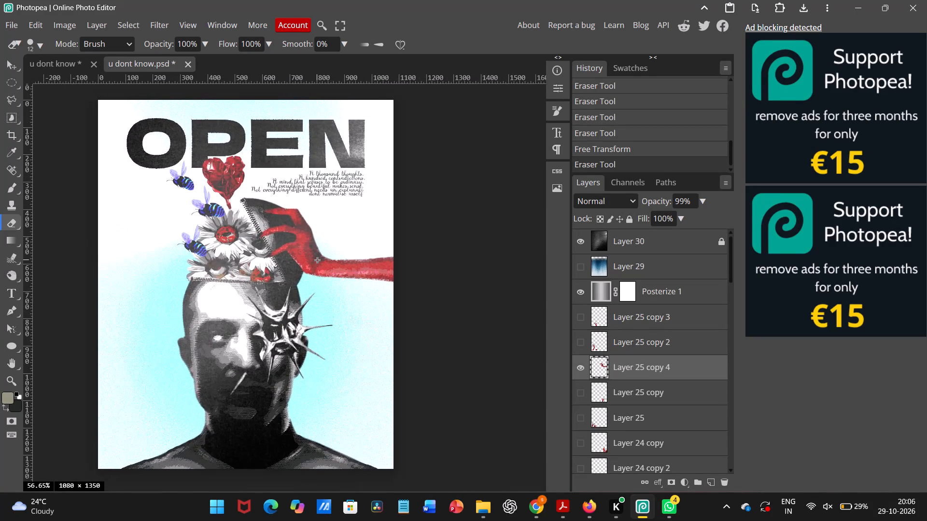
# Browse the Pinterest home feed for another graphic element to add to the poster.
pyautogui.click(534, 520)
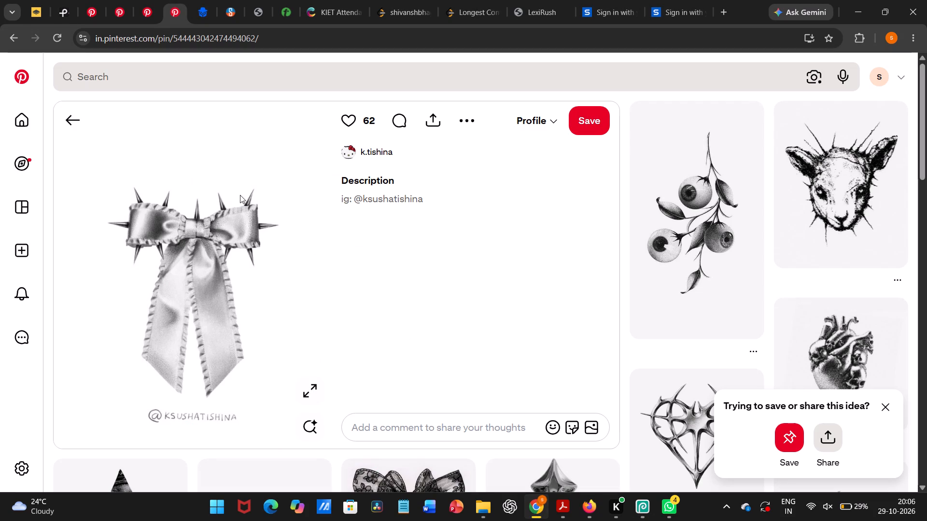
pyautogui.click(82, 6)
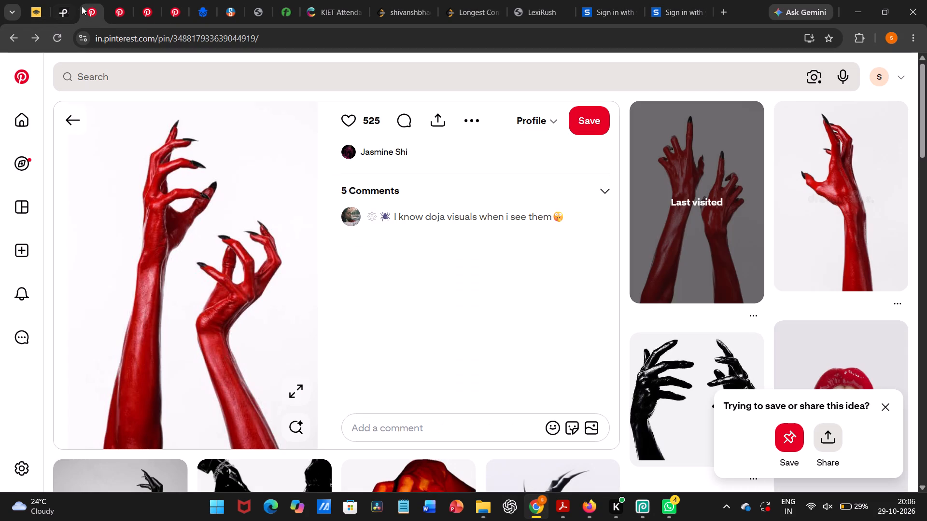
pyautogui.click(29, 120)
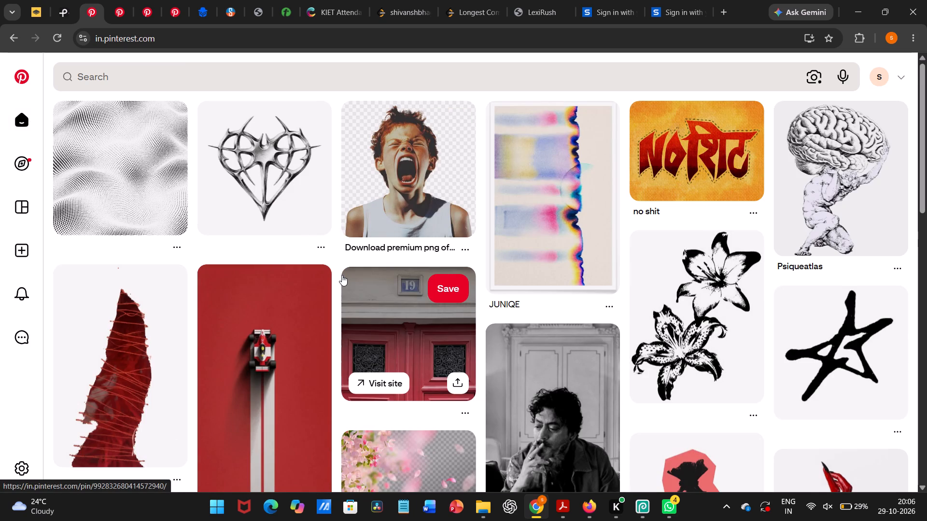
pyautogui.scroll(-4, 364, 316)
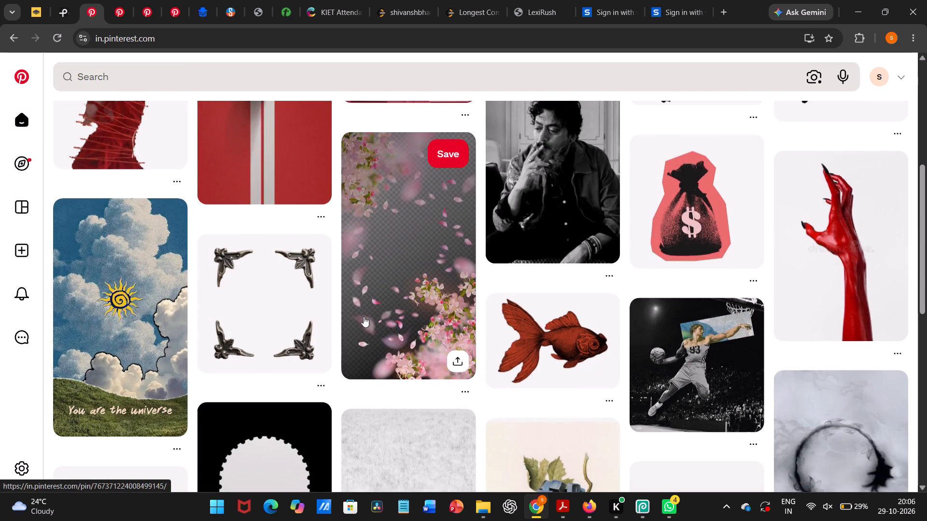
pyautogui.scroll(-7, 364, 316)
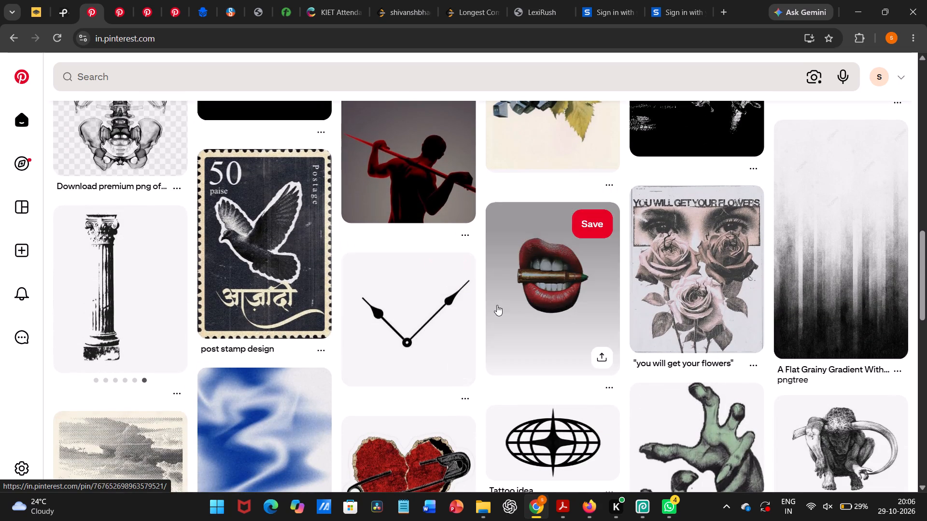
pyautogui.scroll(-4, 497, 305)
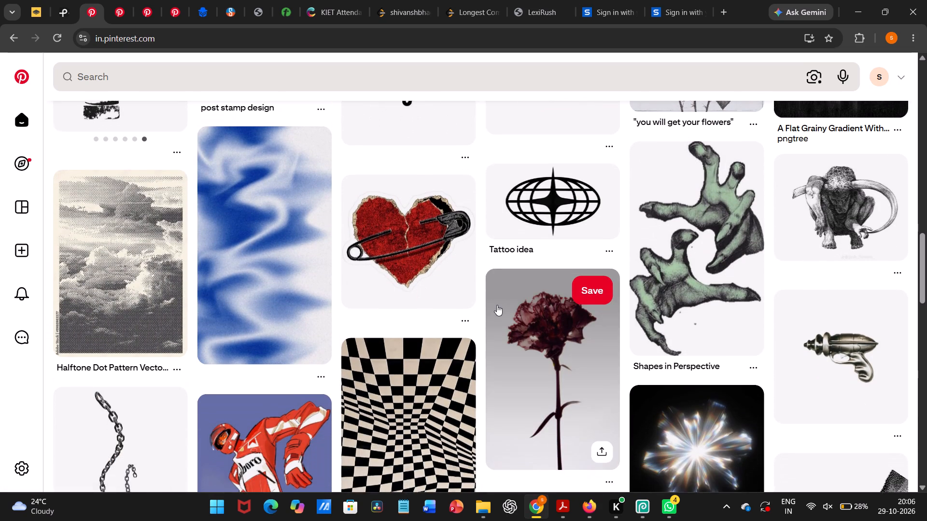
pyautogui.scroll(-1, 497, 305)
# Open the "Tattoo idea" pin of the oval globe with a four-pointed star and copy its image.
pyautogui.click(548, 185)
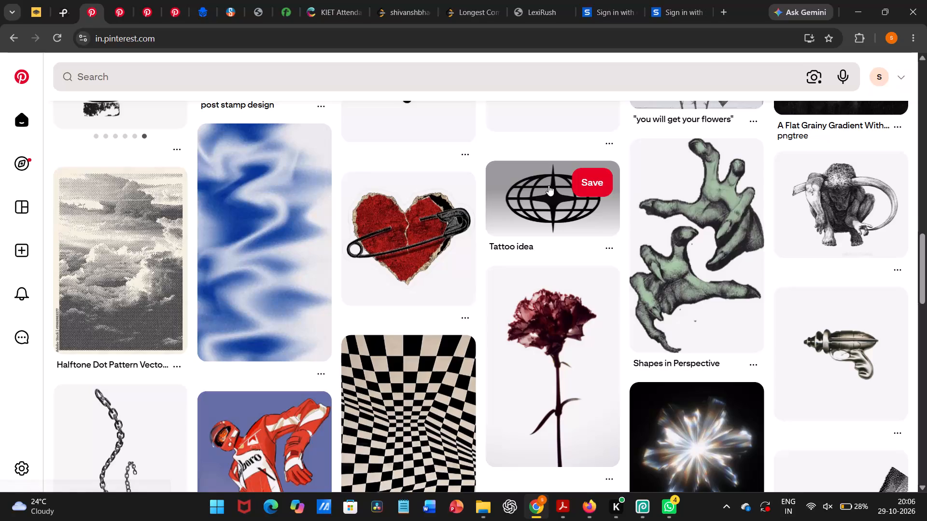
pyautogui.click(544, 187)
pyautogui.doubleClick(544, 187)
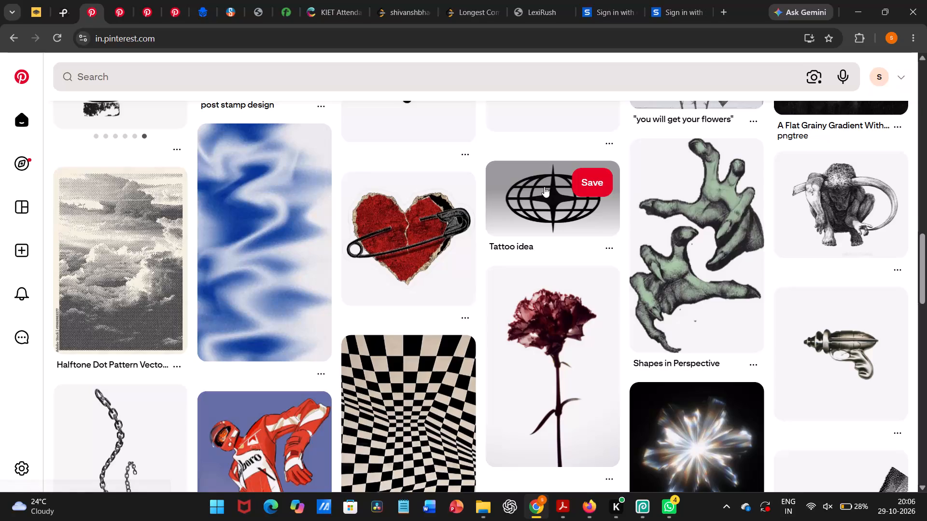
pyautogui.click(544, 187)
pyautogui.click(537, 204)
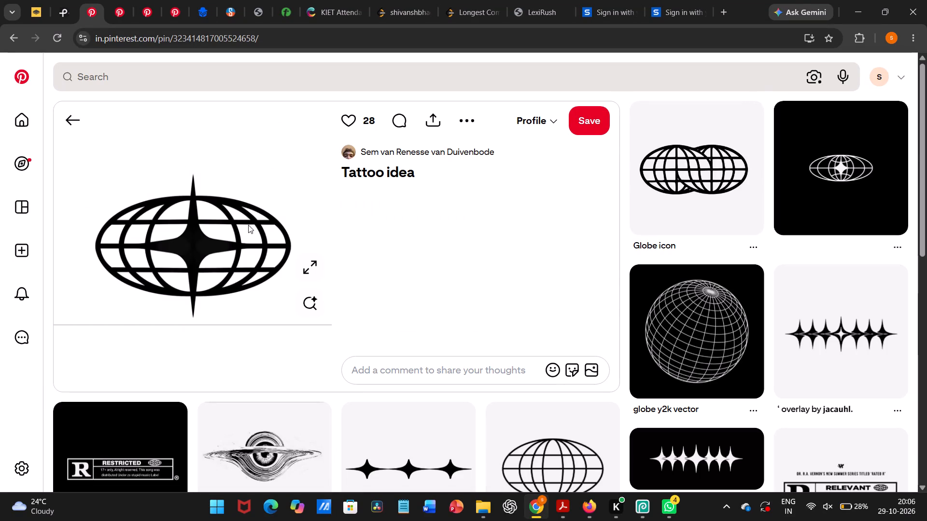
pyautogui.scroll(-2, 315, 248)
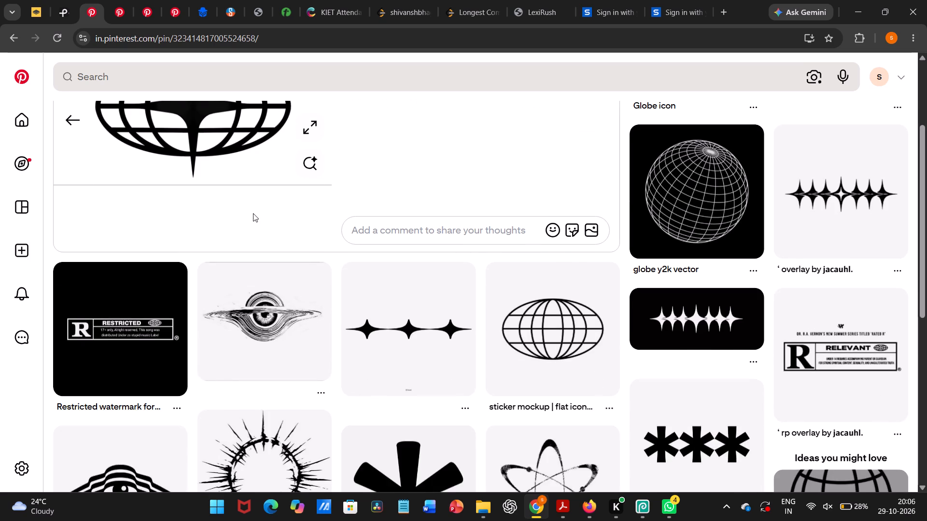
pyautogui.scroll(2, 253, 213)
pyautogui.rightClick(229, 211)
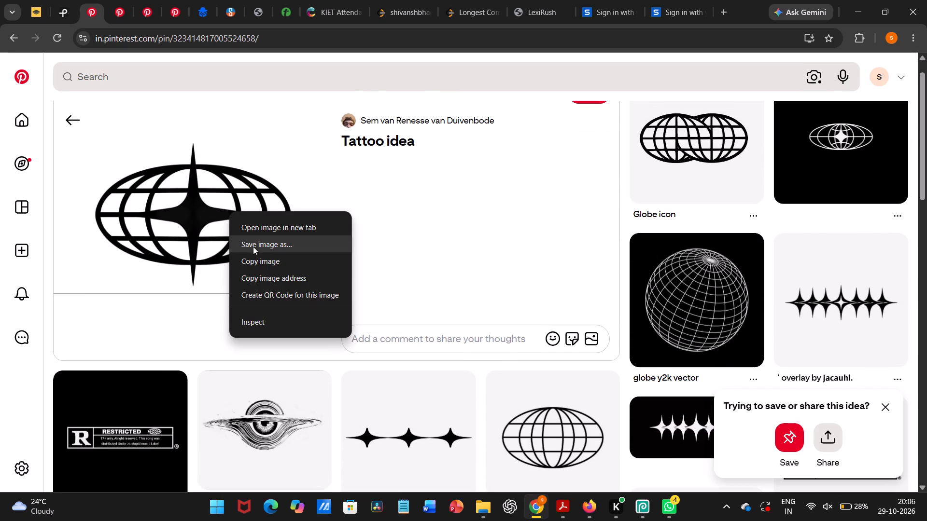
pyautogui.click(254, 256)
# Paste the globe graphic into the Photopea poster just above Layer 25 copy and set its blend mode to Darken.
pyautogui.click(636, 507)
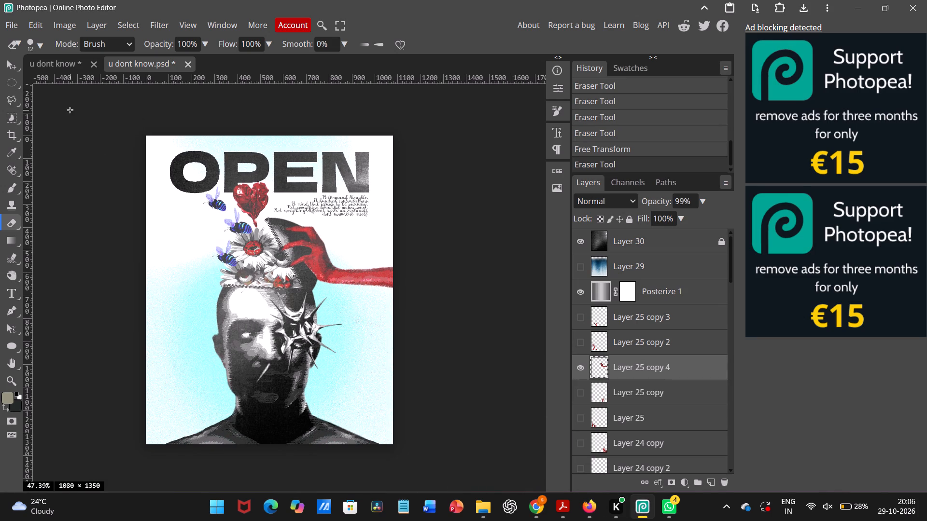
pyautogui.click(14, 59)
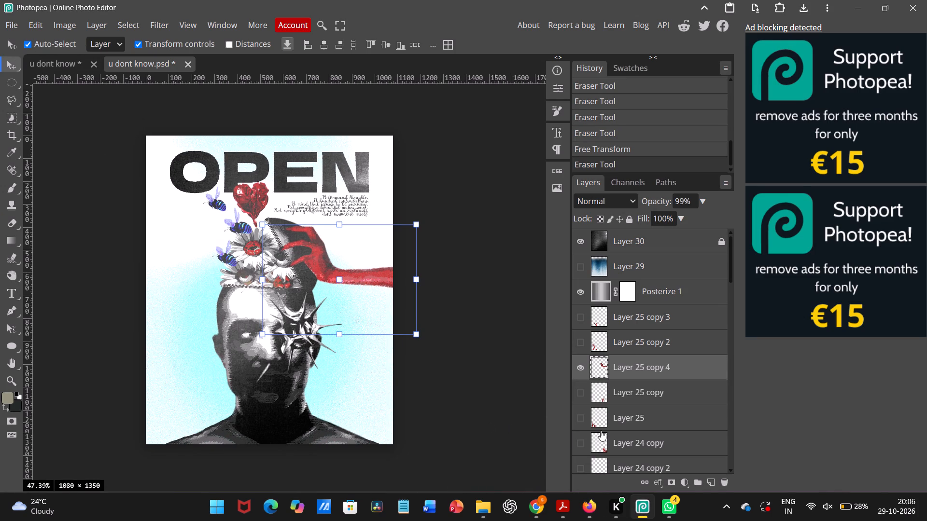
pyautogui.click(623, 398)
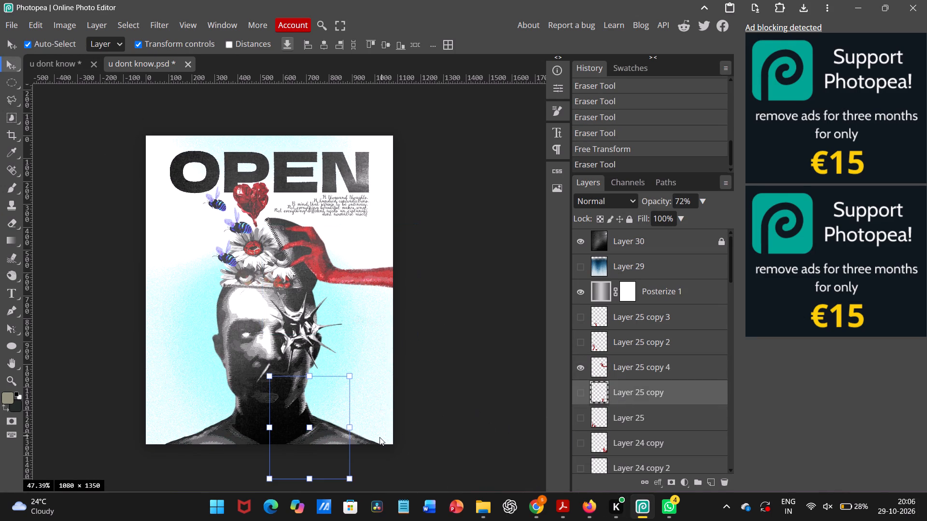
pyautogui.hotkey('ctrl', 'v')
pyautogui.click(599, 206)
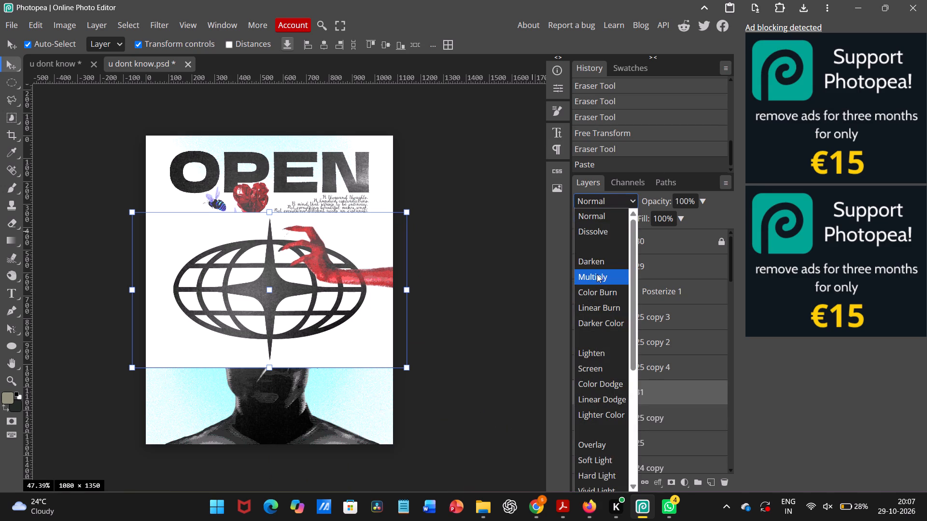
pyautogui.click(595, 259)
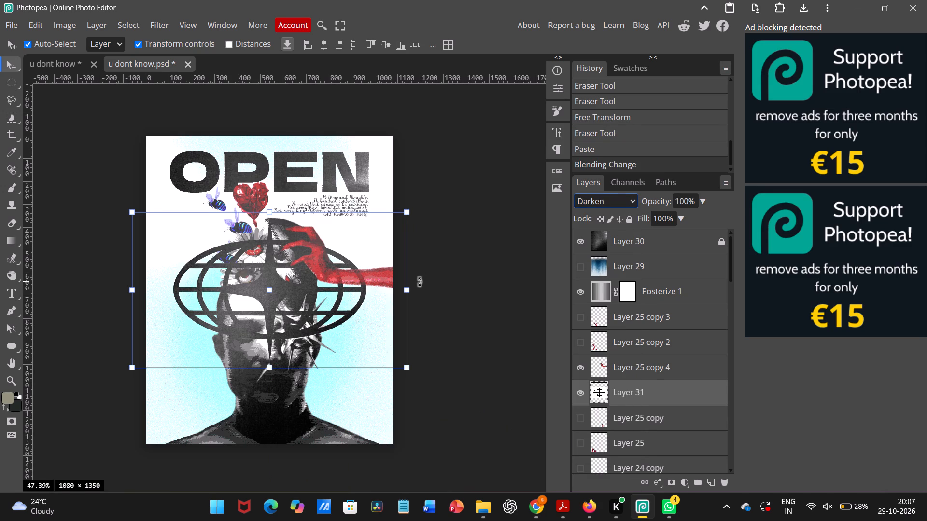
# Scale the globe graphic down proportionally to about 25% and place it near the poster's lower-left corner.
pyautogui.moveTo(405, 289); pyautogui.dragTo(238, 271)
pyautogui.moveTo(196, 284); pyautogui.dragTo(193, 374)
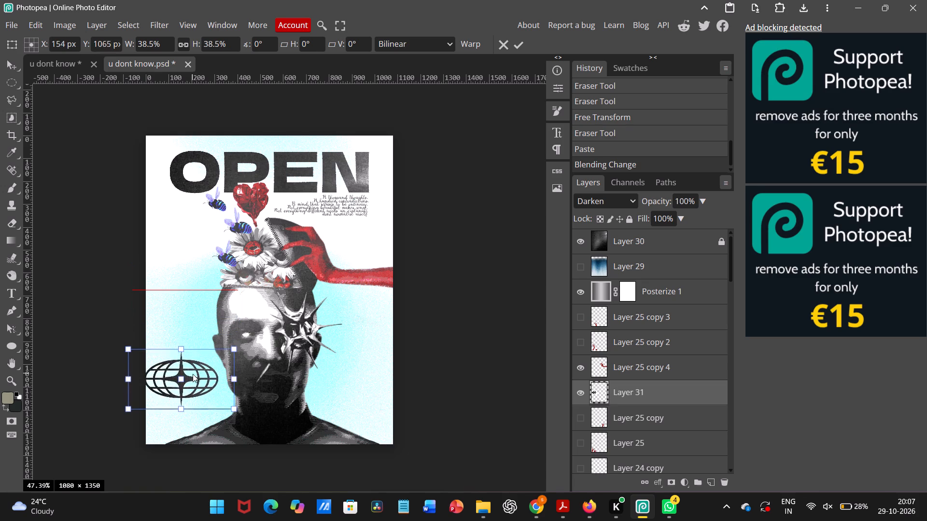
pyautogui.moveTo(193, 374); pyautogui.dragTo(195, 391)
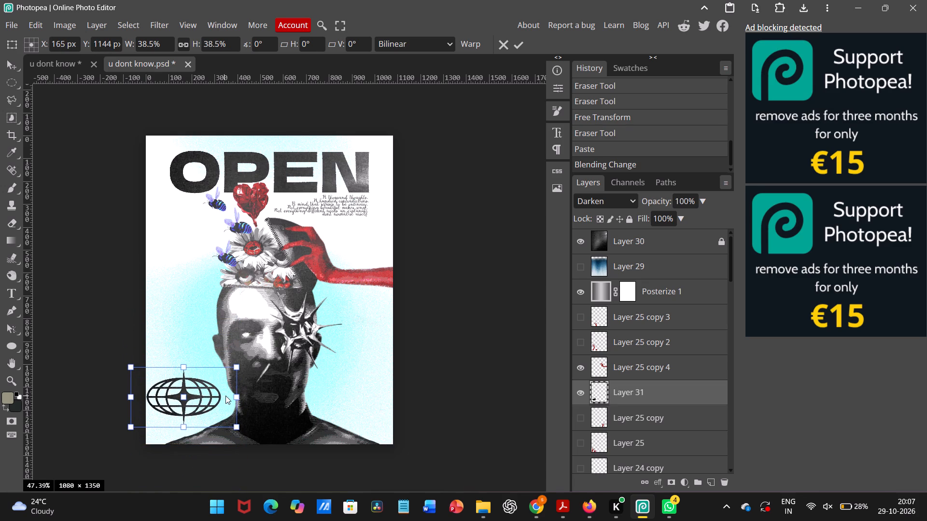
pyautogui.moveTo(238, 397); pyautogui.dragTo(206, 391)
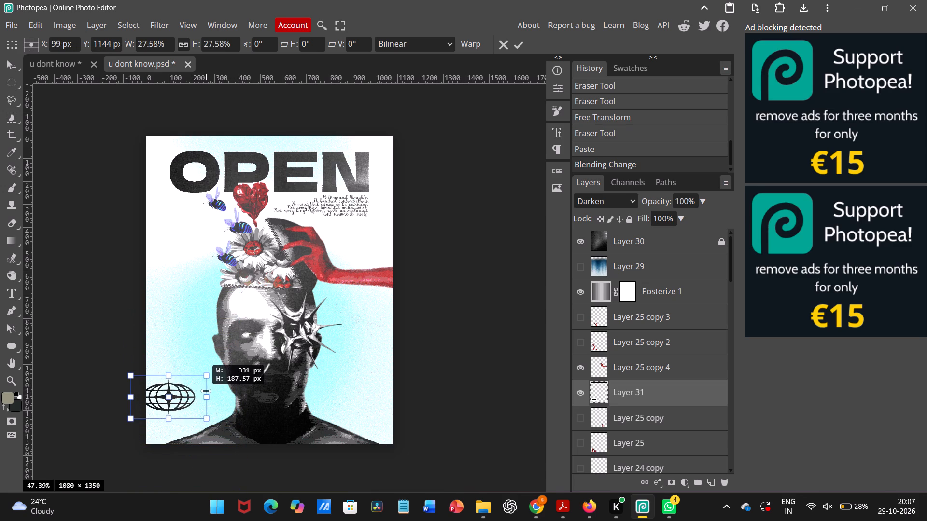
pyautogui.moveTo(206, 391); pyautogui.dragTo(199, 390)
pyautogui.moveTo(154, 405); pyautogui.dragTo(177, 411)
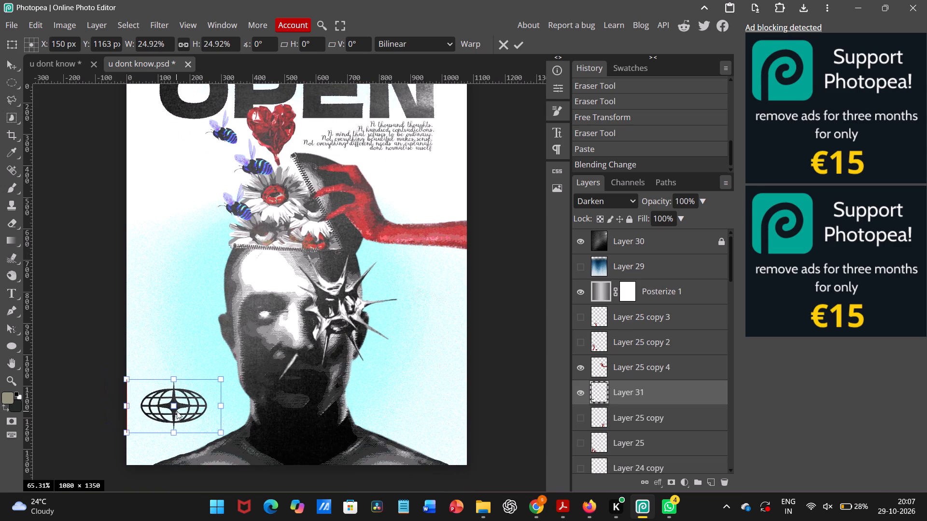
pyautogui.moveTo(177, 411); pyautogui.dragTo(177, 411)
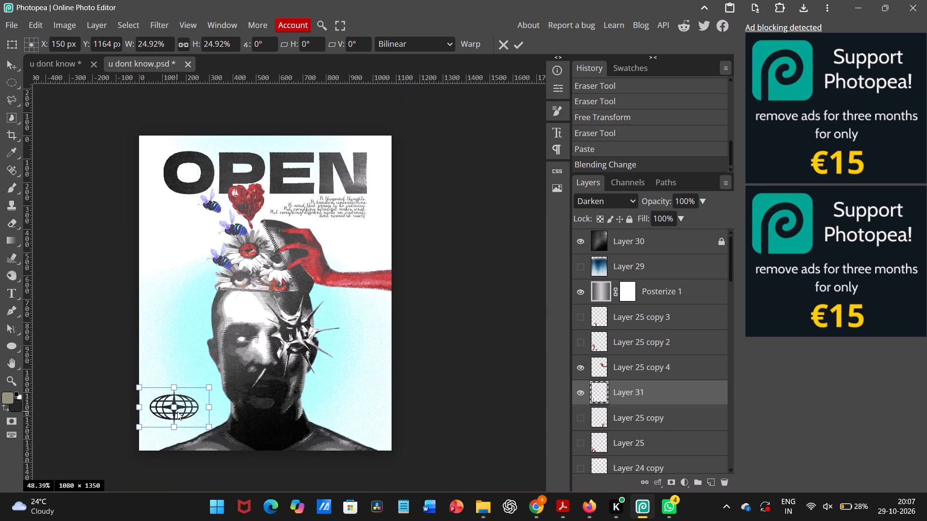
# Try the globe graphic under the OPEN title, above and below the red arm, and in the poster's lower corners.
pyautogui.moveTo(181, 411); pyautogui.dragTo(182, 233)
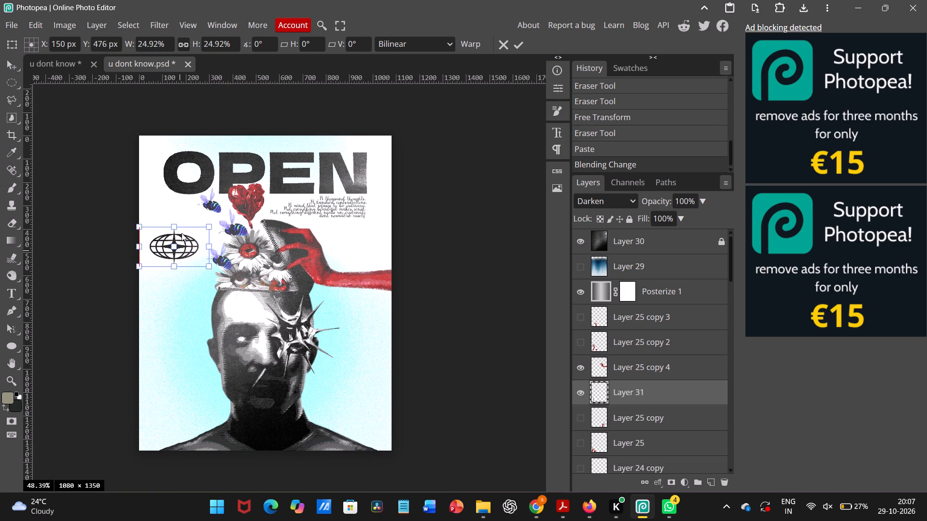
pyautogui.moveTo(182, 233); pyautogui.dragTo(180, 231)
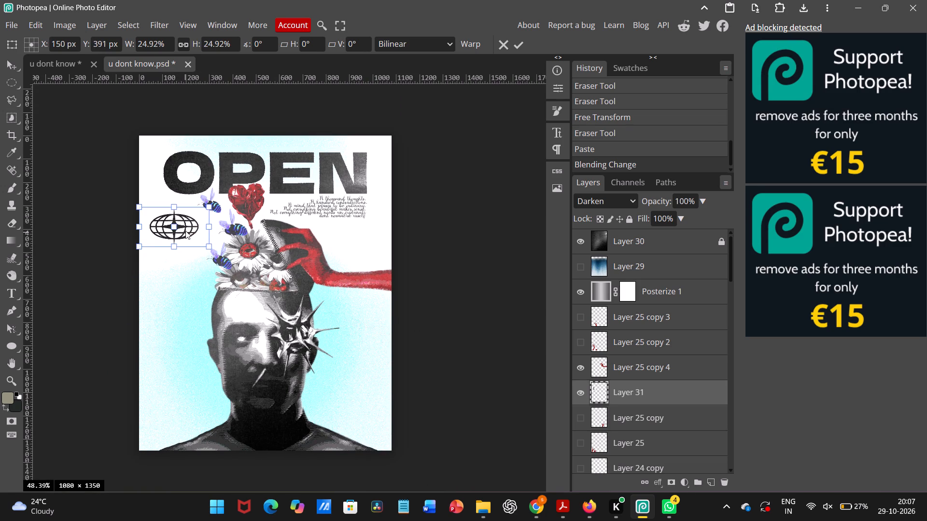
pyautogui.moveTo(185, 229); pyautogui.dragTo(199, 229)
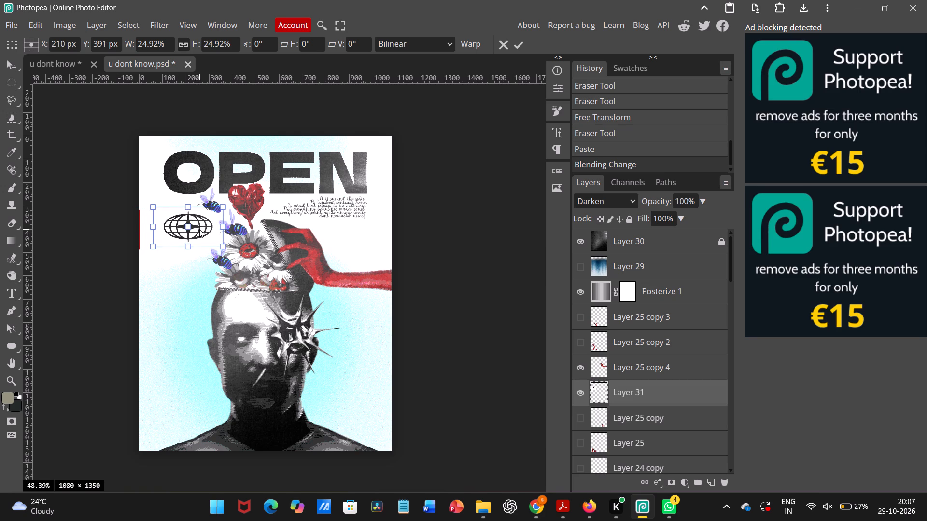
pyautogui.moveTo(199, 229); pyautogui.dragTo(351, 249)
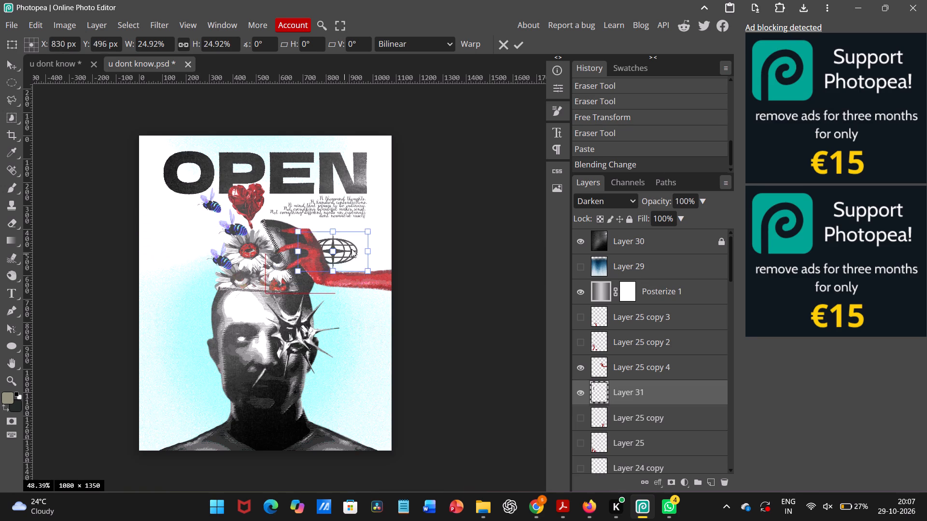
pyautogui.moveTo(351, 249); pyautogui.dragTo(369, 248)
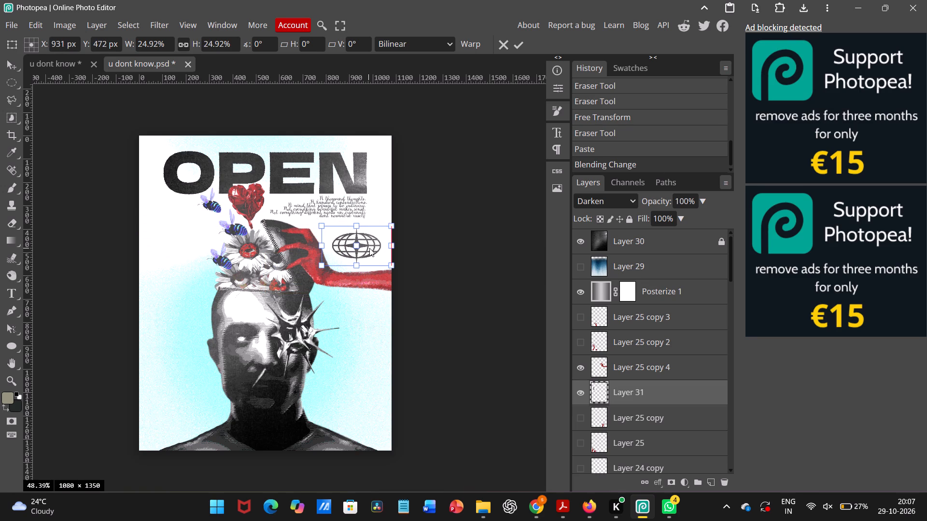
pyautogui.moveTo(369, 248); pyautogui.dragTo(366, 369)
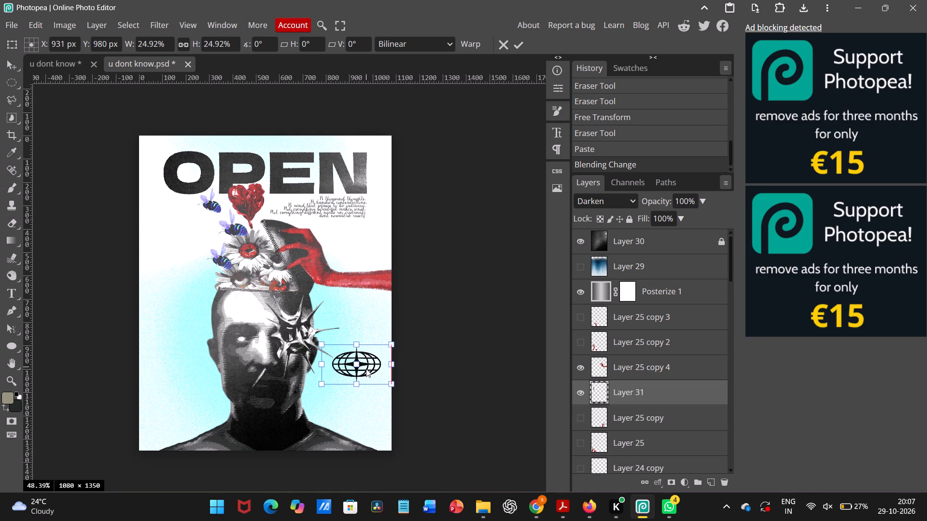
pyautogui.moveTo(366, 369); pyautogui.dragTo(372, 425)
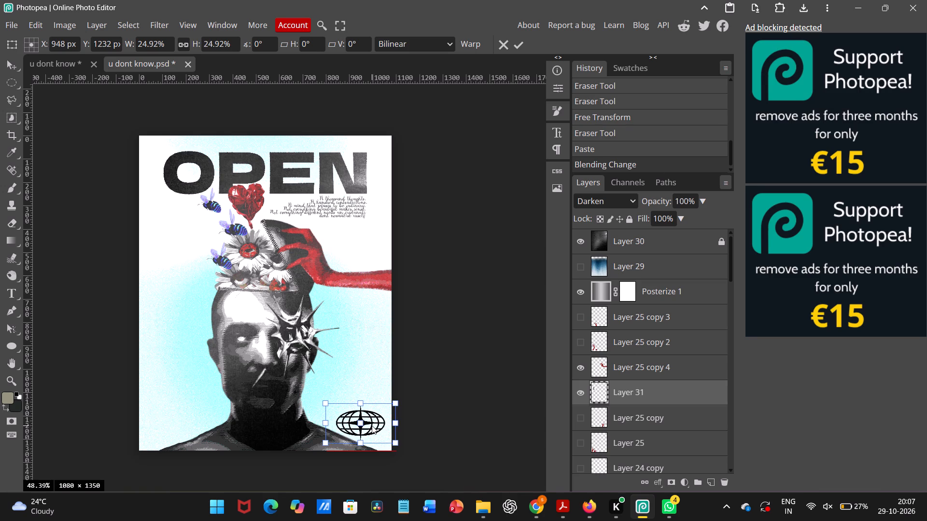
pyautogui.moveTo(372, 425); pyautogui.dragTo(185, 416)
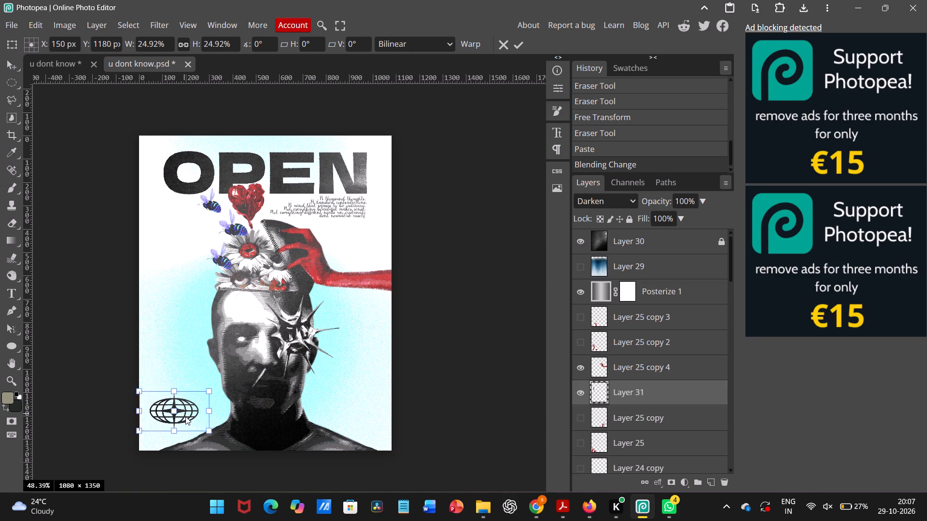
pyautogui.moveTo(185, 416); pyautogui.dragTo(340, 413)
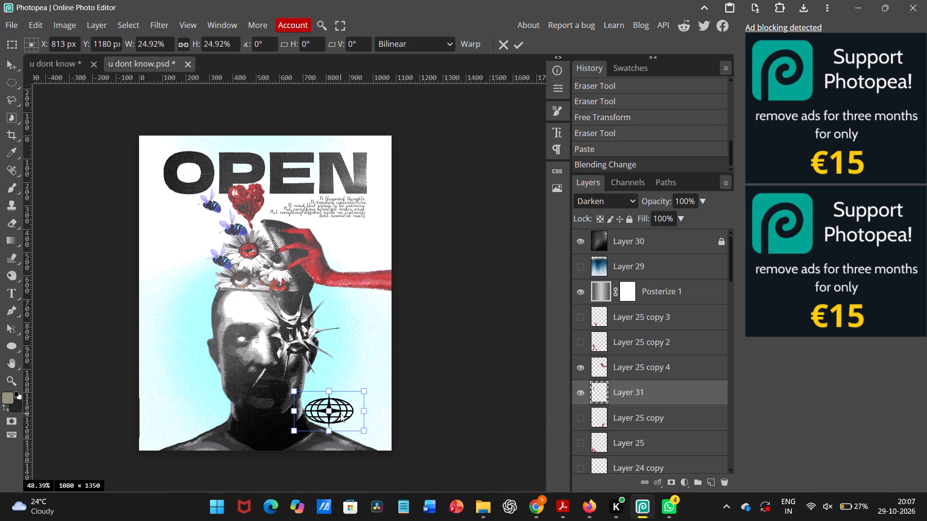
# Place the globe graphic in the lower-left area beside the man's neck, apply the transform, and shift it closer to the poster's left edge.
pyautogui.moveTo(340, 413); pyautogui.dragTo(210, 411)
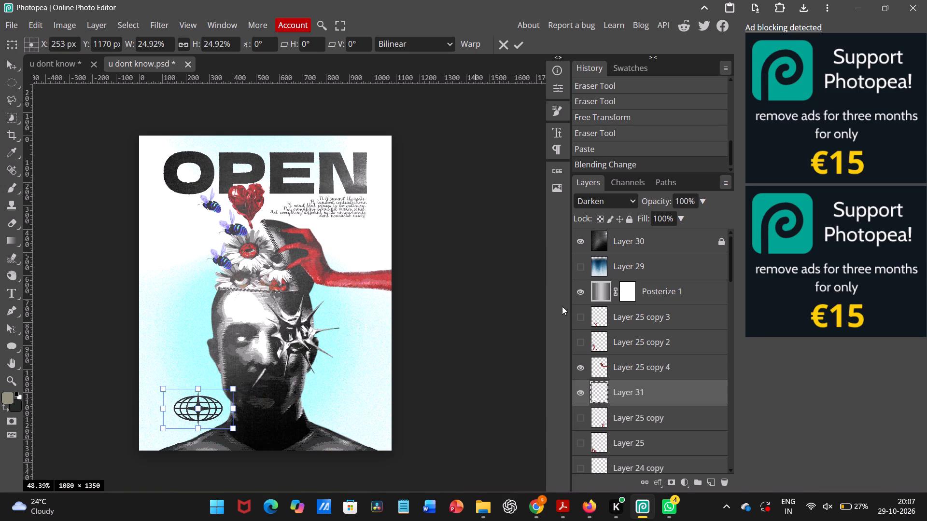
pyautogui.click(617, 240)
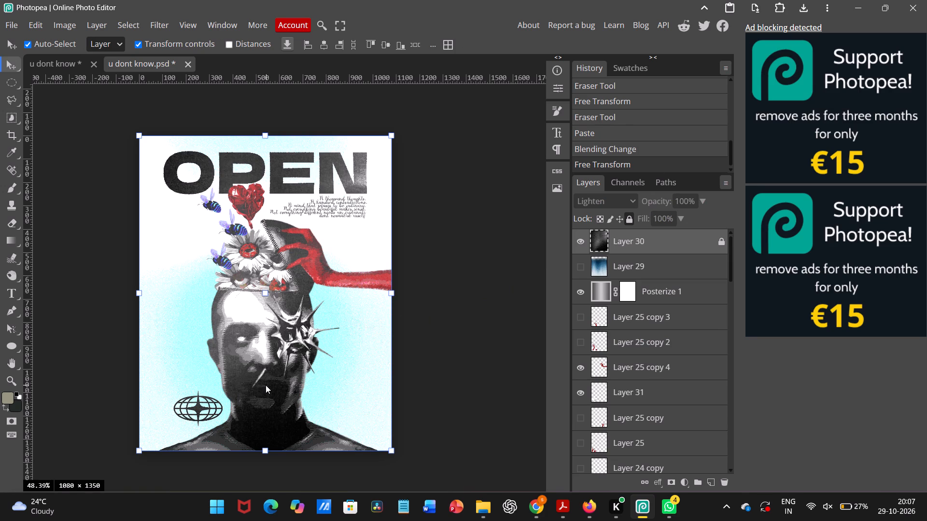
pyautogui.click(194, 406)
pyautogui.moveTo(194, 406); pyautogui.dragTo(183, 407)
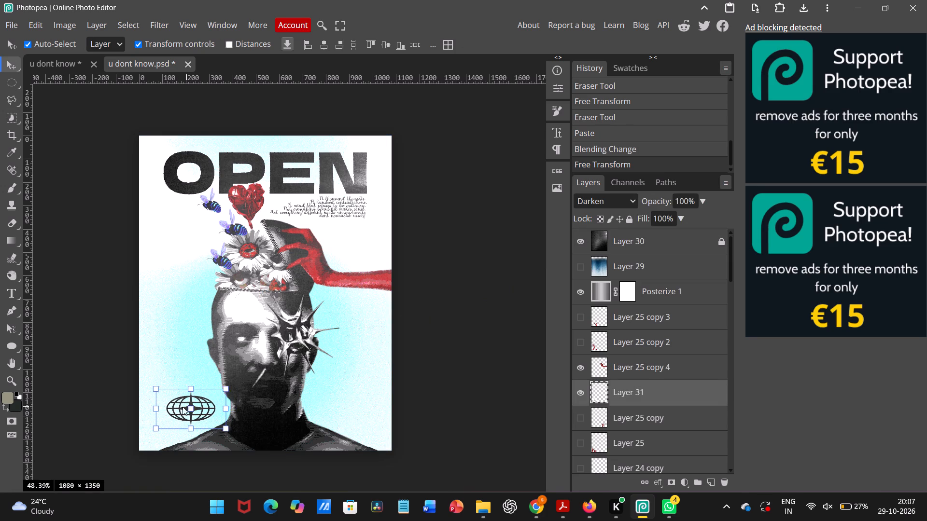
pyautogui.moveTo(183, 407); pyautogui.dragTo(174, 409)
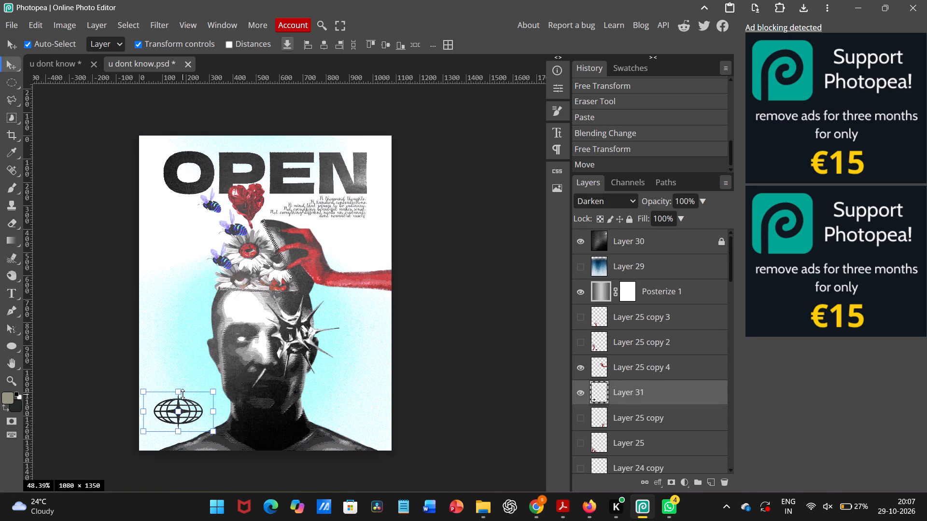
# Stretch the globe graphic vertically to about 132% of its height and place it at the poster's left edge beside the man's neck.
pyautogui.keyDown('shift'); pyautogui.moveTo(183, 394); pyautogui.dragTo(185, 379); pyautogui.keyUp('shift')
pyautogui.moveTo(183, 415); pyautogui.dragTo(183, 431)
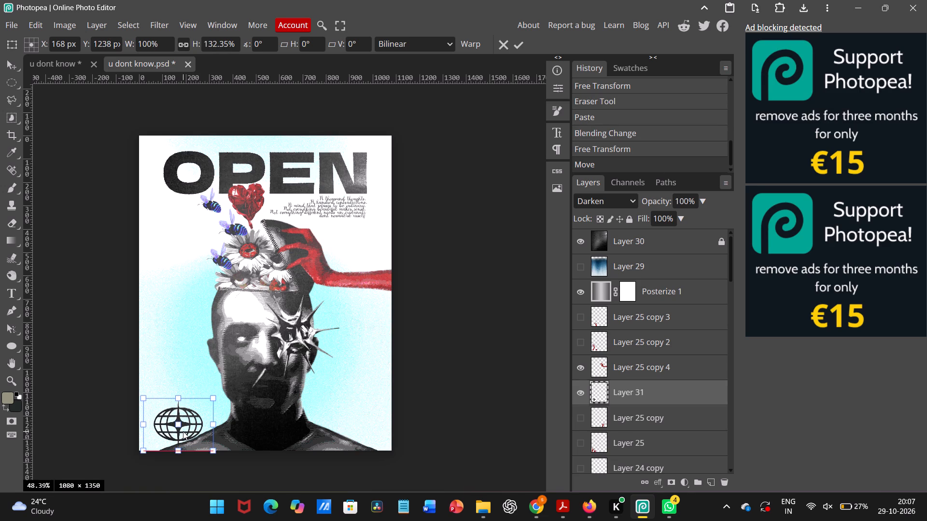
pyautogui.moveTo(183, 431); pyautogui.dragTo(182, 421)
# Apply the globe's transform, reduce its layer opacity to 71%, and deselect it.
pyautogui.moveTo(655, 202); pyautogui.dragTo(627, 201)
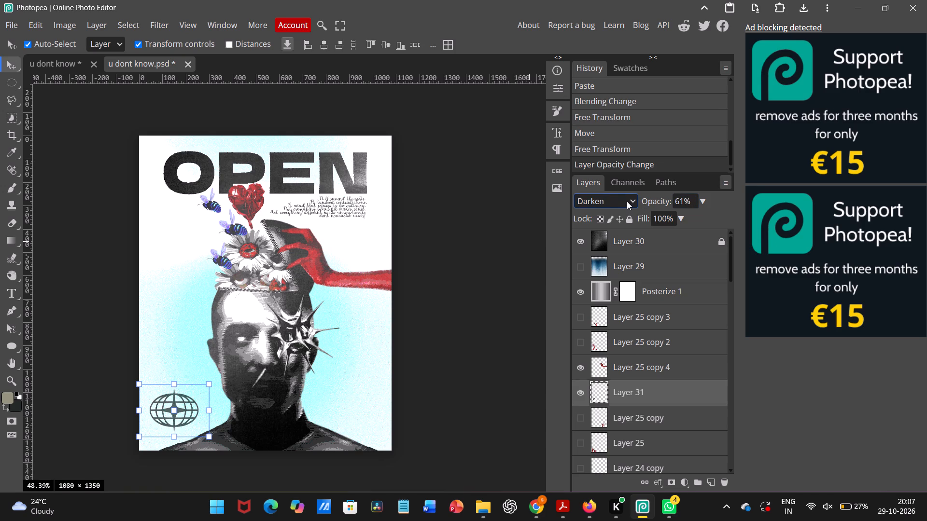
pyautogui.moveTo(627, 201); pyautogui.dragTo(634, 202)
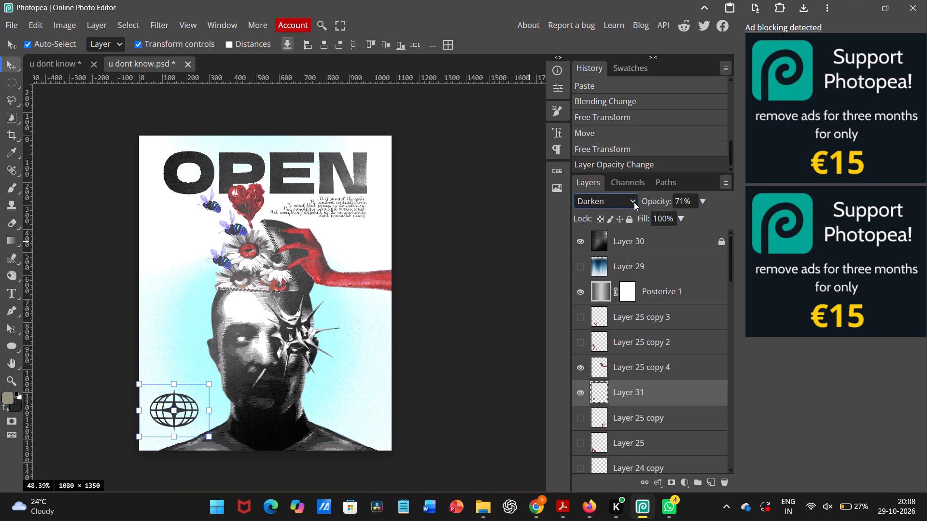
pyautogui.click(510, 249)
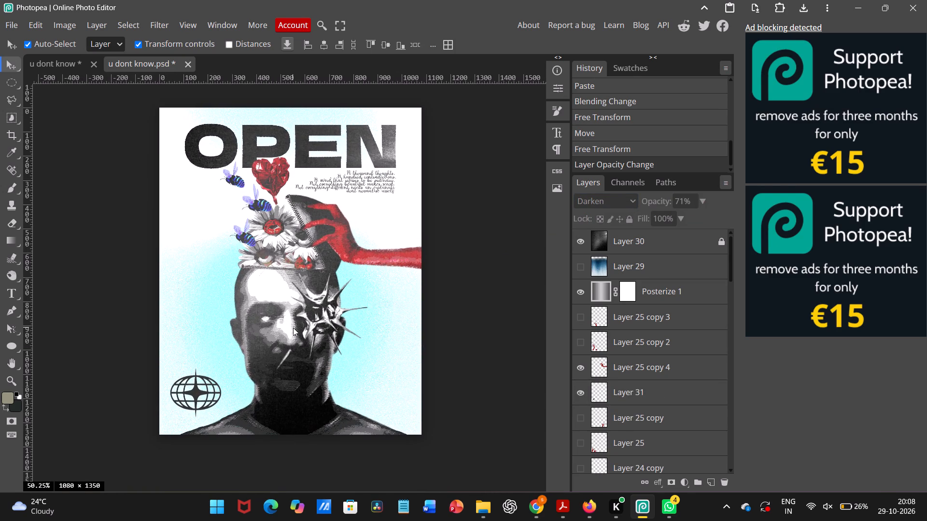
# Hide the globe graphic on Layer 31 from the poster.
pyautogui.scroll(1, 293, 328)
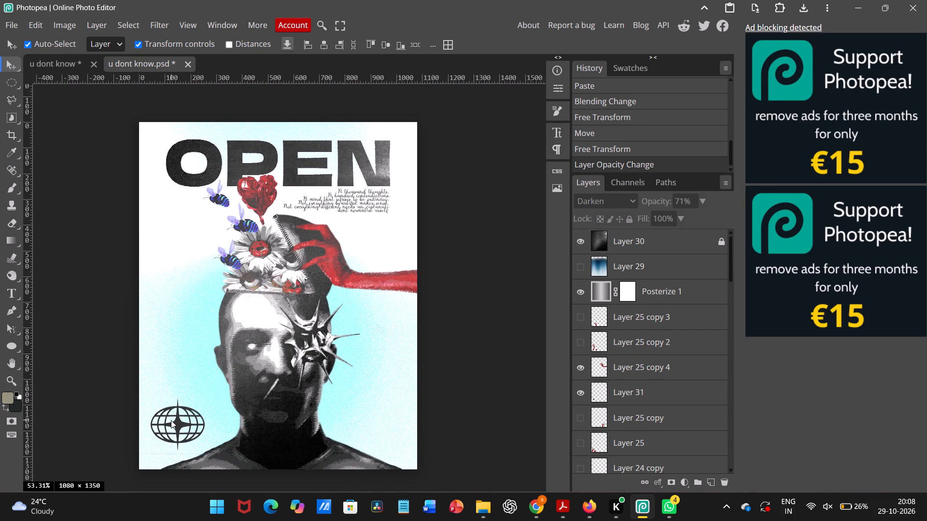
pyautogui.click(171, 420)
pyautogui.click(577, 390)
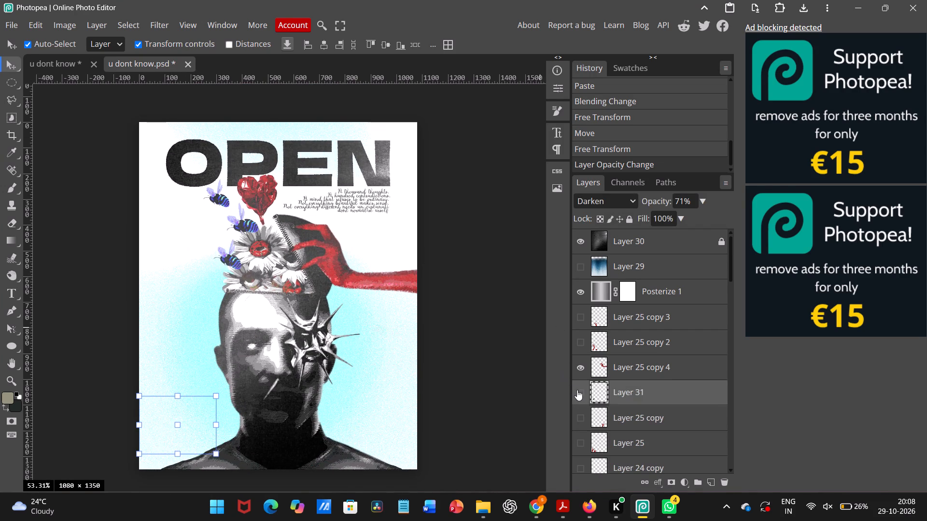
pyautogui.click(522, 381)
pyautogui.scroll(-1, 308, 262)
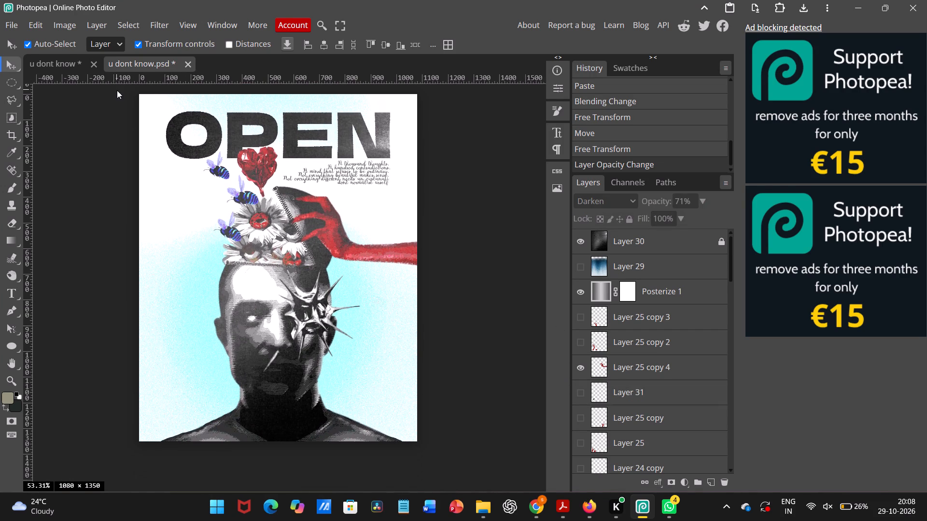
# Export the poster as a JPG named u dont know at 1080 x 1350 px and 100% quality.
pyautogui.click(11, 25)
pyautogui.click(45, 196)
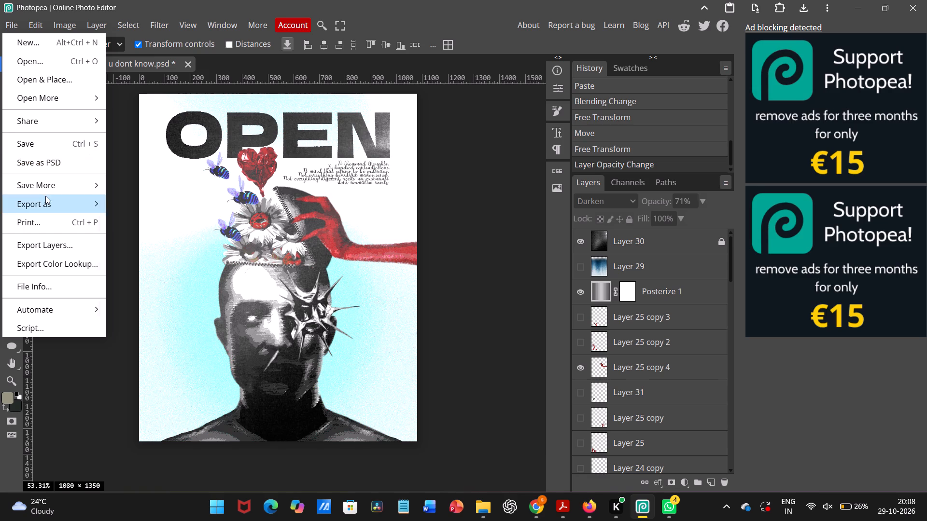
pyautogui.click(131, 215)
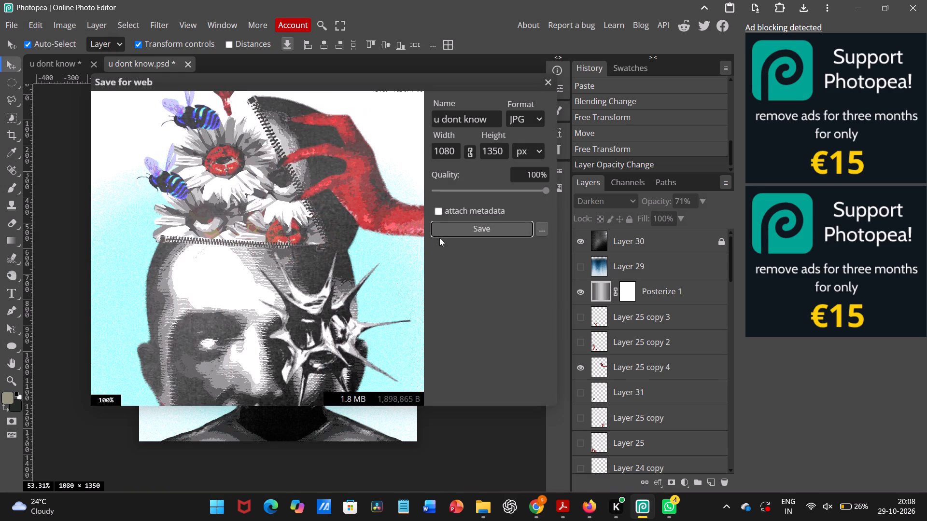
pyautogui.click(444, 235)
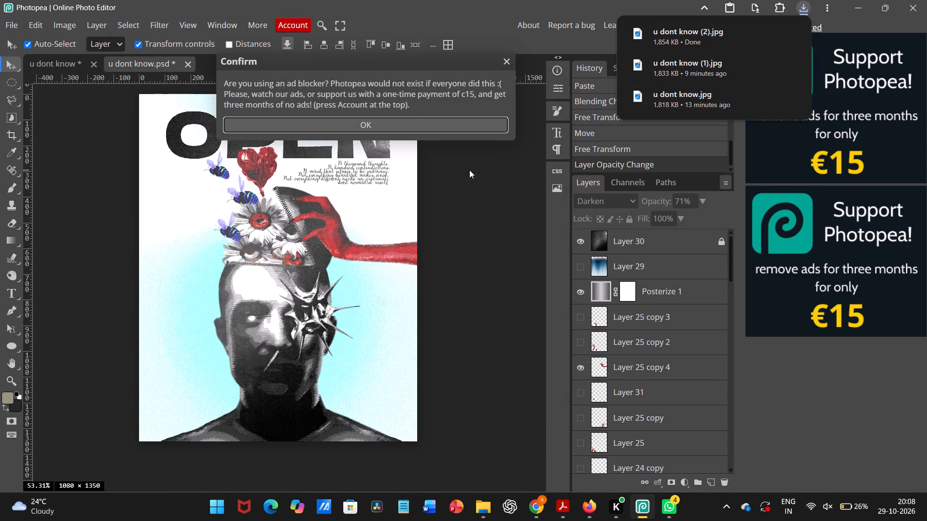
pyautogui.click(503, 59)
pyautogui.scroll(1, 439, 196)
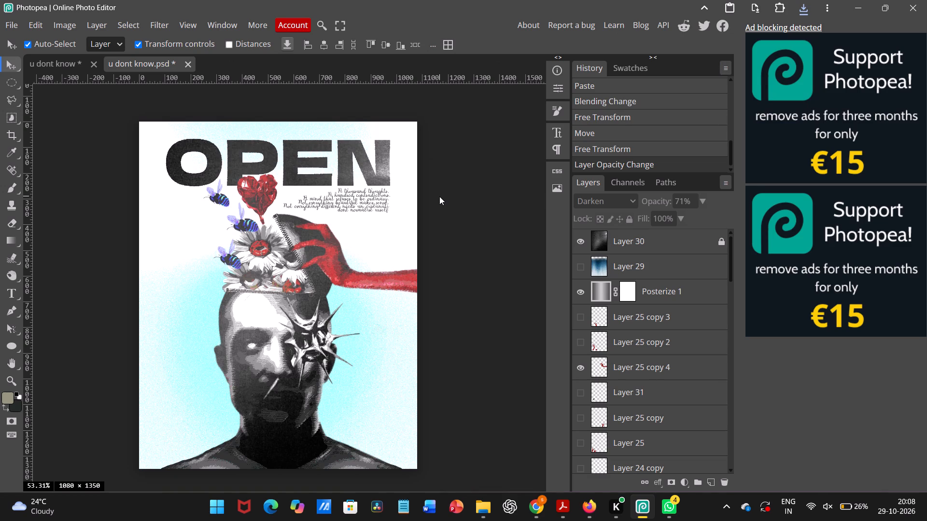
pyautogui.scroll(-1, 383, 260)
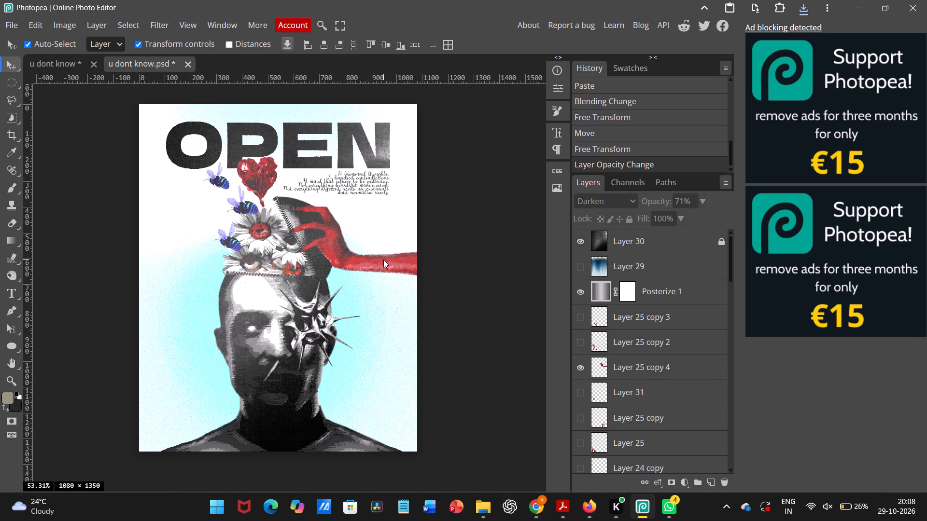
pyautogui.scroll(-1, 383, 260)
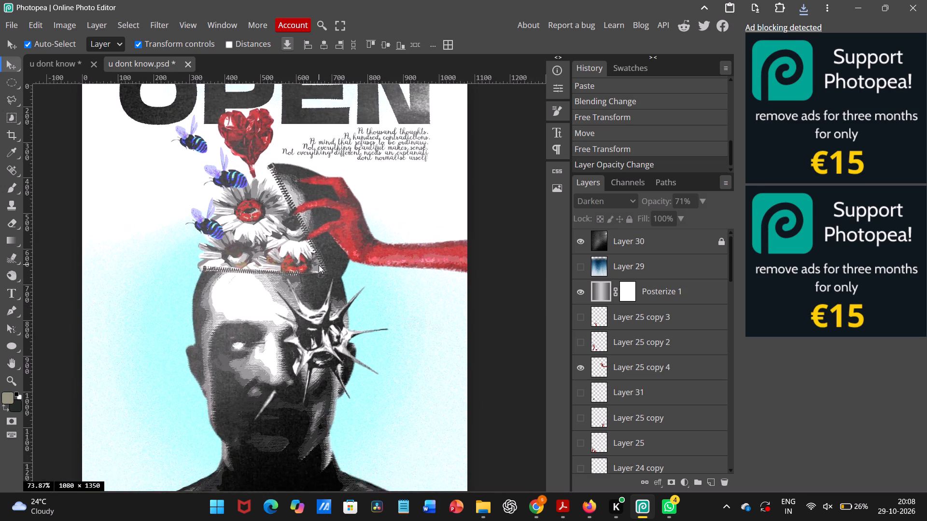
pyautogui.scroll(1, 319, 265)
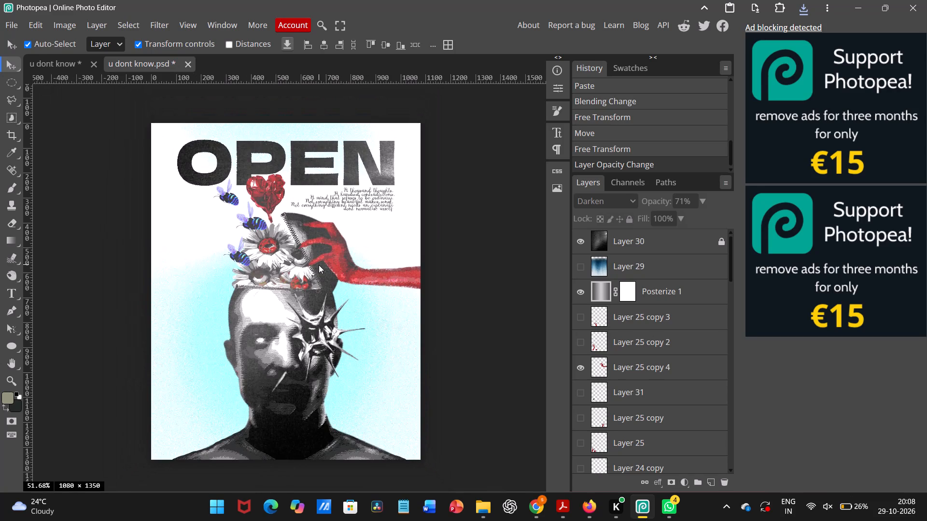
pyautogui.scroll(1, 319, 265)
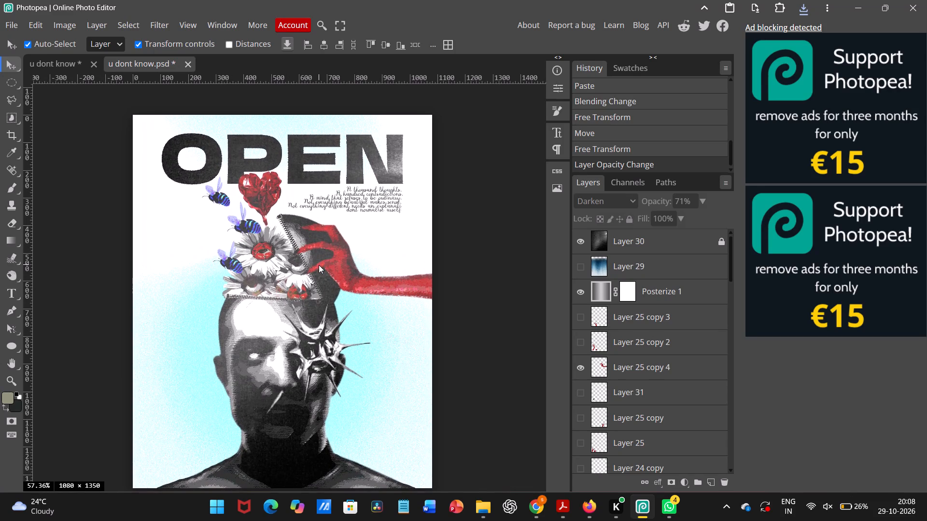
# Switch to Pinterest in Chrome and browse the home feed for poster graphics, examining the black fly image and its related pins.
pyautogui.rightClick(542, 499)
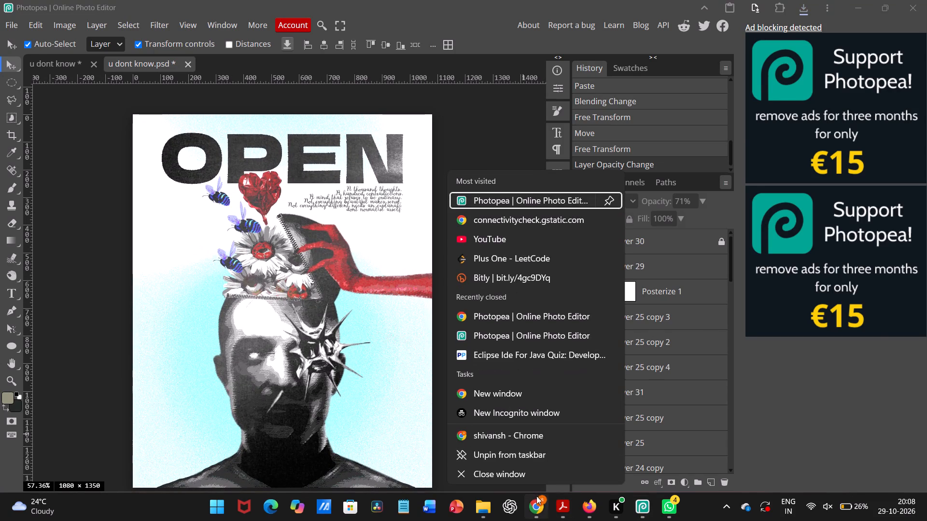
pyautogui.click(536, 507)
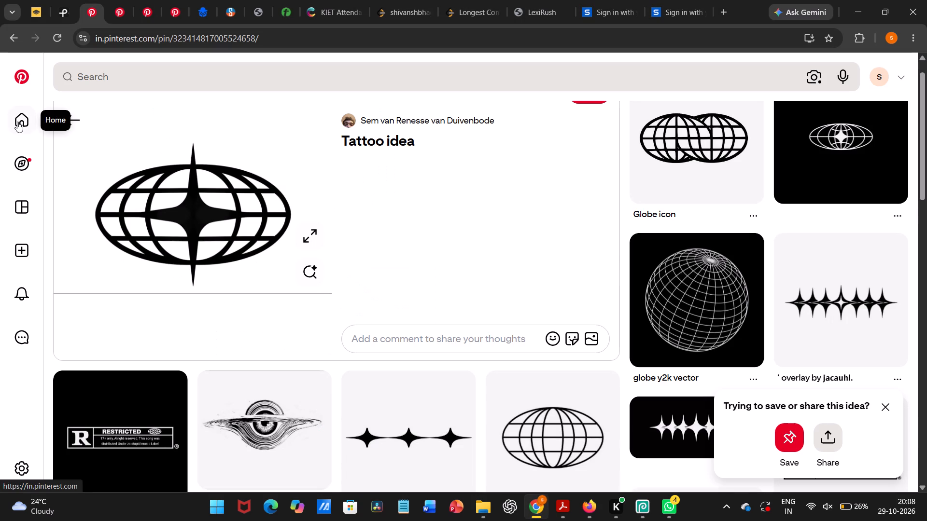
pyautogui.rightClick(17, 122)
pyautogui.click(19, 68)
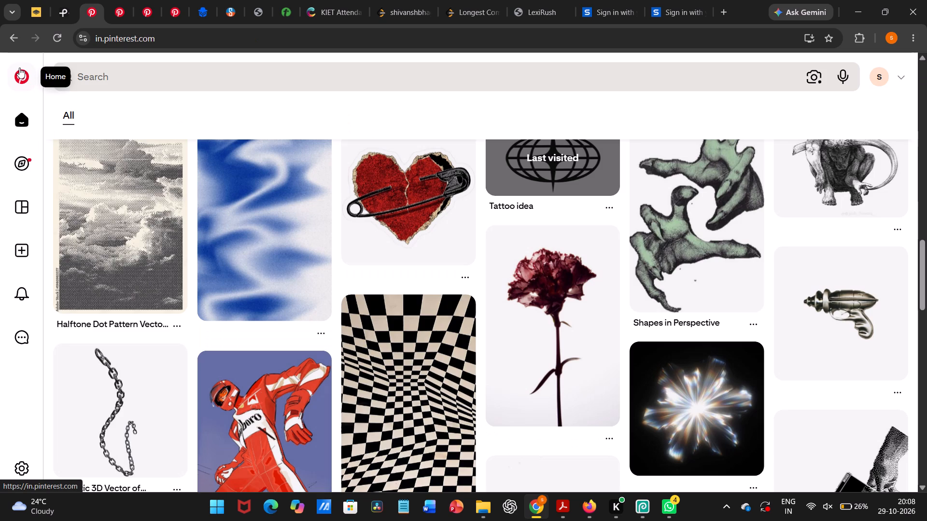
pyautogui.scroll(-2, 273, 233)
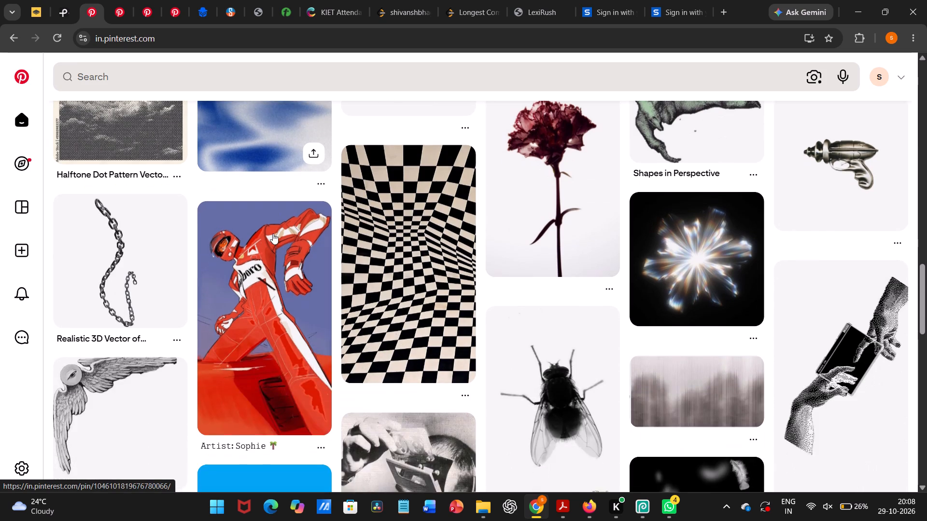
pyautogui.scroll(-4, 273, 233)
pyautogui.scroll(1, 273, 233)
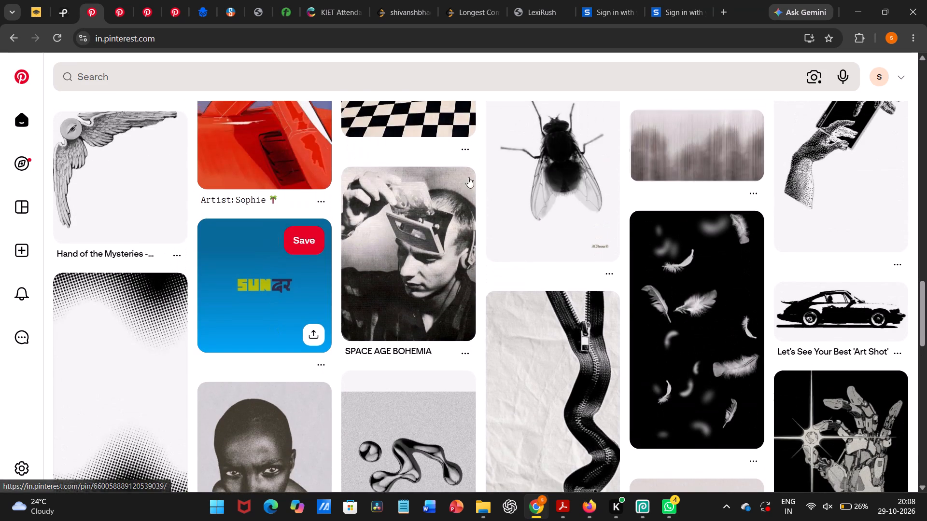
pyautogui.click(524, 172)
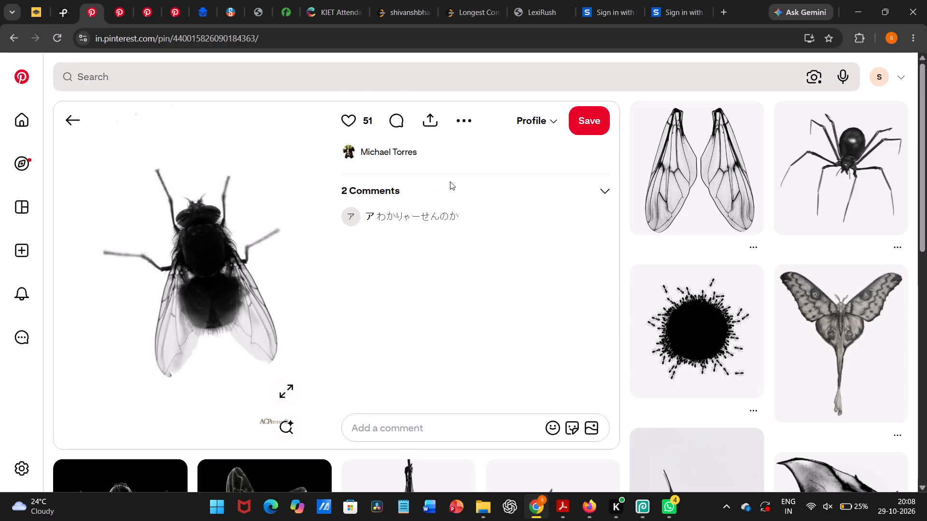
pyautogui.scroll(-4, 450, 181)
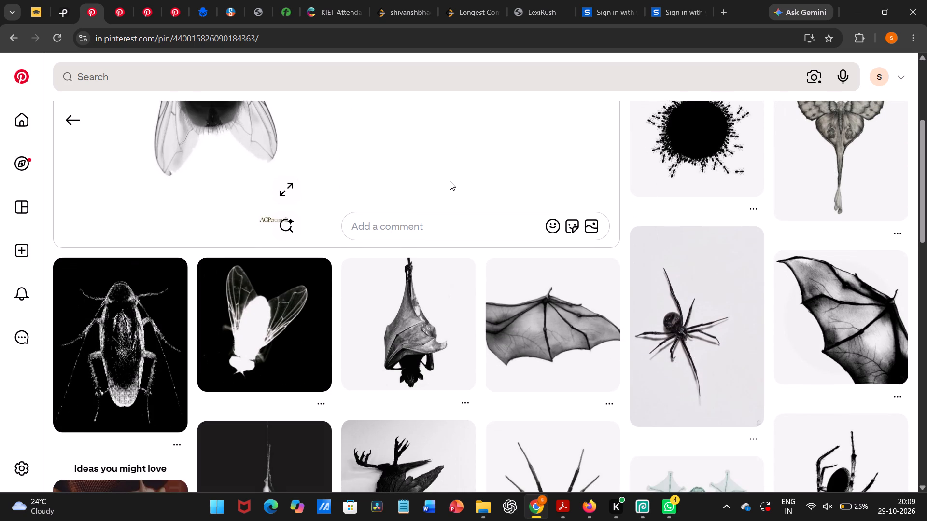
pyautogui.scroll(5, 450, 181)
pyautogui.scroll(-1, 450, 181)
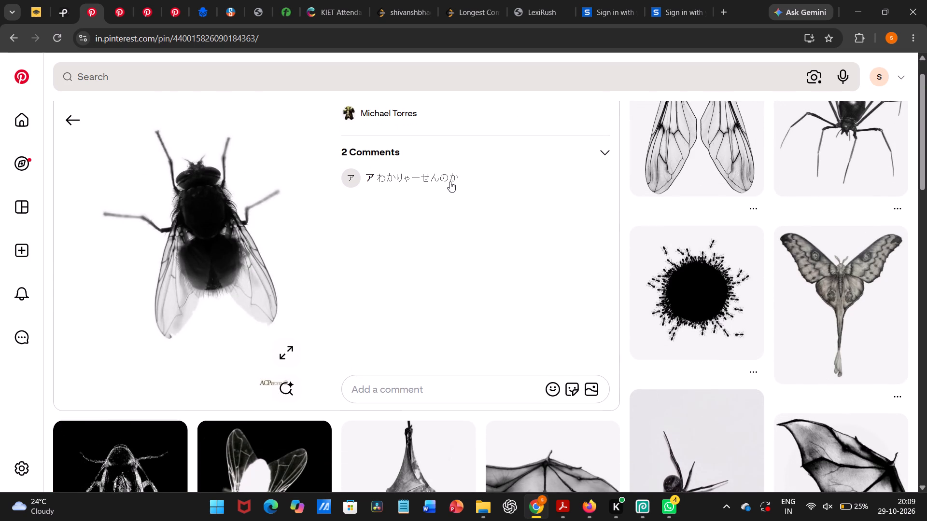
pyautogui.click(67, 118)
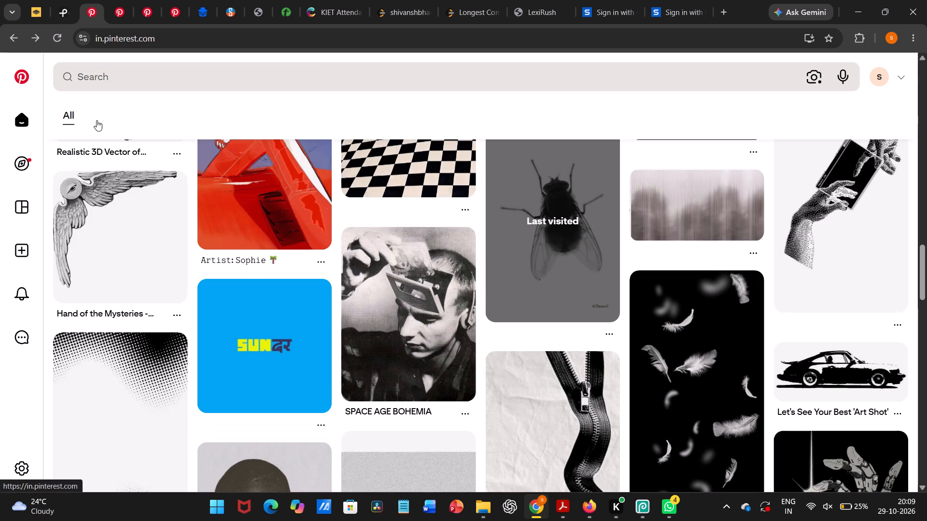
# Find a full bare tree with roots on a white background among the dead-tree pin's related images and copy the image.
pyautogui.scroll(-4, 240, 243)
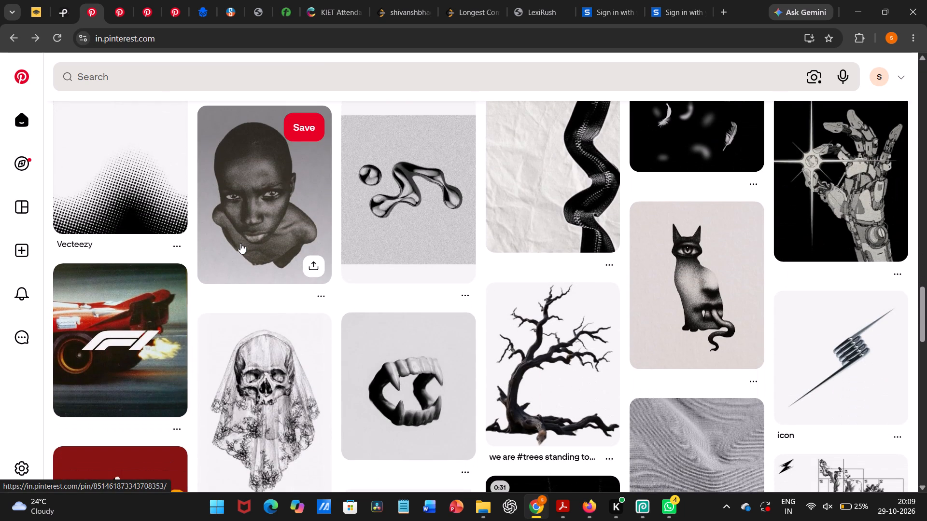
pyautogui.scroll(-1, 240, 243)
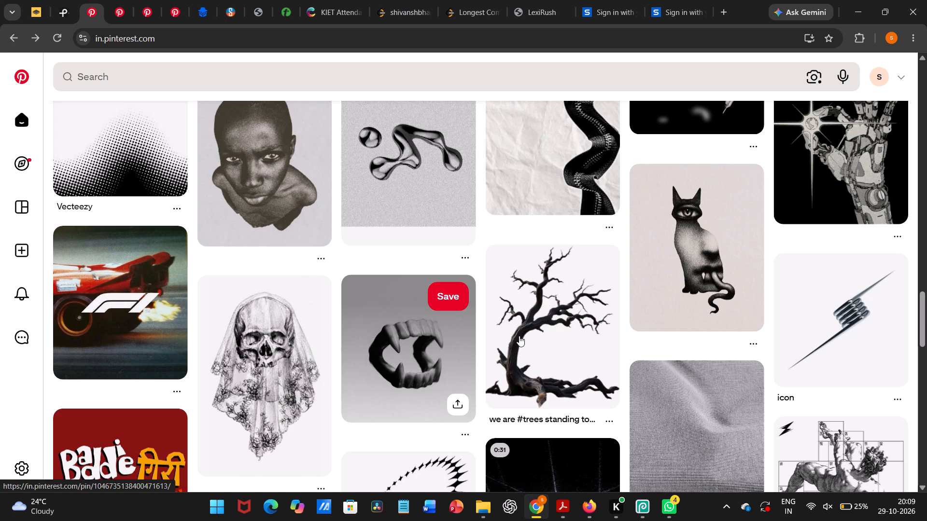
pyautogui.scroll(1, 519, 336)
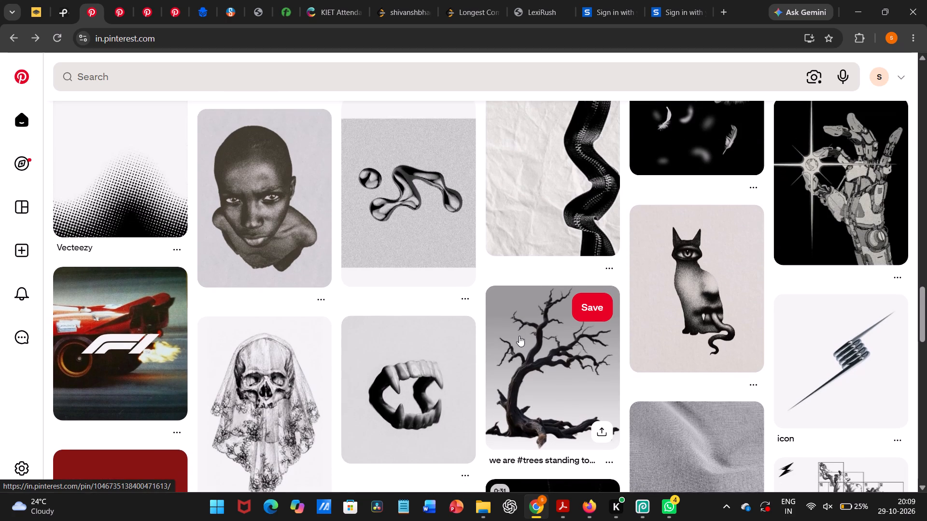
pyautogui.click(520, 343)
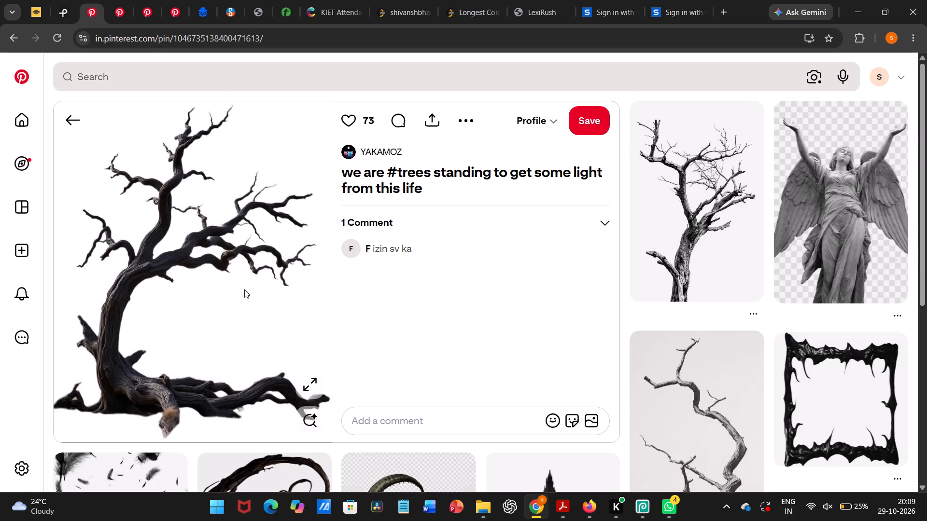
pyautogui.scroll(-2, 642, 232)
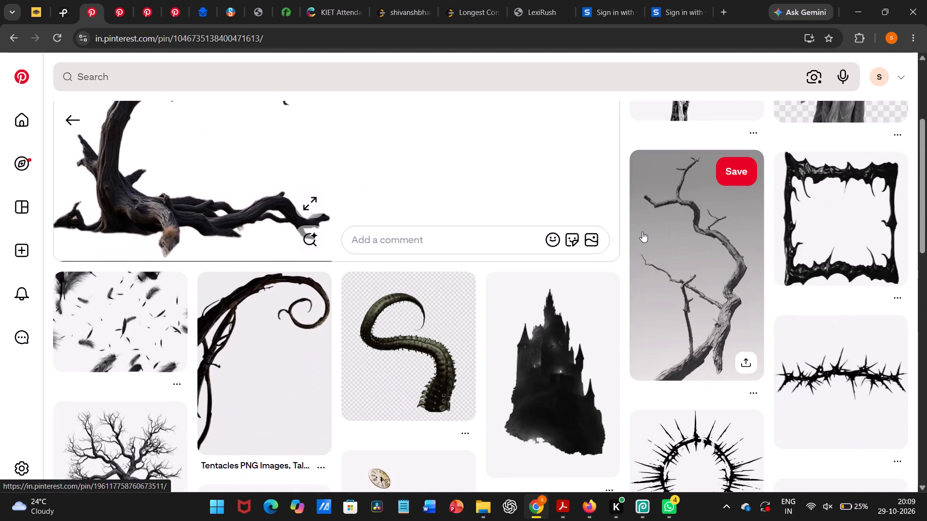
pyautogui.scroll(-2, 642, 232)
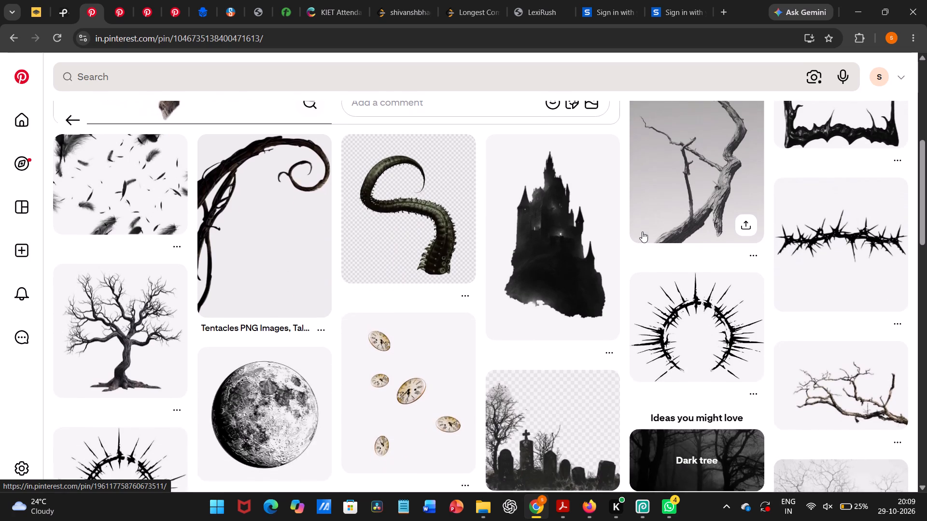
pyautogui.scroll(-1, 642, 232)
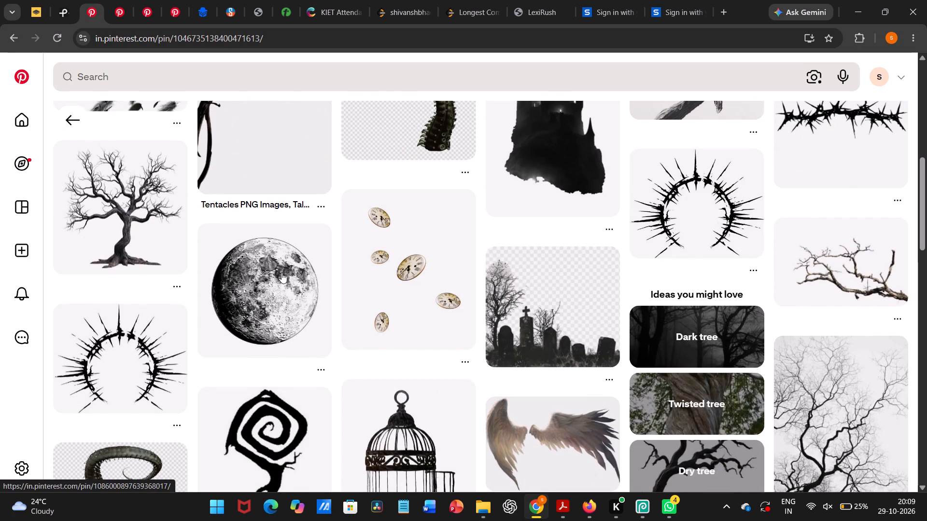
pyautogui.click(135, 242)
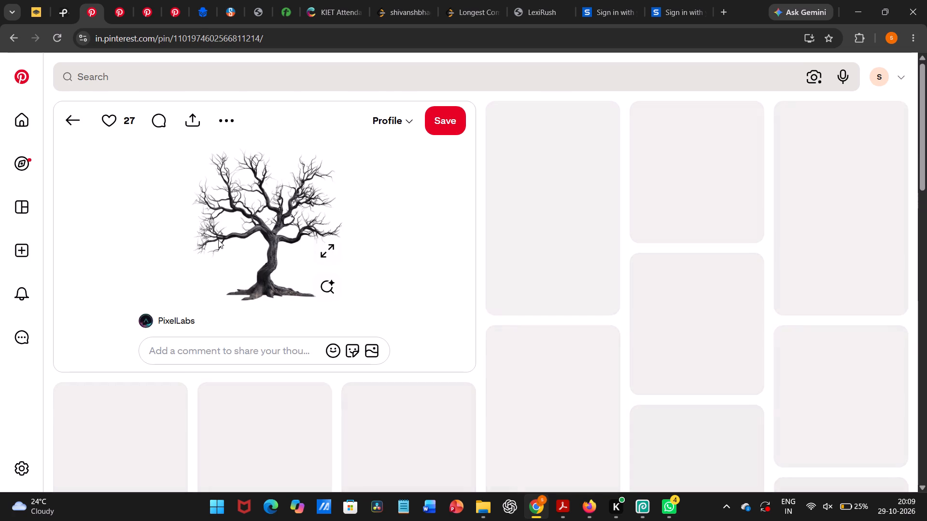
pyautogui.rightClick(218, 240)
pyautogui.click(268, 294)
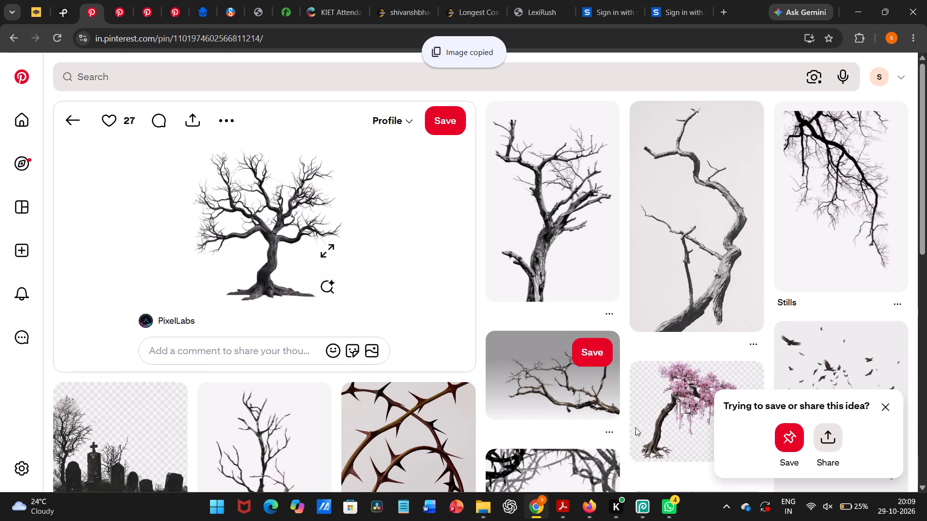
# Switch to Photopea, paste the copied tree above Layer 25 copy 4, and set its blend mode to Darken.
pyautogui.click(645, 505)
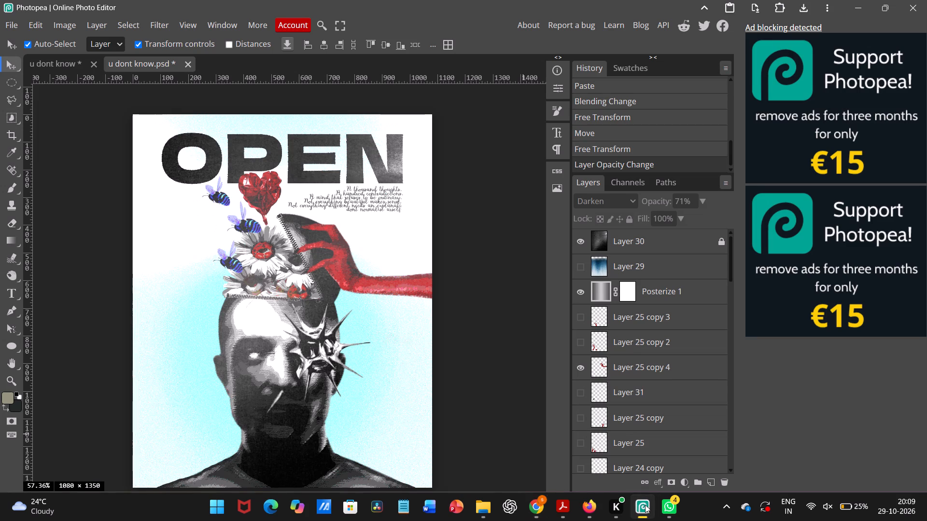
pyautogui.scroll(-1, 380, 357)
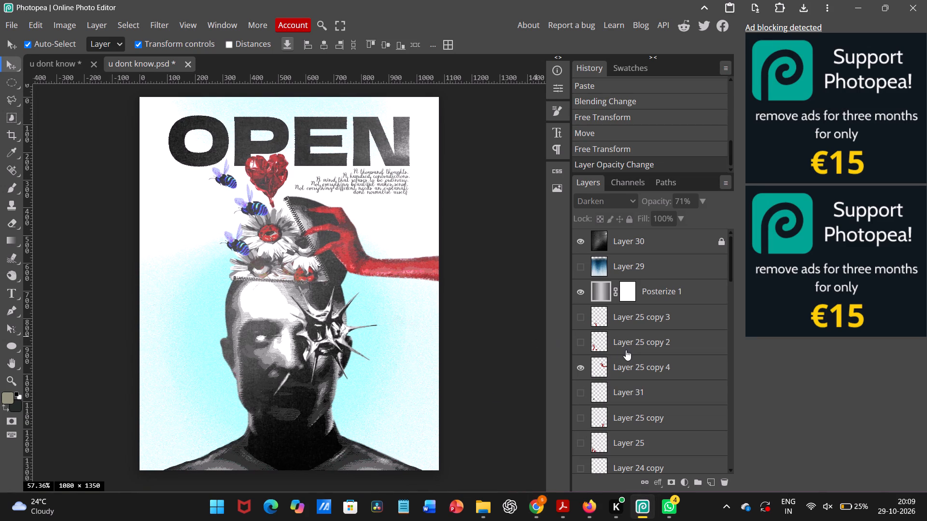
pyautogui.click(649, 349)
pyautogui.click(634, 368)
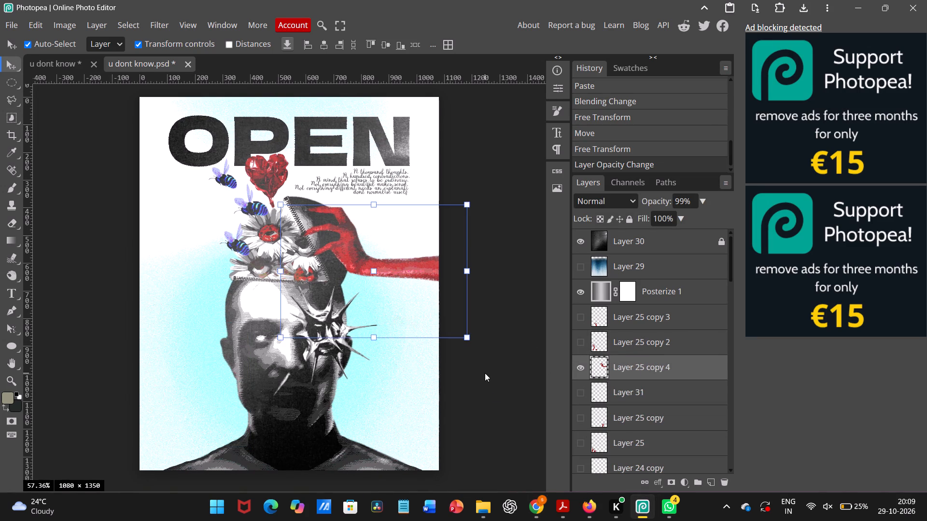
pyautogui.hotkey('ctrl', 'v')
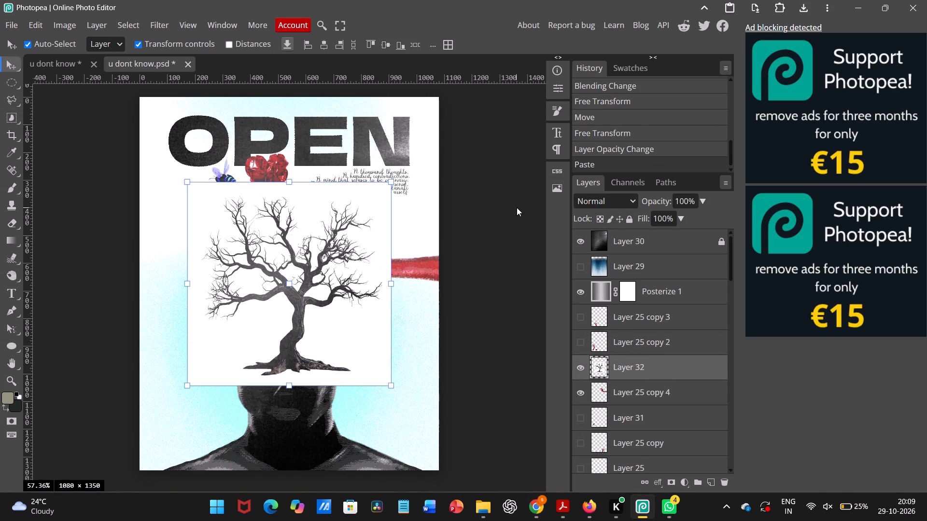
pyautogui.click(597, 202)
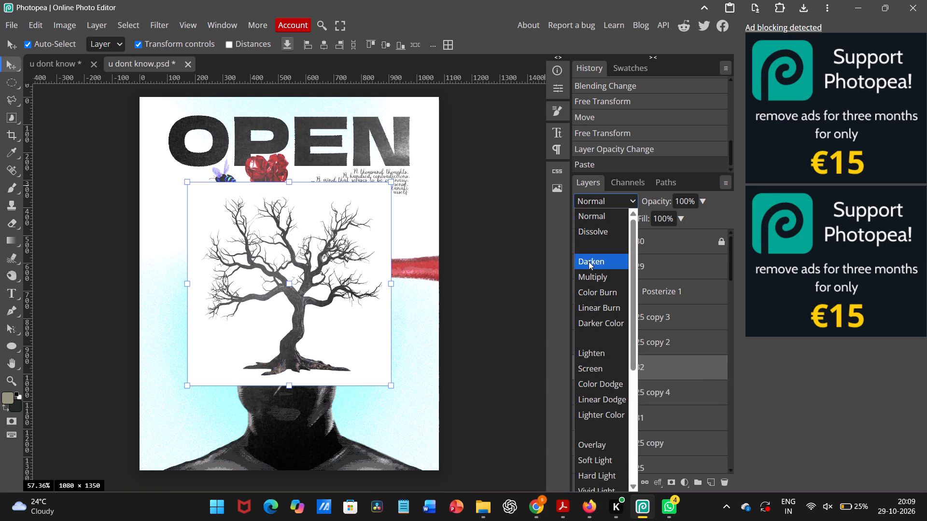
pyautogui.click(588, 260)
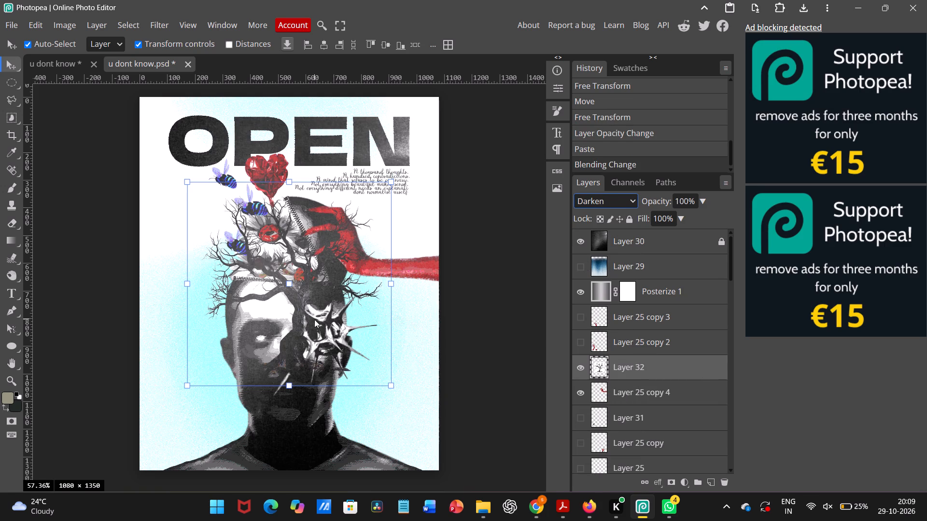
# Scale the tree to 63.45%, try it on both sides of the face, and place it left of the head at about X 158, Y 985 px.
pyautogui.moveTo(299, 325); pyautogui.dragTo(229, 352)
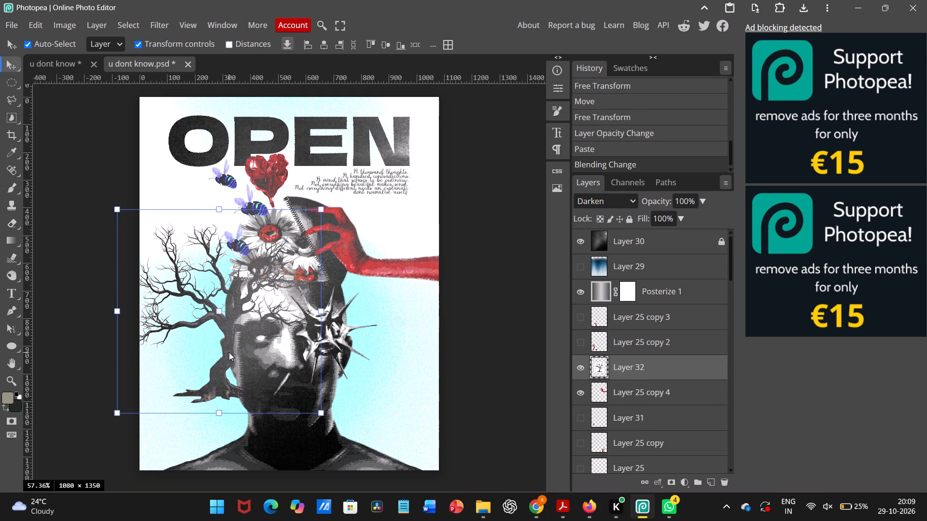
pyautogui.moveTo(323, 311); pyautogui.dragTo(247, 315)
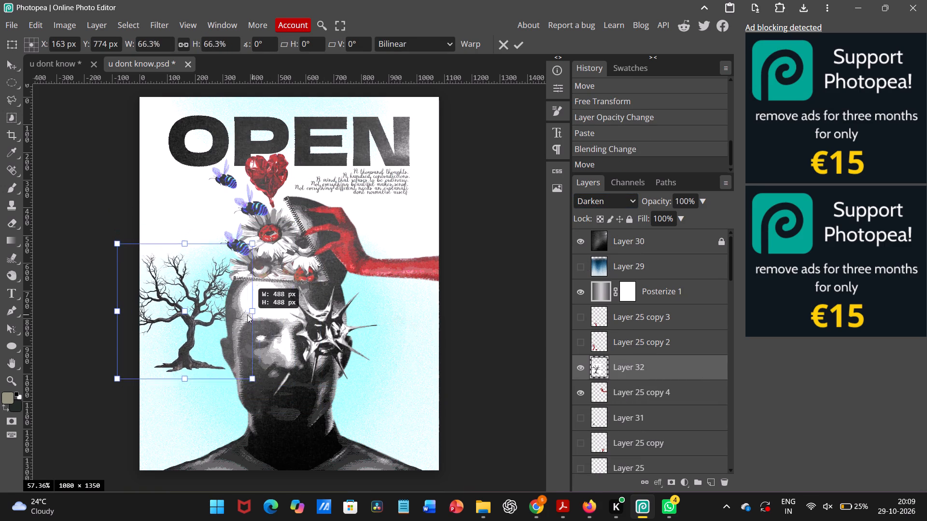
pyautogui.moveTo(247, 315); pyautogui.dragTo(246, 315)
pyautogui.moveTo(190, 342); pyautogui.dragTo(188, 397)
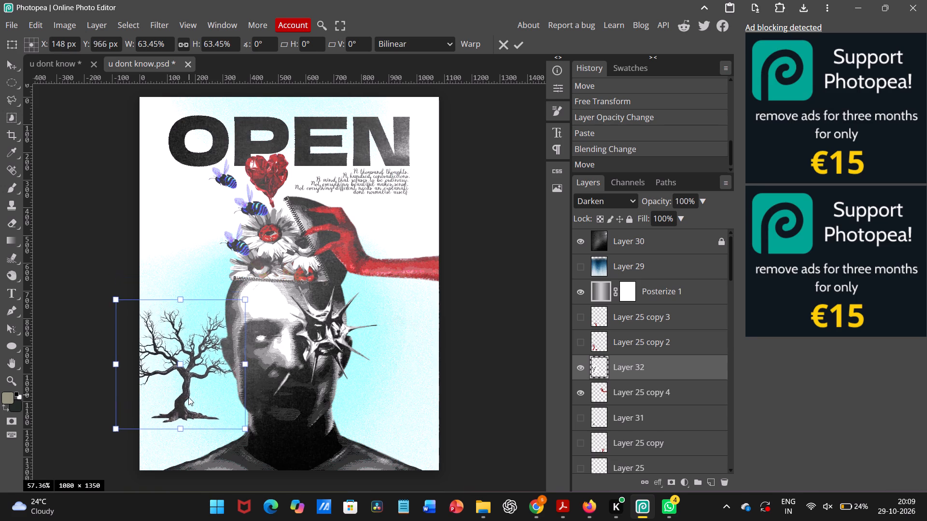
pyautogui.moveTo(188, 397); pyautogui.dragTo(379, 398)
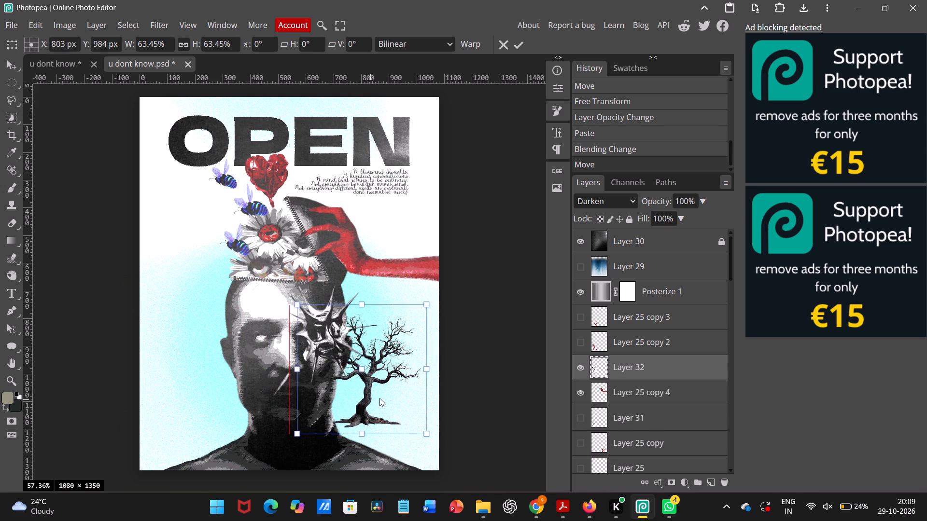
pyautogui.moveTo(379, 398); pyautogui.dragTo(212, 319)
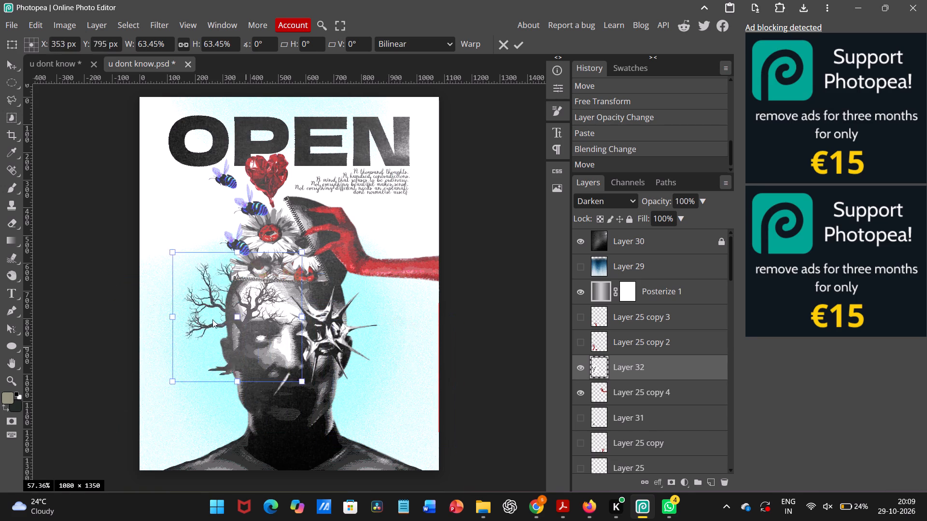
pyautogui.moveTo(212, 319); pyautogui.dragTo(192, 402)
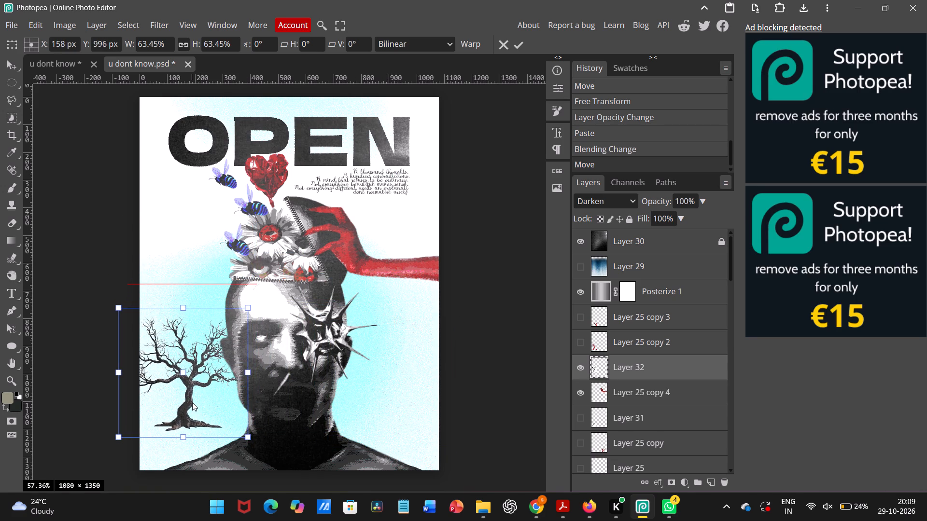
pyautogui.moveTo(192, 402); pyautogui.dragTo(192, 400)
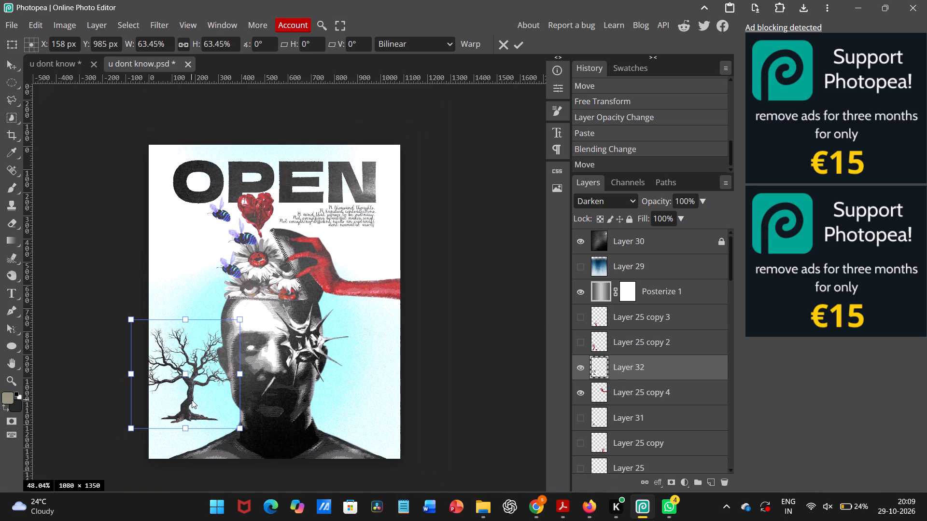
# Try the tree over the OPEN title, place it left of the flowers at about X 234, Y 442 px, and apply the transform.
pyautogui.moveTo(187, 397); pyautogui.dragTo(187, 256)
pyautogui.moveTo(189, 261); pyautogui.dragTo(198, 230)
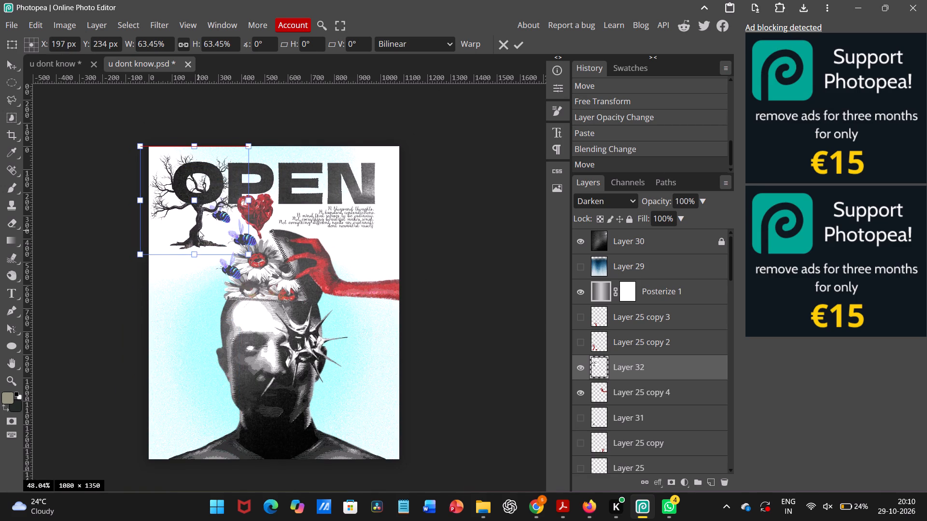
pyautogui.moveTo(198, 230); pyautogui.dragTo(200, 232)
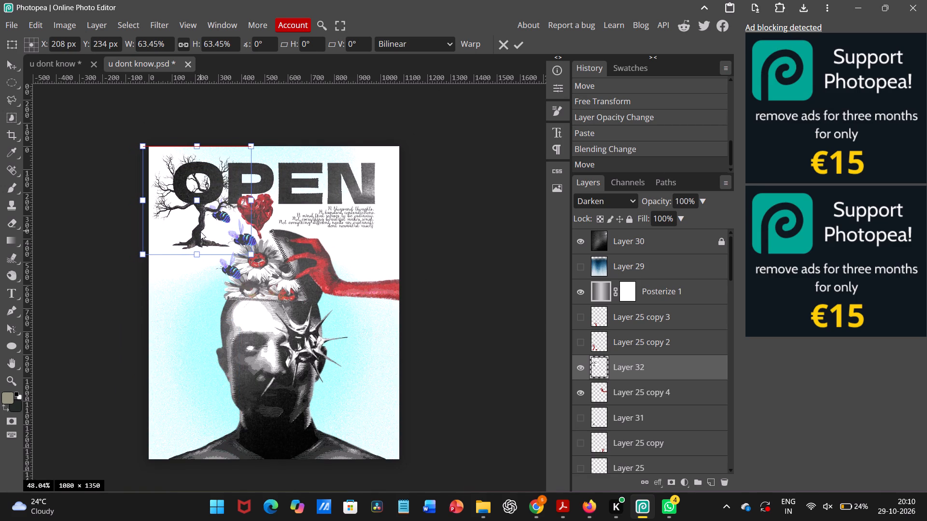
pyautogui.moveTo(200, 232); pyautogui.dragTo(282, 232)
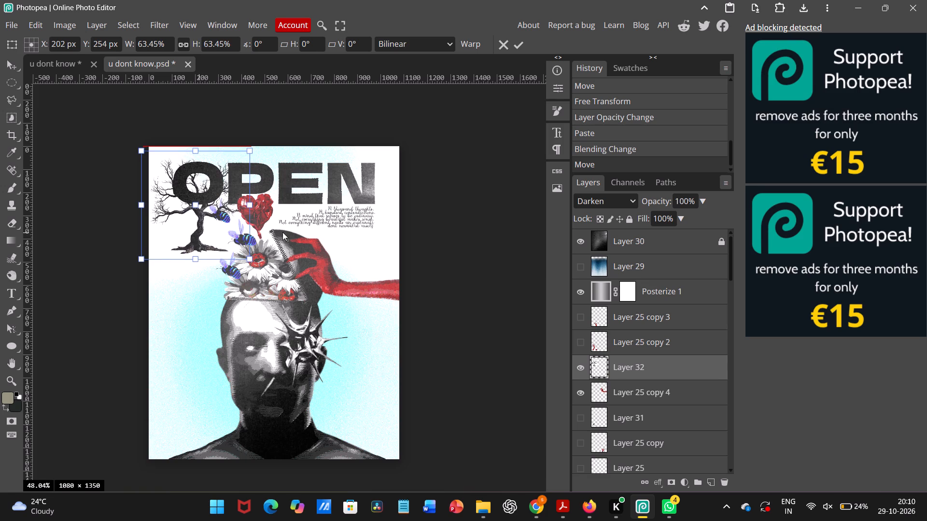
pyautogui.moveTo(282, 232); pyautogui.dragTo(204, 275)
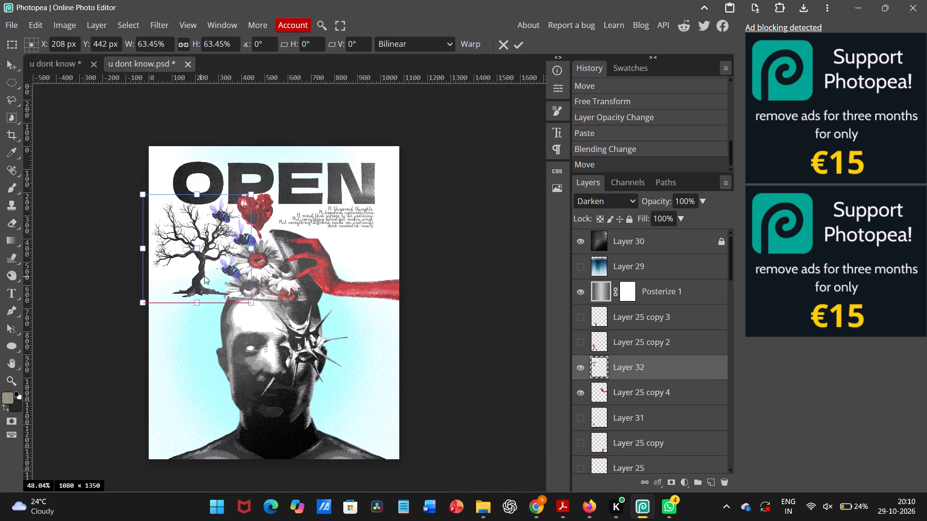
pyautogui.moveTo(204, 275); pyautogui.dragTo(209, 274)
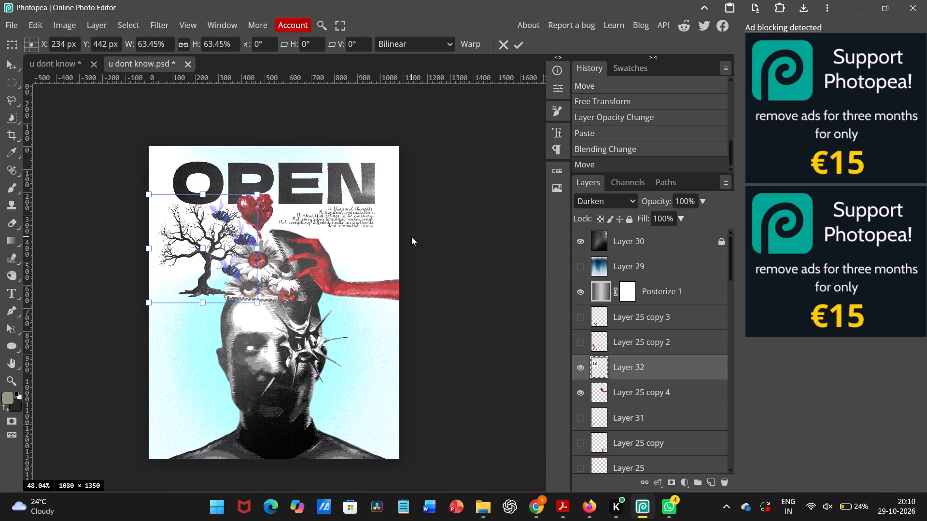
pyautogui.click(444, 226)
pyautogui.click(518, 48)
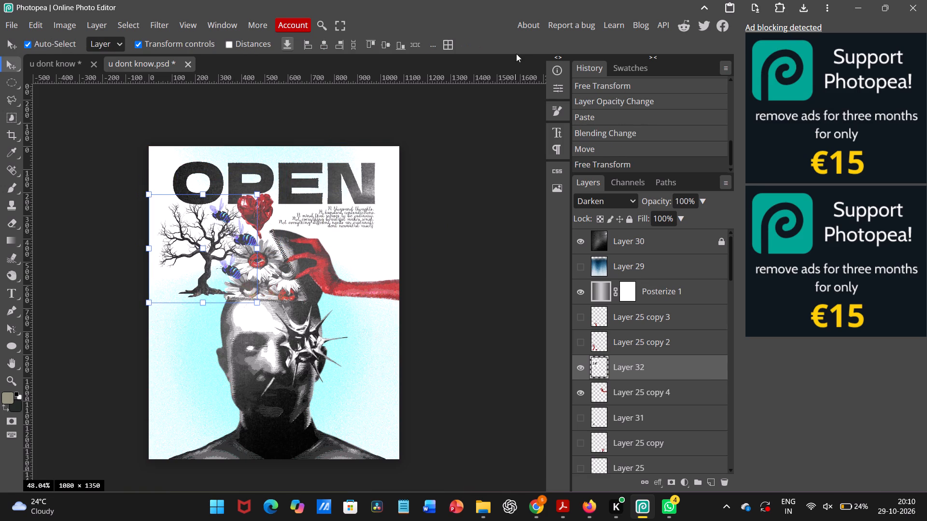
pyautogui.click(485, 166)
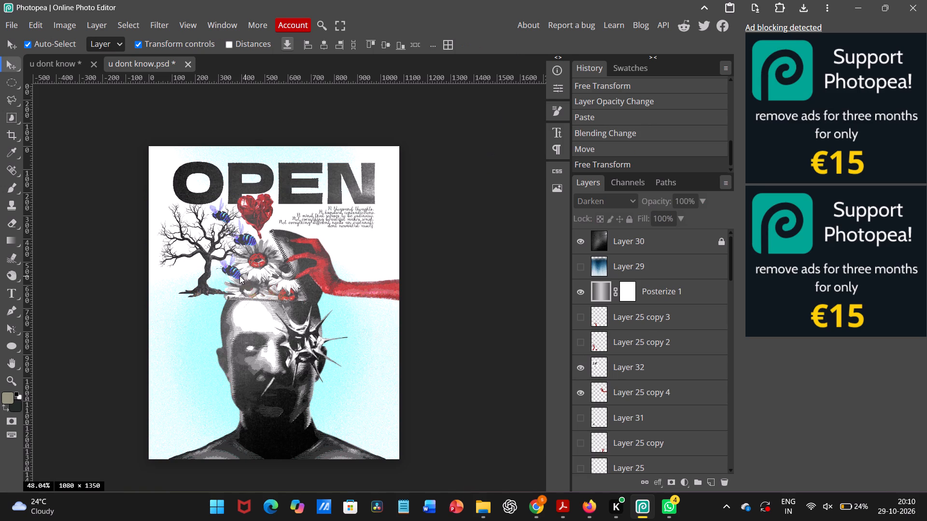
# Move the tree down beside the neck on the poster's left, scaled to 68.95% at about X 144, Y 1072 px.
pyautogui.moveTo(202, 282); pyautogui.dragTo(190, 443)
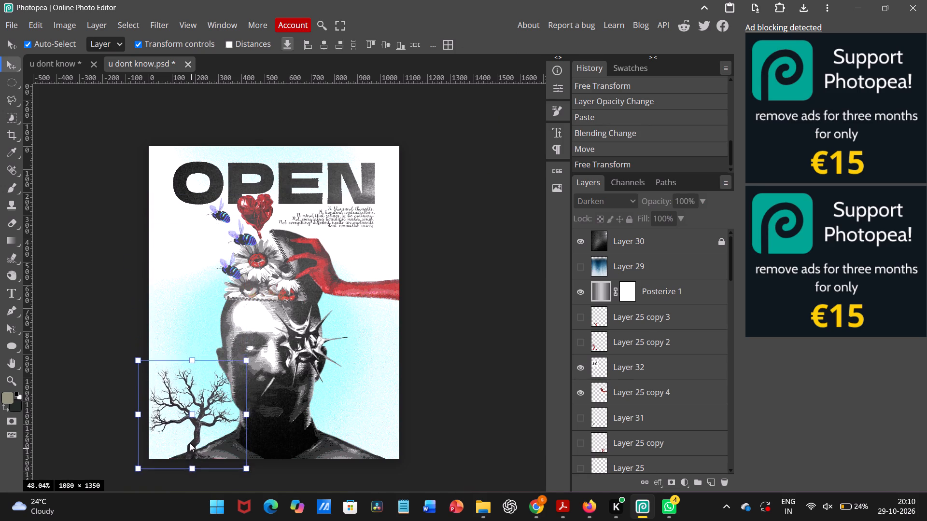
pyautogui.moveTo(190, 443); pyautogui.dragTo(184, 426)
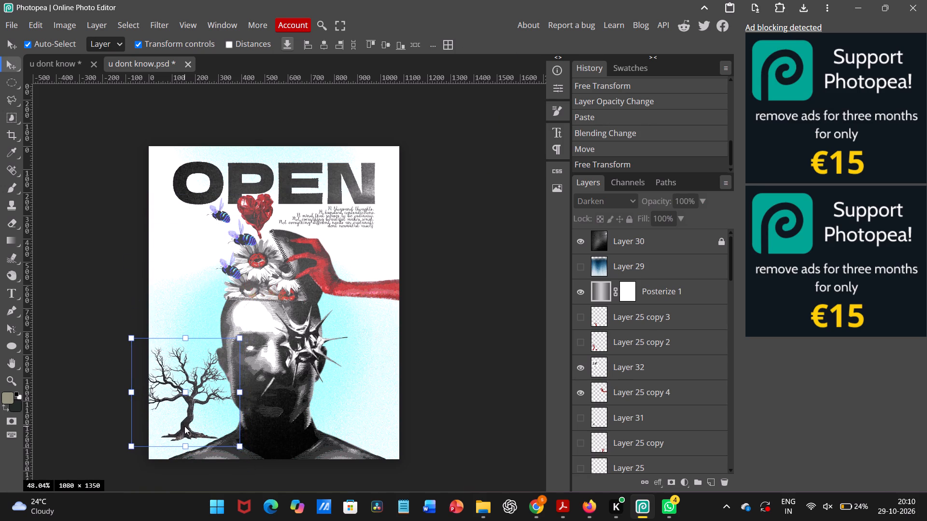
pyautogui.moveTo(184, 426); pyautogui.dragTo(186, 419)
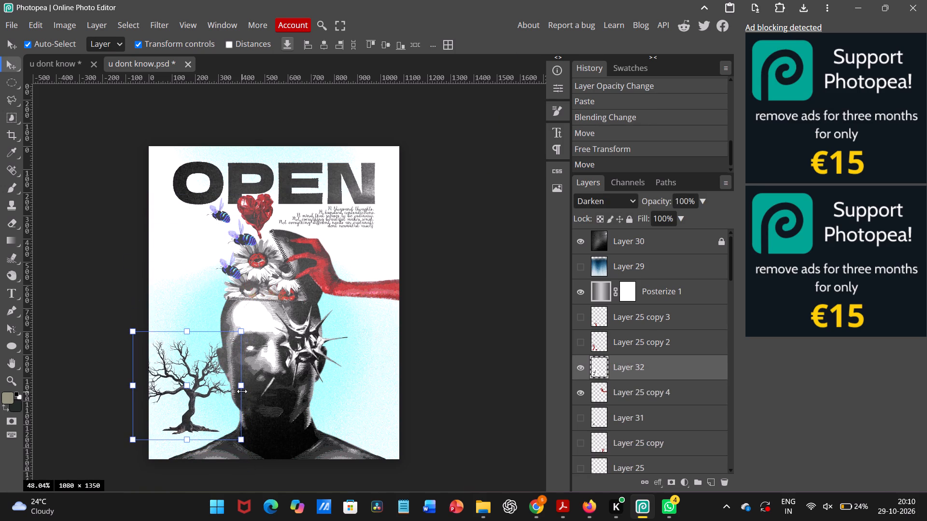
pyautogui.moveTo(241, 391); pyautogui.dragTo(207, 387)
pyautogui.moveTo(181, 399); pyautogui.dragTo(197, 410)
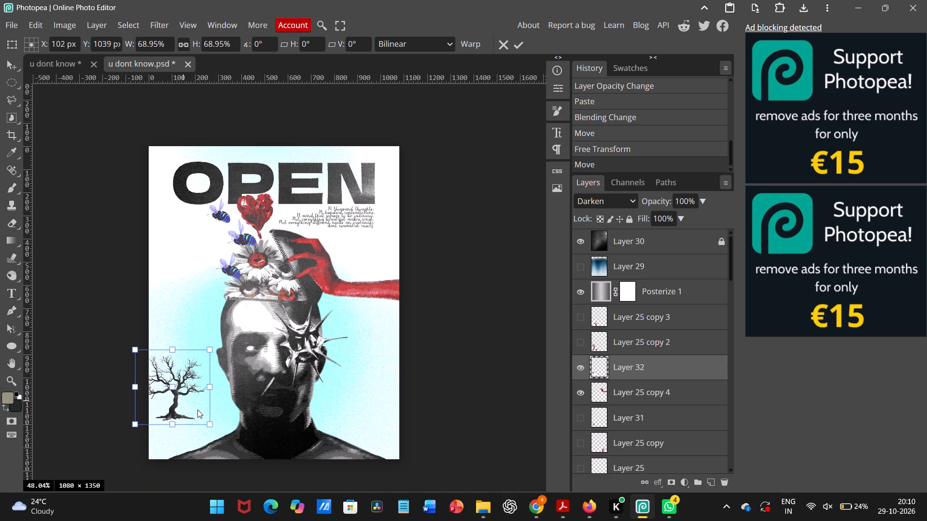
pyautogui.moveTo(197, 410); pyautogui.dragTo(193, 408)
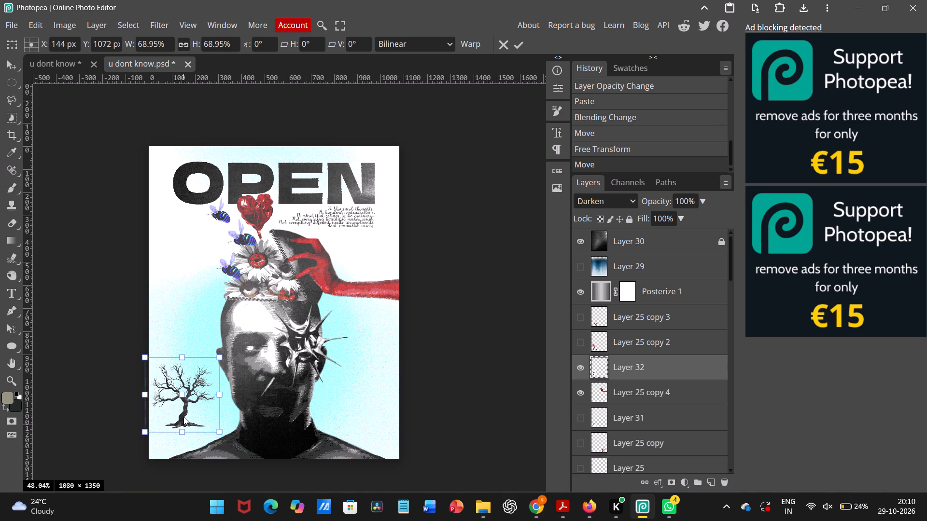
# Duplicate the small tree and place the copy right of the head, level with the original near the poster's right edge.
pyautogui.hotkey('ctrl', 'j')
pyautogui.moveTo(184, 411); pyautogui.dragTo(220, 405)
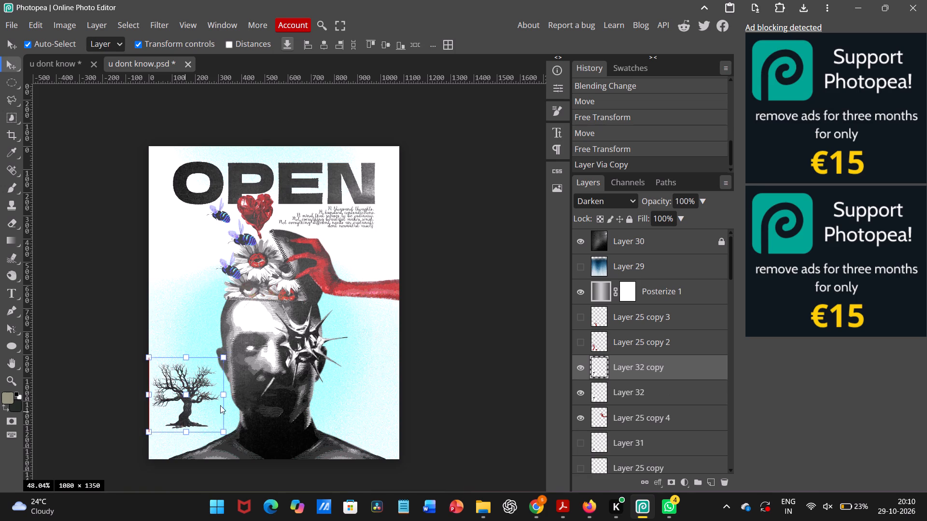
pyautogui.moveTo(220, 405); pyautogui.dragTo(365, 413)
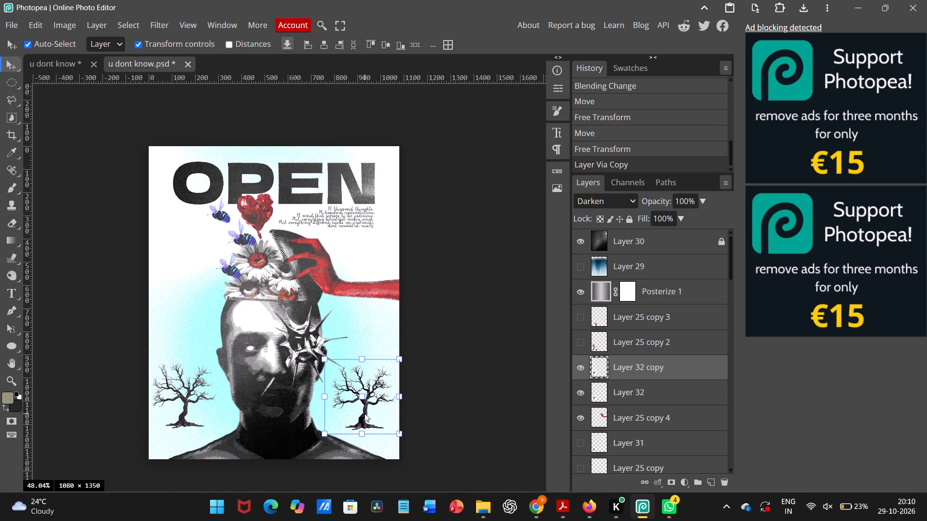
pyautogui.moveTo(365, 413); pyautogui.dragTo(365, 412)
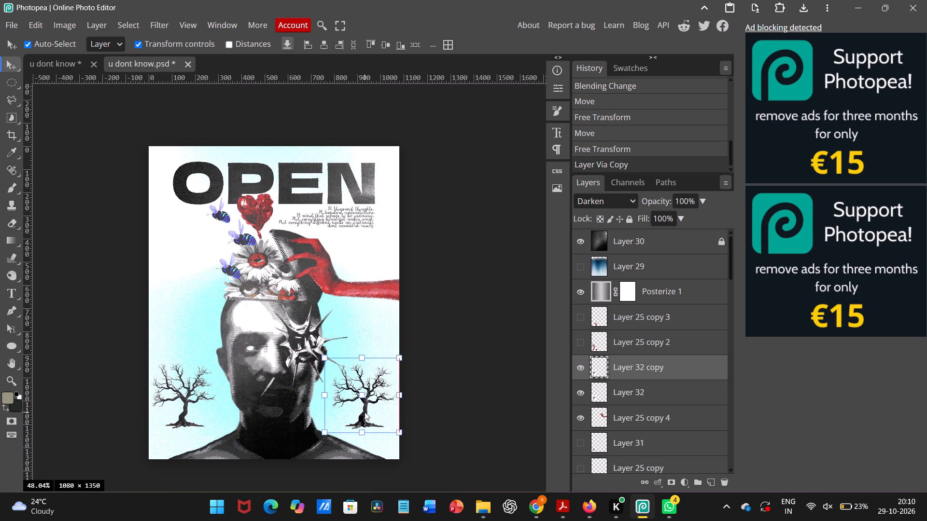
pyautogui.moveTo(365, 412); pyautogui.dragTo(365, 411)
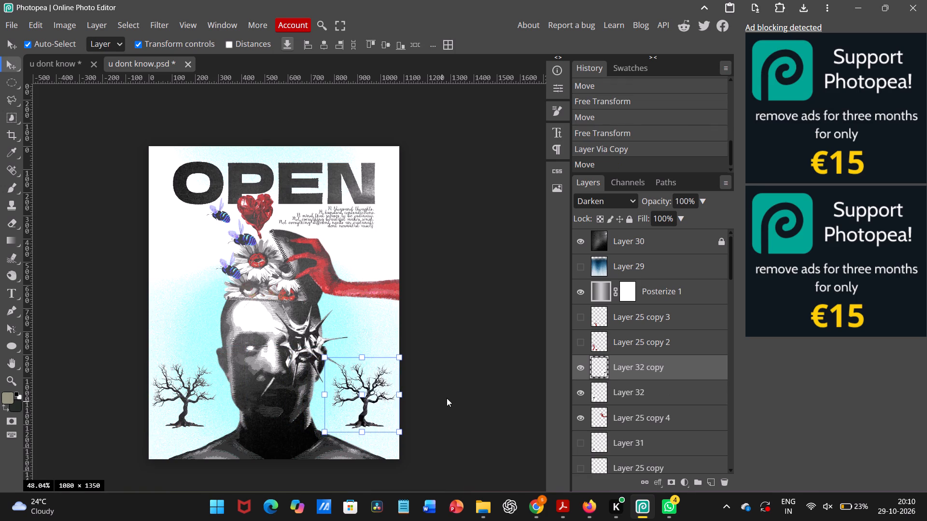
pyautogui.click(448, 398)
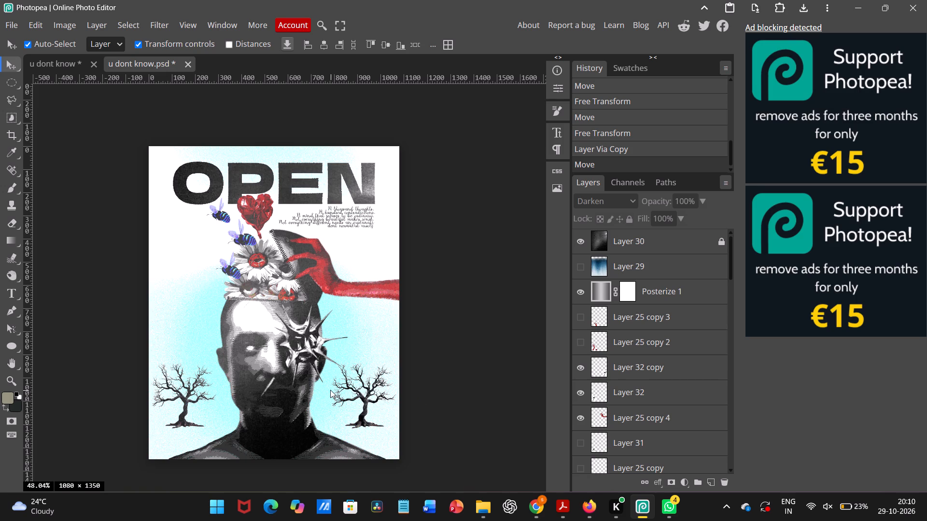
# Move the left tree down into the poster's bottom-left corner so its trunk meets the man's shoulder.
pyautogui.scroll(-1, 330, 390)
pyautogui.click(276, 373)
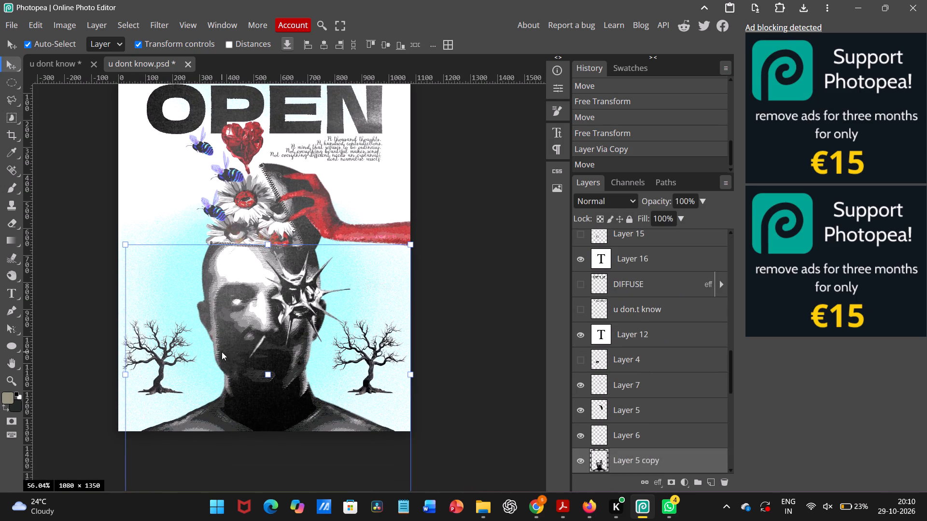
pyautogui.click(85, 356)
pyautogui.click(151, 365)
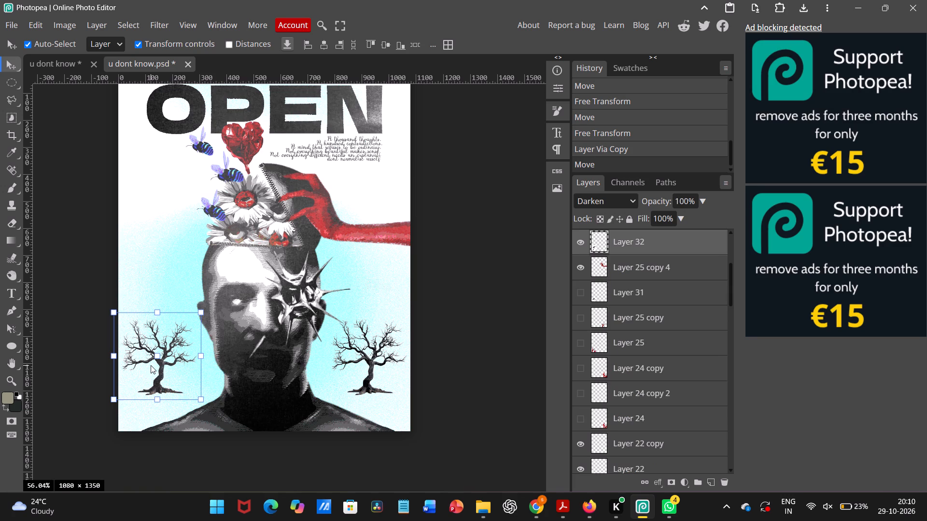
pyautogui.moveTo(159, 370); pyautogui.dragTo(152, 392)
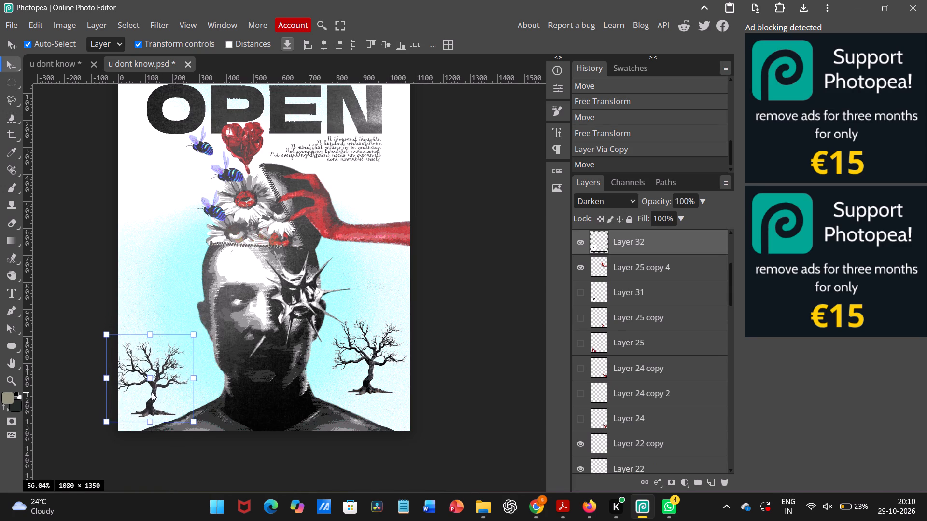
pyautogui.moveTo(152, 392); pyautogui.dragTo(149, 409)
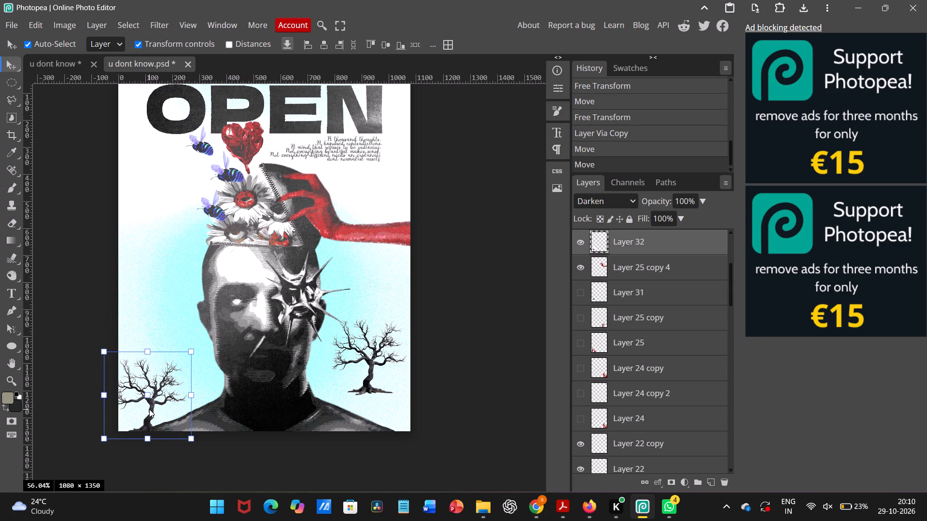
# Move the right tree copy down into the poster's bottom-right corner, level with the left tree.
pyautogui.click(416, 359)
pyautogui.moveTo(377, 356); pyautogui.dragTo(395, 396)
pyautogui.click(397, 382)
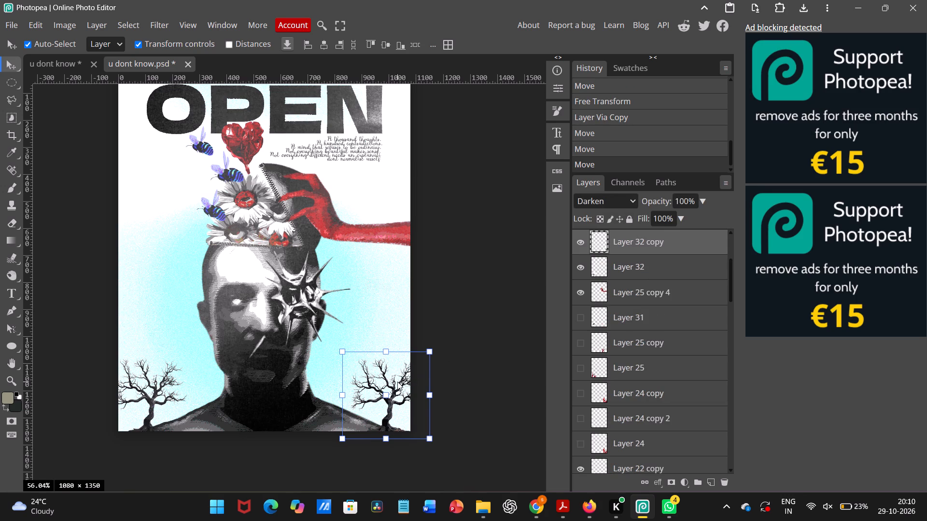
# Hide the tree copy in the poster's bottom-right corner.
pyautogui.click(478, 356)
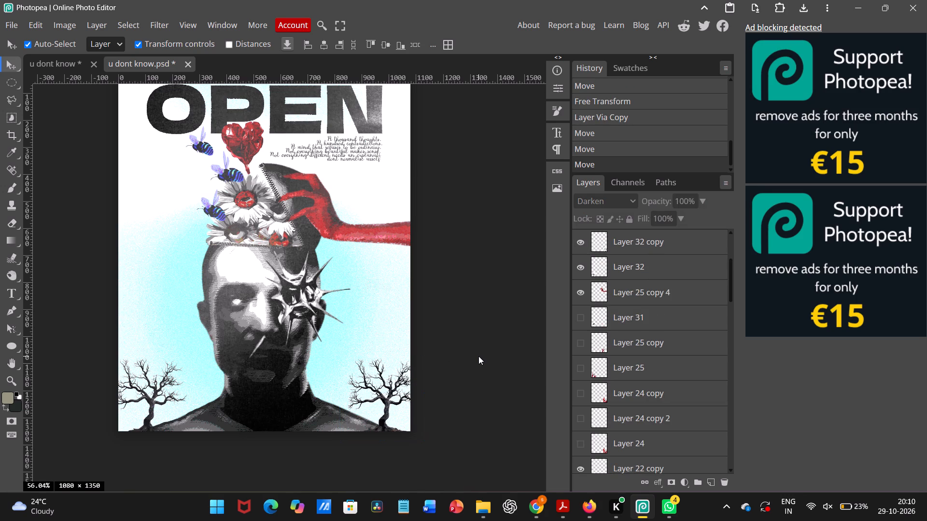
pyautogui.scroll(1, 478, 356)
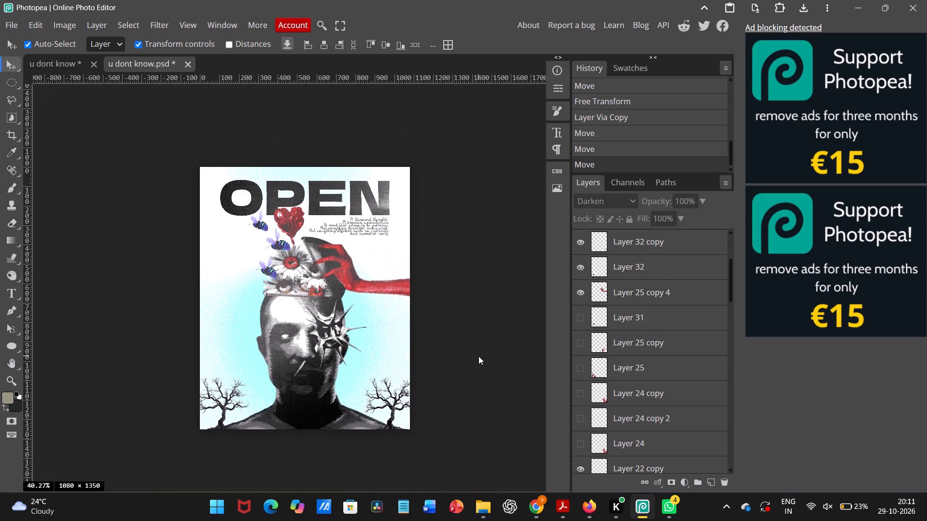
pyautogui.scroll(1, 478, 356)
pyautogui.click(383, 397)
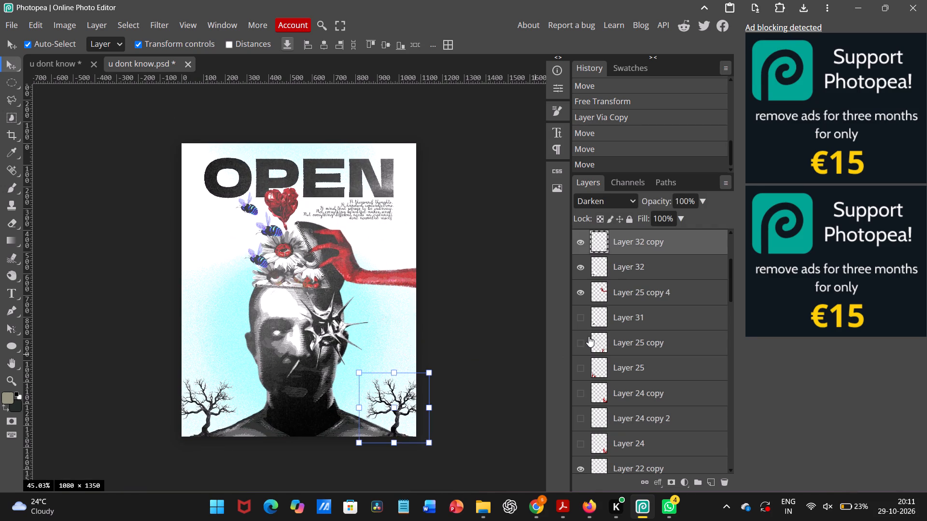
pyautogui.click(578, 247)
pyautogui.click(500, 294)
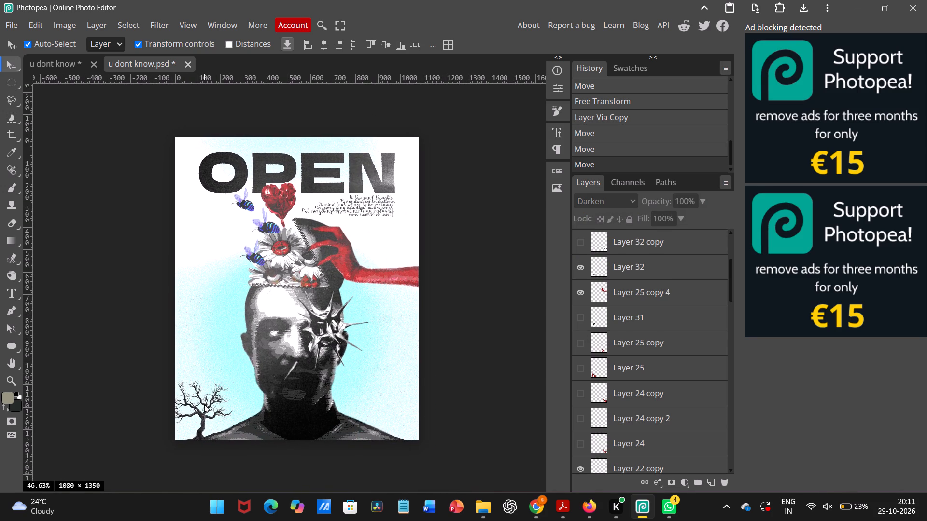
# Move the remaining tree from the poster's bottom-left corner up onto the red forearm, beneath the small script text.
pyautogui.moveTo(204, 405); pyautogui.dragTo(262, 311)
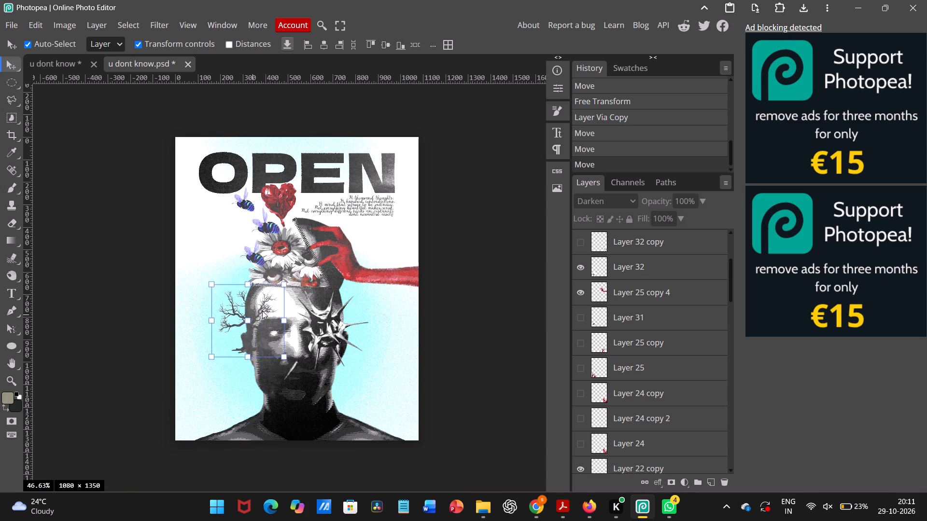
pyautogui.moveTo(262, 311); pyautogui.dragTo(389, 385)
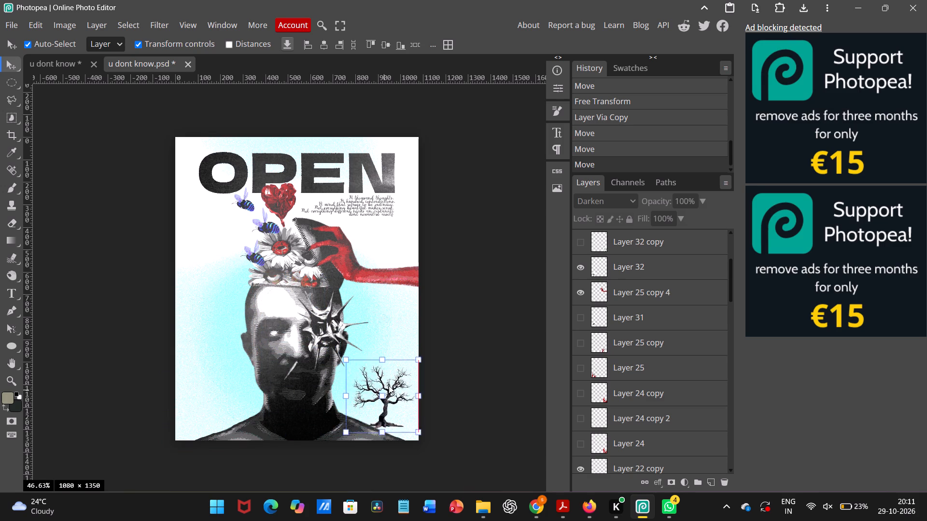
pyautogui.moveTo(389, 385); pyautogui.dragTo(389, 232)
pyautogui.click(388, 234)
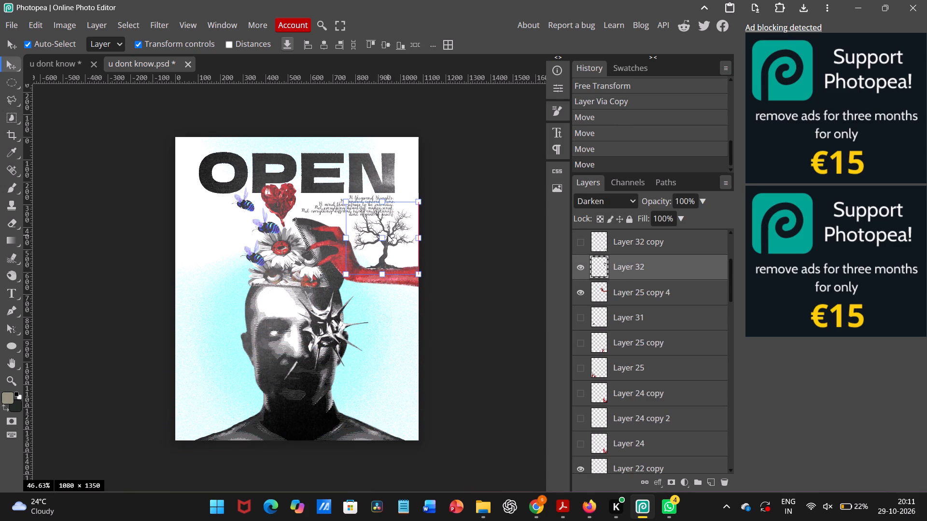
pyautogui.click(467, 263)
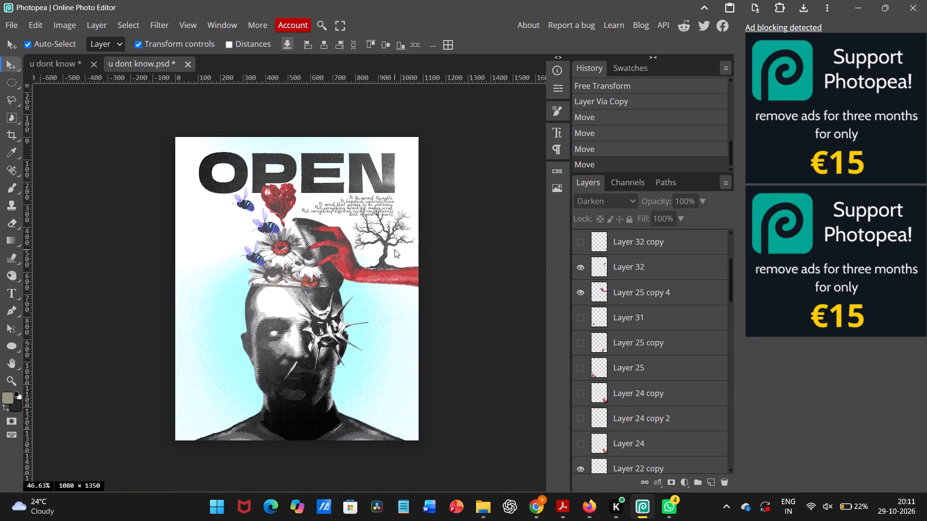
# Scale the tree to 70.34% and stand it on the red forearm at about X 886, Y 491 px.
pyautogui.click(383, 244)
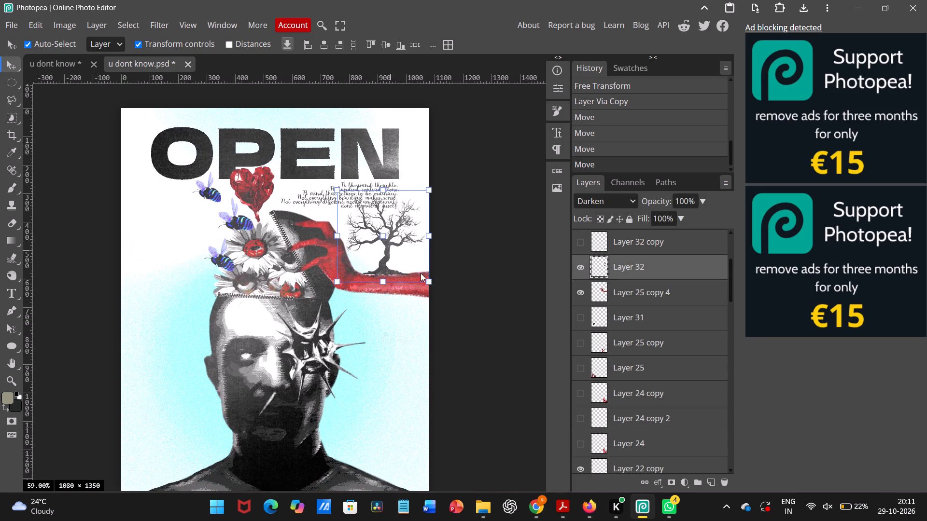
pyautogui.moveTo(430, 282); pyautogui.dragTo(387, 269)
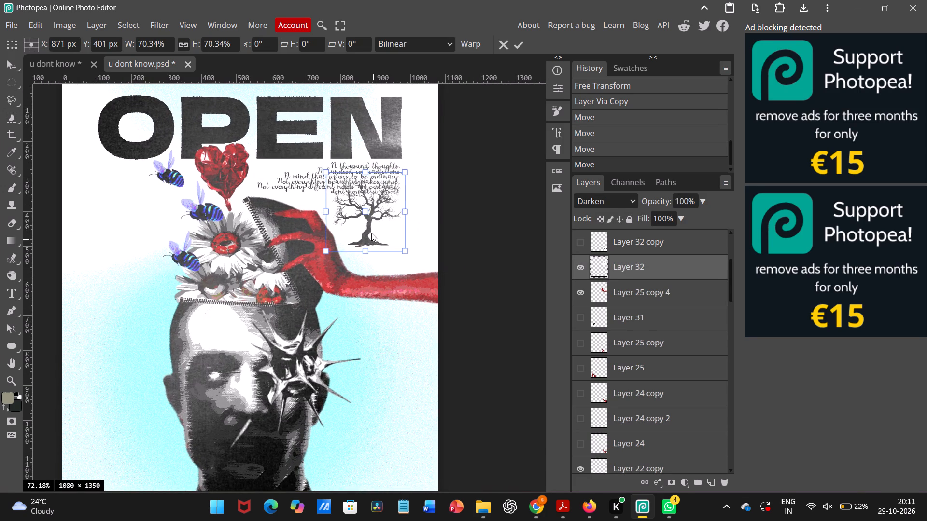
pyautogui.moveTo(368, 230); pyautogui.dragTo(374, 261)
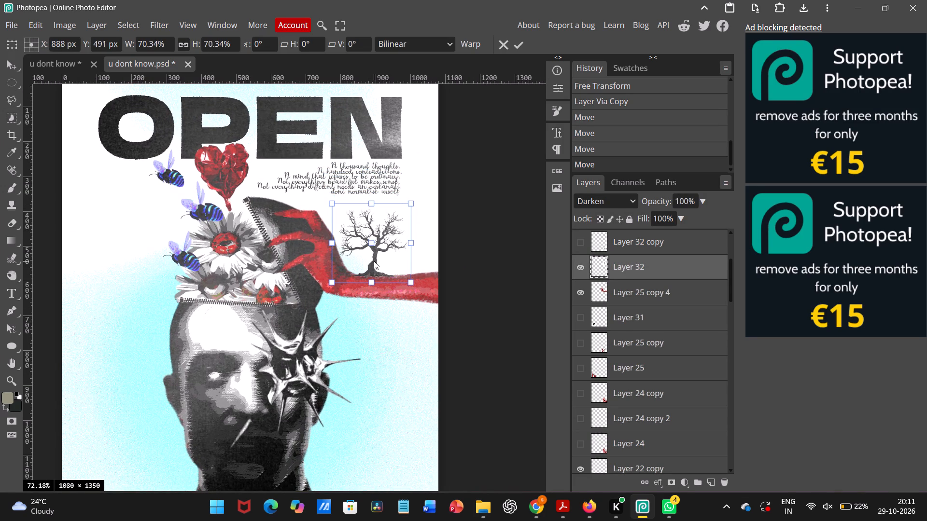
pyautogui.moveTo(374, 261); pyautogui.dragTo(373, 261)
pyautogui.click(500, 247)
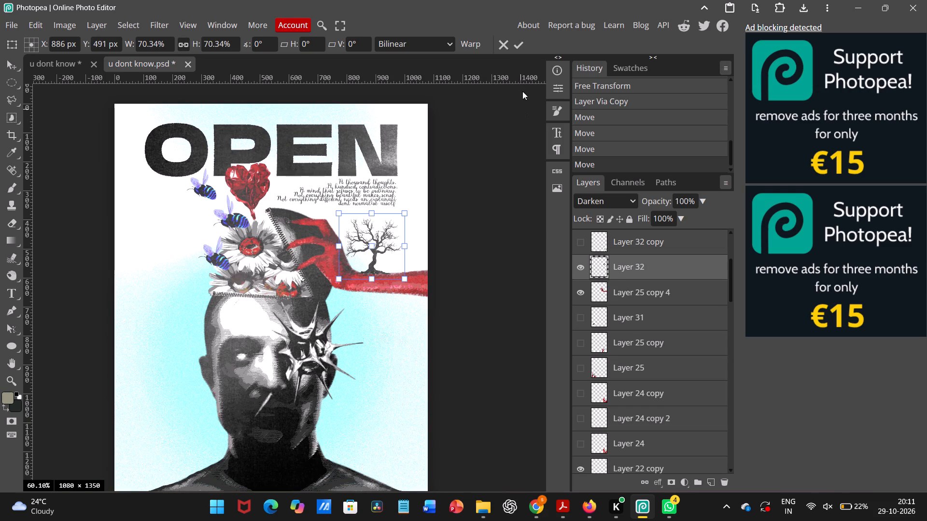
pyautogui.click(520, 45)
pyautogui.click(508, 160)
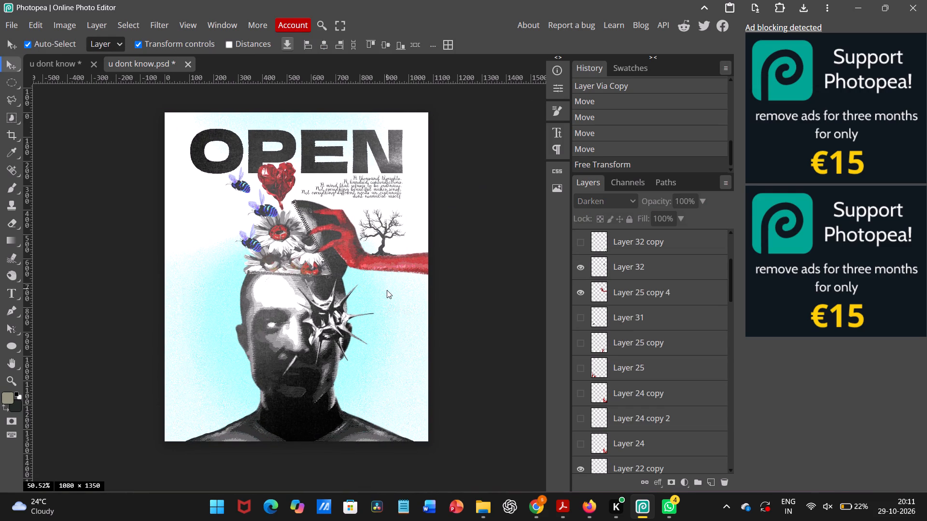
# Duplicate the tree on the forearm and place the copy beside it, toward the poster's right edge.
pyautogui.hscroll(-1, 387, 290)
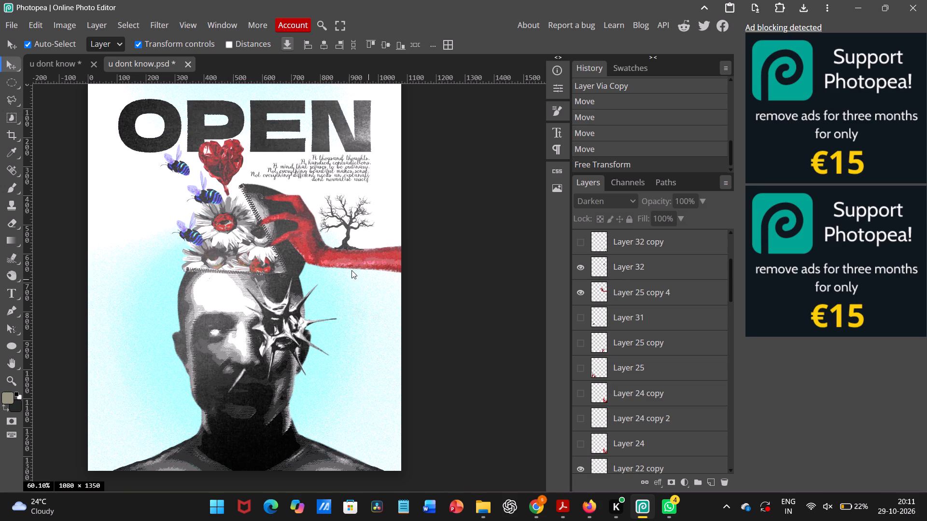
pyautogui.click(345, 237)
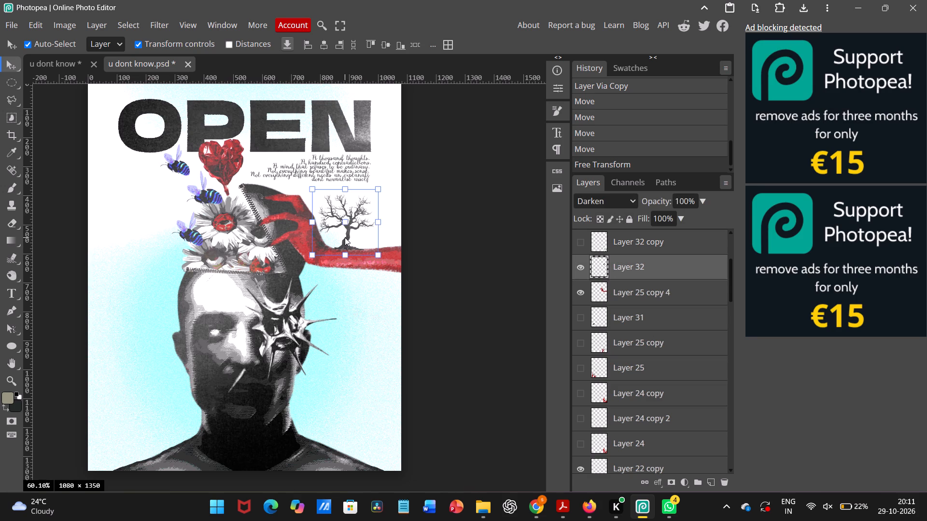
pyautogui.hotkey('ctrl', 'j')
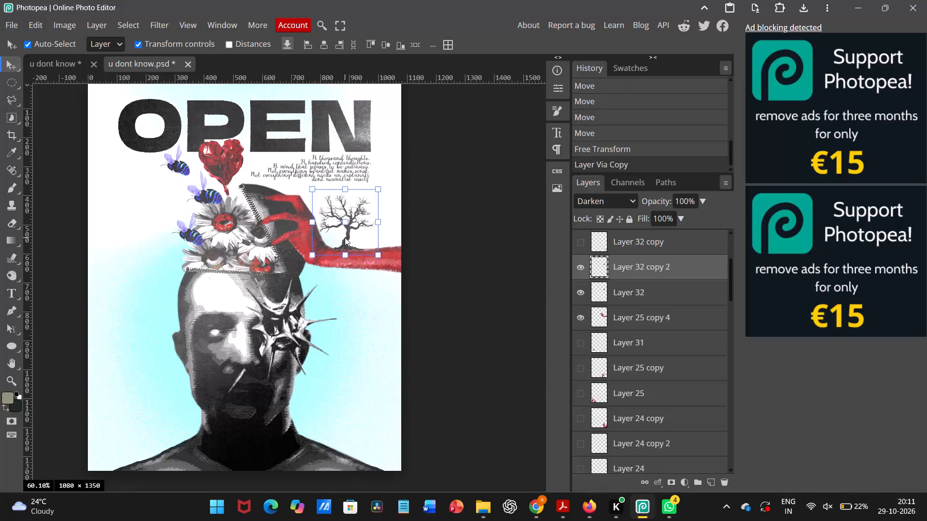
pyautogui.moveTo(345, 237); pyautogui.dragTo(366, 241)
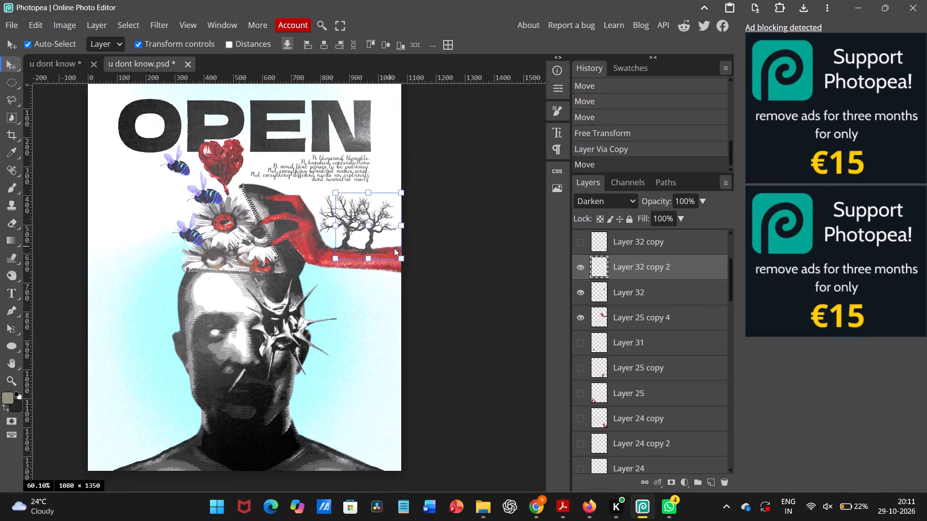
# Scale the tree copy to 53.08% and stand it on the forearm beside the larger tree, at about X 983, Y 546 px.
pyautogui.moveTo(400, 256); pyautogui.dragTo(370, 242)
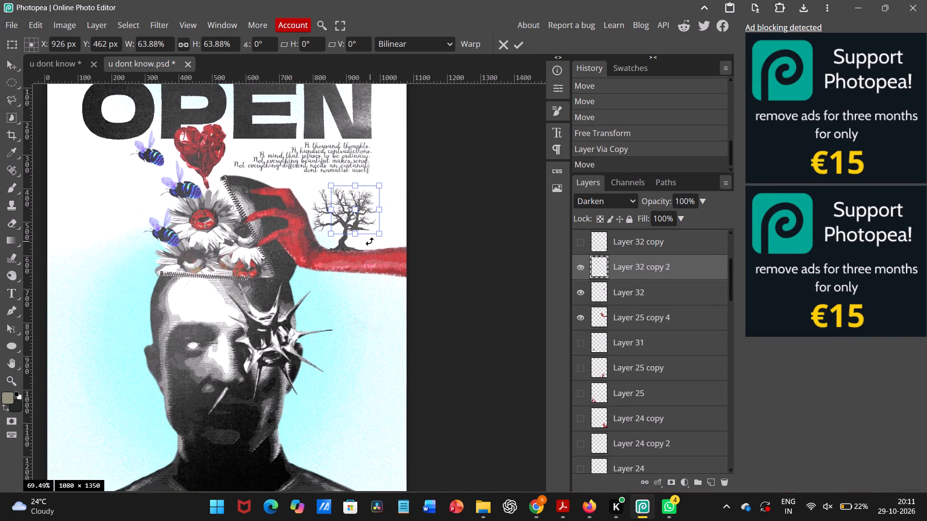
pyautogui.moveTo(356, 219); pyautogui.dragTo(372, 244)
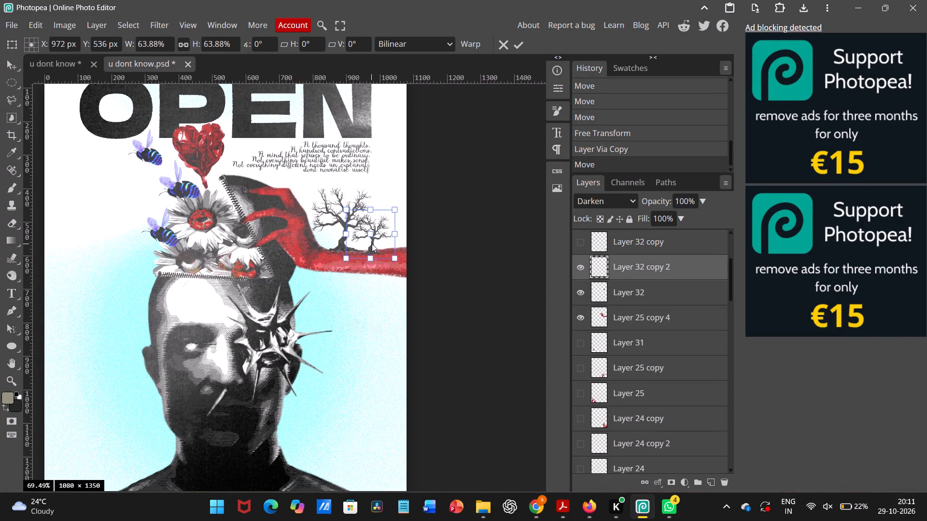
pyautogui.moveTo(372, 244); pyautogui.dragTo(375, 242)
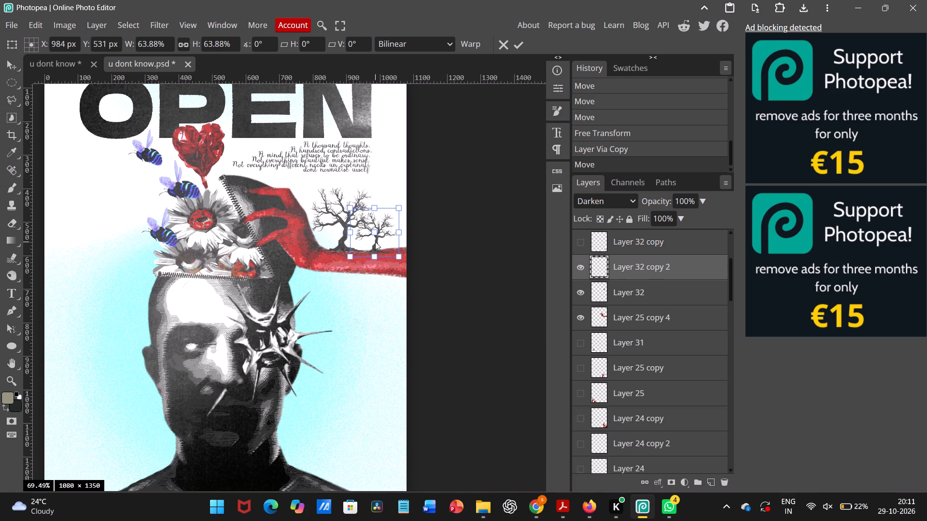
pyautogui.moveTo(375, 242); pyautogui.dragTo(375, 241)
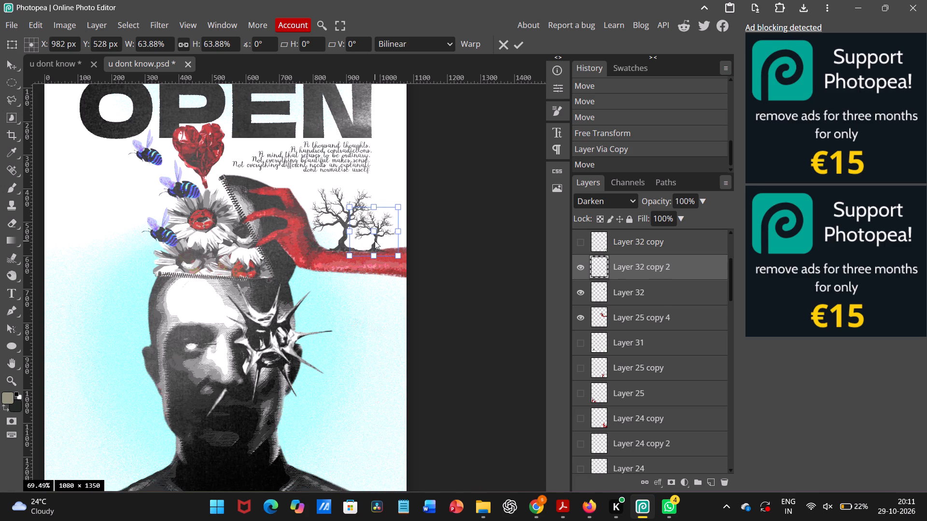
pyautogui.moveTo(375, 241); pyautogui.dragTo(369, 245)
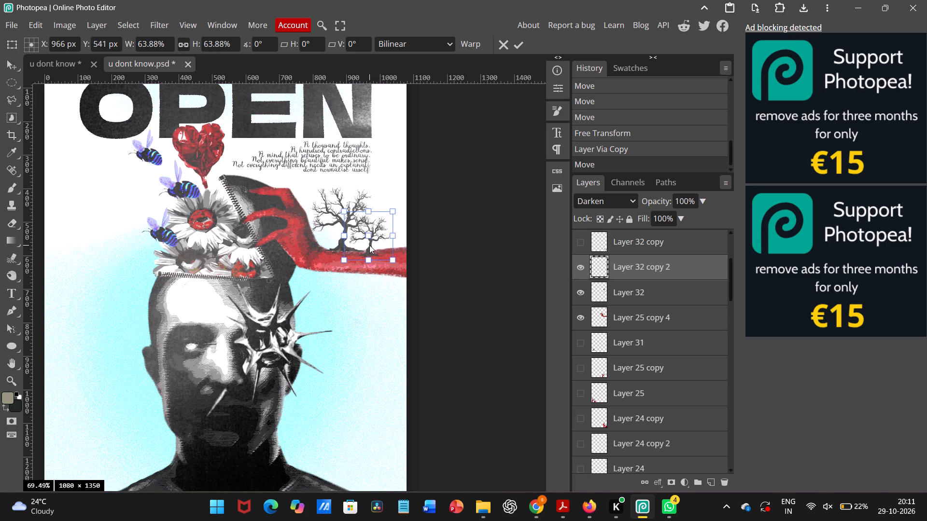
pyautogui.click(453, 228)
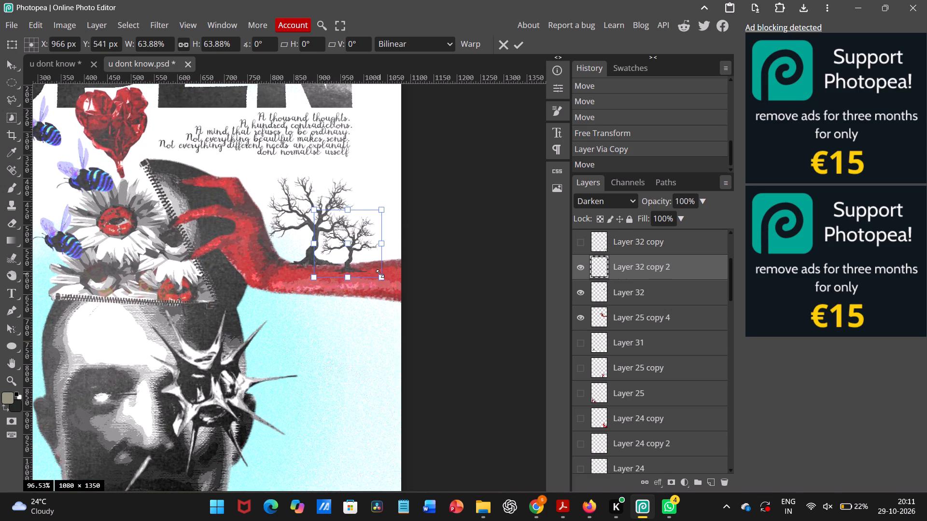
pyautogui.moveTo(380, 274); pyautogui.dragTo(362, 274)
pyautogui.moveTo(346, 249); pyautogui.dragTo(351, 257)
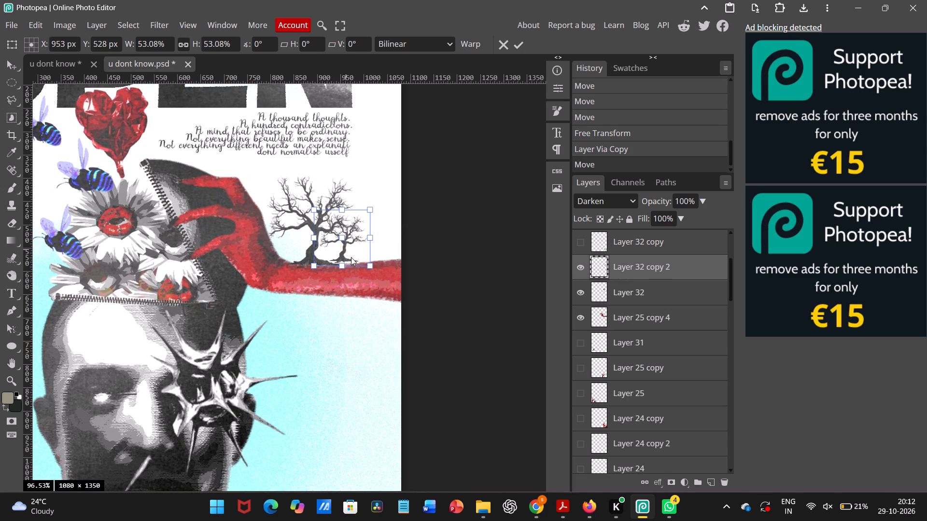
pyautogui.moveTo(351, 257); pyautogui.dragTo(360, 257)
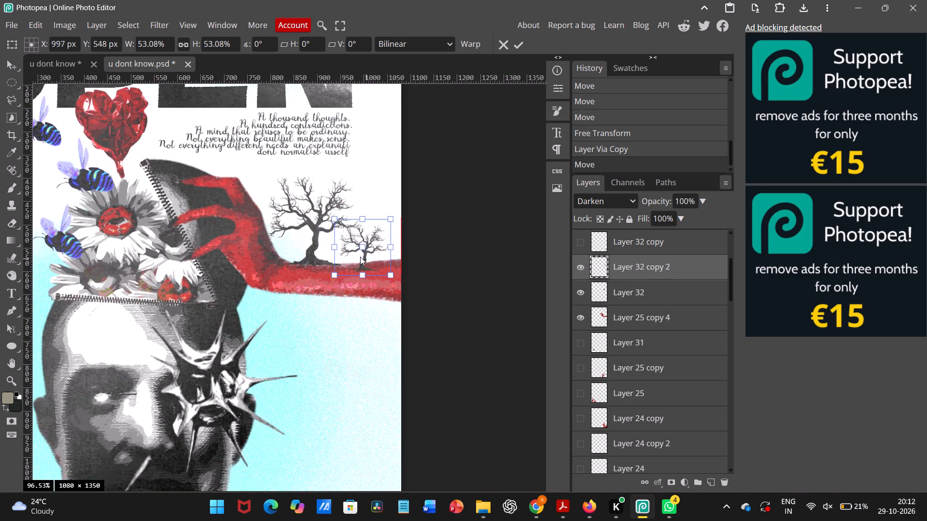
pyautogui.moveTo(360, 257); pyautogui.dragTo(360, 258)
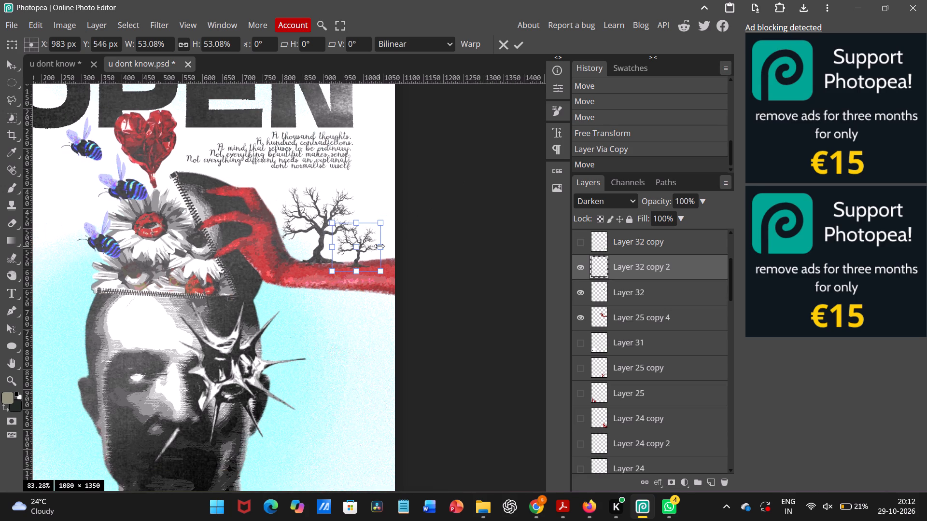
pyautogui.click(521, 50)
pyautogui.click(482, 171)
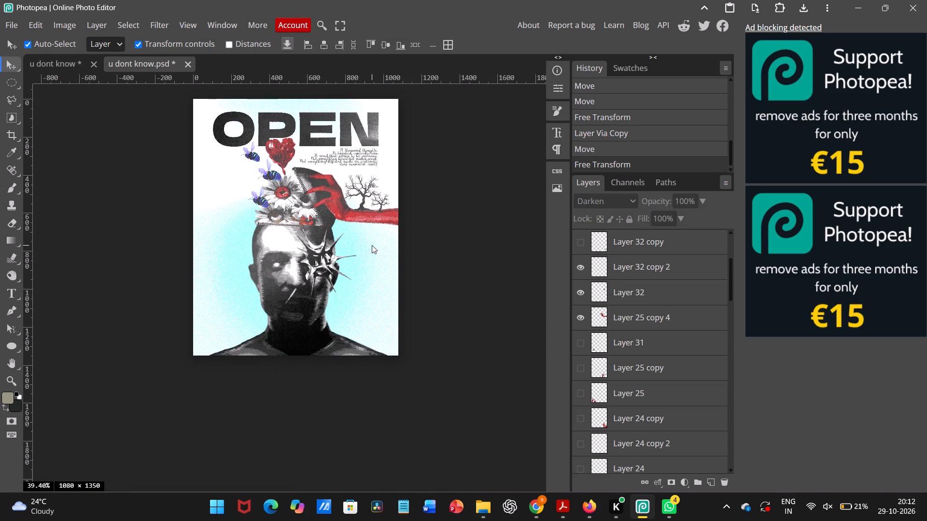
# Shift the smaller tree slightly farther along the forearm toward the poster's right edge, keeping its base on the arm.
pyautogui.scroll(1, 372, 245)
pyautogui.click(385, 260)
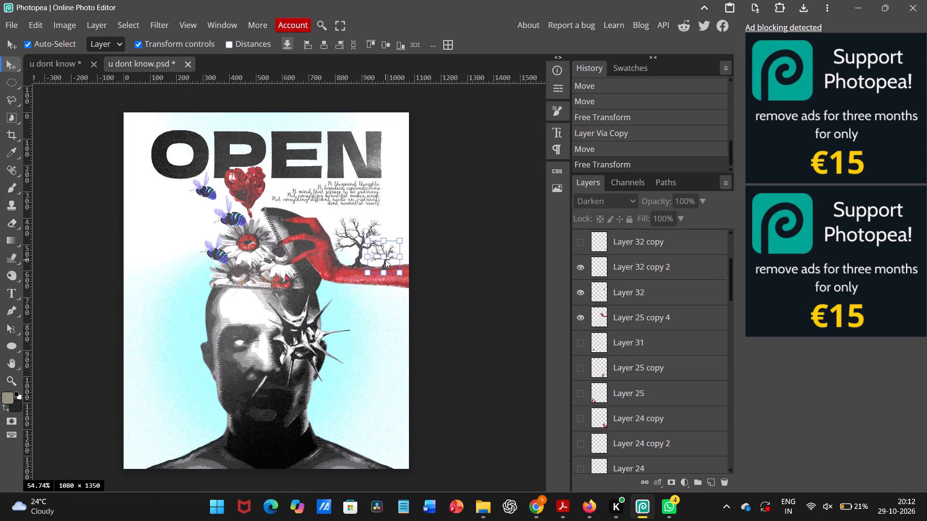
pyautogui.moveTo(385, 260); pyautogui.dragTo(421, 248)
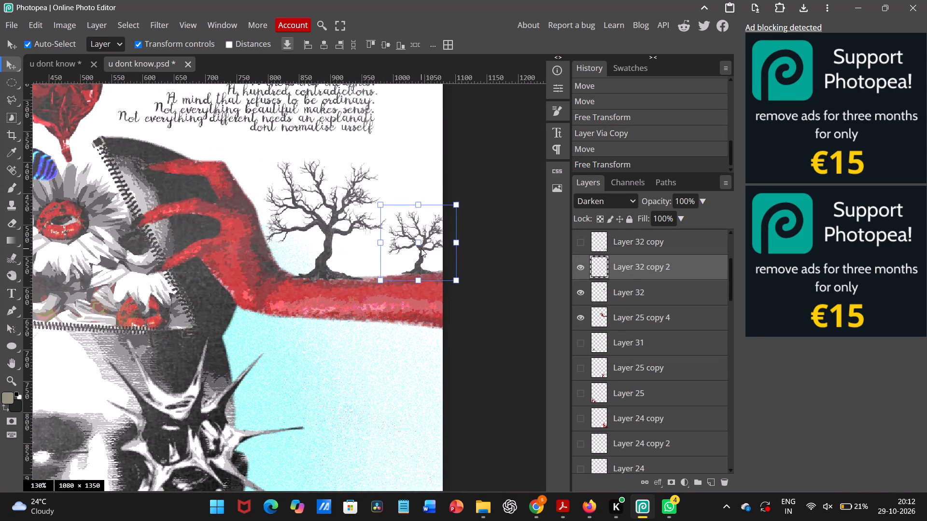
pyautogui.moveTo(421, 248); pyautogui.dragTo(416, 250)
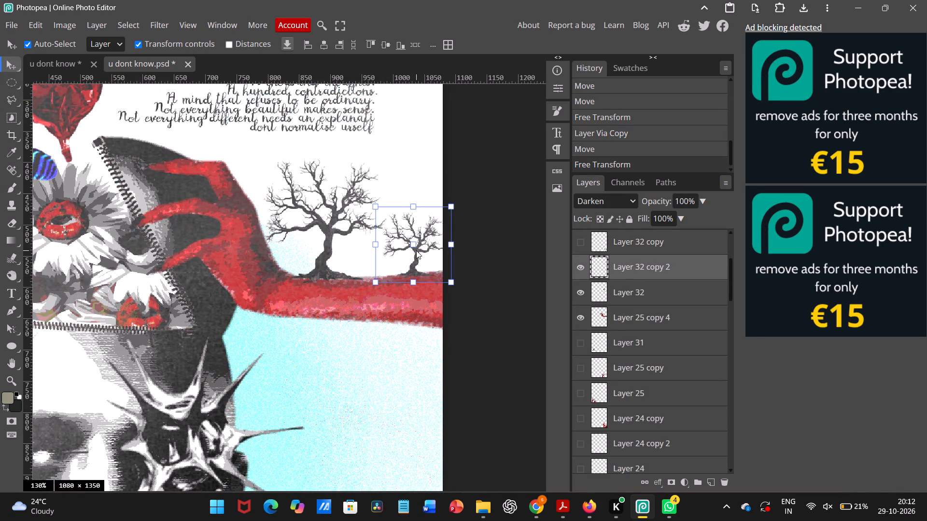
pyautogui.moveTo(416, 250); pyautogui.dragTo(394, 253)
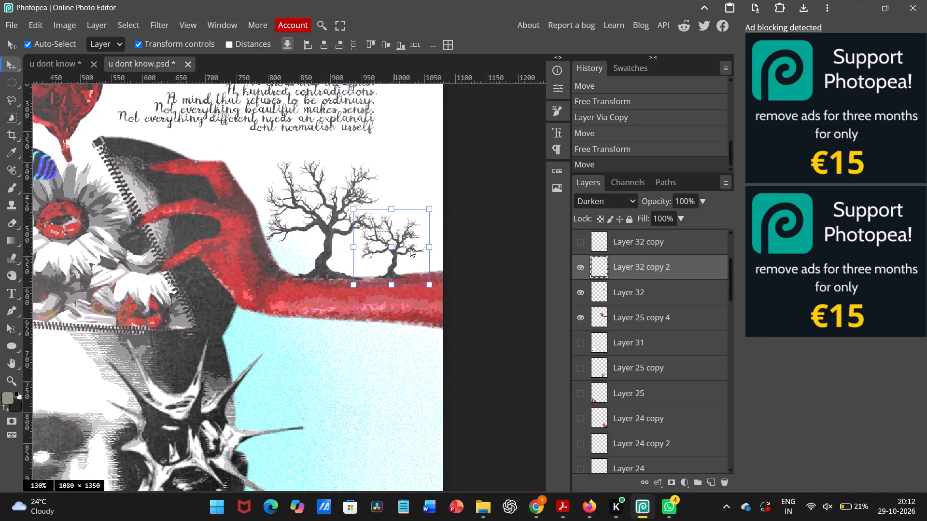
pyautogui.click(476, 230)
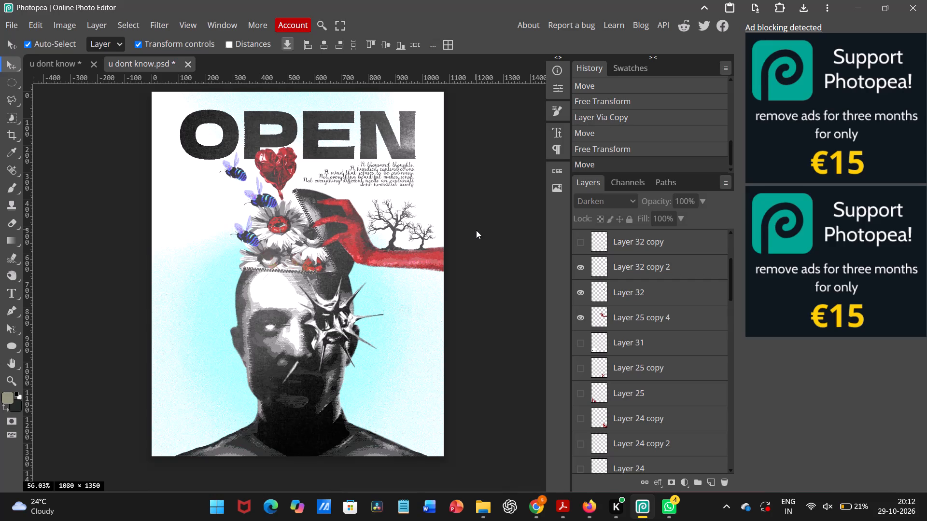
# Hang the smaller tree upside down from the forearm's underside at 95.04% scale, rotated about -176.8°, at about X 999, Y 701 px.
pyautogui.click(423, 238)
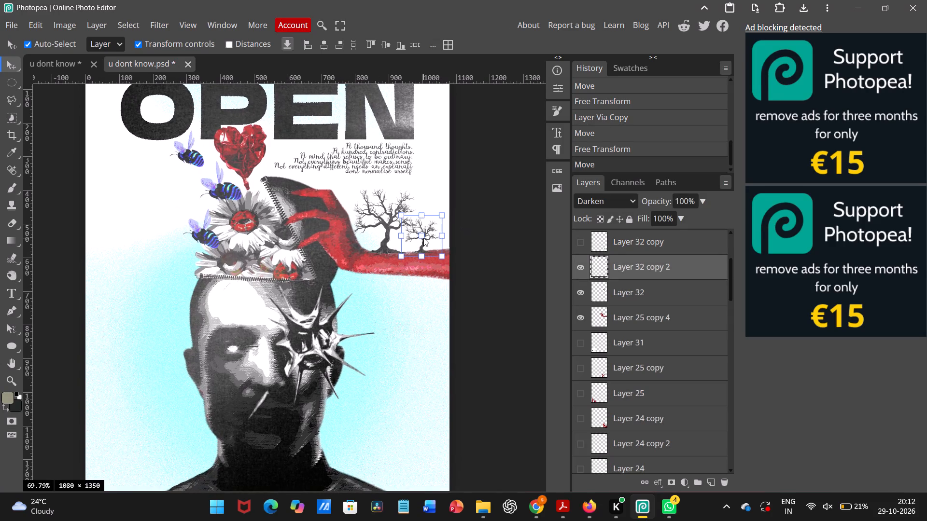
pyautogui.moveTo(423, 243); pyautogui.dragTo(413, 315)
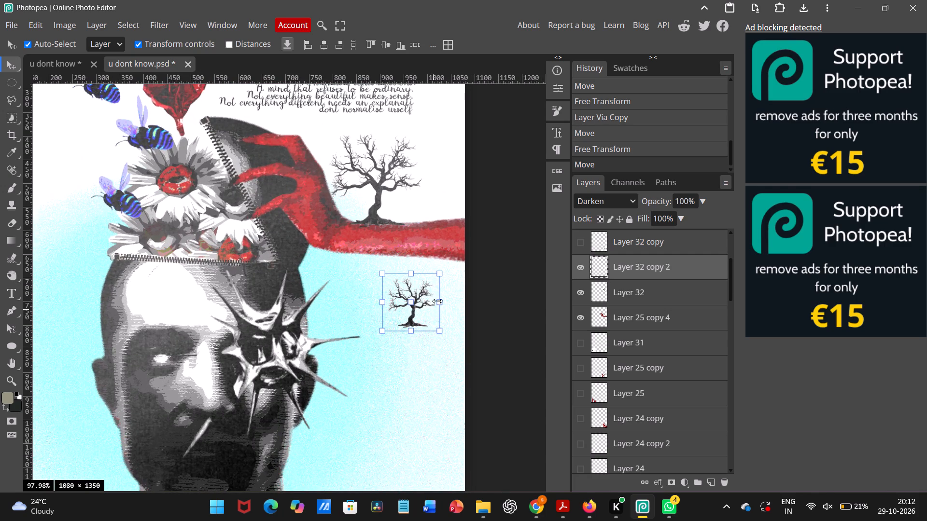
pyautogui.moveTo(437, 301); pyautogui.dragTo(422, 299)
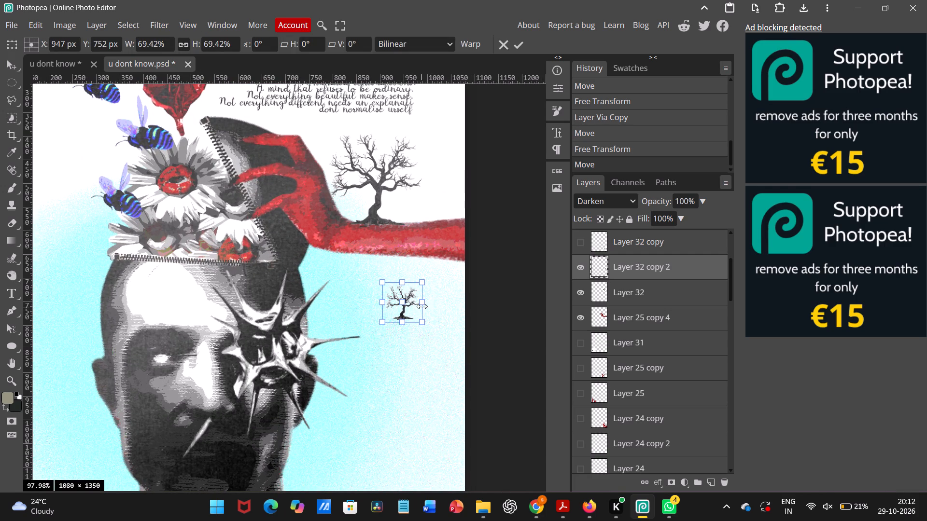
pyautogui.moveTo(422, 305); pyautogui.dragTo(436, 305)
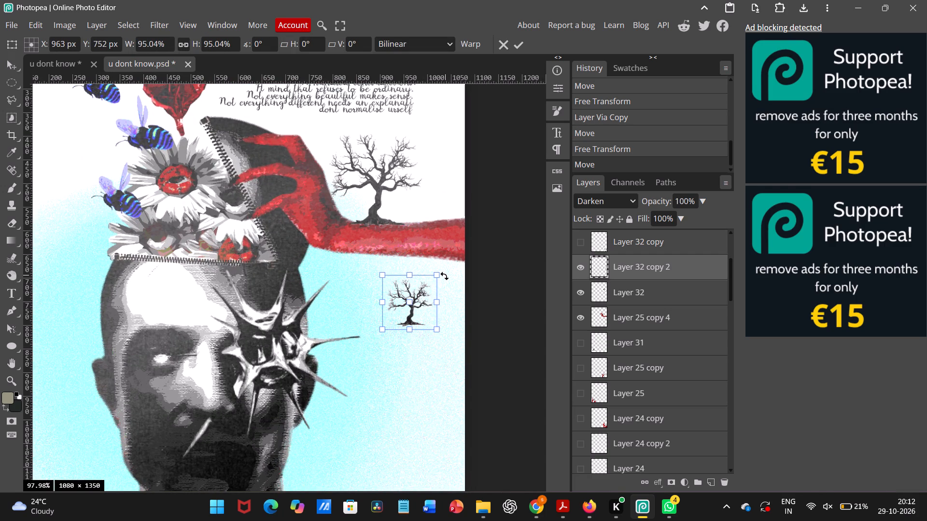
pyautogui.moveTo(445, 275); pyautogui.dragTo(325, 343)
pyautogui.moveTo(412, 287); pyautogui.dragTo(423, 274)
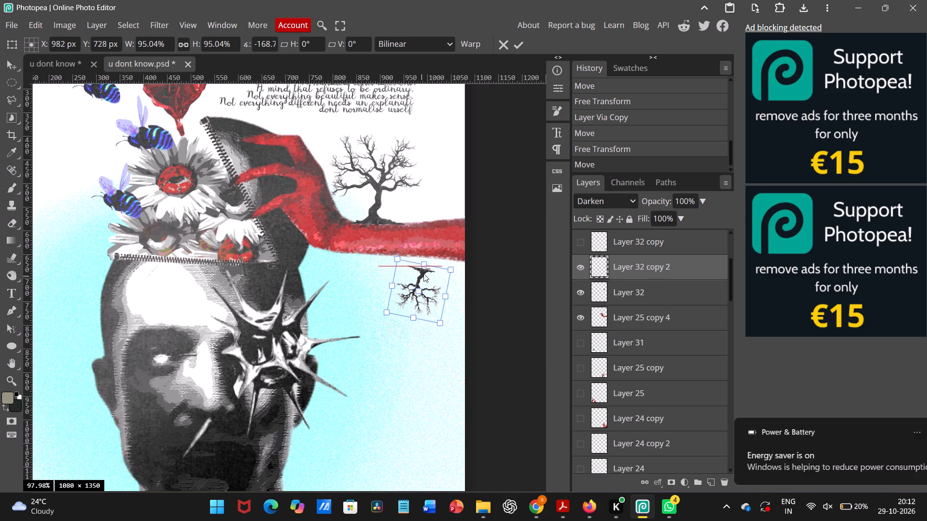
pyautogui.moveTo(423, 274); pyautogui.dragTo(426, 266)
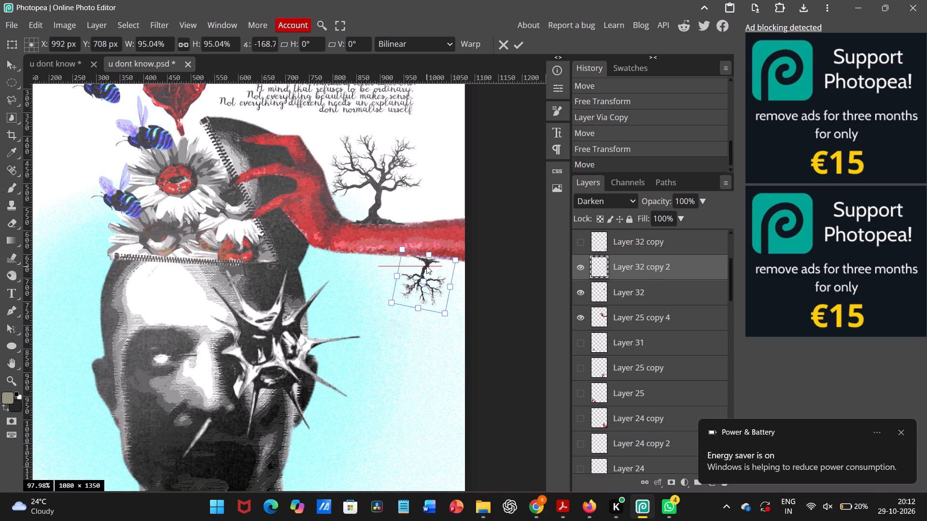
pyautogui.moveTo(426, 266); pyautogui.dragTo(430, 263)
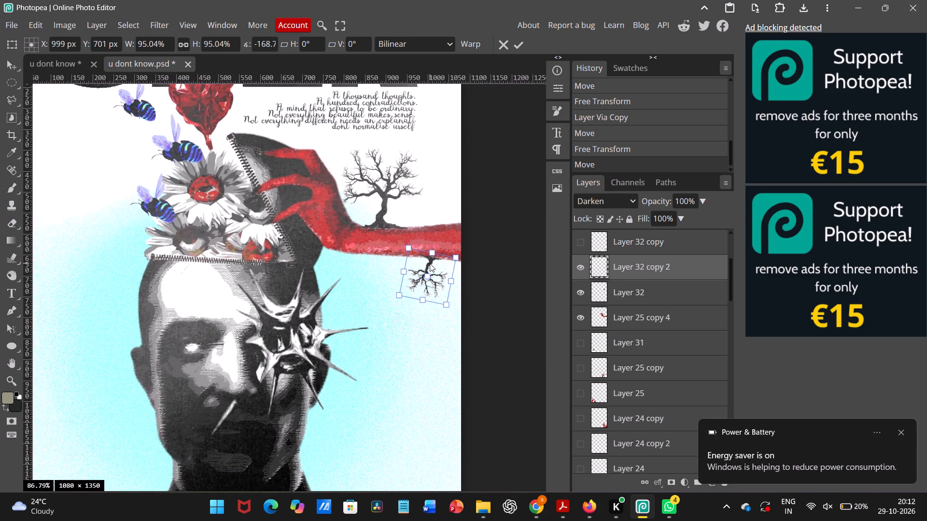
pyautogui.moveTo(460, 325); pyautogui.dragTo(461, 314)
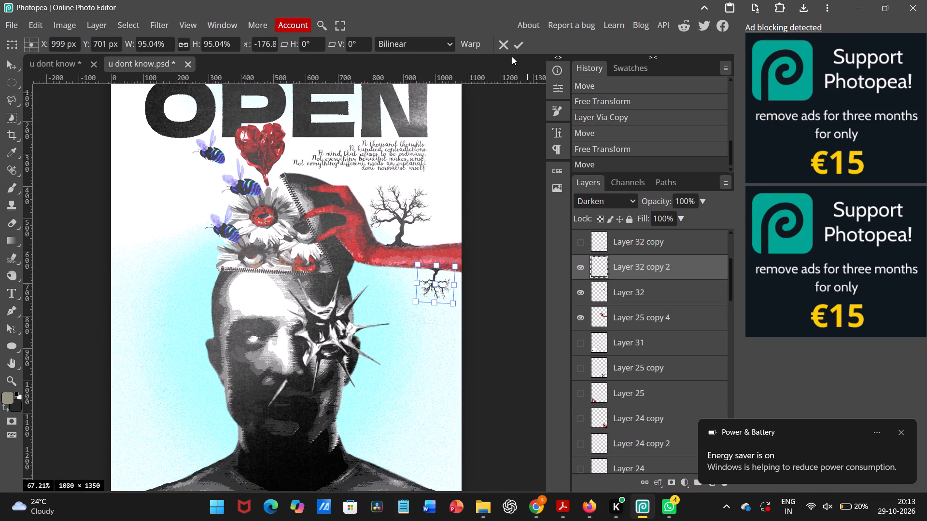
pyautogui.click(515, 44)
pyautogui.click(522, 193)
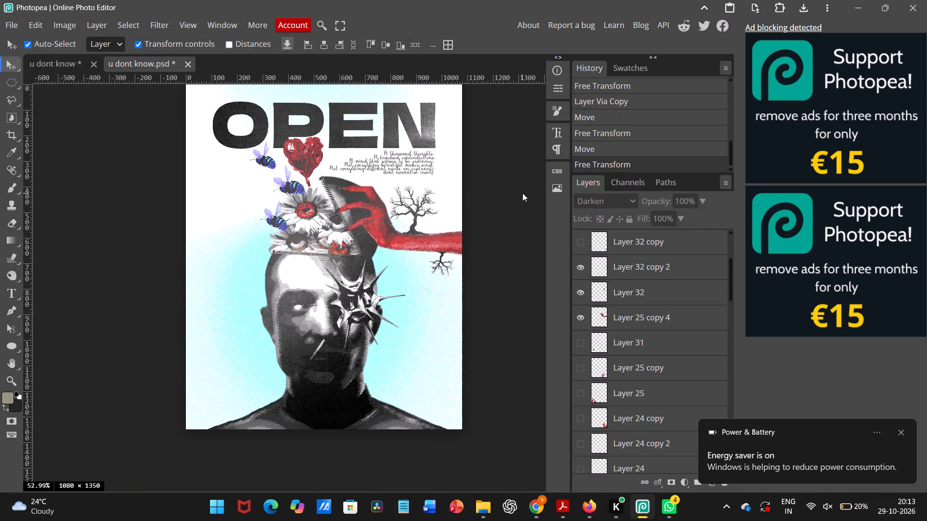
pyautogui.scroll(1, 522, 193)
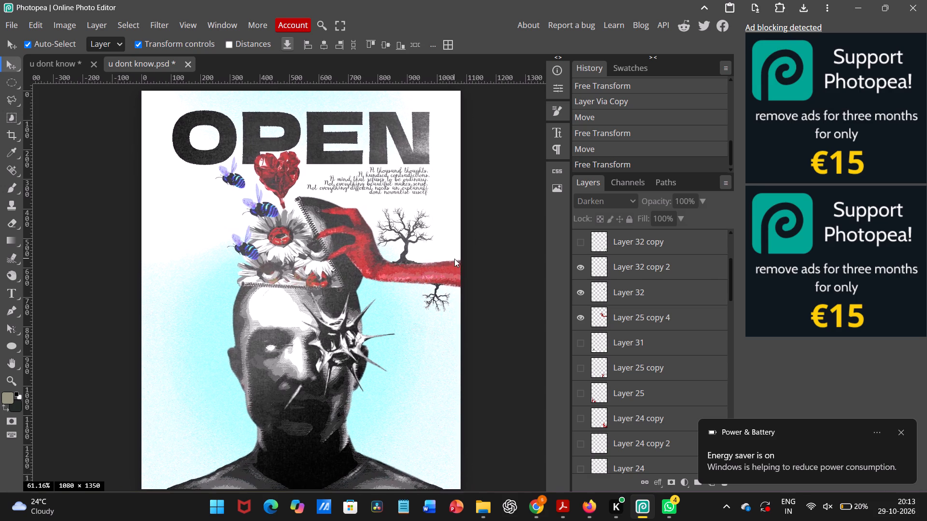
# Switch to Pinterest in Chrome, browse the related tree pins and copy the graveyard silhouette image with gravestones and bare trees.
pyautogui.click(540, 504)
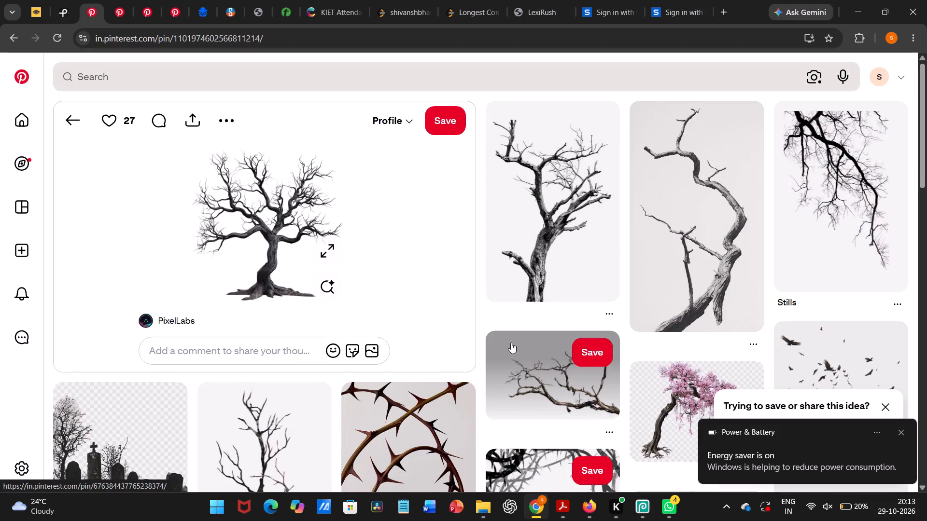
pyautogui.scroll(-1, 511, 343)
pyautogui.click(675, 302)
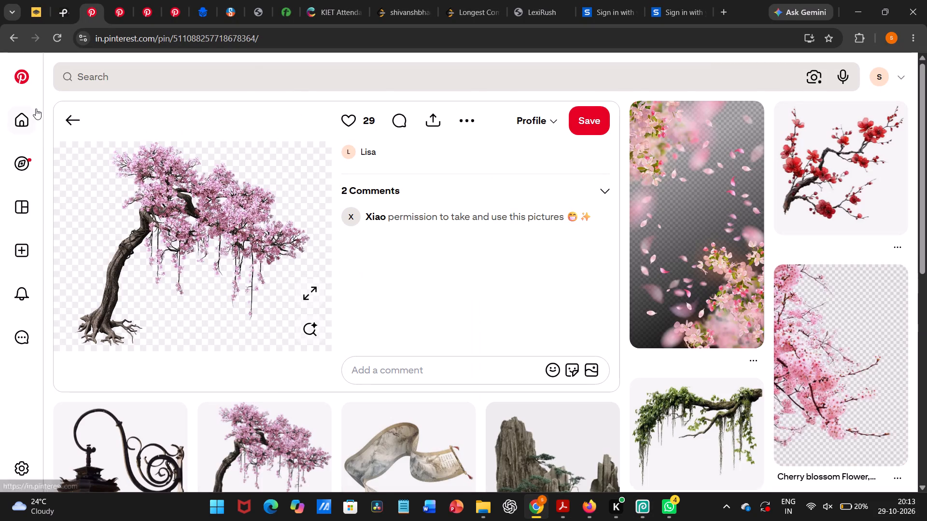
pyautogui.click(59, 116)
pyautogui.scroll(-1, 225, 231)
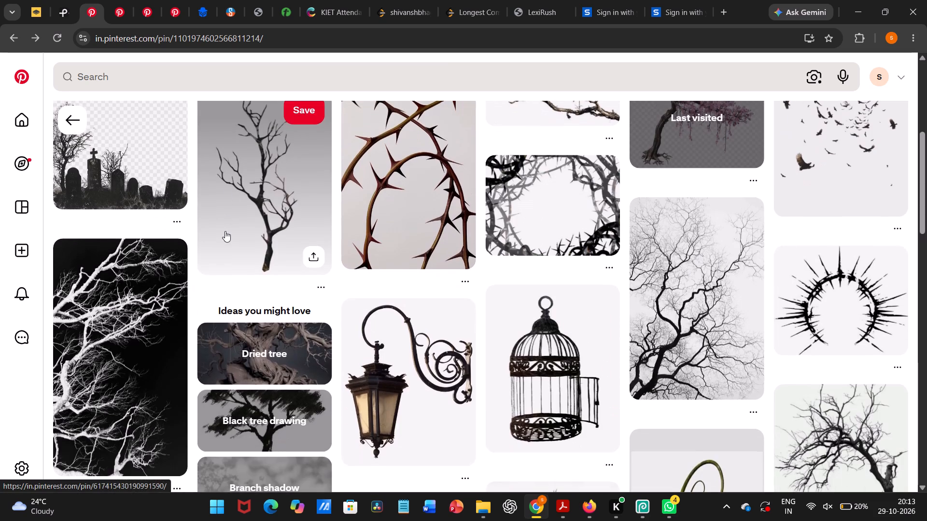
pyautogui.click(156, 177)
pyautogui.rightClick(222, 249)
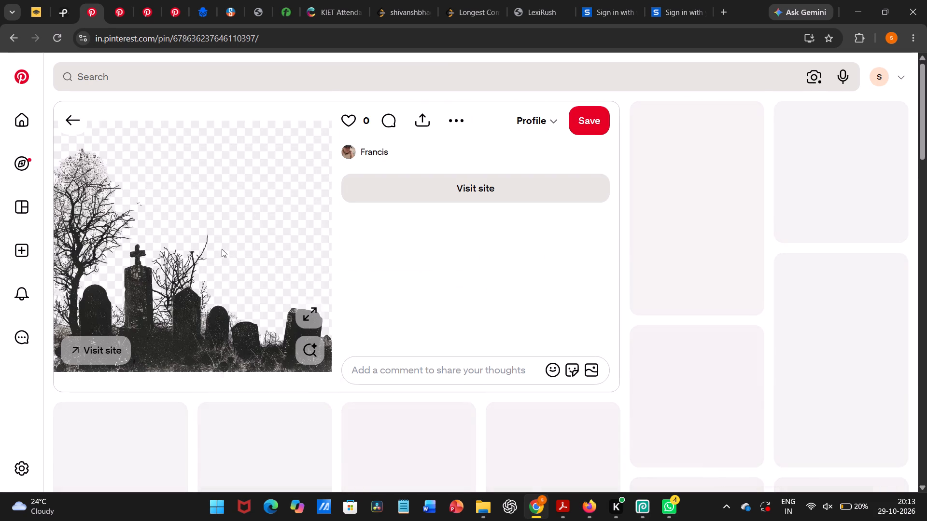
pyautogui.click(259, 305)
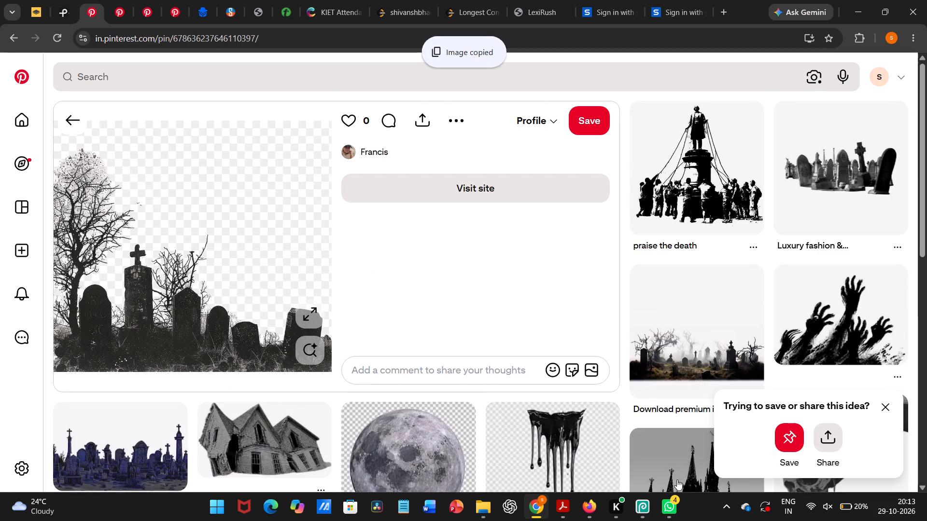
# Return to the Photopea poster, paste the graveyard image directly above the red hand layer and set its blend mode to Darken.
pyautogui.click(648, 500)
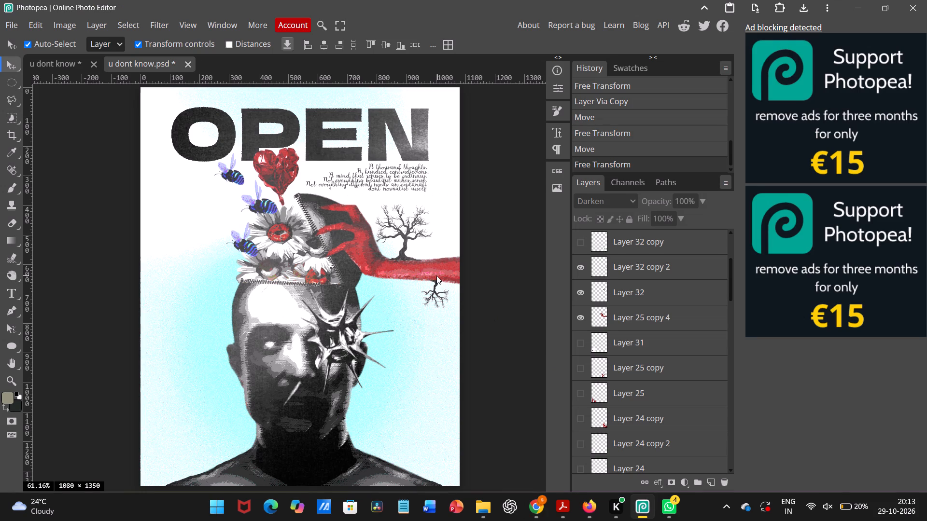
pyautogui.click(414, 278)
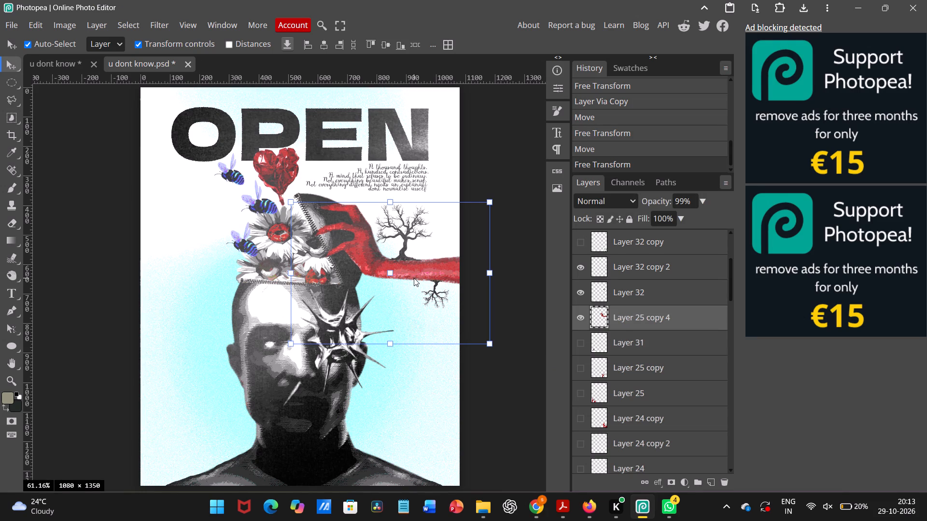
pyautogui.hotkey('ctrl', 'v')
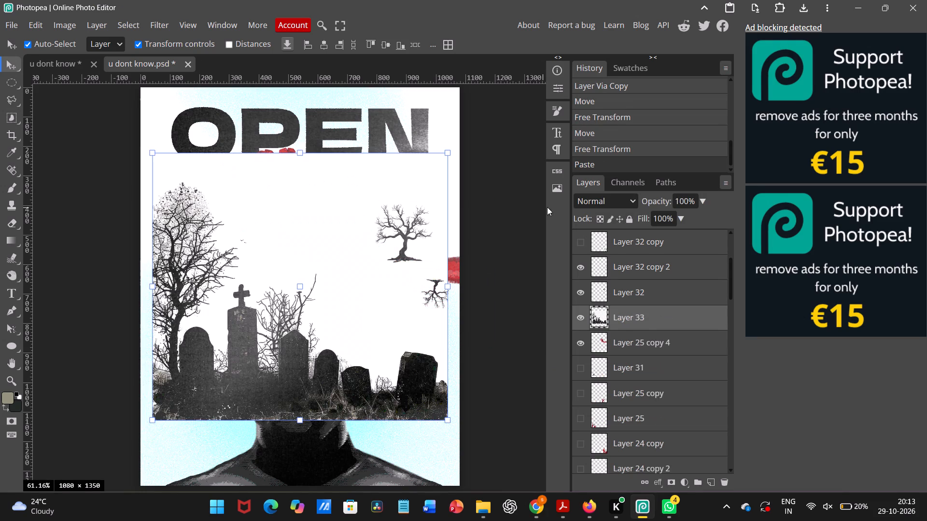
pyautogui.click(581, 205)
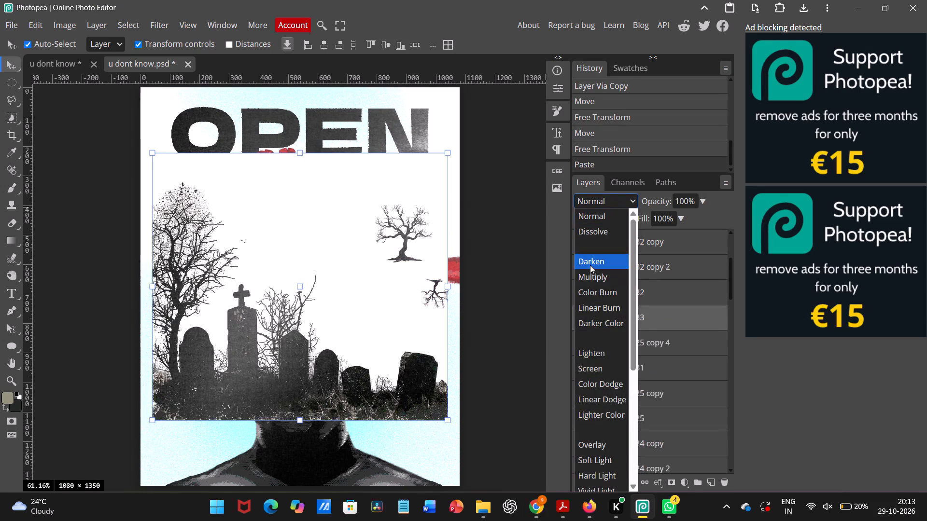
pyautogui.click(590, 265)
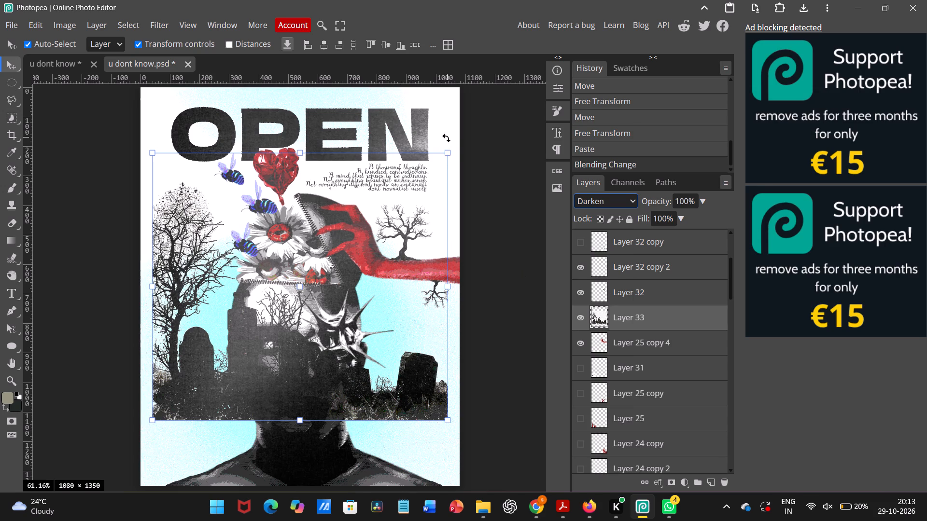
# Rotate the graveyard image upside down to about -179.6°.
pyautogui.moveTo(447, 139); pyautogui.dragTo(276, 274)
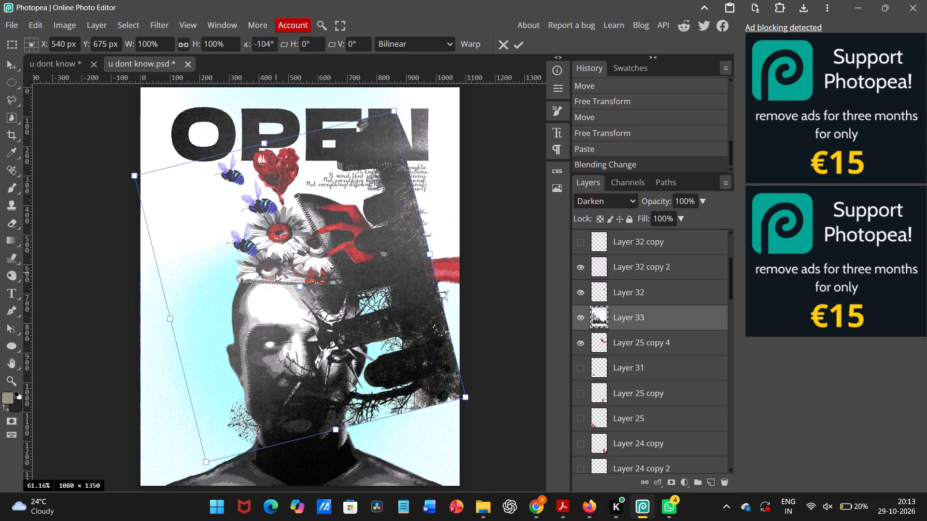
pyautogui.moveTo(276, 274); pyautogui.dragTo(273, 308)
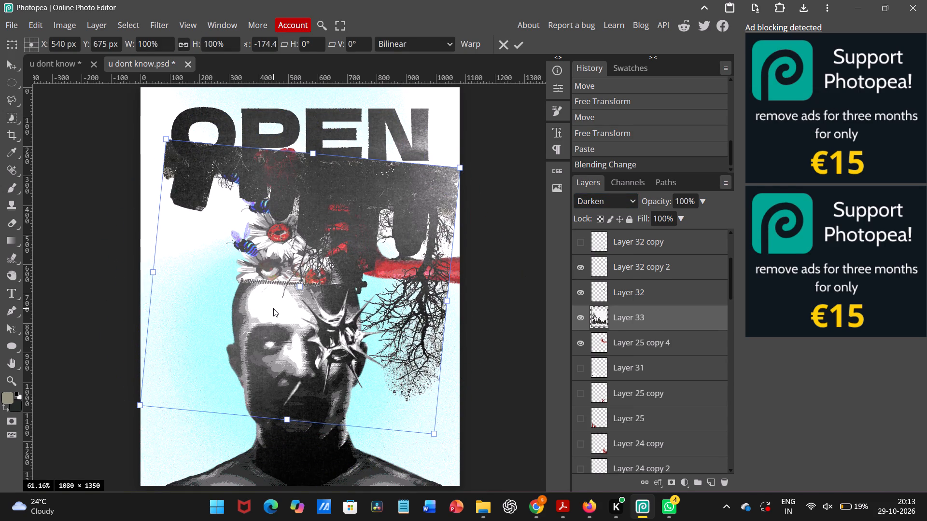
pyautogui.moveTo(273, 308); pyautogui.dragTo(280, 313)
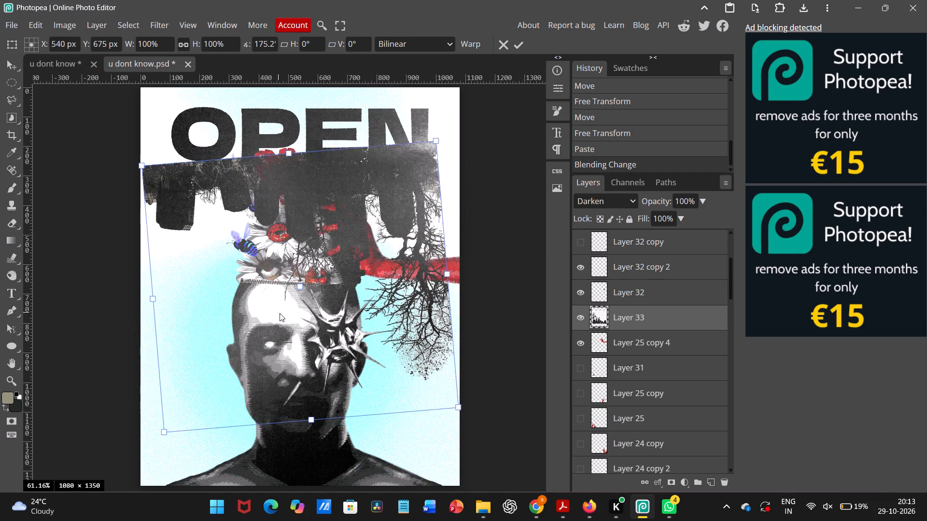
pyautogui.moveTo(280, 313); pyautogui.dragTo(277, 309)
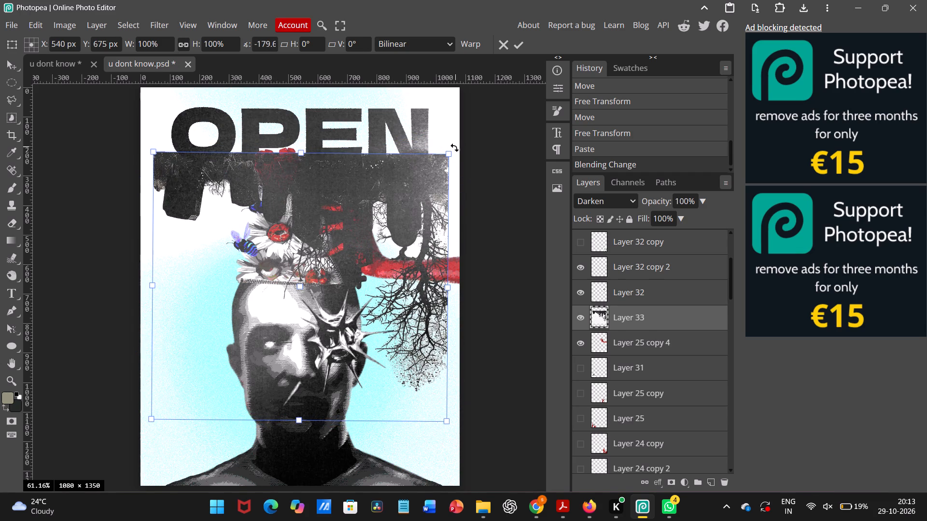
# Scale the graveyard image to 14.21% and place it against the forearm's underside beside the hanging tree, at about X 909, Y 714 px.
pyautogui.moveTo(449, 151); pyautogui.dragTo(236, 275)
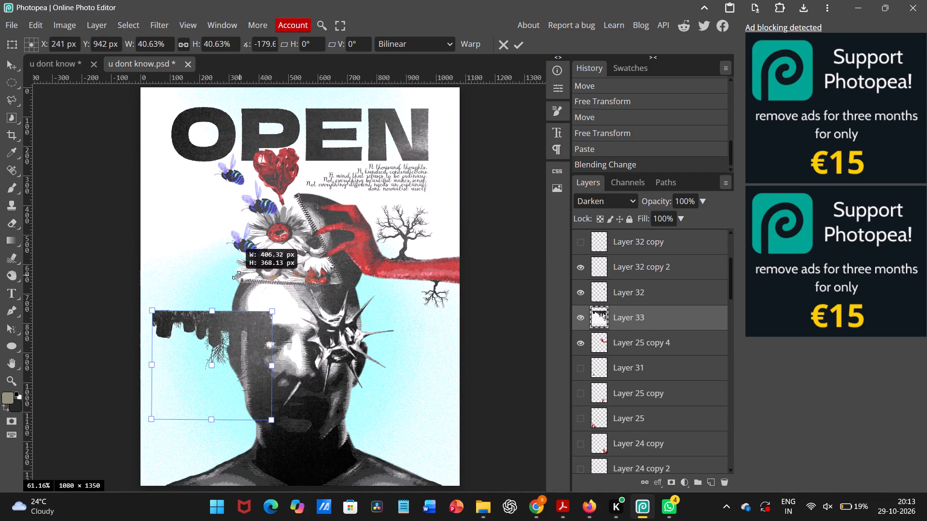
pyautogui.moveTo(226, 329); pyautogui.dragTo(392, 297)
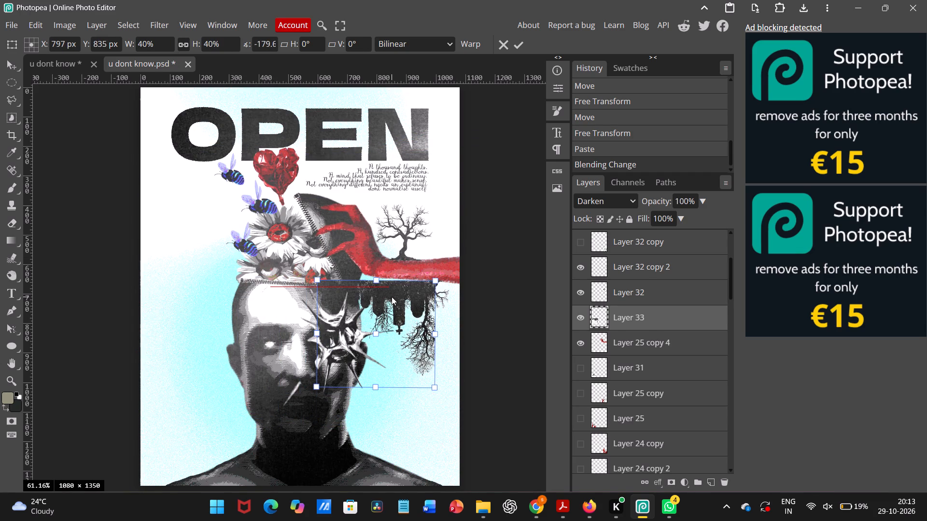
pyautogui.moveTo(433, 279); pyautogui.dragTo(338, 327)
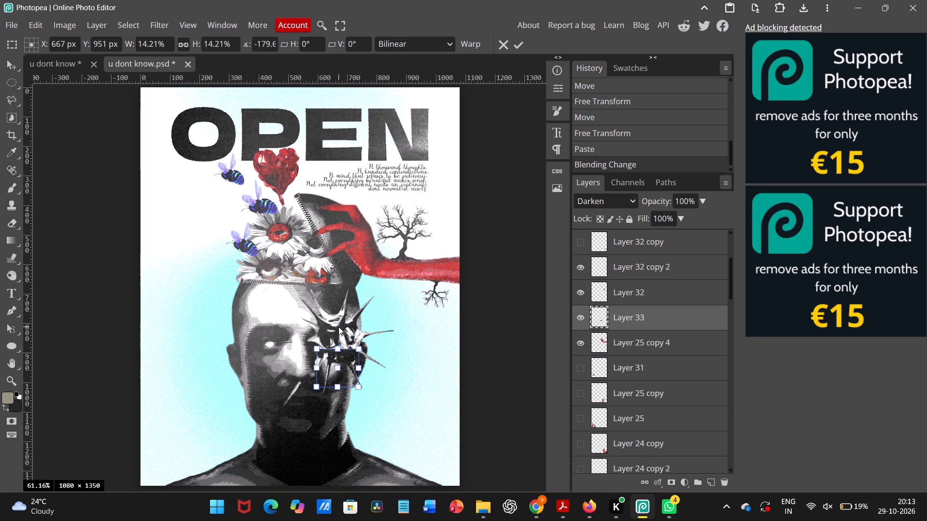
pyautogui.moveTo(345, 356); pyautogui.dragTo(398, 299)
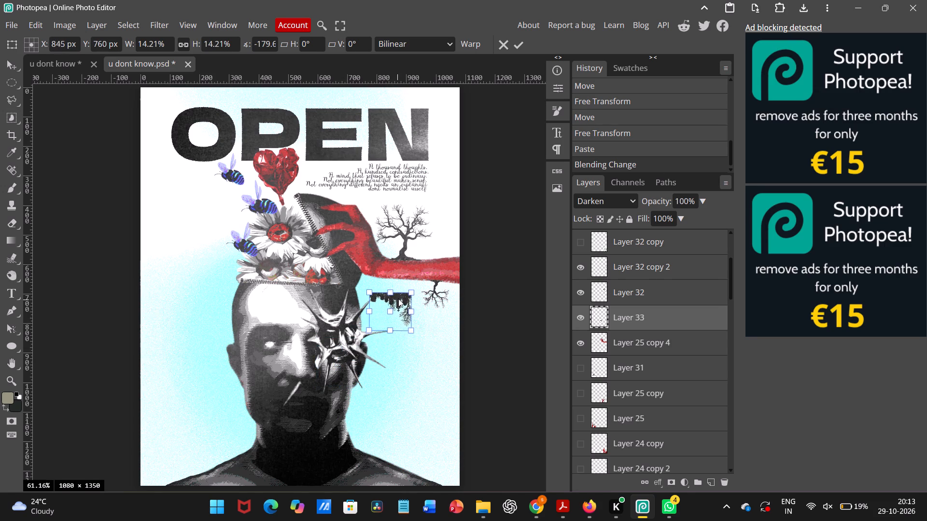
pyautogui.moveTo(398, 299); pyautogui.dragTo(399, 285)
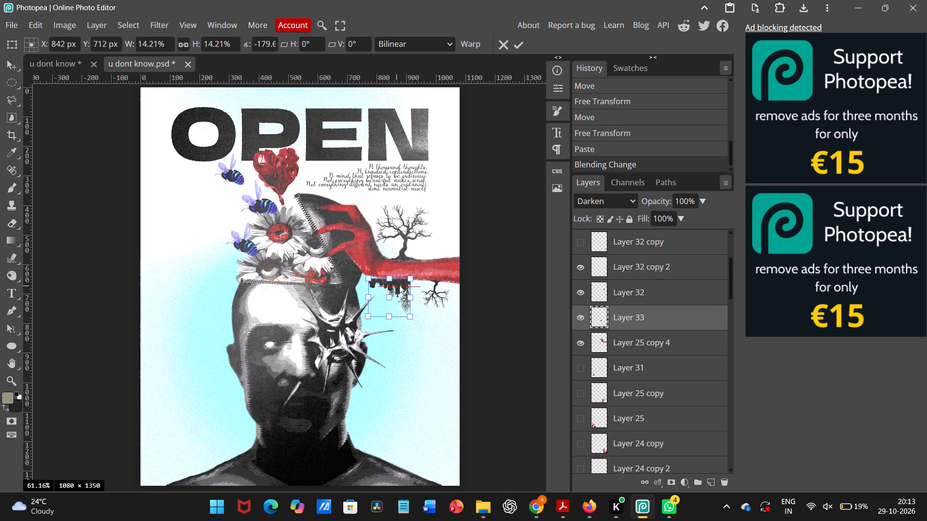
pyautogui.moveTo(399, 285); pyautogui.dragTo(416, 286)
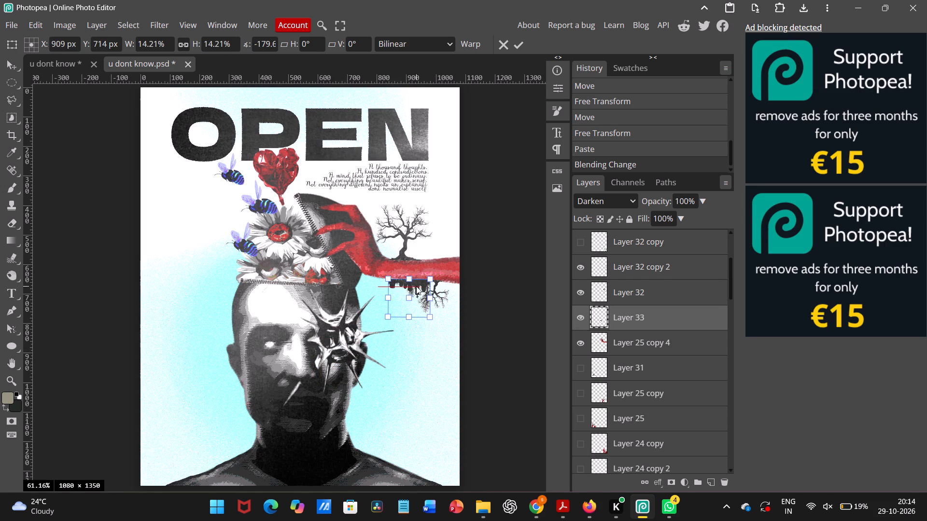
# Turn the graveyard image upright to about -3.1° and stand it on top of the forearm beside the tree, at about X 1023, Y 518 px.
pyautogui.moveTo(416, 286); pyautogui.dragTo(443, 255)
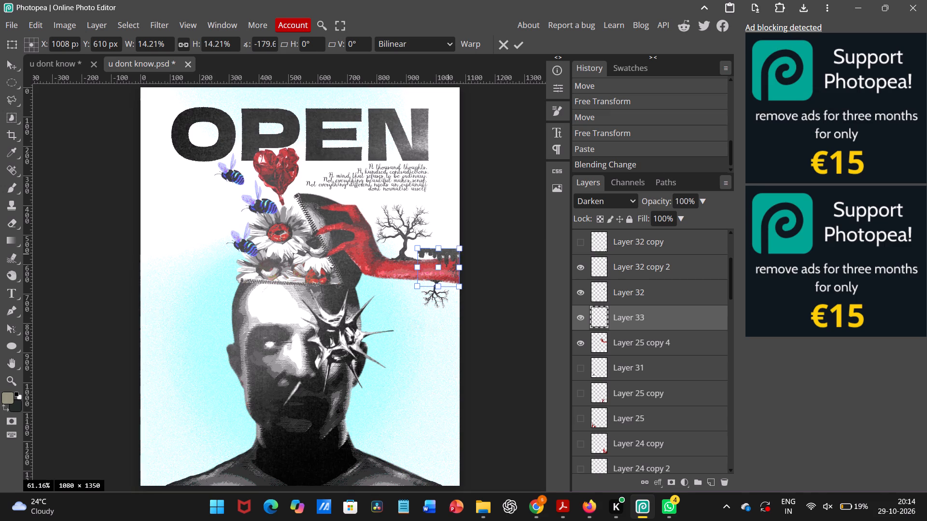
pyautogui.moveTo(466, 250); pyautogui.dragTo(348, 240)
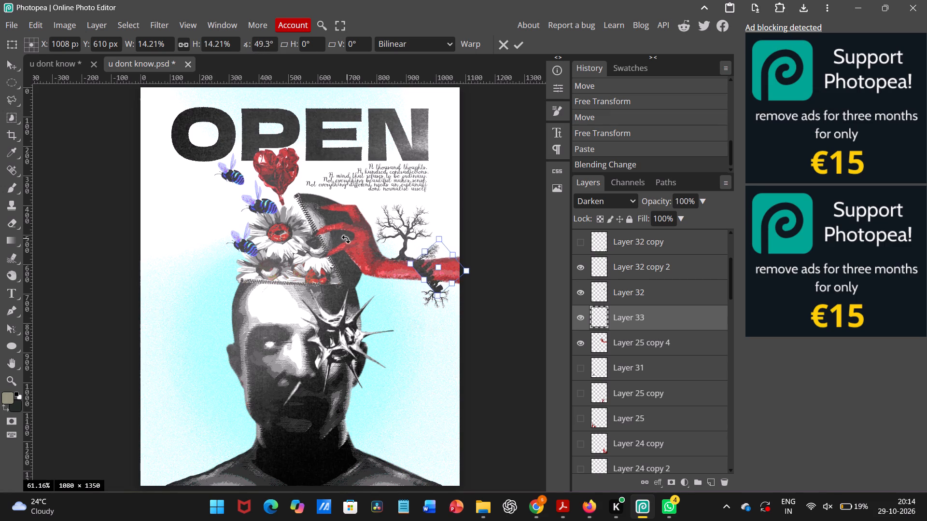
pyautogui.moveTo(348, 240); pyautogui.dragTo(375, 298)
pyautogui.moveTo(445, 278); pyautogui.dragTo(449, 254)
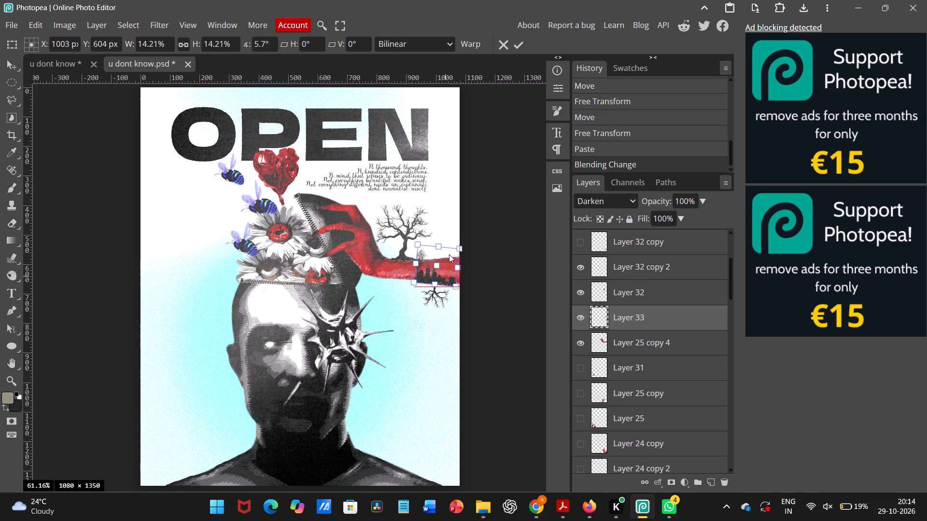
pyautogui.moveTo(449, 254); pyautogui.dragTo(449, 249)
pyautogui.moveTo(474, 238); pyautogui.dragTo(472, 235)
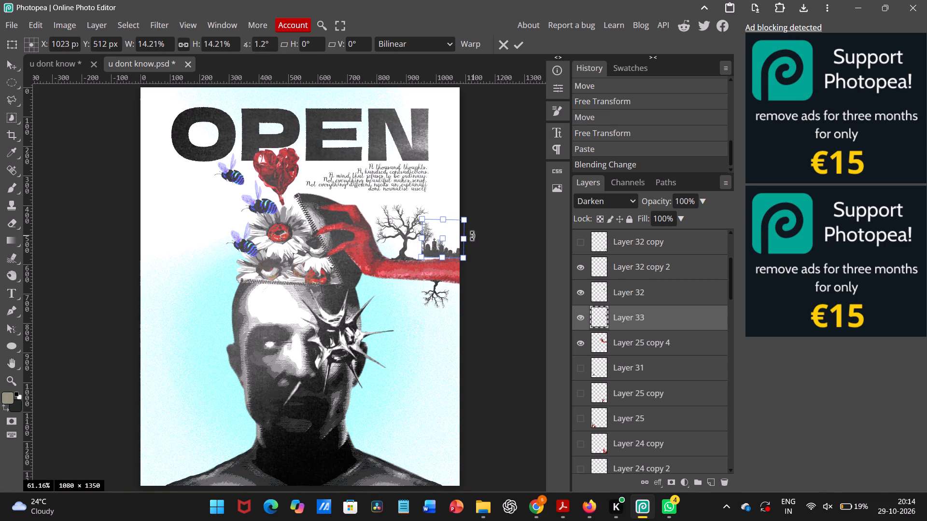
pyautogui.moveTo(472, 235); pyautogui.dragTo(467, 230)
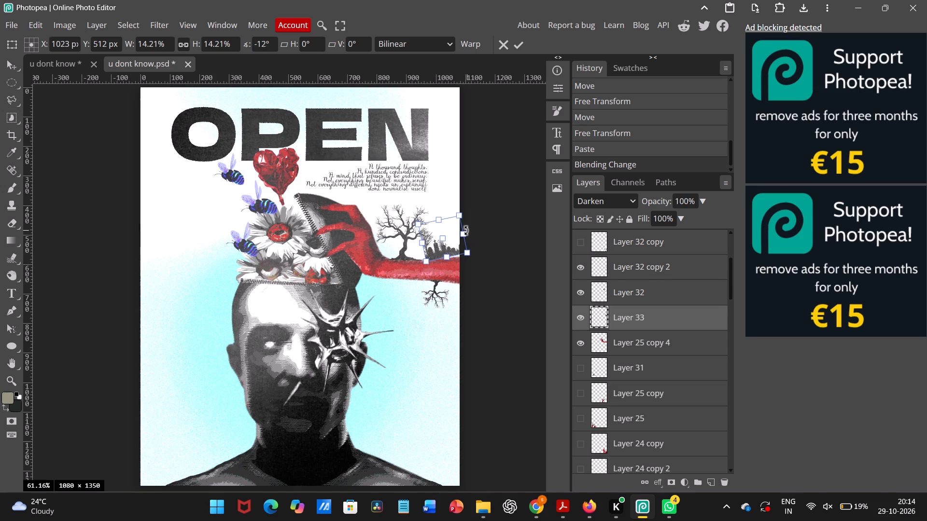
pyautogui.moveTo(467, 230); pyautogui.dragTo(468, 234)
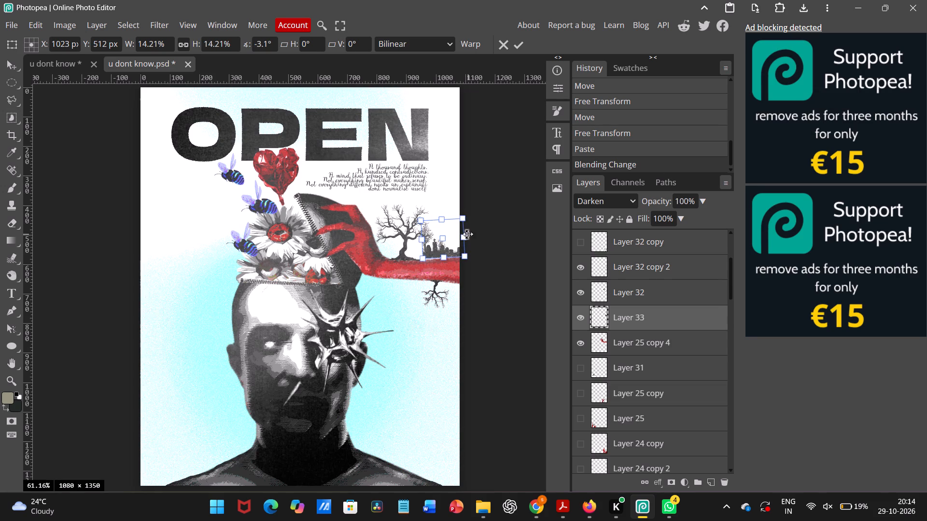
pyautogui.click(430, 258)
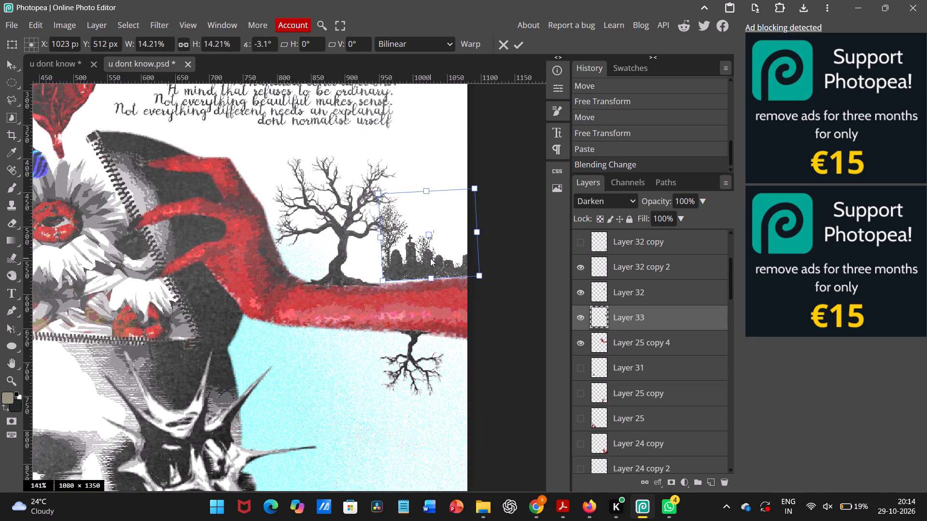
pyautogui.click(520, 45)
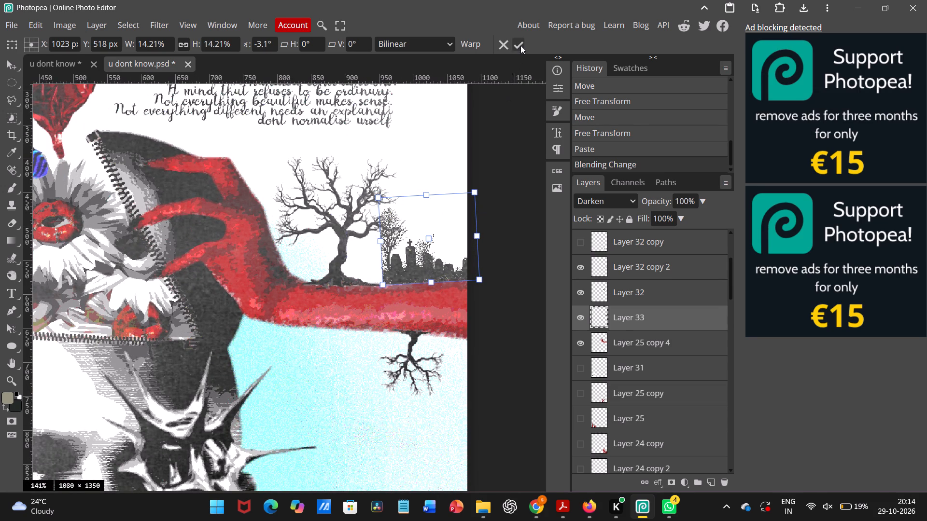
pyautogui.click(531, 157)
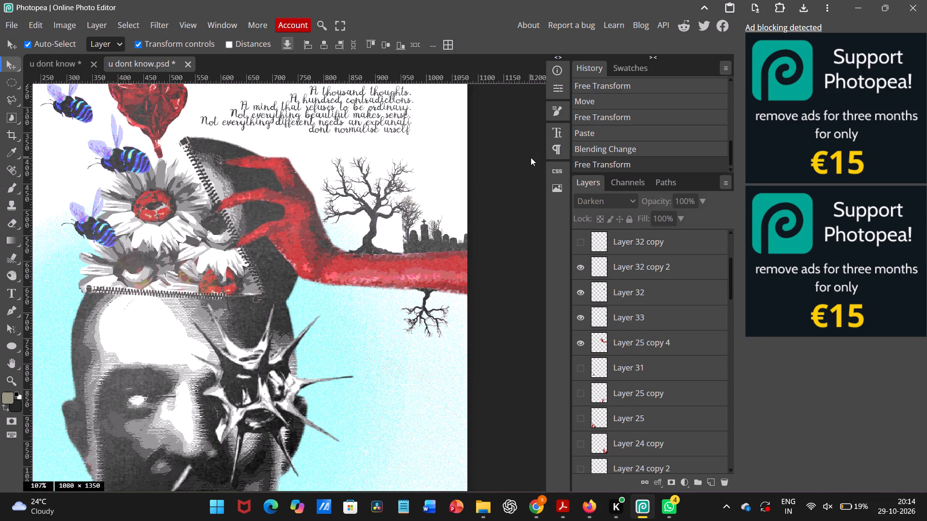
# Flip the graveyard image on the forearm horizontally.
pyautogui.scroll(1, 531, 157)
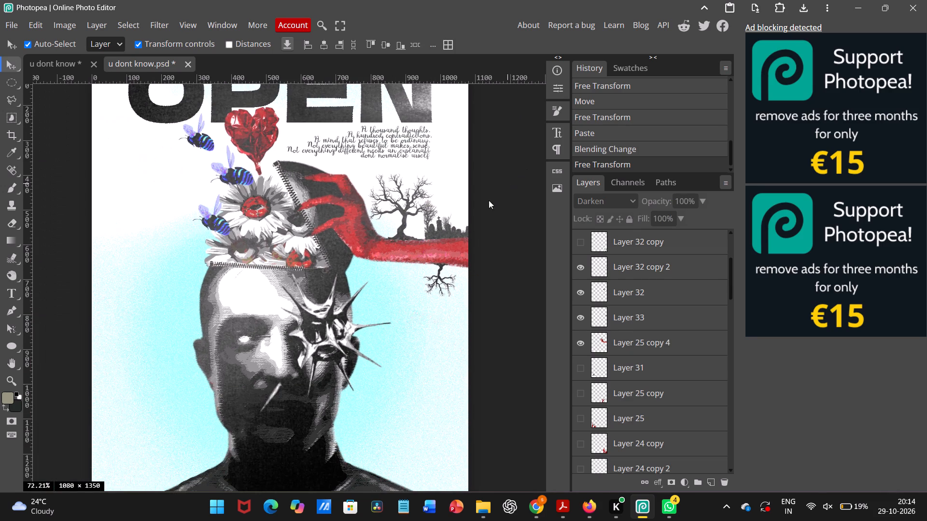
pyautogui.click(446, 228)
pyautogui.click(441, 233)
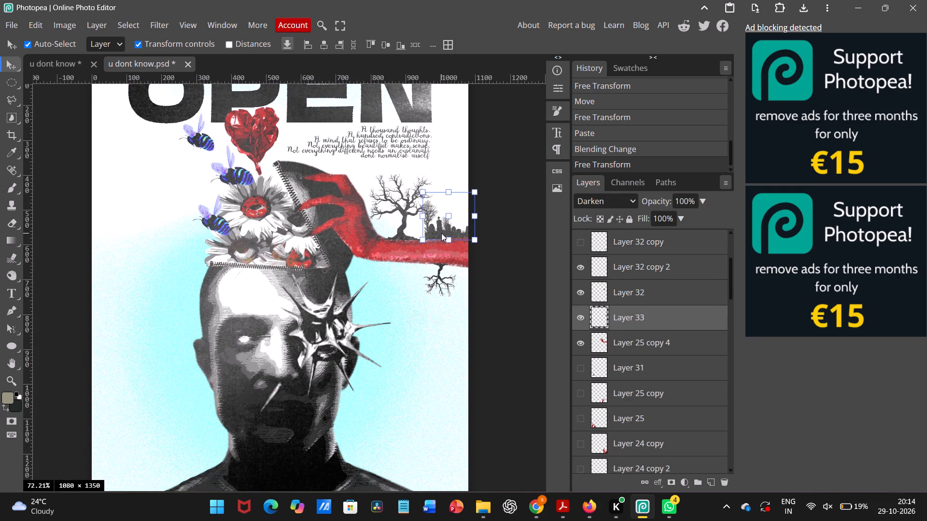
pyautogui.hotkey('ctrl', 't')
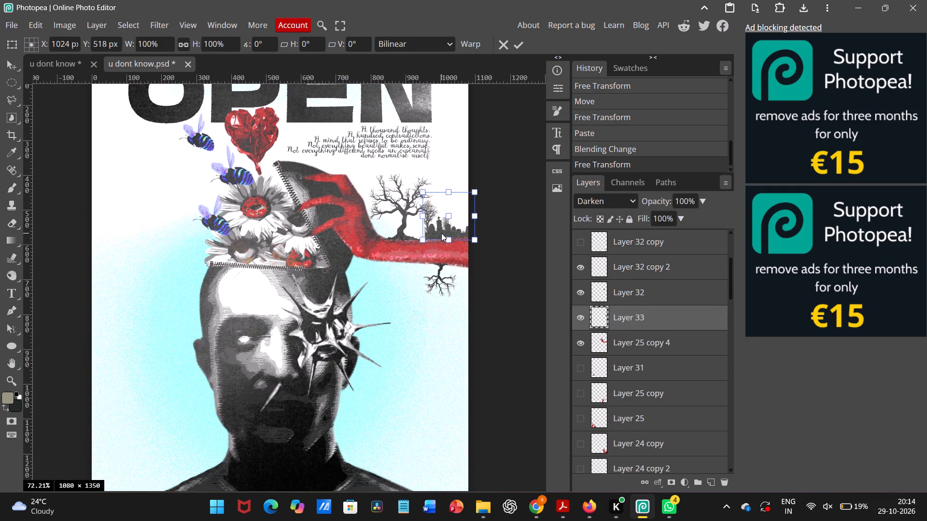
pyautogui.rightClick(441, 233)
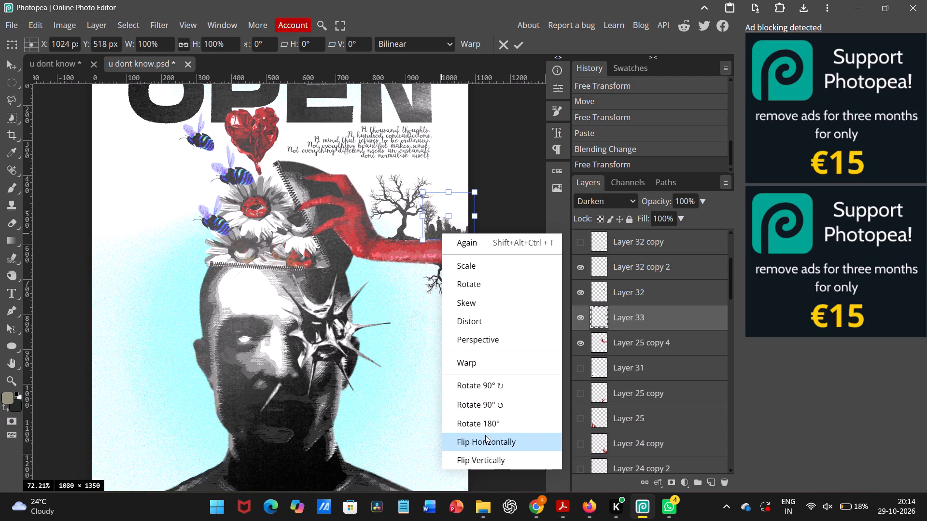
pyautogui.click(485, 435)
pyautogui.click(517, 254)
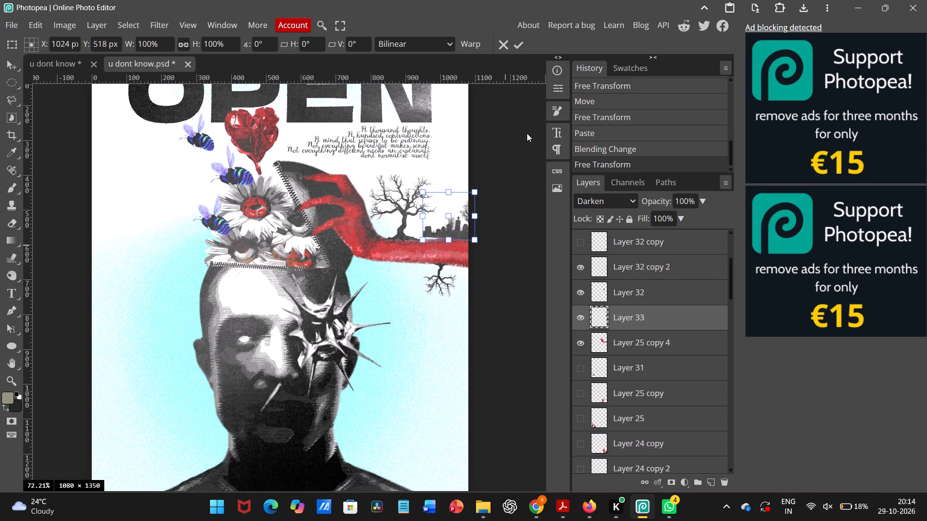
pyautogui.click(518, 42)
pyautogui.click(518, 224)
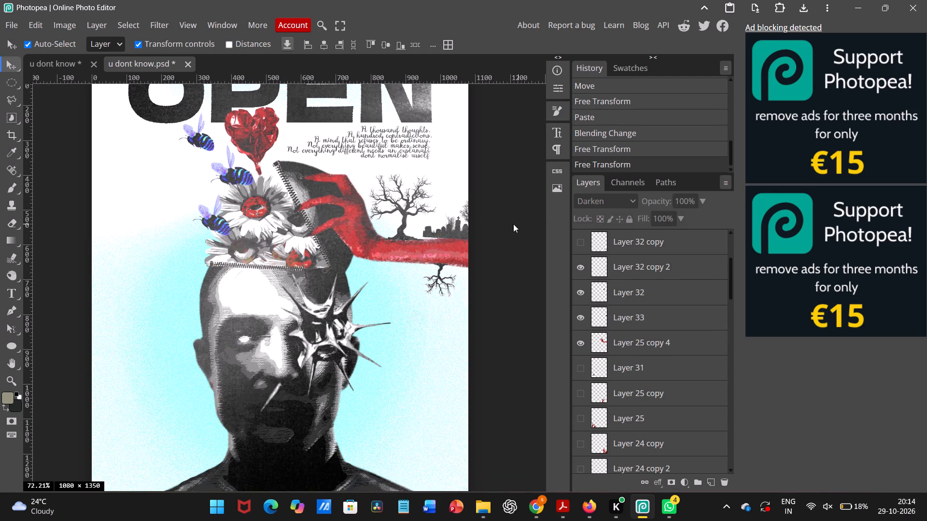
# Lower the graveyard slightly onto the forearm to about Y 526 px and rotate it by -1°.
pyautogui.click(456, 226)
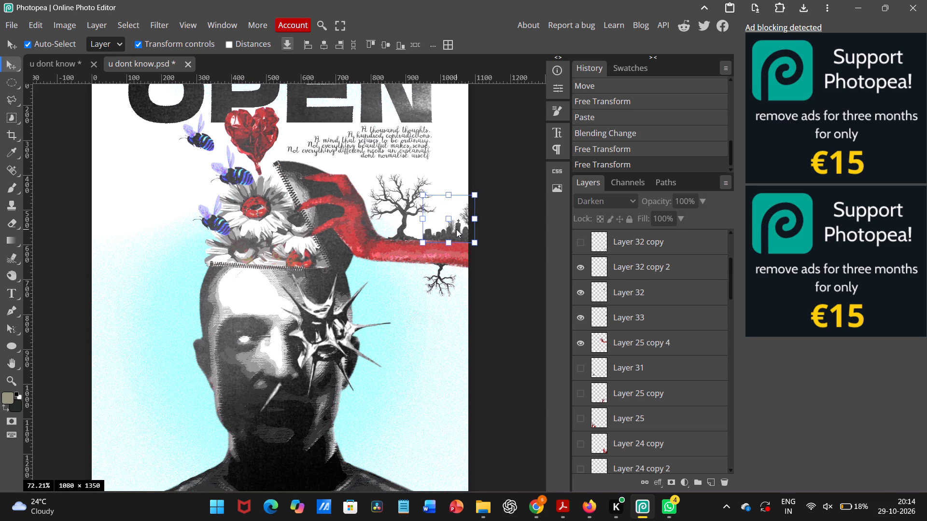
pyautogui.click(514, 194)
pyautogui.click(464, 229)
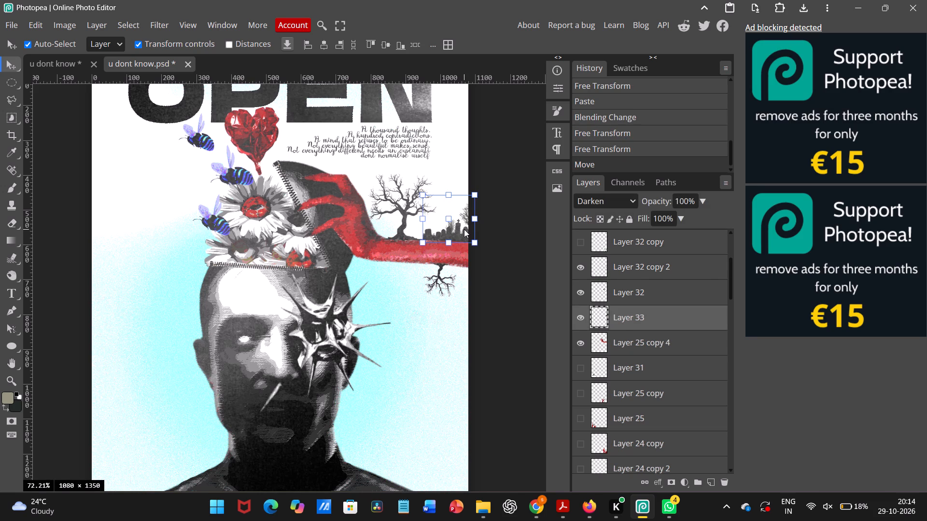
pyautogui.click(493, 208)
pyautogui.click(488, 207)
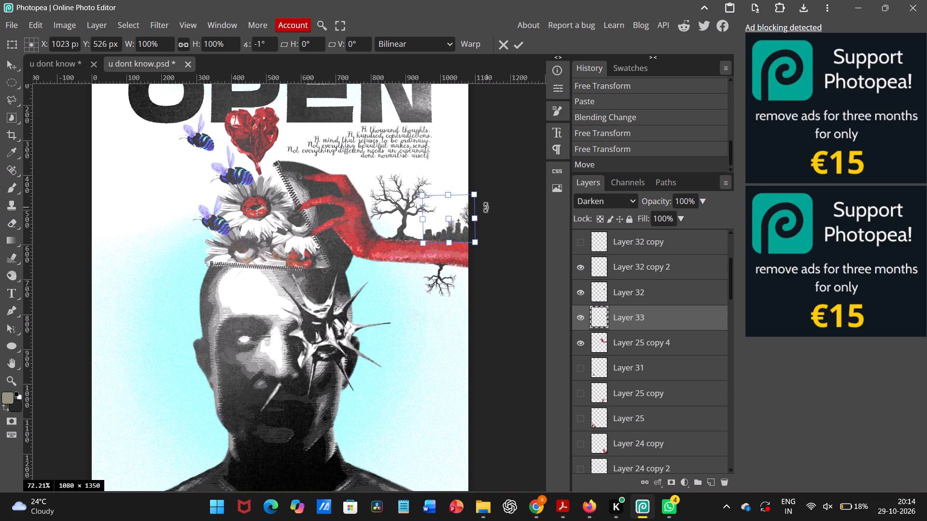
pyautogui.click(513, 42)
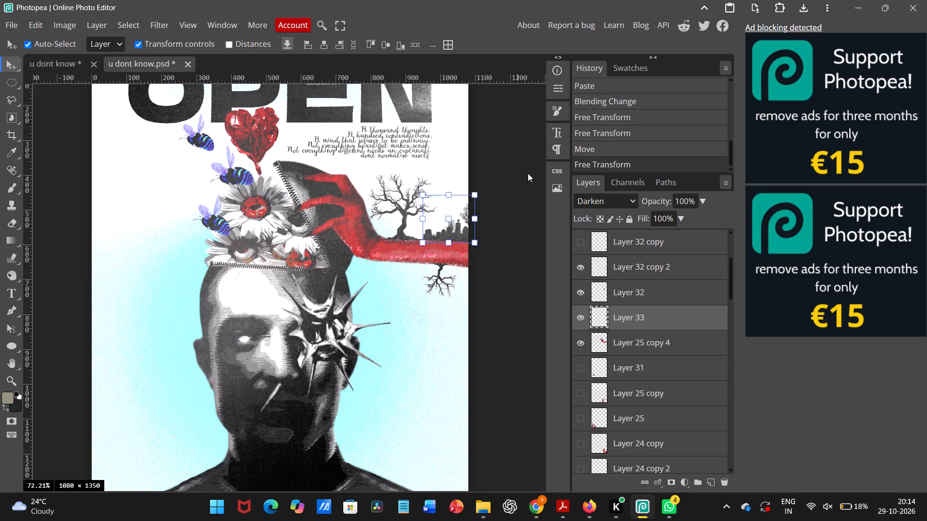
pyautogui.click(528, 173)
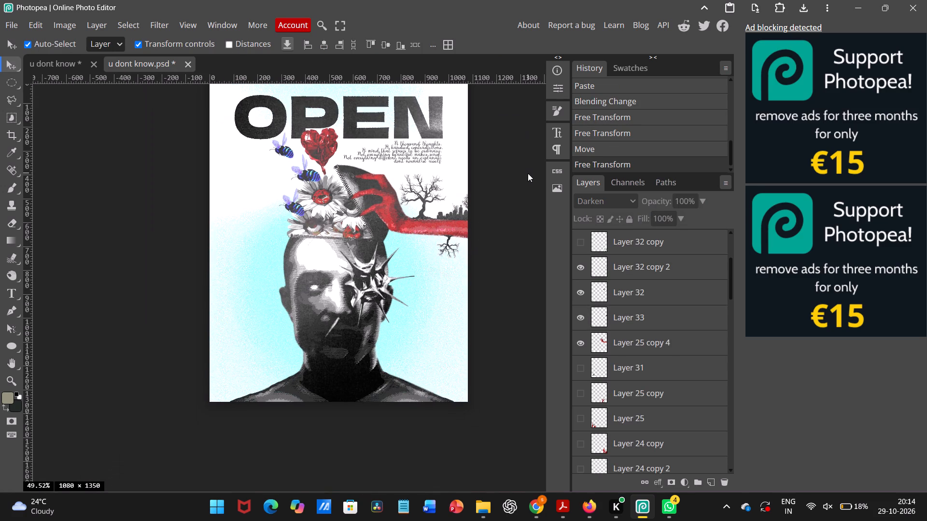
# Hide the small upside-down tree hanging beneath the forearm, Layer 32 copy 2.
pyautogui.scroll(1, 528, 173)
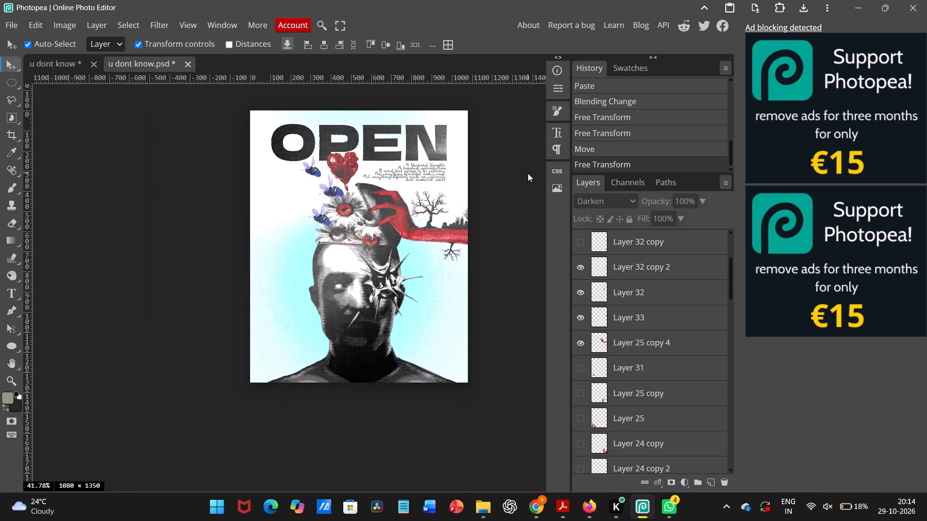
pyautogui.scroll(1, 451, 277)
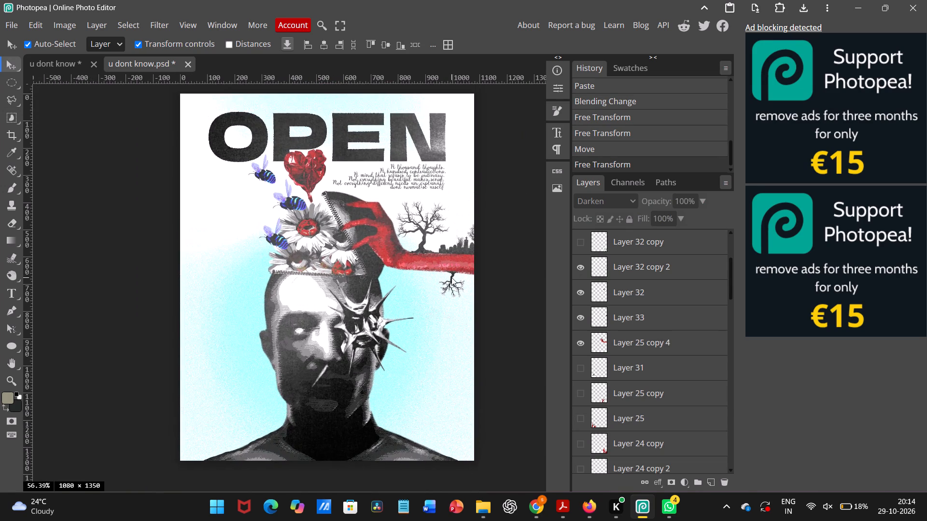
pyautogui.scroll(1, 451, 277)
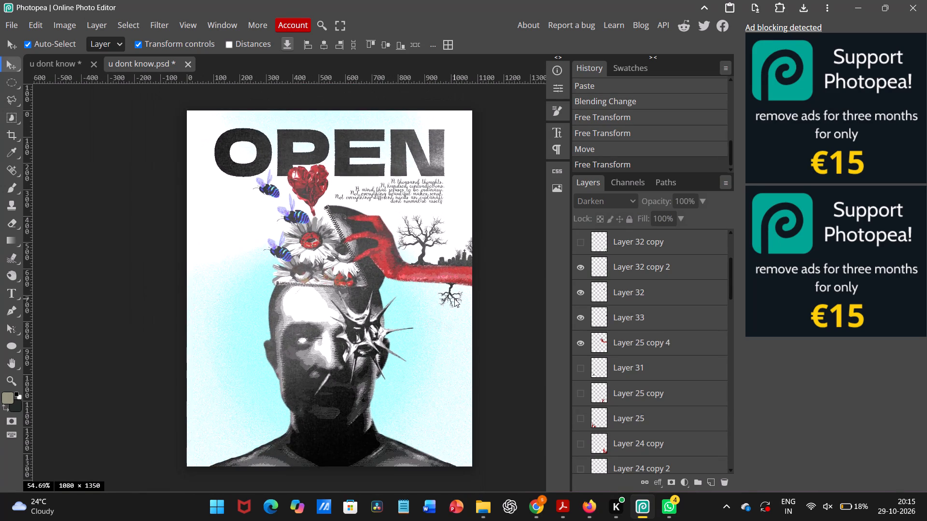
pyautogui.hscroll(-1, 454, 299)
pyautogui.click(409, 297)
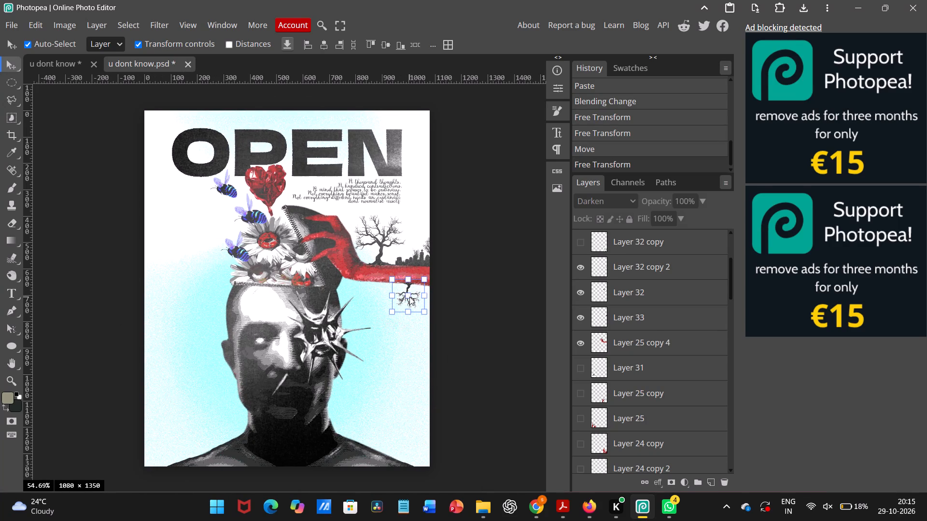
pyautogui.click(582, 266)
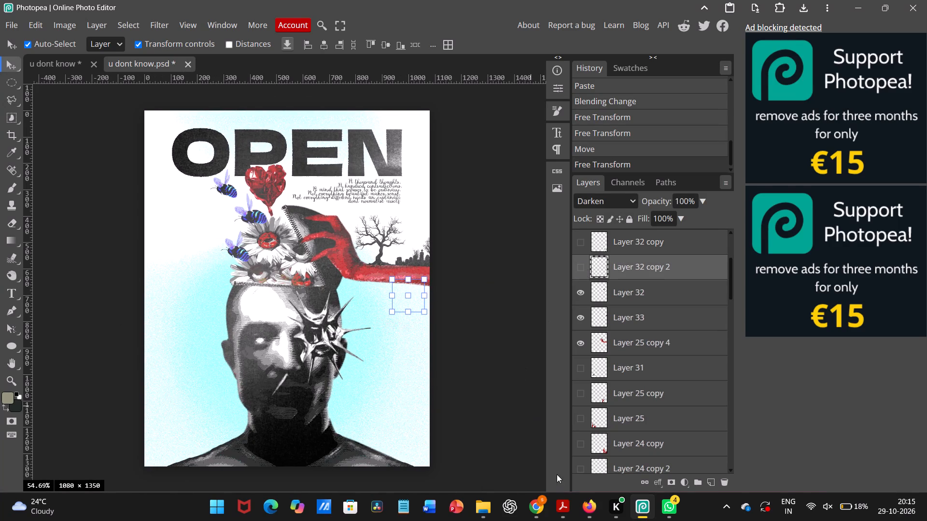
# Switch to Pinterest in Chrome, go back to the tree pins, open the leaning pink blossom tree and copy its image.
pyautogui.click(541, 510)
pyautogui.scroll(-2, 564, 296)
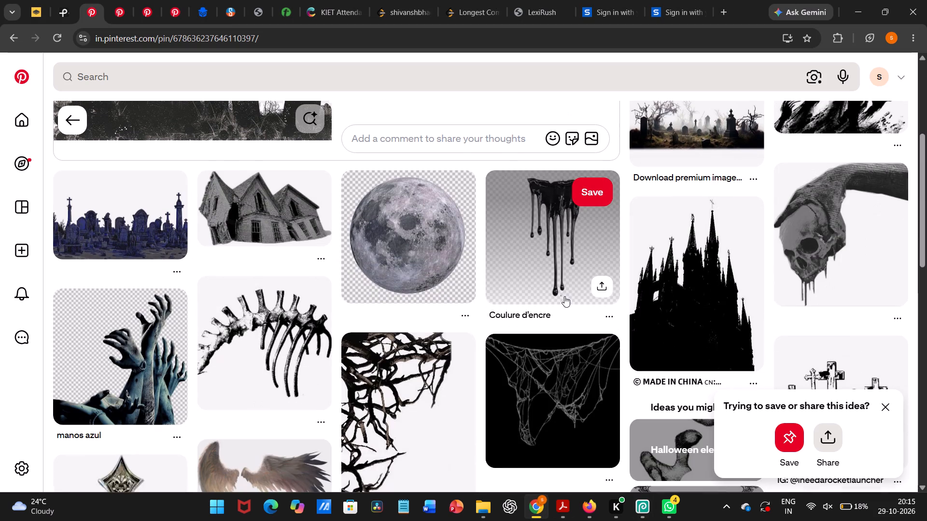
pyautogui.click(77, 120)
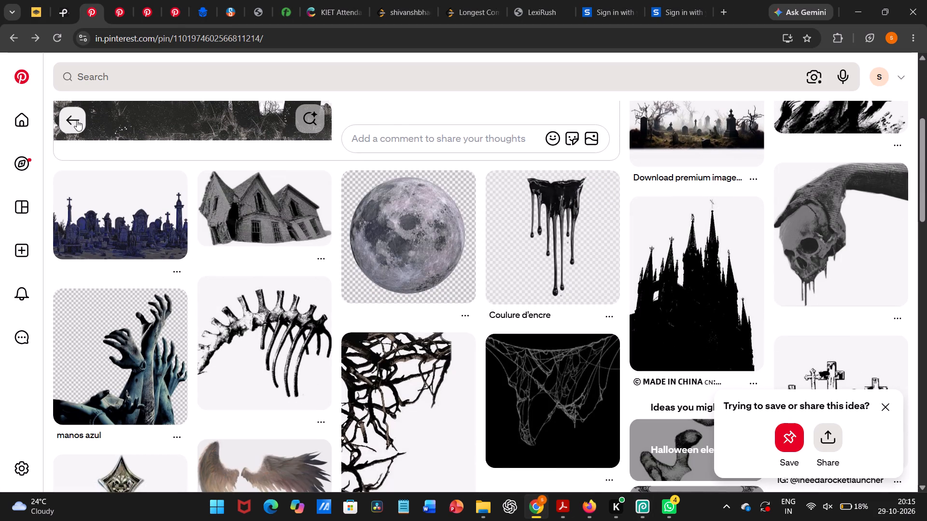
pyautogui.click(683, 178)
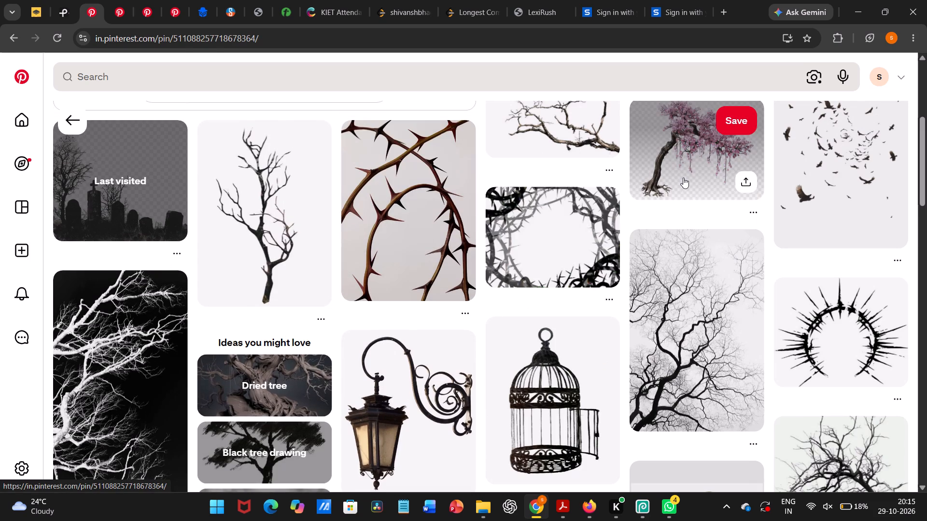
pyautogui.rightClick(183, 217)
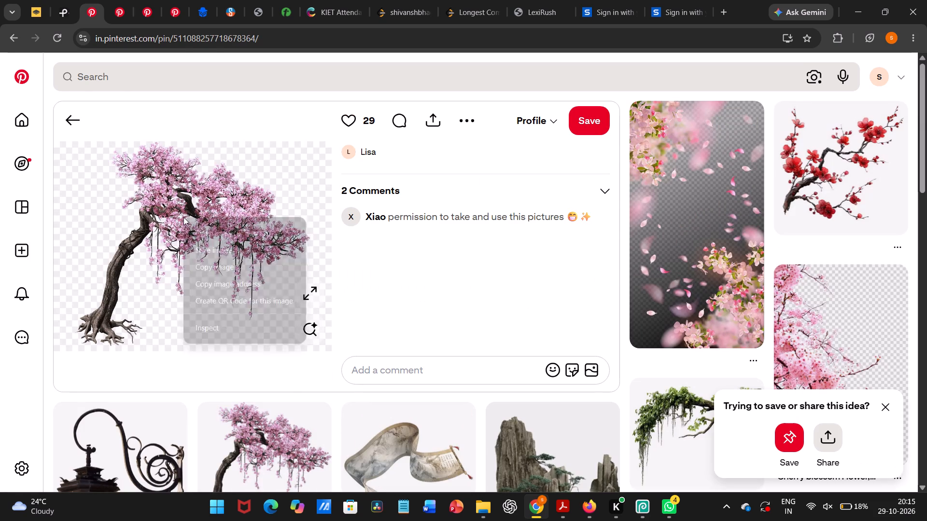
pyautogui.click(232, 267)
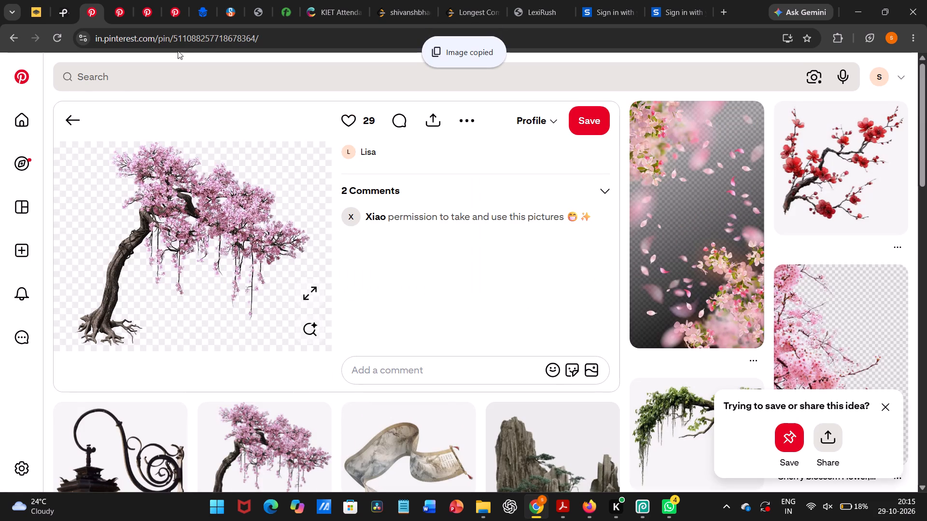
# Remove the blossom tree image's background in remove.bg and copy the cutout.
pyautogui.click(42, 10)
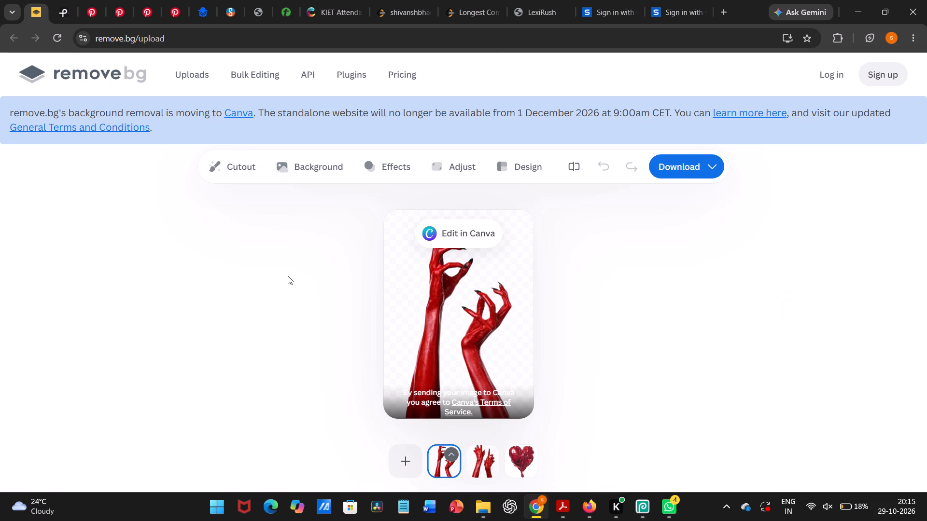
pyautogui.hotkey('ctrl', 'v')
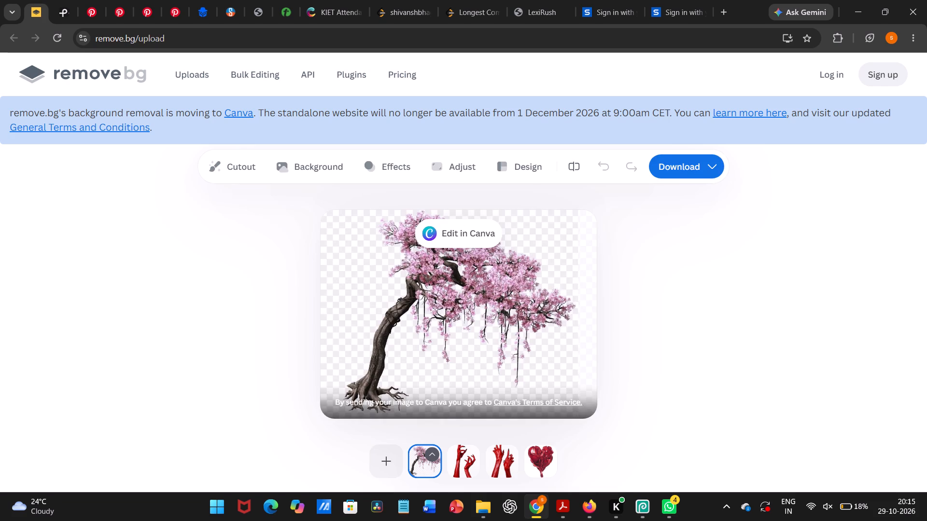
pyautogui.rightClick(464, 295)
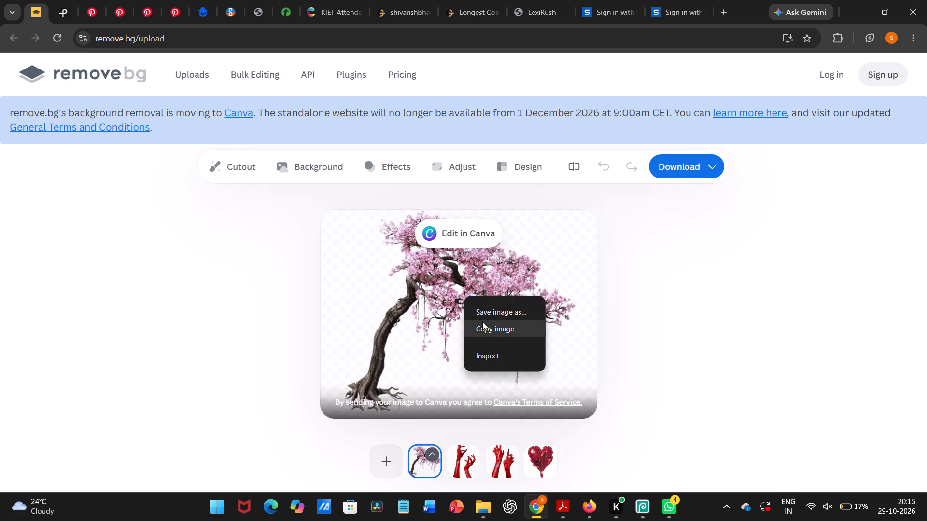
pyautogui.click(484, 326)
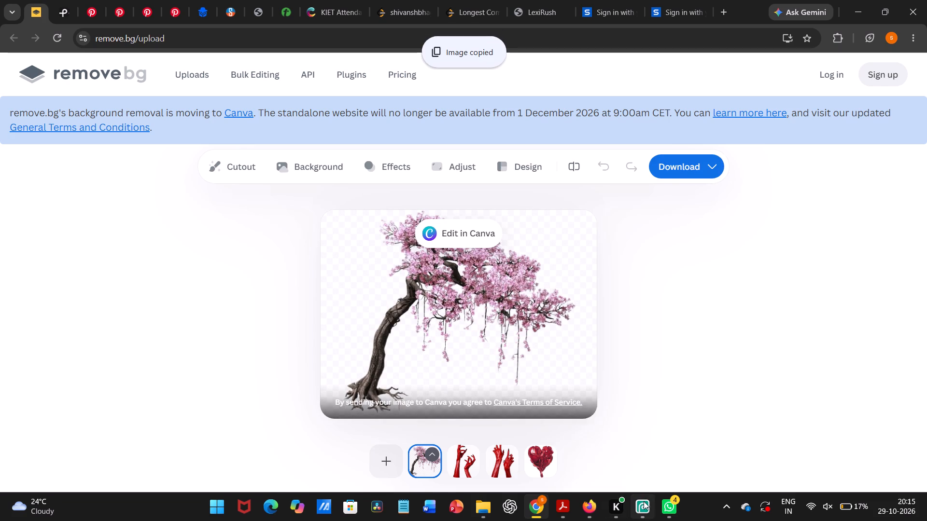
# Switch to Photopea and paste the pink blossom tree cutout above the red forearm's layer, moving it to just below the forearm.
pyautogui.click(644, 501)
pyautogui.click(471, 327)
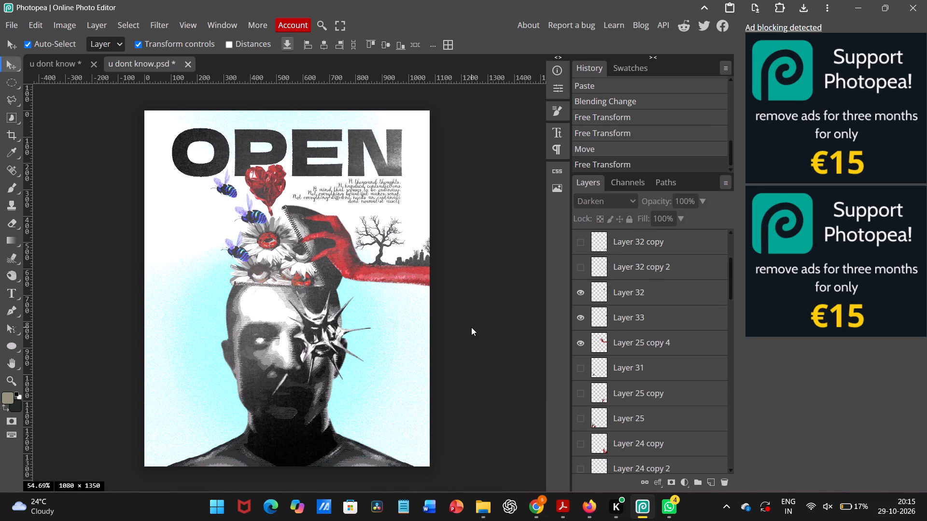
pyautogui.click(415, 282)
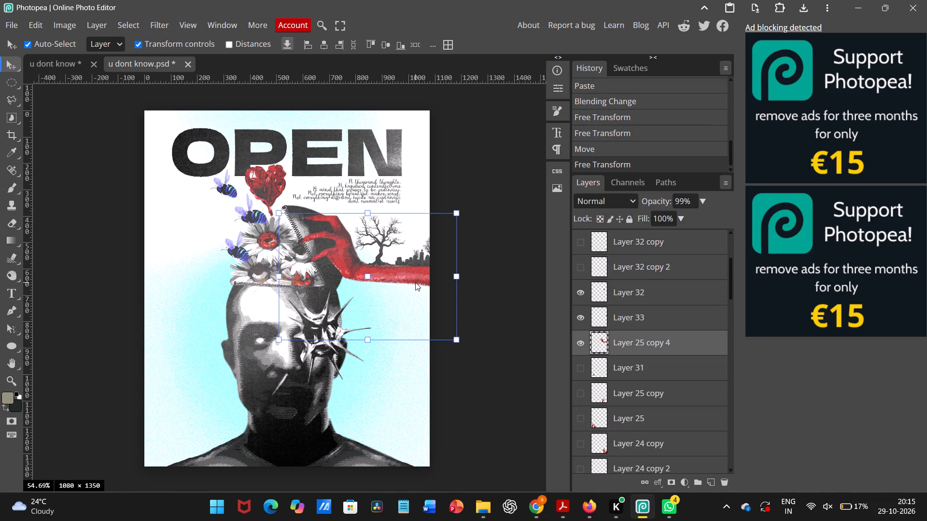
pyautogui.hotkey('ctrl', 'v')
pyautogui.moveTo(302, 271); pyautogui.dragTo(296, 270)
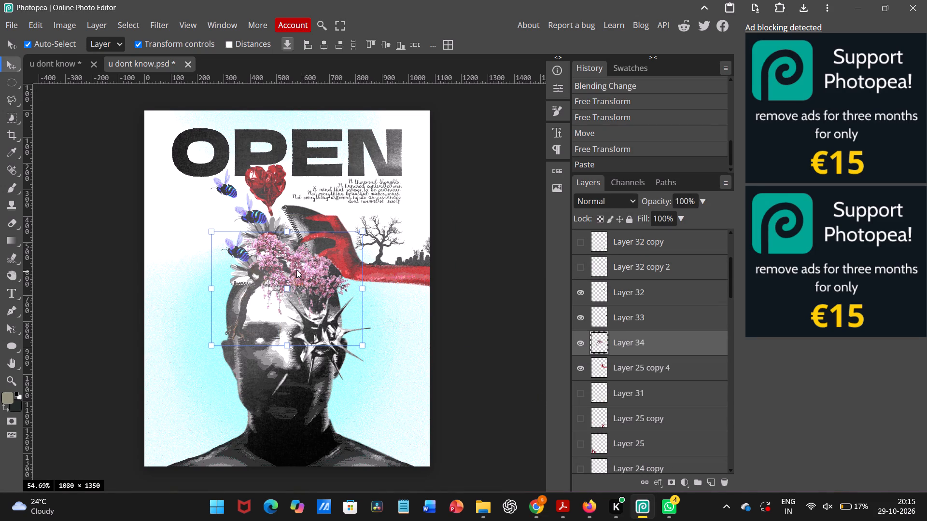
pyautogui.moveTo(296, 270); pyautogui.dragTo(239, 369)
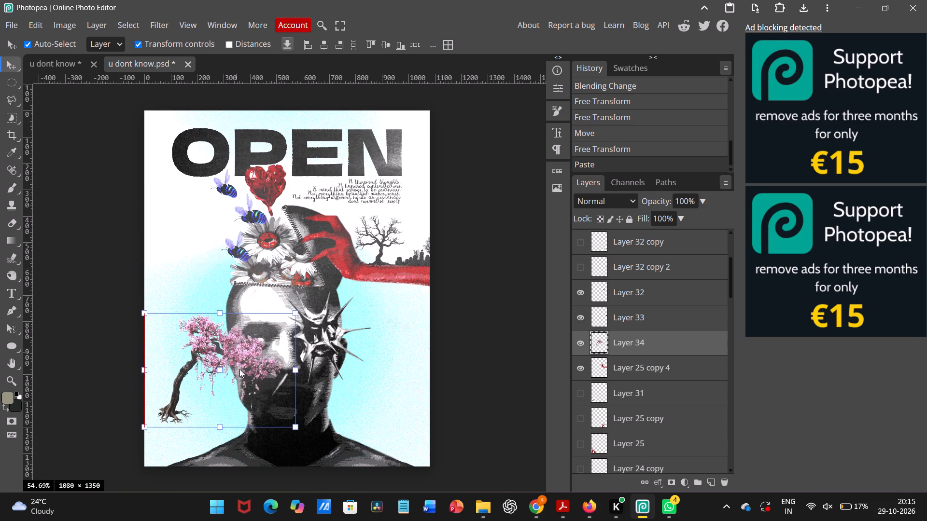
pyautogui.moveTo(239, 369); pyautogui.dragTo(216, 427)
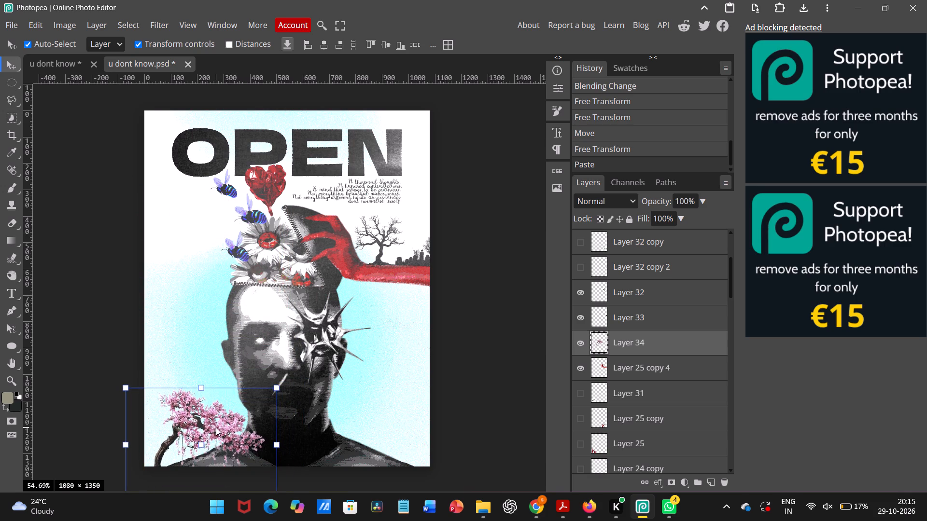
pyautogui.moveTo(216, 427); pyautogui.dragTo(378, 304)
# Rotate the blossom tree to about -177.6°, scale it to 39.91% and hang it under the forearm at about X 962, Y 715 px.
pyautogui.moveTo(449, 266); pyautogui.dragTo(309, 349)
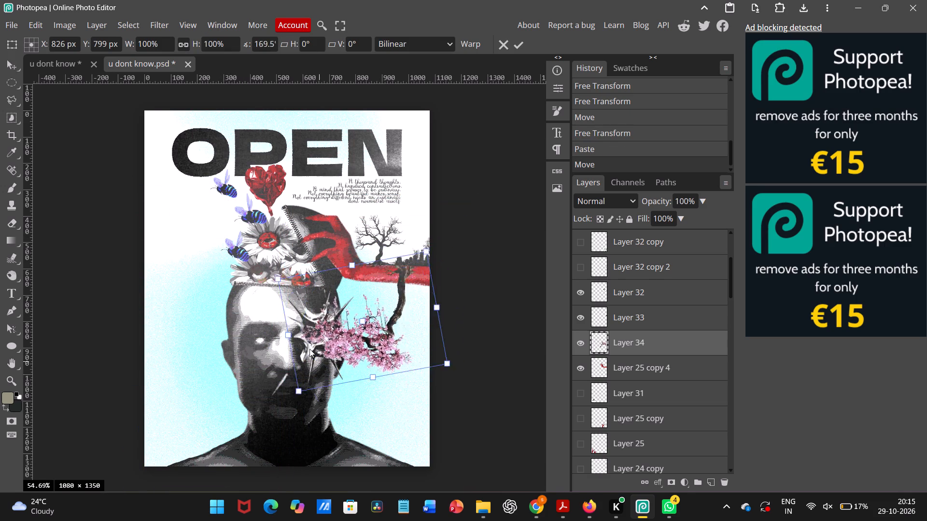
pyautogui.moveTo(309, 349); pyautogui.dragTo(309, 352)
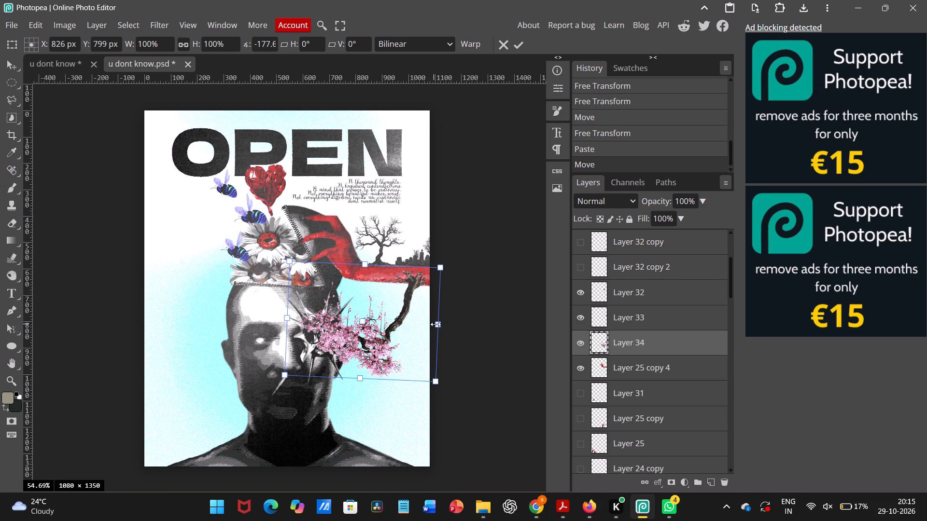
pyautogui.moveTo(438, 324); pyautogui.dragTo(394, 321)
pyautogui.moveTo(367, 310); pyautogui.dragTo(418, 302)
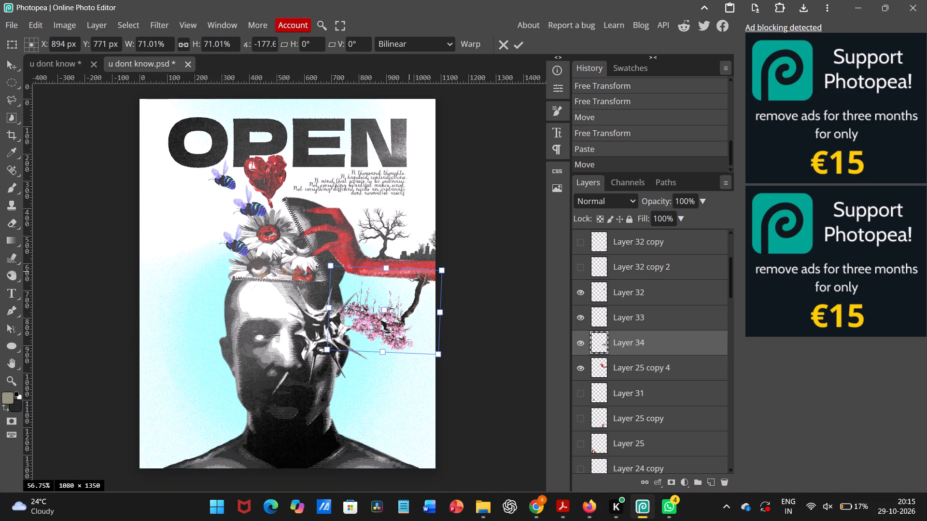
pyautogui.click(507, 253)
pyautogui.moveTo(439, 317); pyautogui.dragTo(391, 309)
pyautogui.moveTo(370, 313); pyautogui.dragTo(403, 301)
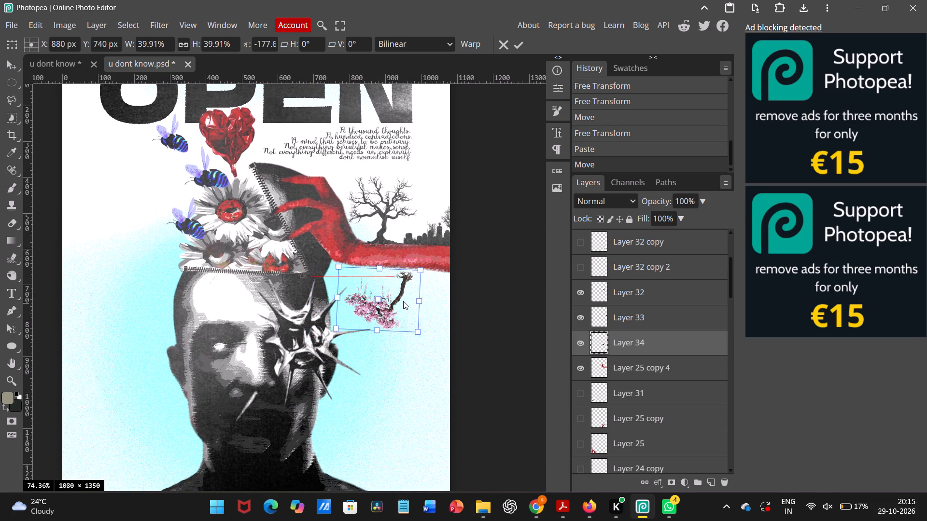
pyautogui.moveTo(403, 301); pyautogui.dragTo(426, 294)
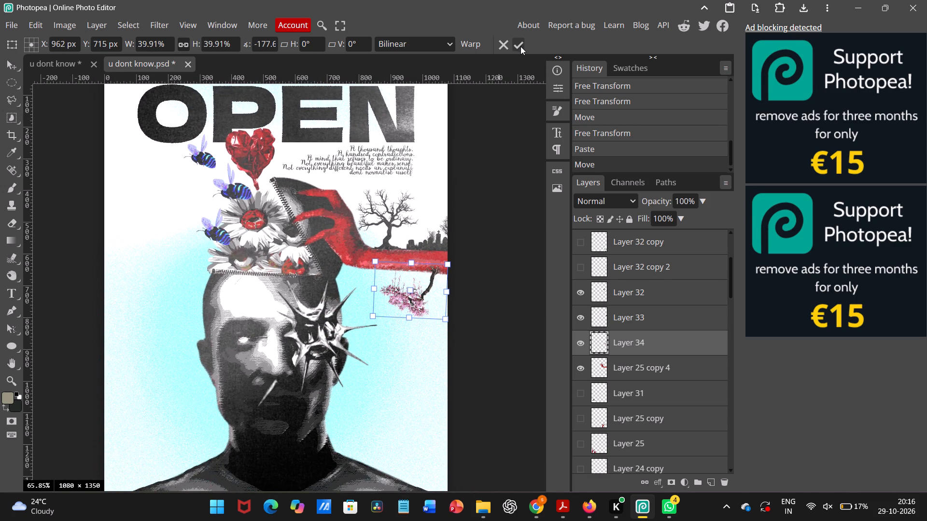
pyautogui.click(520, 46)
pyautogui.click(506, 157)
# Move the blossom tree from beneath the forearm to the O of the OPEN title and rotate it upright by about 133.6°.
pyautogui.scroll(1, 506, 157)
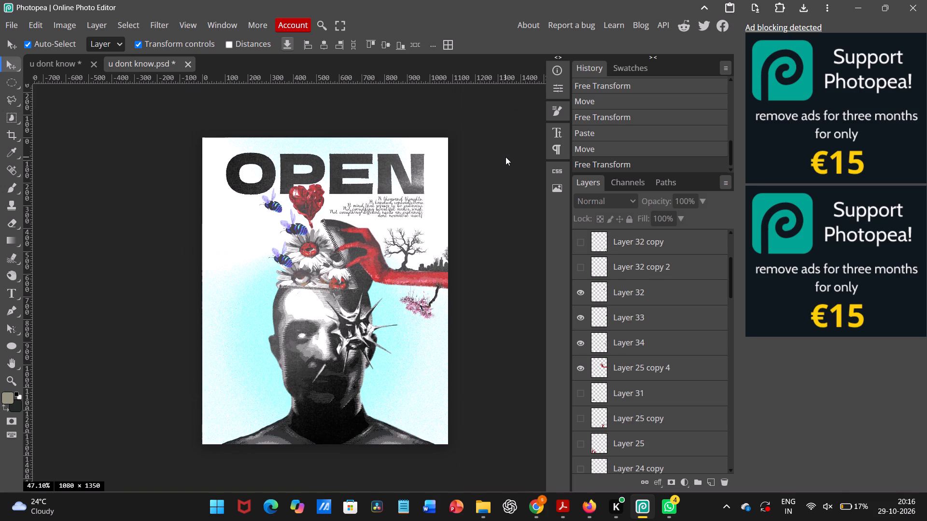
pyautogui.scroll(1, 506, 157)
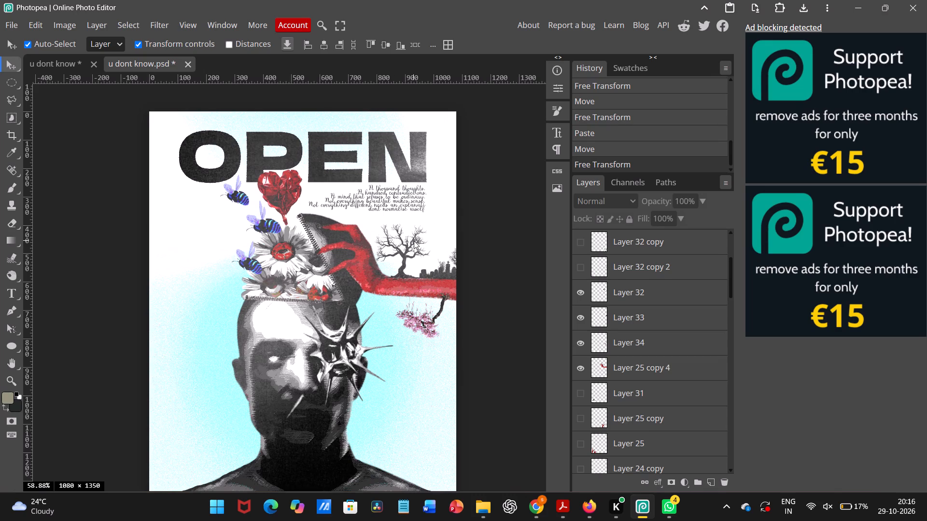
pyautogui.scroll(-1, 387, 330)
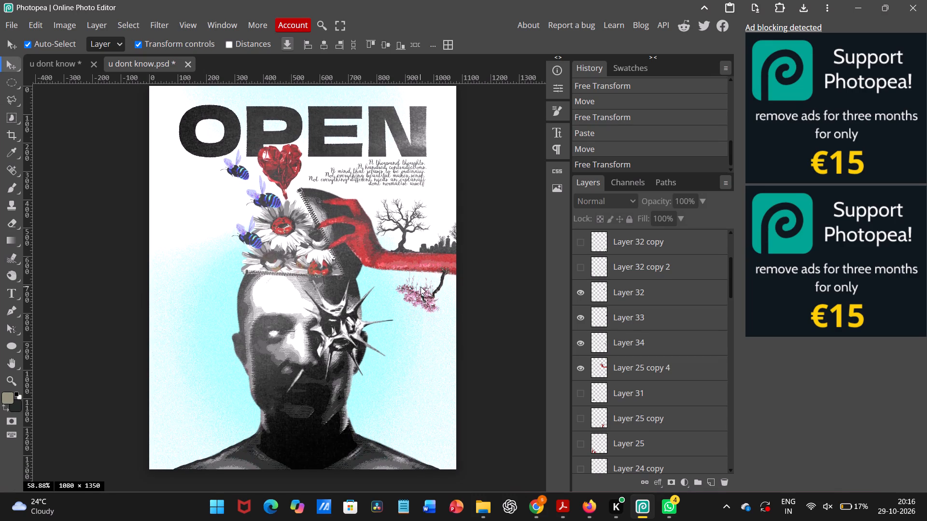
pyautogui.click(421, 293)
pyautogui.moveTo(421, 293); pyautogui.dragTo(251, 293)
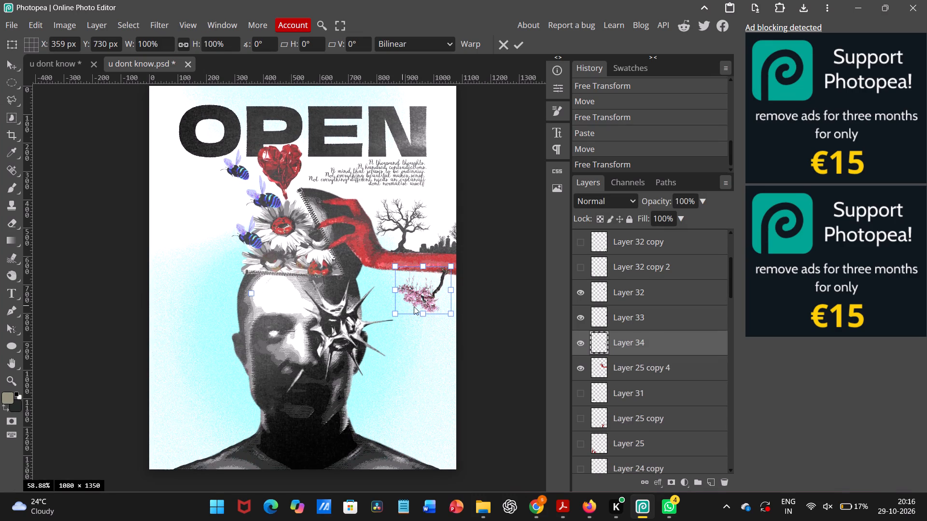
pyautogui.moveTo(424, 301); pyautogui.dragTo(187, 278)
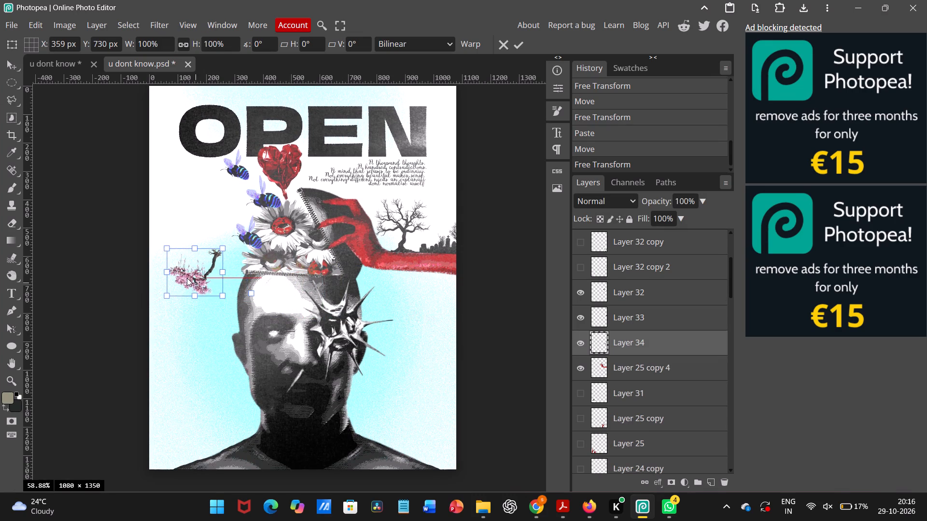
pyautogui.moveTo(187, 278); pyautogui.dragTo(164, 260)
pyautogui.moveTo(209, 227); pyautogui.dragTo(221, 318)
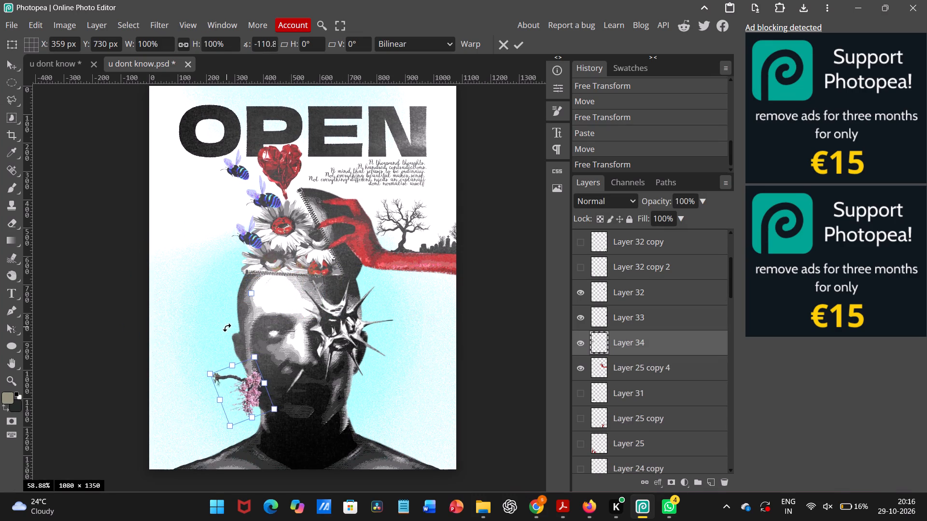
pyautogui.moveTo(221, 318); pyautogui.dragTo(266, 181)
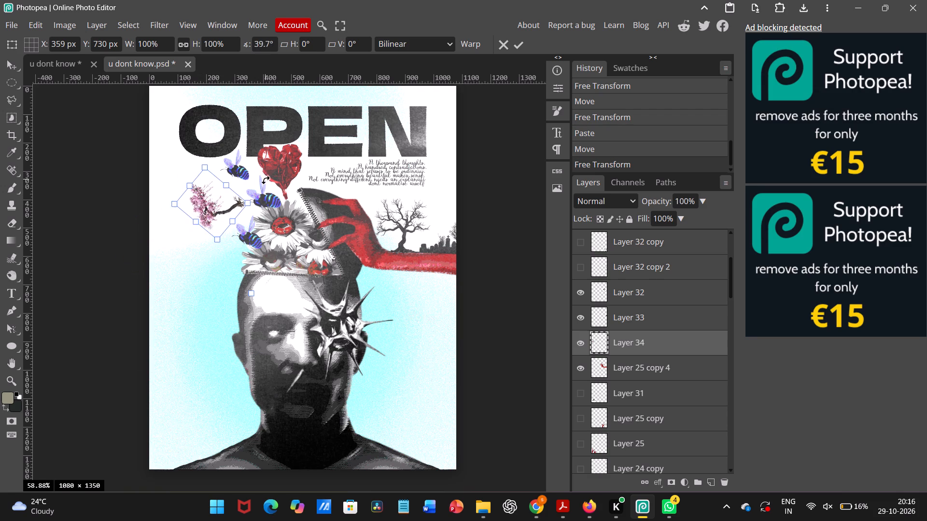
pyautogui.moveTo(266, 181); pyautogui.dragTo(267, 182)
pyautogui.moveTo(217, 196); pyautogui.dragTo(201, 180)
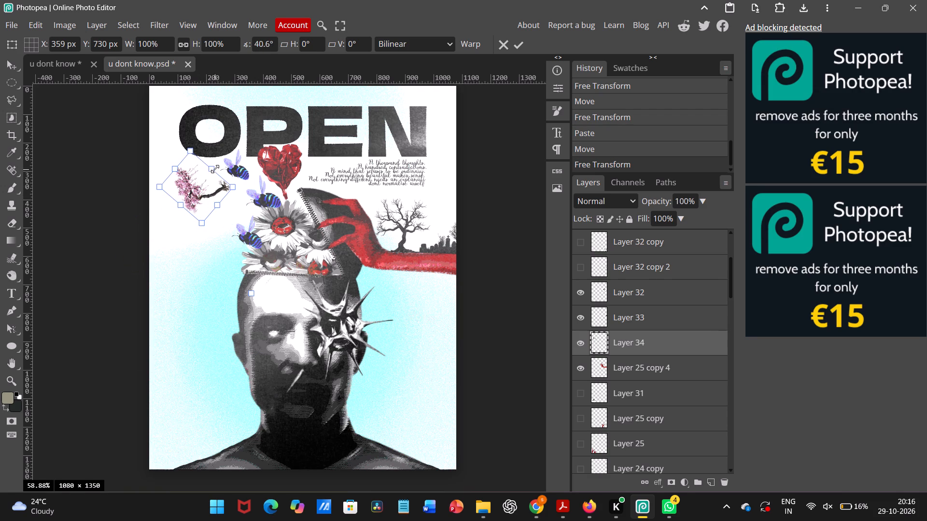
pyautogui.moveTo(190, 142); pyautogui.dragTo(260, 198)
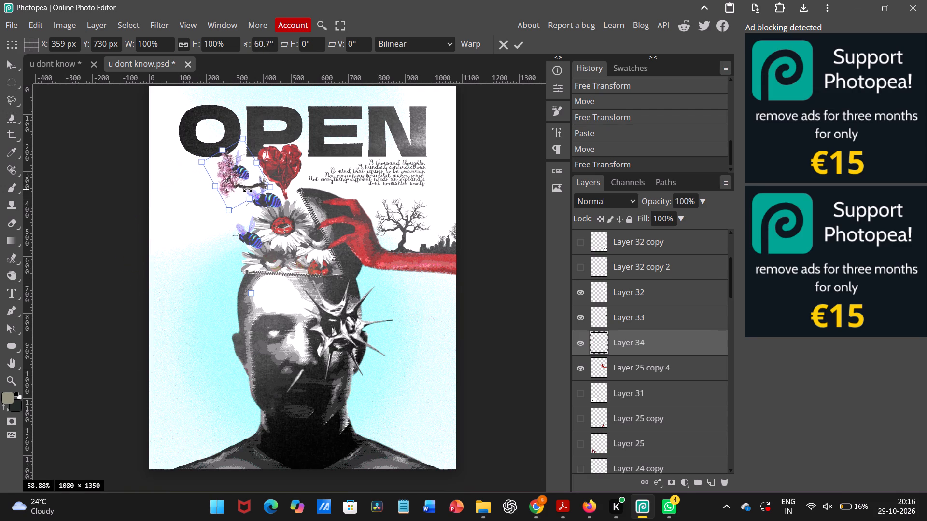
pyautogui.moveTo(260, 198); pyautogui.dragTo(302, 276)
pyautogui.moveTo(362, 248); pyautogui.dragTo(233, 149)
# Place the blossom tree over the top of the letter P in OPEN and rotate it slightly further clockwise.
pyautogui.scroll(1, 228, 145)
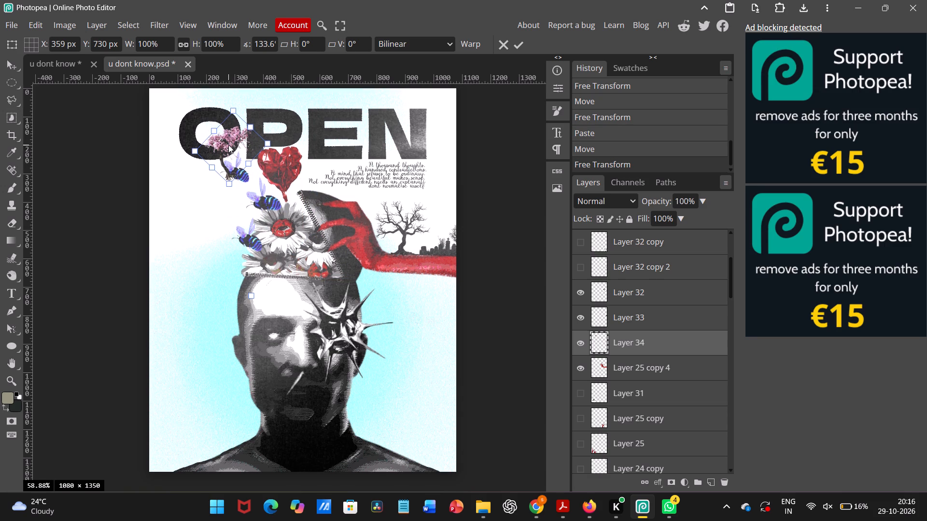
pyautogui.scroll(2, 228, 145)
pyautogui.moveTo(235, 223); pyautogui.dragTo(219, 211)
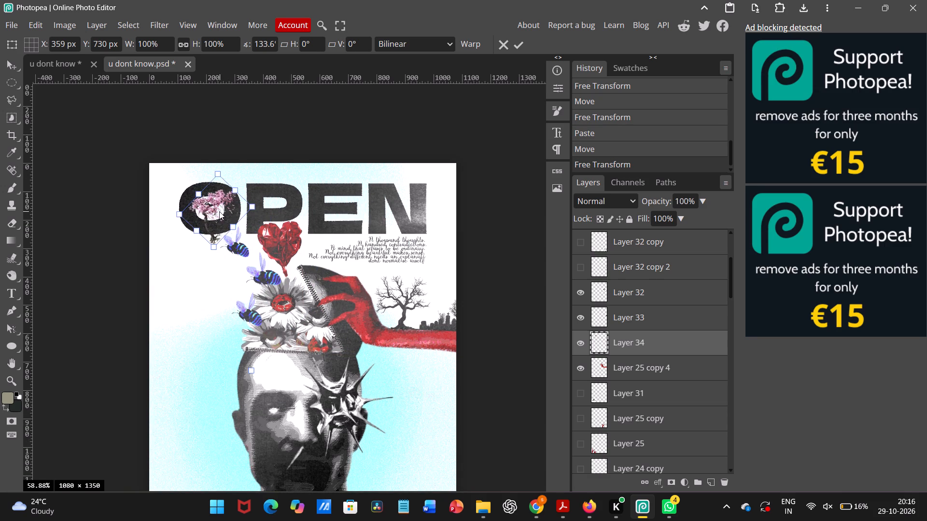
pyautogui.moveTo(219, 211); pyautogui.dragTo(253, 203)
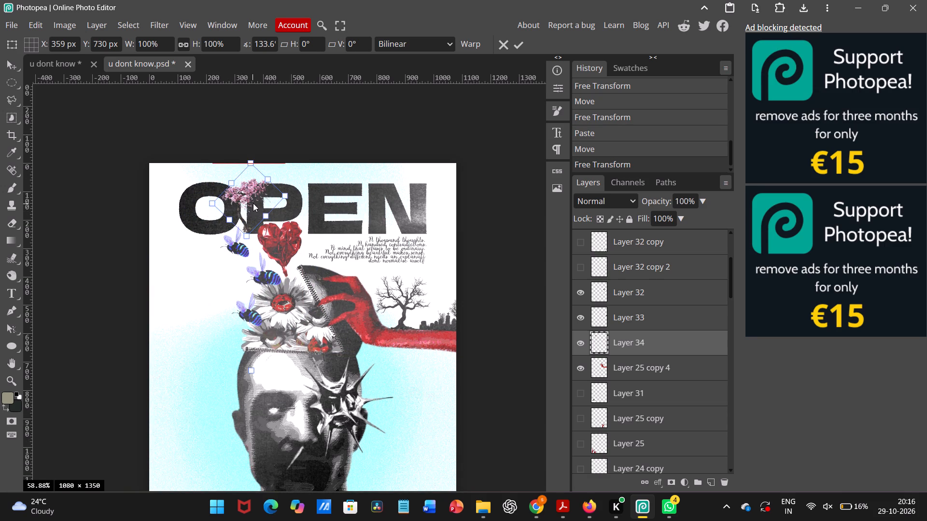
pyautogui.moveTo(253, 203); pyautogui.dragTo(266, 194)
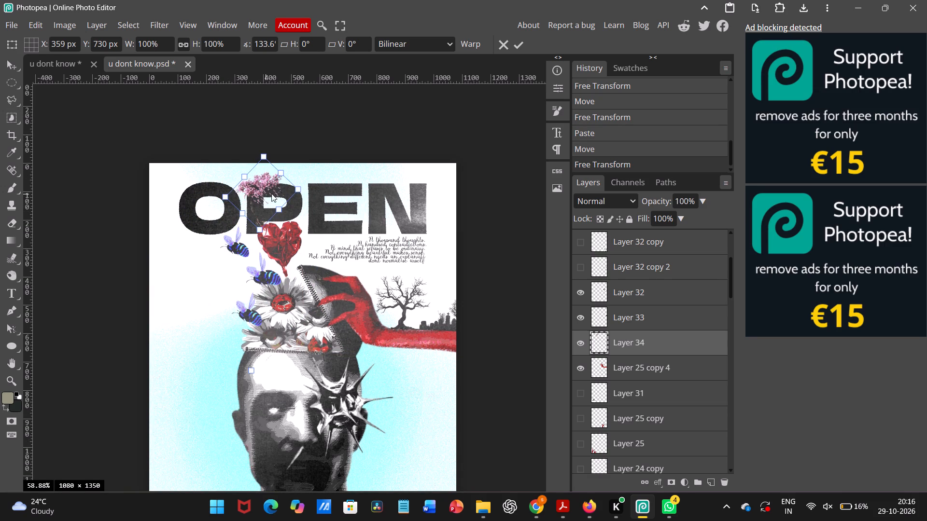
pyautogui.moveTo(302, 183); pyautogui.dragTo(308, 203)
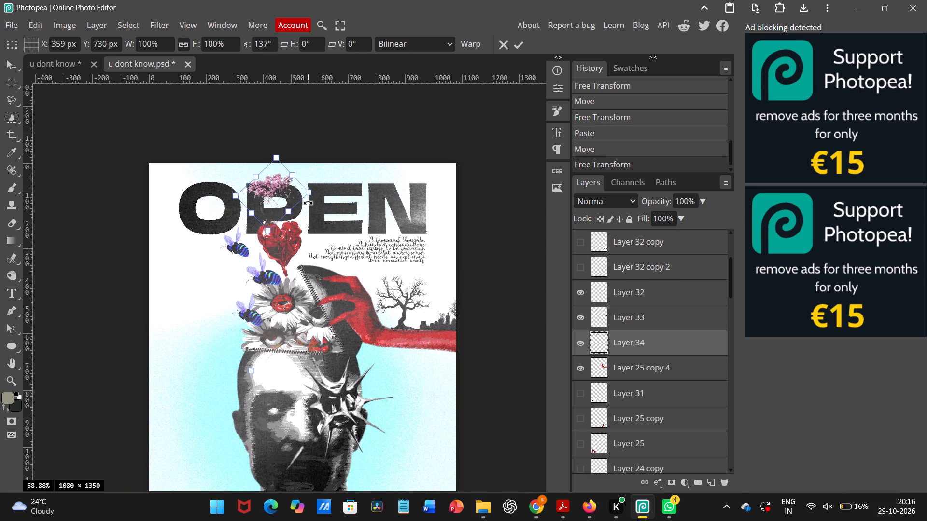
pyautogui.moveTo(308, 203); pyautogui.dragTo(311, 216)
pyautogui.tripleClick(281, 197)
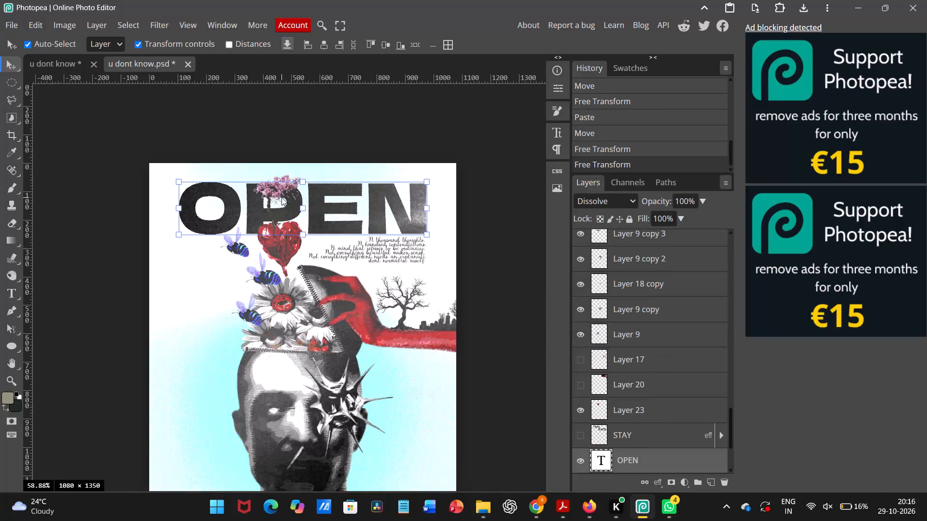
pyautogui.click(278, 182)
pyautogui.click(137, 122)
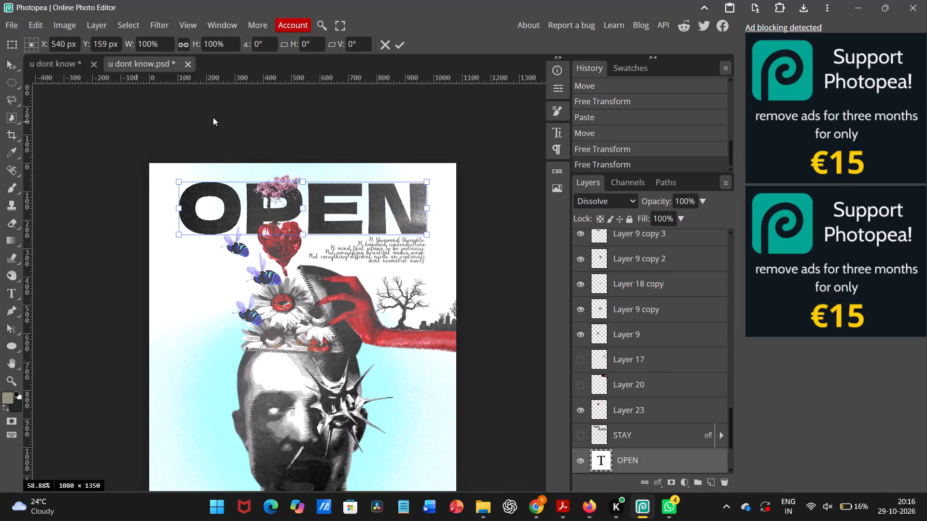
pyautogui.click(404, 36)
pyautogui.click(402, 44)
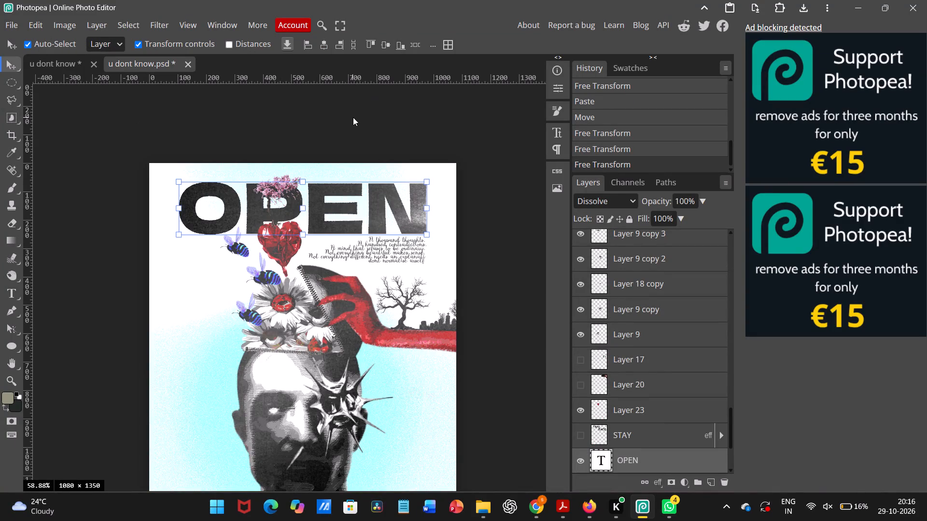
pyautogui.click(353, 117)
# Shift the blossom tree to about X 404, Y 111 px at the top edge of the letter P and rotate it by 9.4°.
pyautogui.click(276, 184)
pyautogui.moveTo(276, 187); pyautogui.dragTo(275, 186)
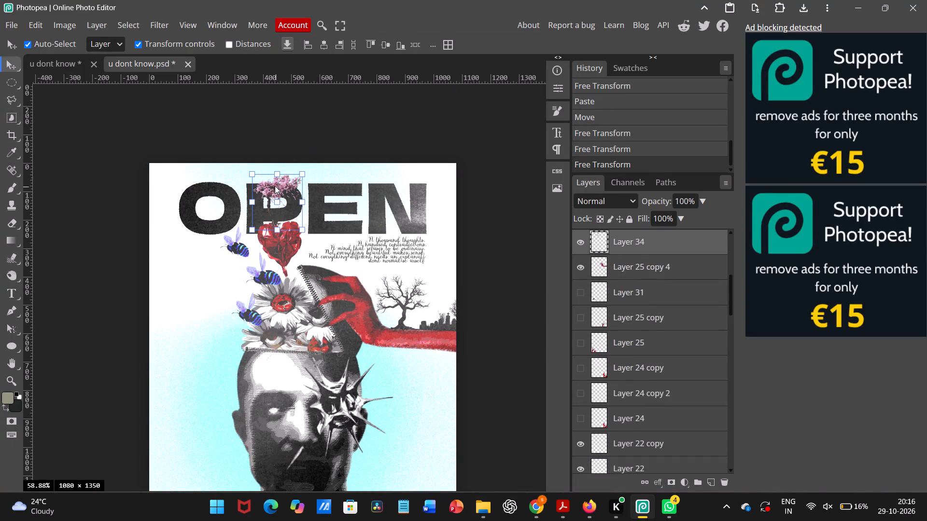
pyautogui.moveTo(275, 186); pyautogui.dragTo(273, 182)
pyautogui.moveTo(309, 169); pyautogui.dragTo(312, 176)
pyautogui.moveTo(282, 183); pyautogui.dragTo(275, 179)
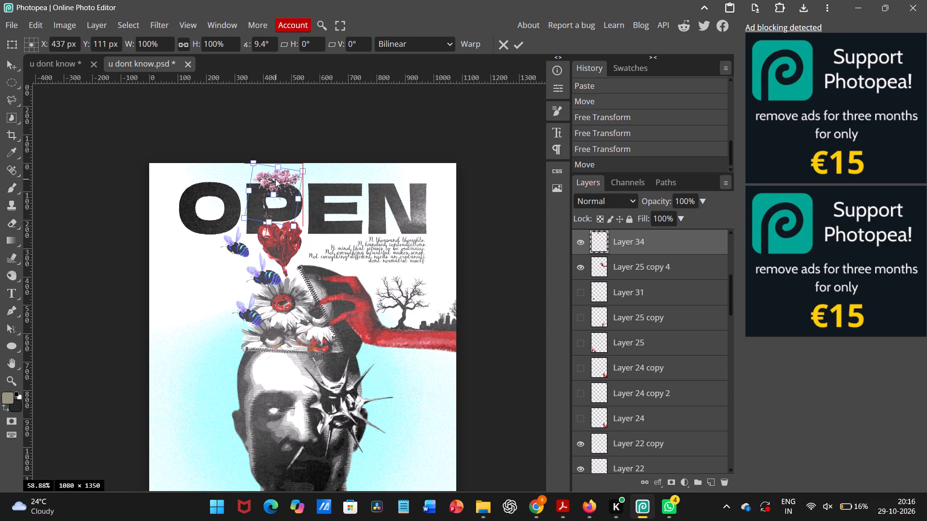
pyautogui.moveTo(275, 179); pyautogui.dragTo(267, 180)
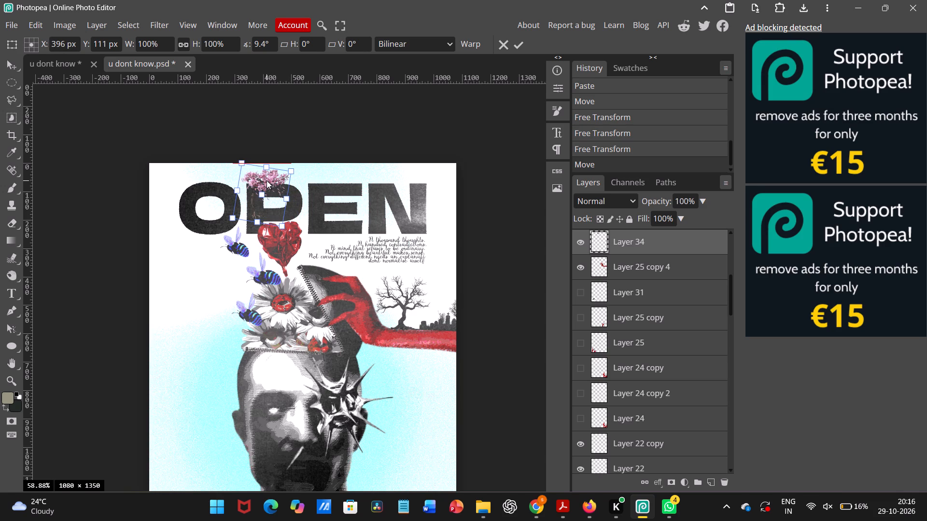
pyautogui.moveTo(267, 180); pyautogui.dragTo(269, 183)
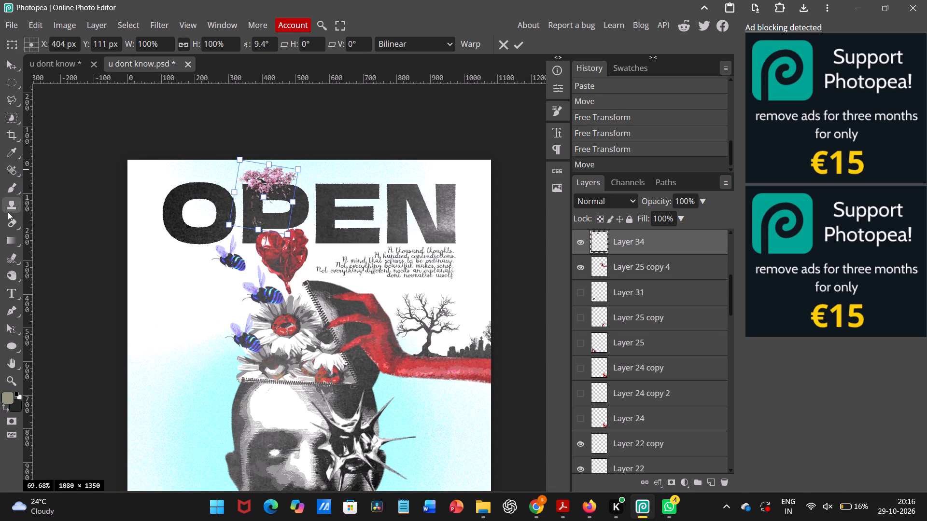
# Erase the blossom tree's trunk and roots where they overlap the stem of the letter P.
pyautogui.click(8, 221)
pyautogui.moveTo(259, 227); pyautogui.dragTo(255, 222)
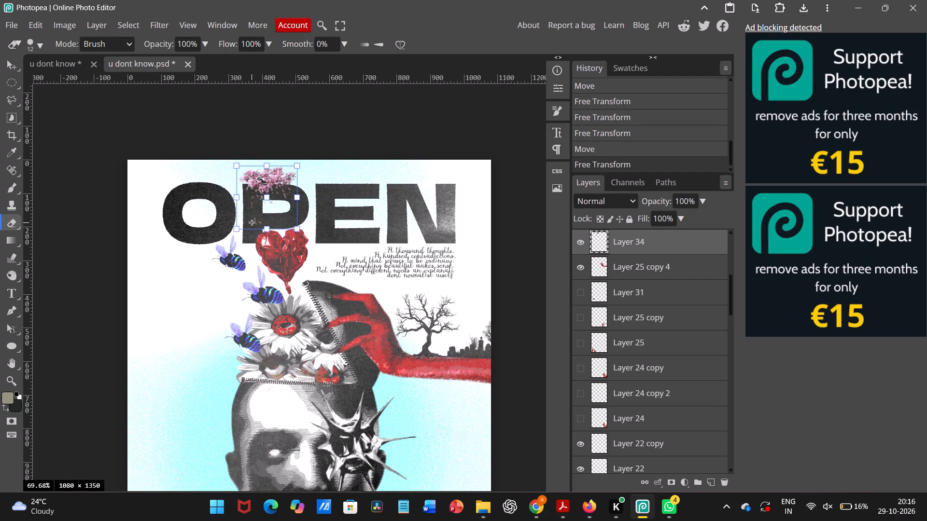
pyautogui.moveTo(255, 222); pyautogui.dragTo(246, 207)
pyautogui.moveTo(246, 207); pyautogui.dragTo(253, 200)
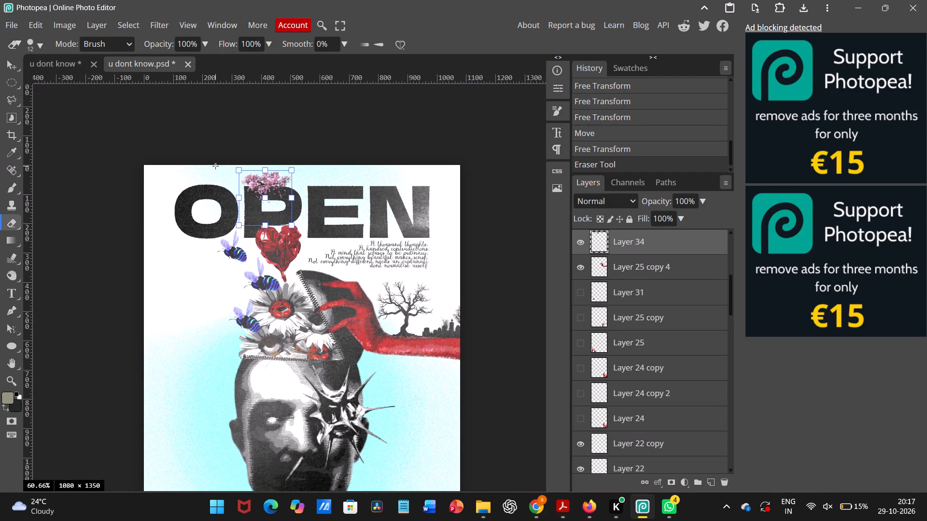
pyautogui.click(20, 64)
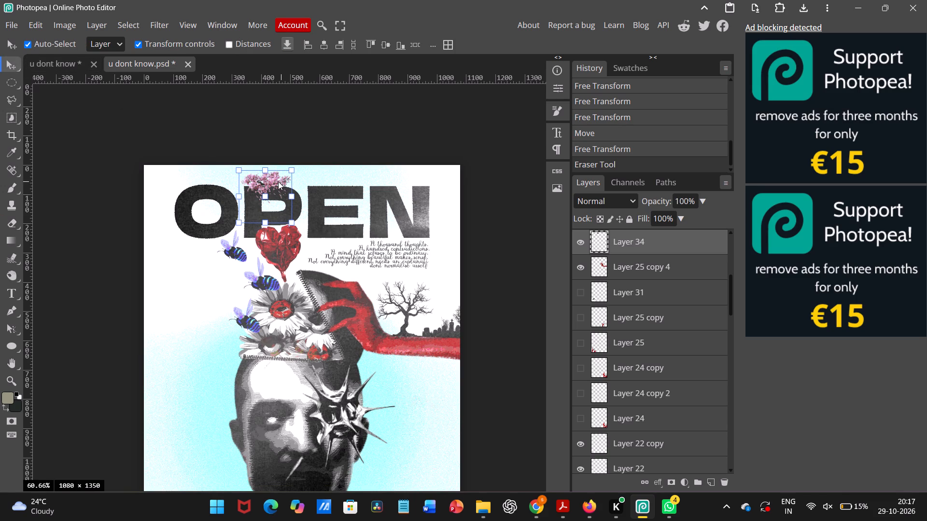
# Nudge the blossom tree slightly down and to the left on the letter P of OPEN.
pyautogui.click(274, 183)
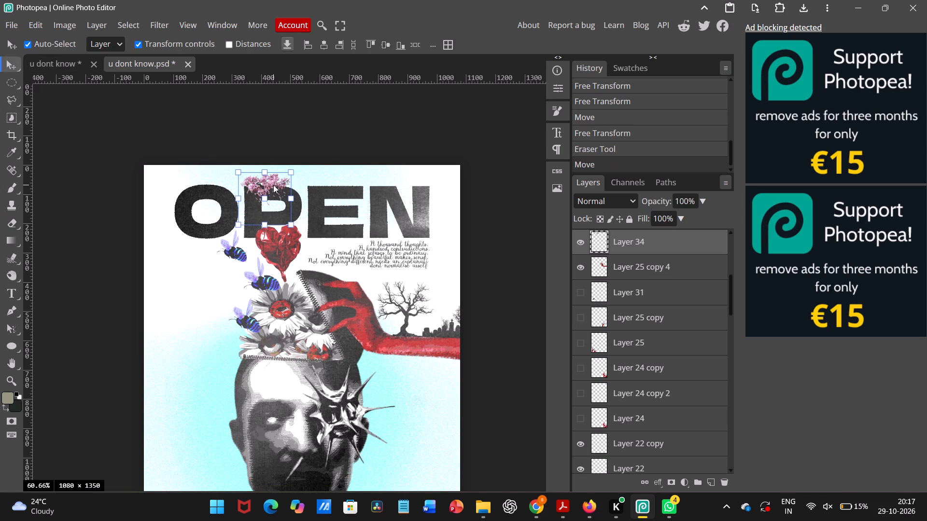
pyautogui.click(142, 219)
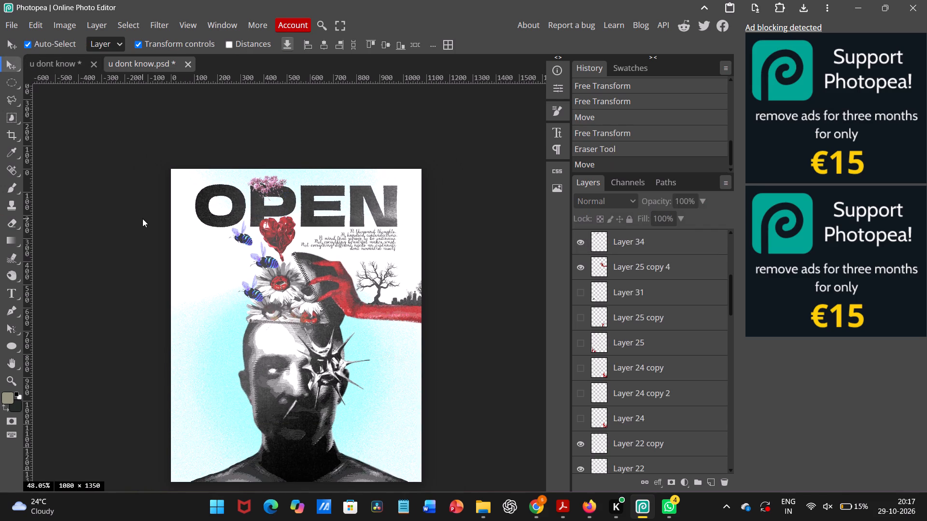
# Move the bare tree and the graveyard silhouette off the red forearm to the empty area beside the poster canvas.
pyautogui.hscroll(-1, 142, 219)
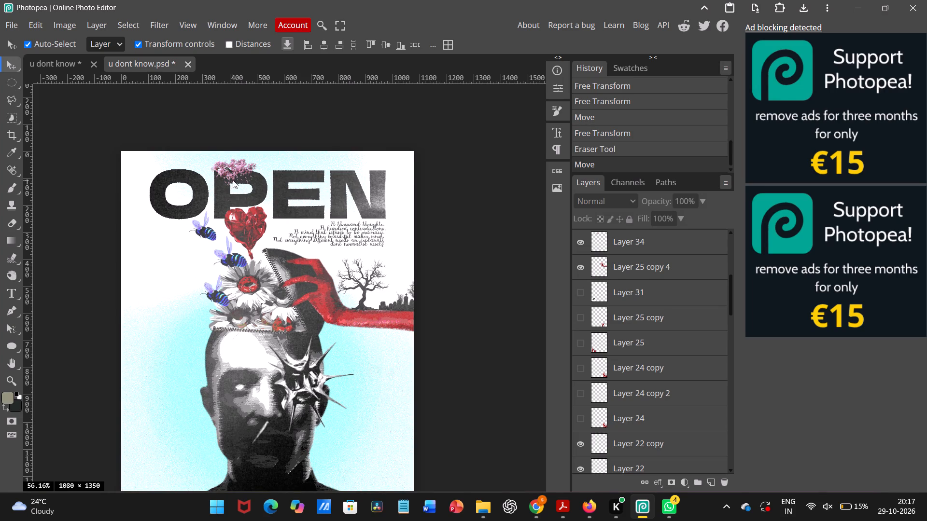
pyautogui.scroll(-1, 233, 180)
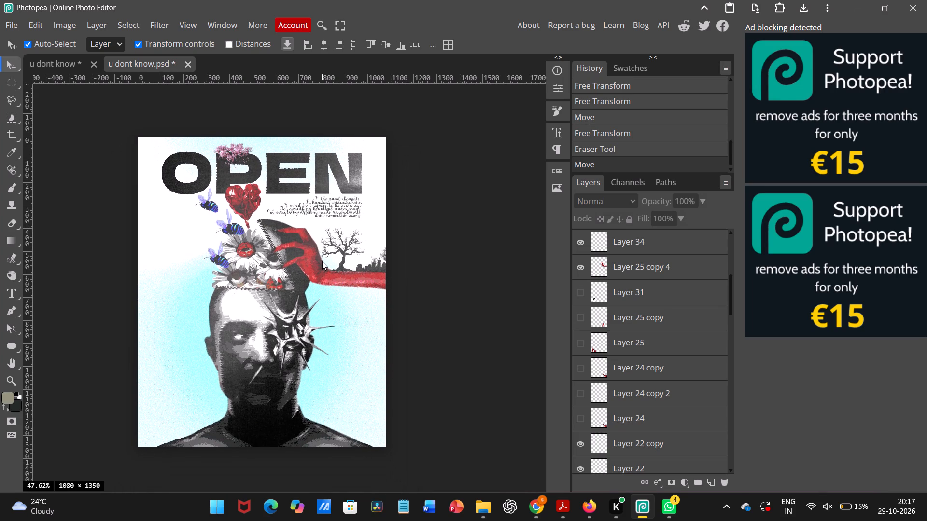
pyautogui.scroll(1, 322, 261)
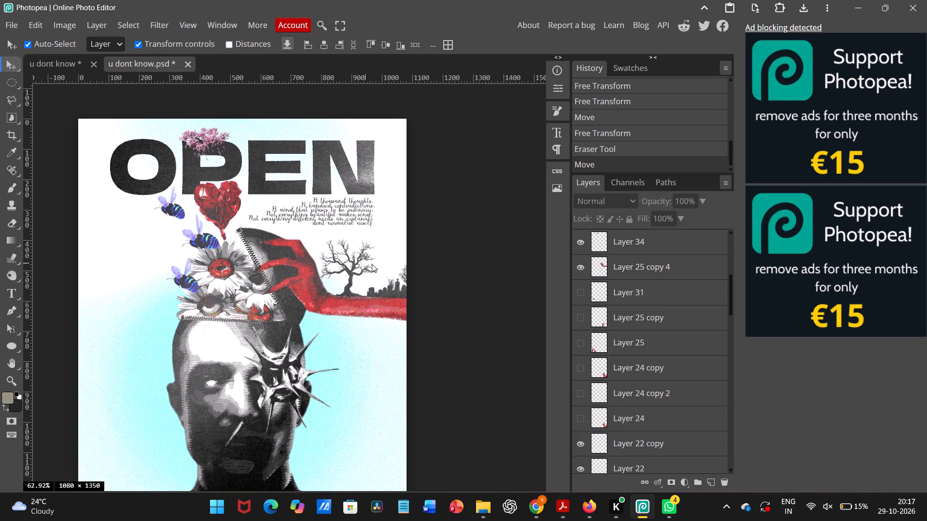
pyautogui.click(355, 266)
pyautogui.moveTo(355, 266); pyautogui.dragTo(490, 262)
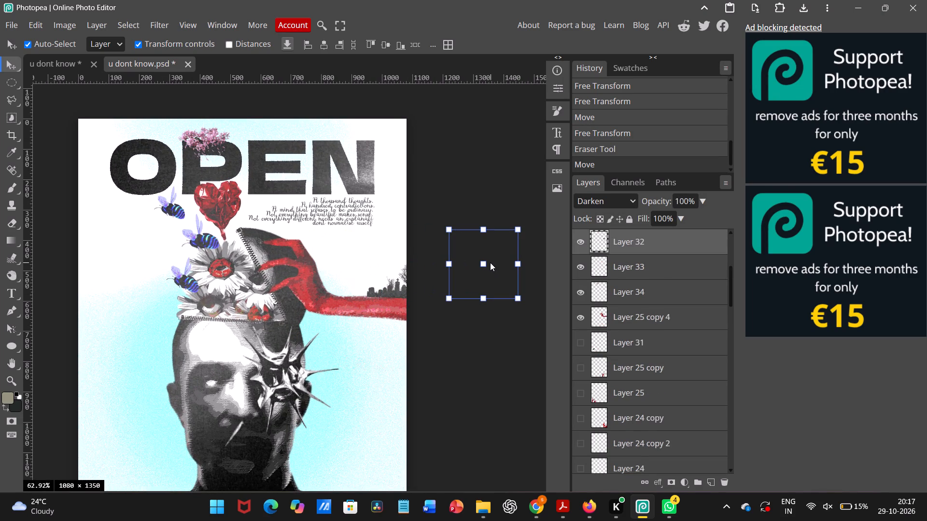
pyautogui.moveTo(490, 262); pyautogui.dragTo(556, 261)
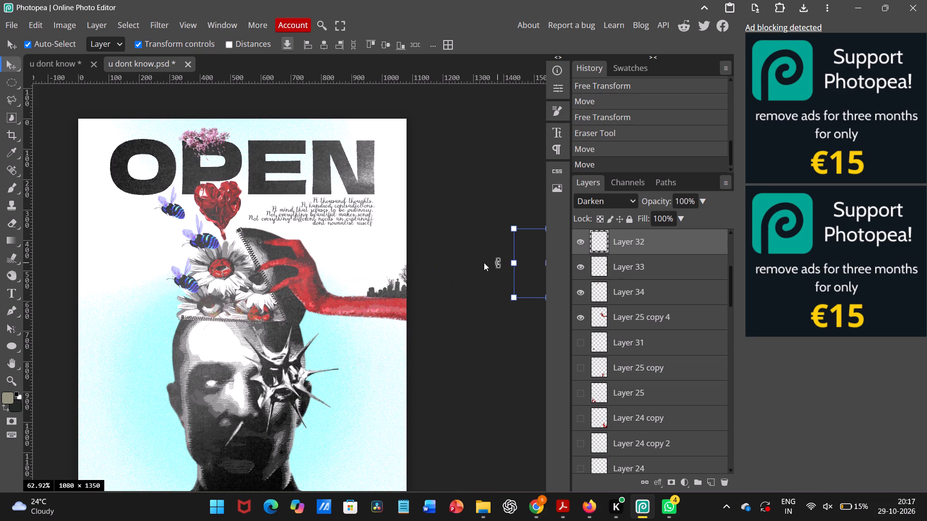
pyautogui.click(476, 262)
pyautogui.moveTo(394, 281); pyautogui.dragTo(505, 286)
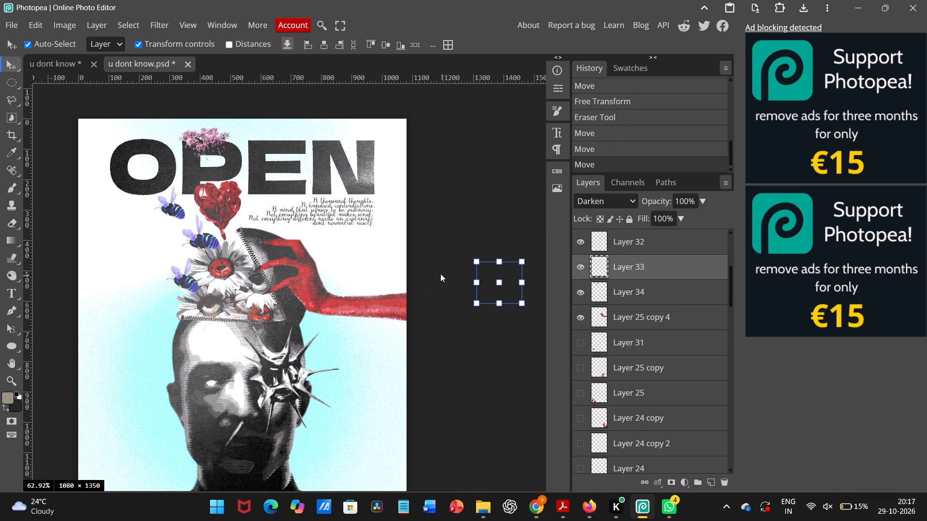
pyautogui.click(440, 274)
# Compare the poster with the Posterize 1 adjustment layer hidden and shown.
pyautogui.scroll(-1, 440, 274)
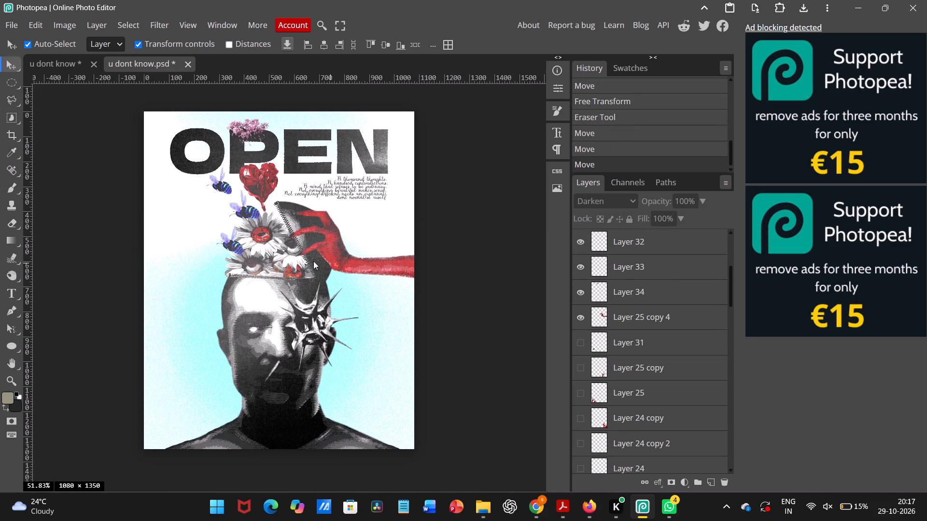
pyautogui.scroll(1, 312, 260)
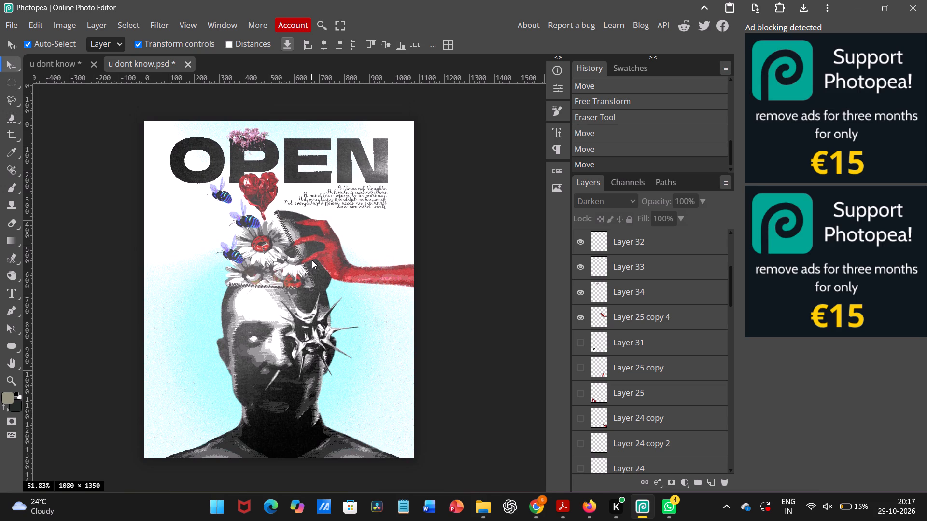
pyautogui.scroll(1, 312, 260)
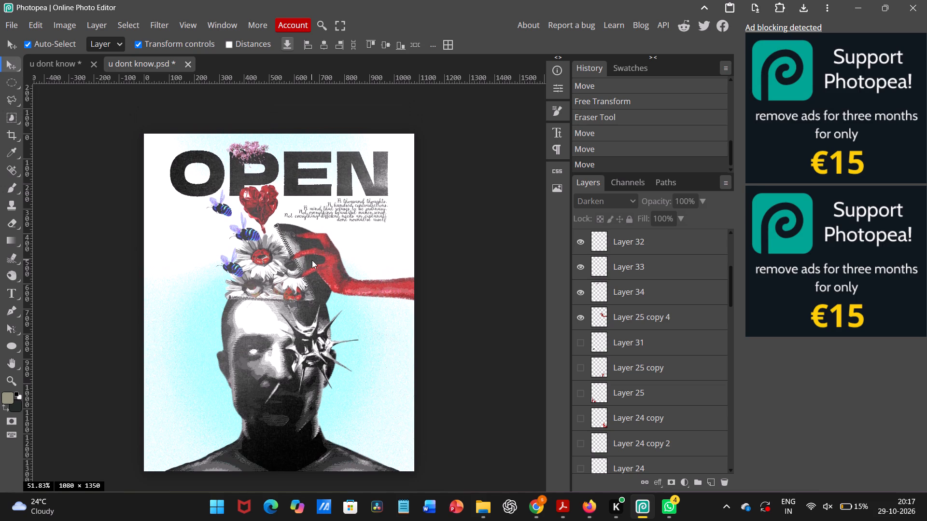
pyautogui.scroll(1, 312, 260)
pyautogui.scroll(-1, 312, 260)
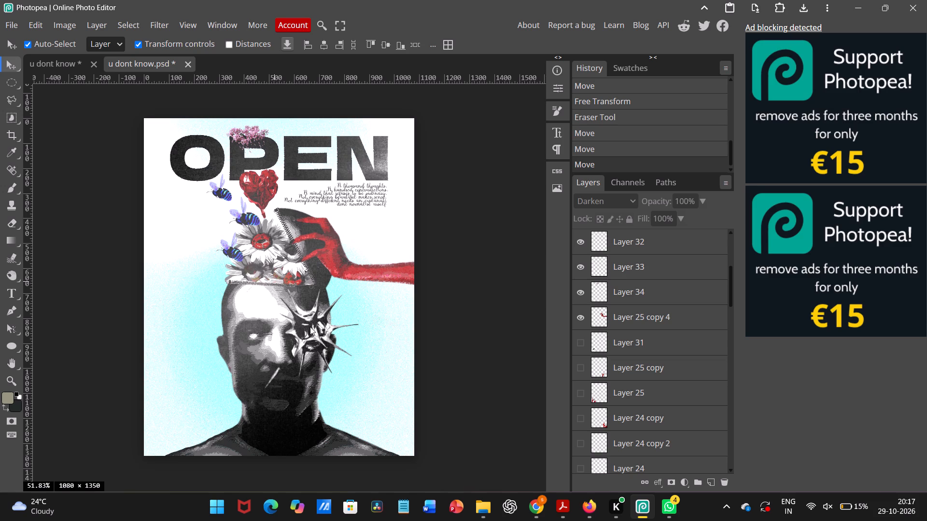
pyautogui.scroll(5, 617, 267)
pyautogui.click(580, 292)
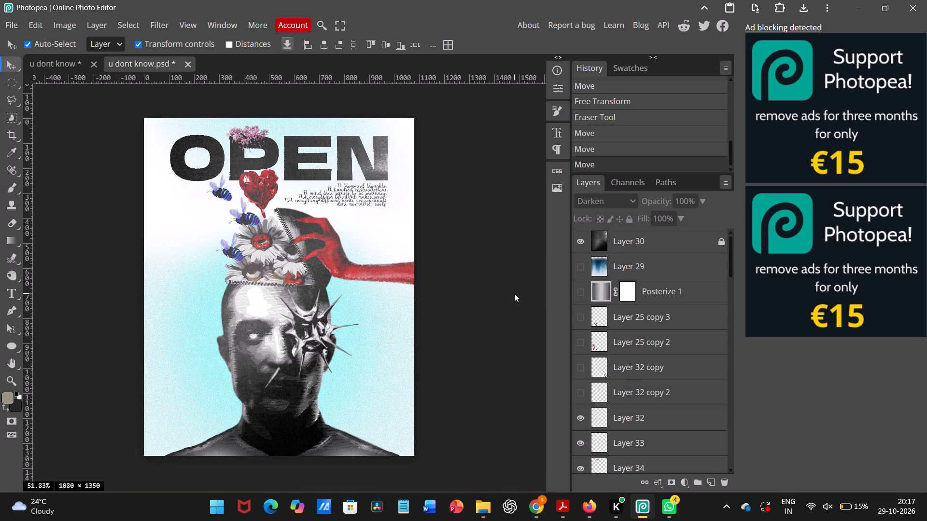
pyautogui.click(576, 288)
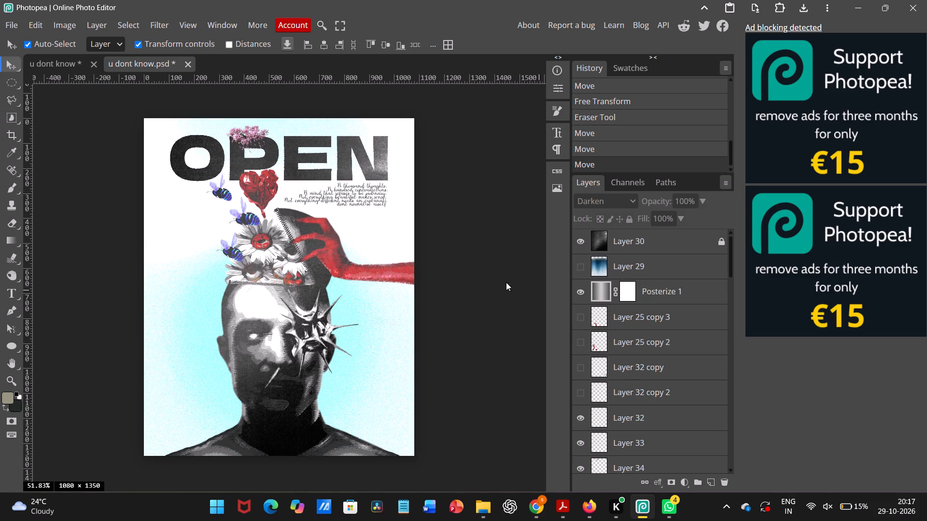
# Export the poster as a JPG at 1080 × 1350 px and 100% quality.
pyautogui.scroll(1, 484, 273)
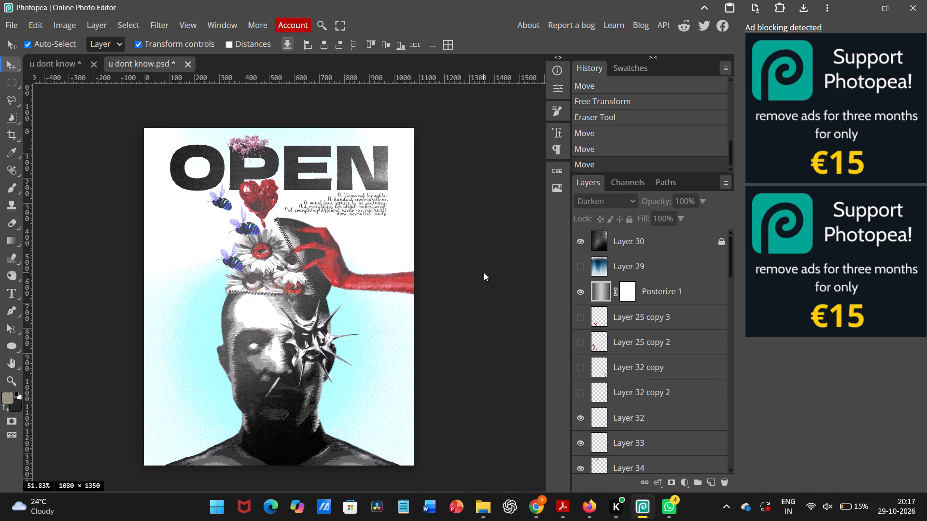
pyautogui.scroll(1, 484, 273)
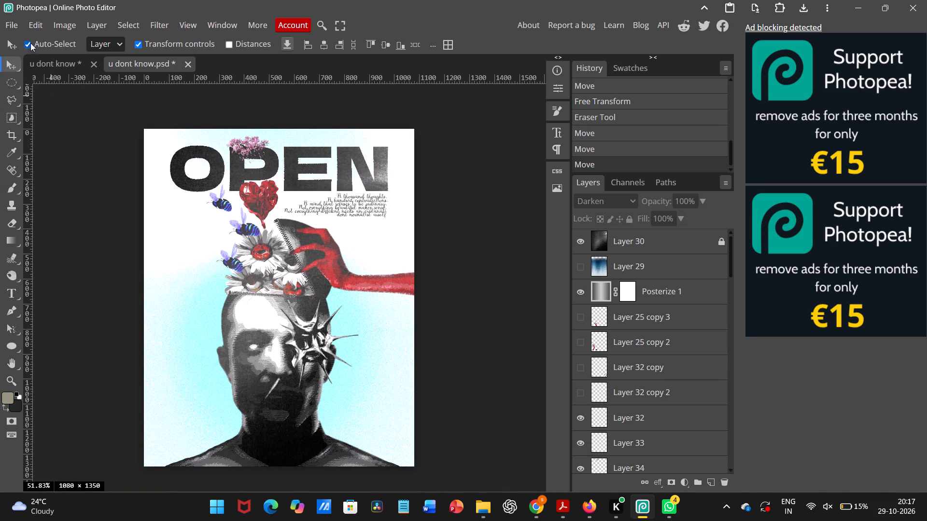
pyautogui.click(17, 24)
pyautogui.click(36, 199)
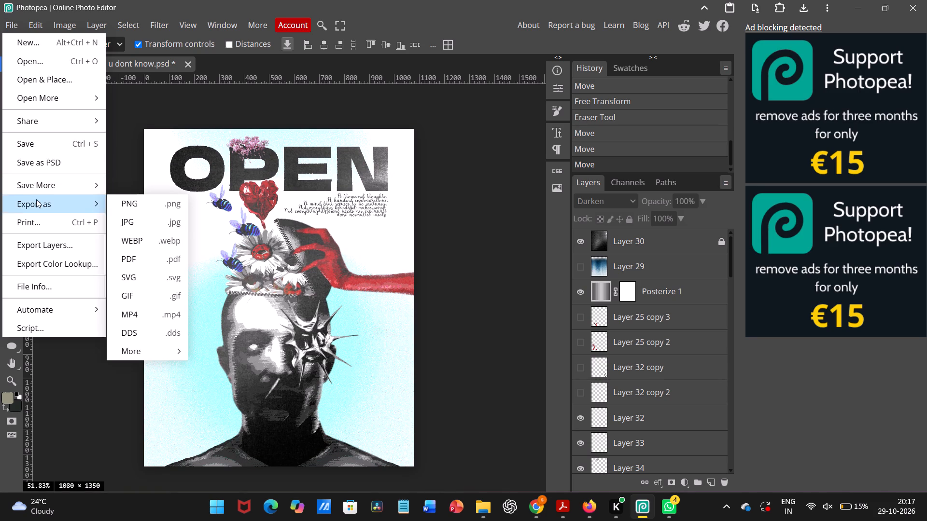
pyautogui.click(130, 218)
pyautogui.click(462, 223)
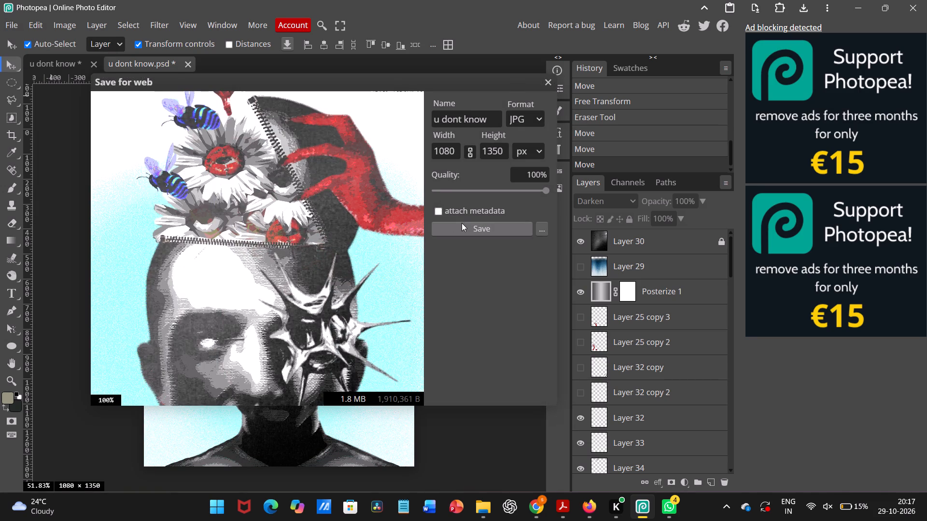
pyautogui.click(506, 64)
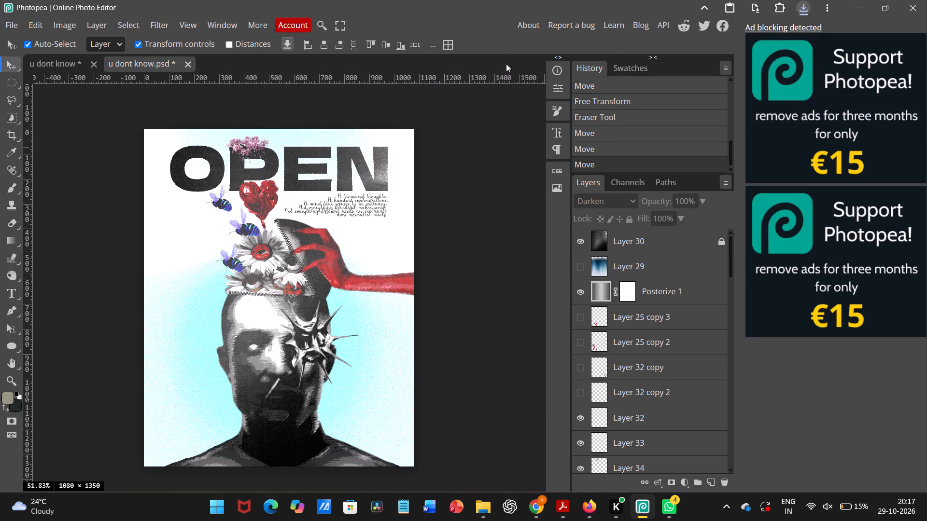
# Swap the poster title by showing the STAY layer with the STAY RARE lettering and hiding the OPEN text layer.
pyautogui.scroll(-3, 607, 402)
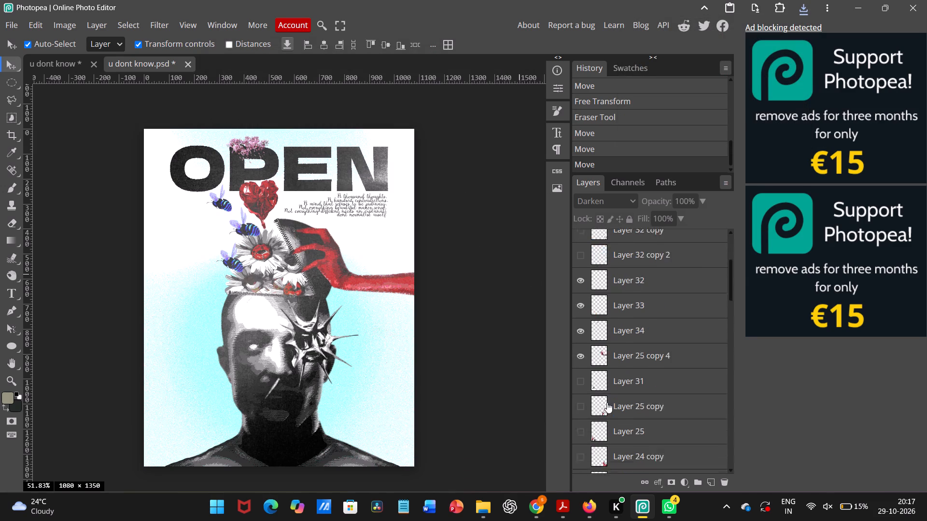
pyautogui.scroll(-7, 607, 402)
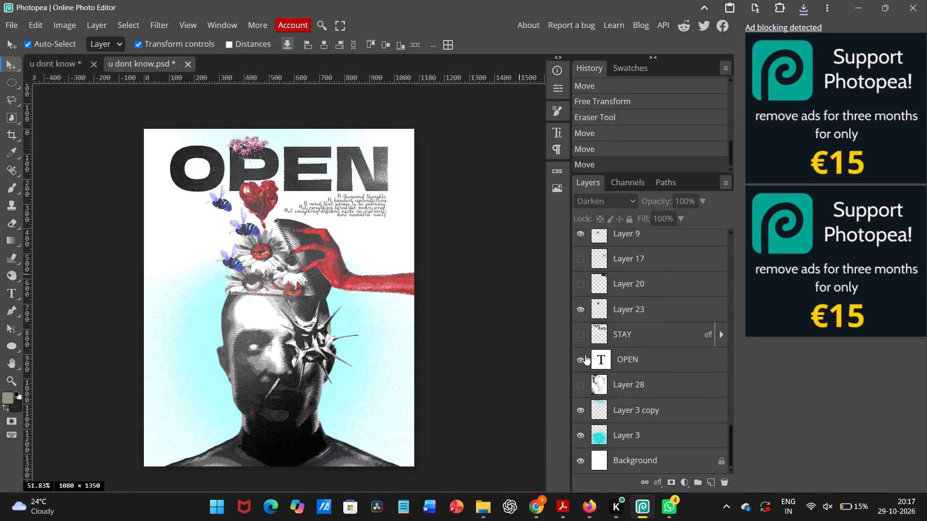
pyautogui.click(578, 334)
pyautogui.click(518, 288)
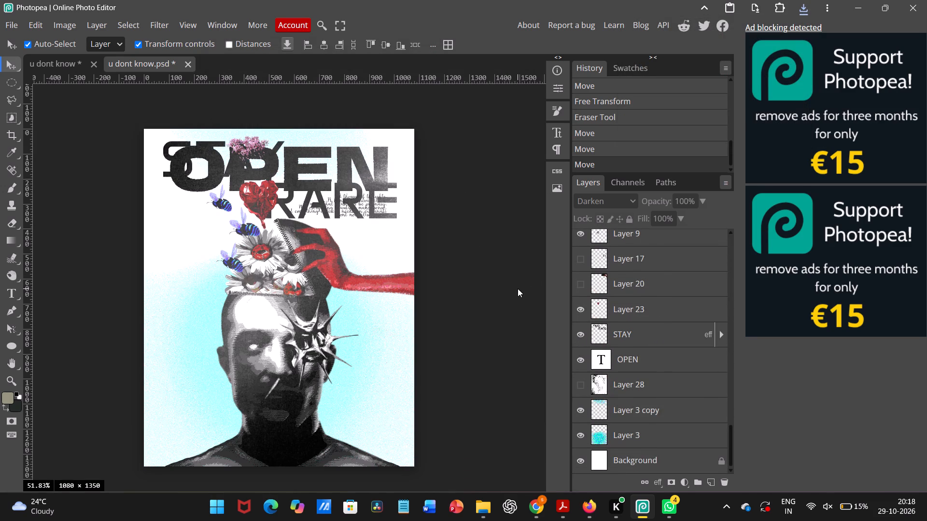
pyautogui.scroll(13, 632, 272)
pyautogui.scroll(-1, 621, 380)
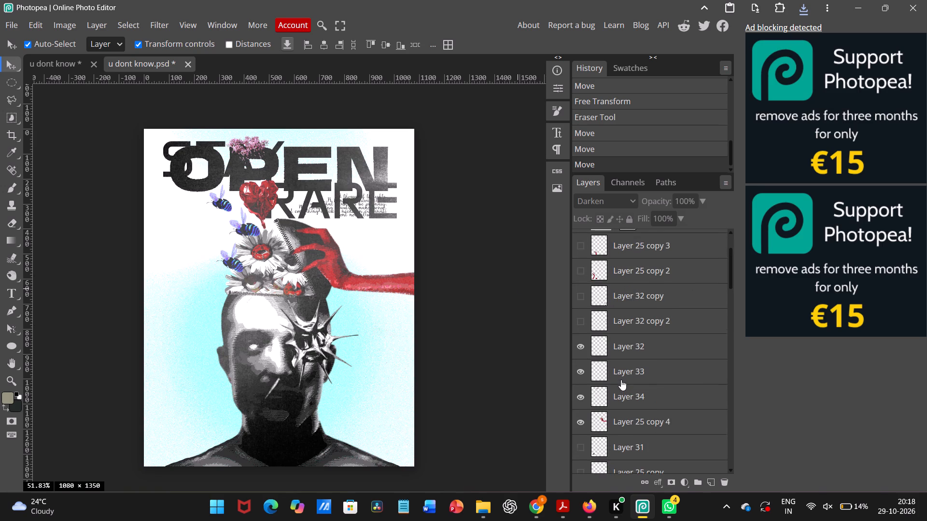
pyautogui.scroll(-3, 621, 380)
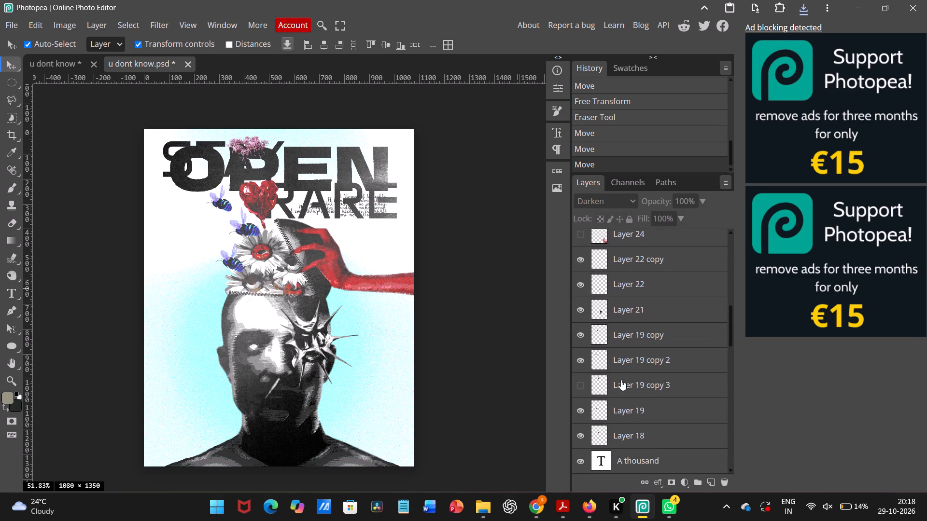
pyautogui.scroll(-2, 621, 380)
pyautogui.scroll(-1, 587, 413)
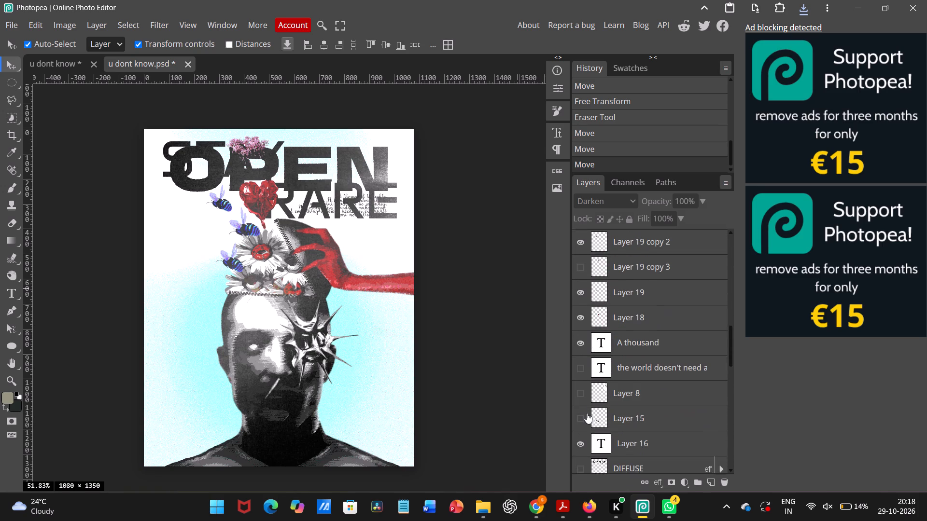
pyautogui.scroll(-1, 587, 413)
pyautogui.scroll(-2, 591, 340)
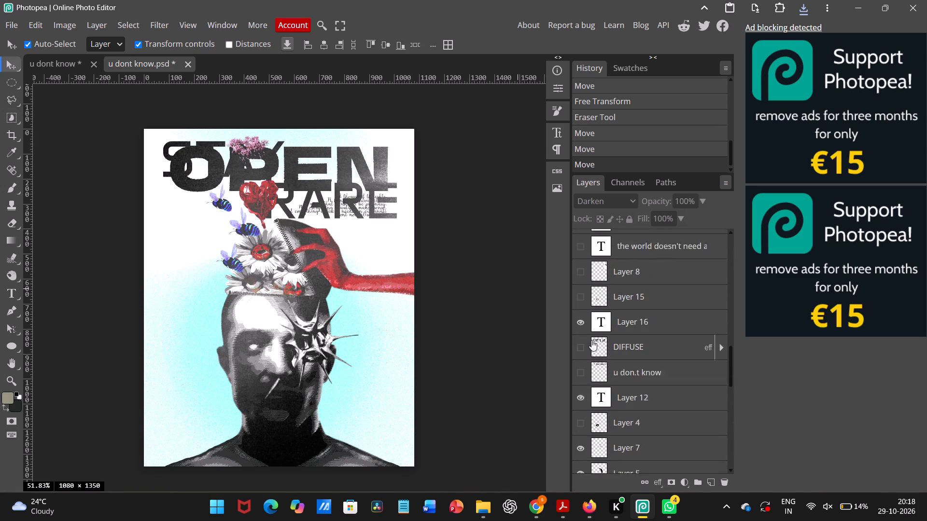
pyautogui.scroll(-4, 591, 340)
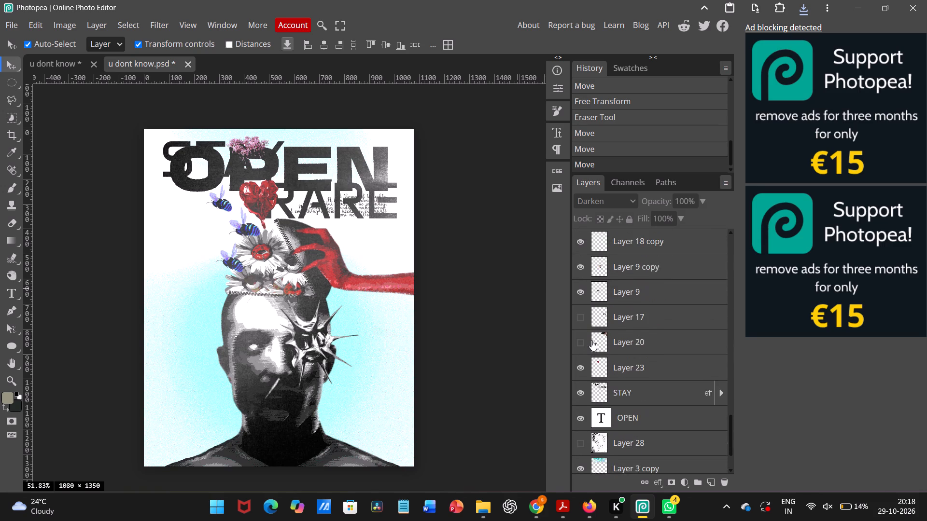
pyautogui.scroll(-2, 591, 340)
pyautogui.click(583, 361)
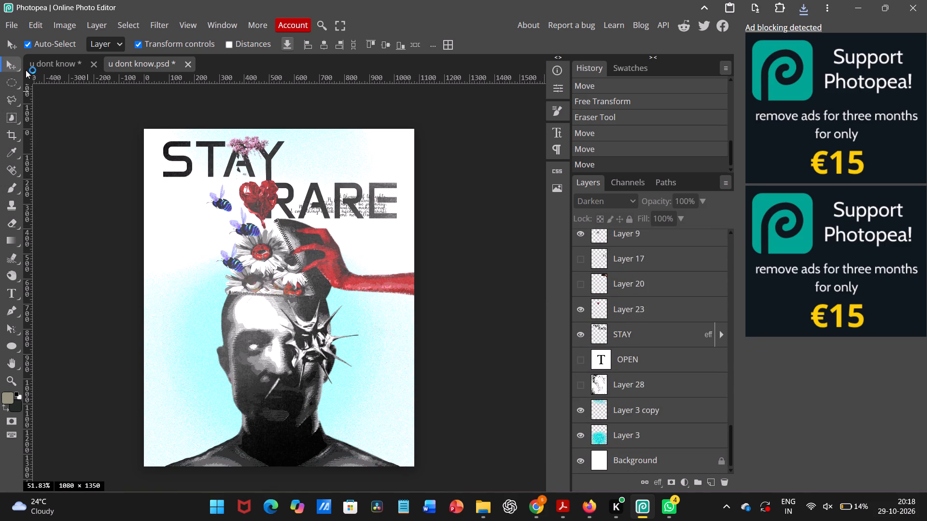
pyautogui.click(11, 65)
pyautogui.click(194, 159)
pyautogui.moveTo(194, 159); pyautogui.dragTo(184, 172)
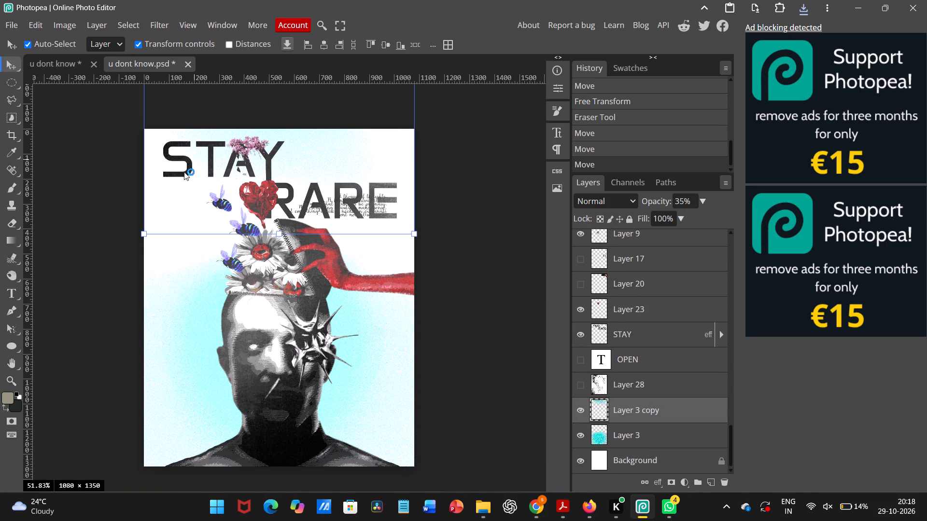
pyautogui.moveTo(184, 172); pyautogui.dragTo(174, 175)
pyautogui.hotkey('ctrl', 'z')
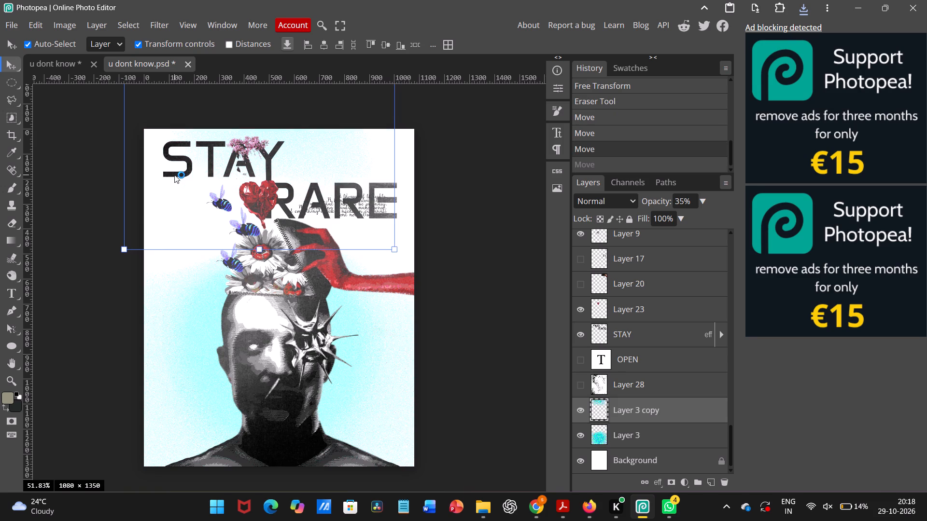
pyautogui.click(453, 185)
# Shift the STAY RARE title slightly to the left, keeping it at the same height above the head.
pyautogui.click(199, 173)
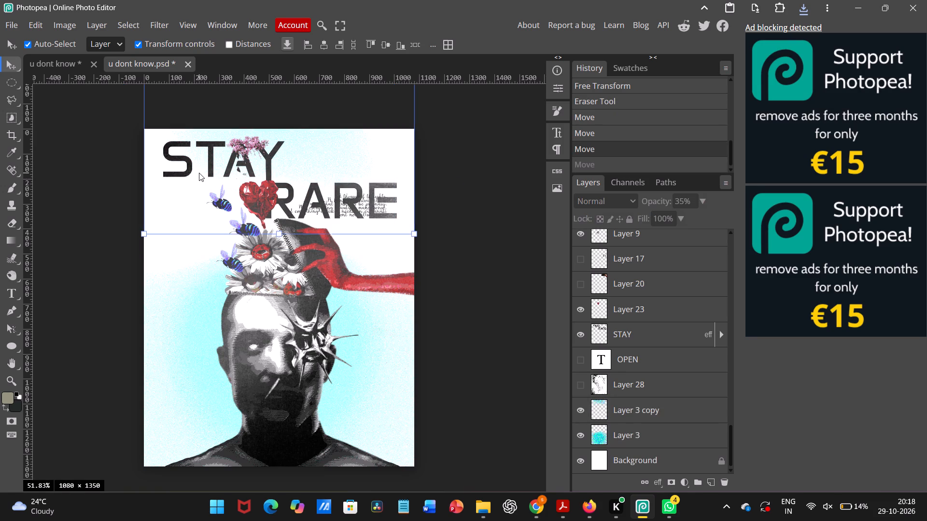
pyautogui.click(187, 172)
pyautogui.moveTo(187, 172); pyautogui.dragTo(171, 184)
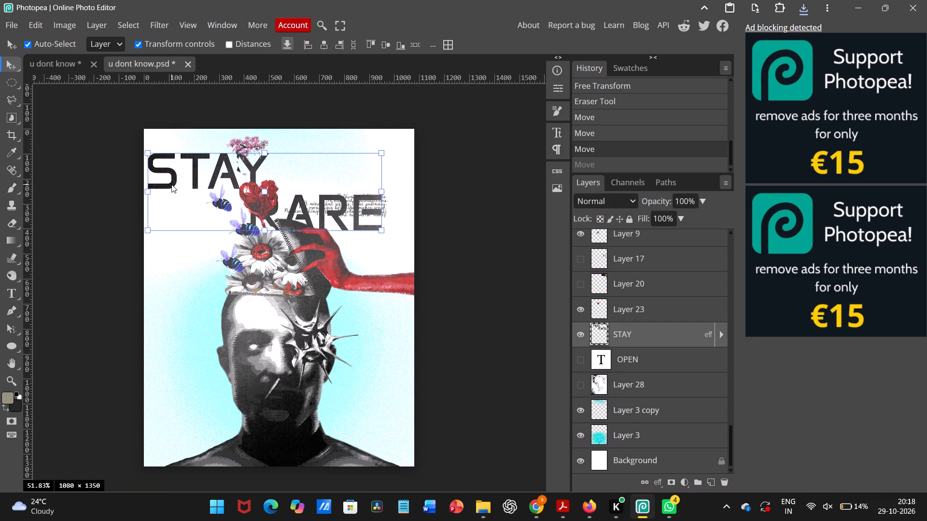
pyautogui.moveTo(171, 184); pyautogui.dragTo(168, 172)
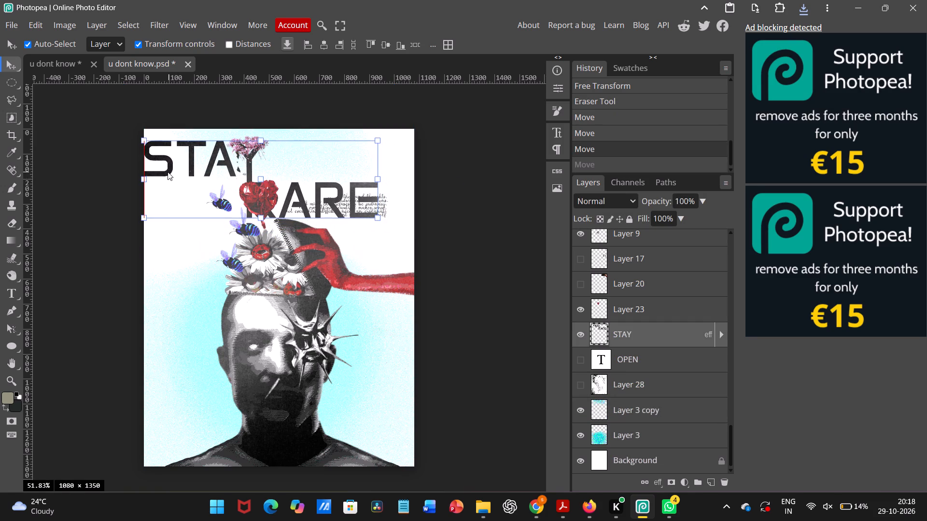
pyautogui.moveTo(168, 172); pyautogui.dragTo(182, 174)
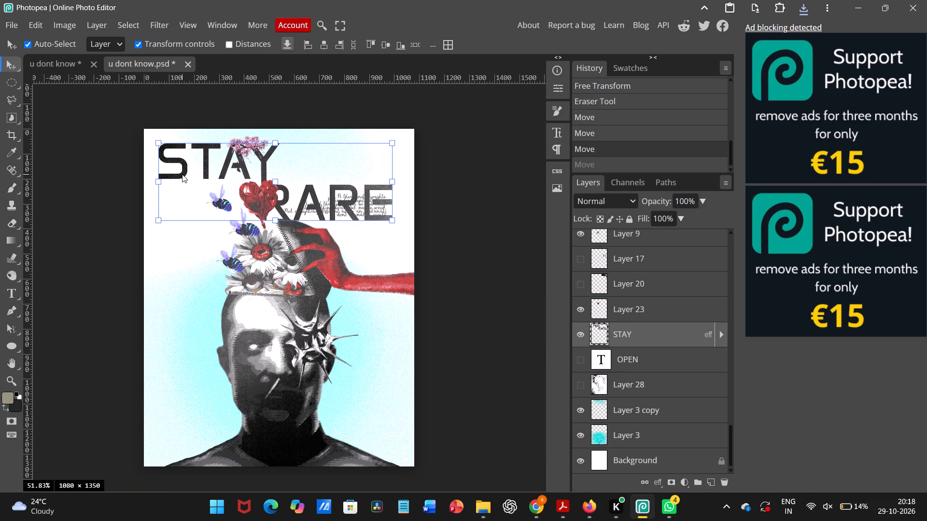
pyautogui.moveTo(182, 174); pyautogui.dragTo(182, 172)
pyautogui.click(452, 133)
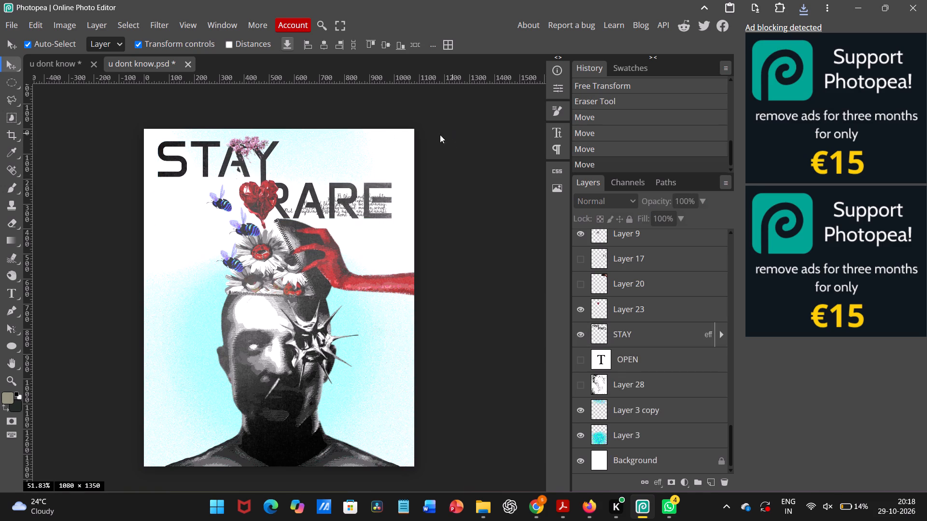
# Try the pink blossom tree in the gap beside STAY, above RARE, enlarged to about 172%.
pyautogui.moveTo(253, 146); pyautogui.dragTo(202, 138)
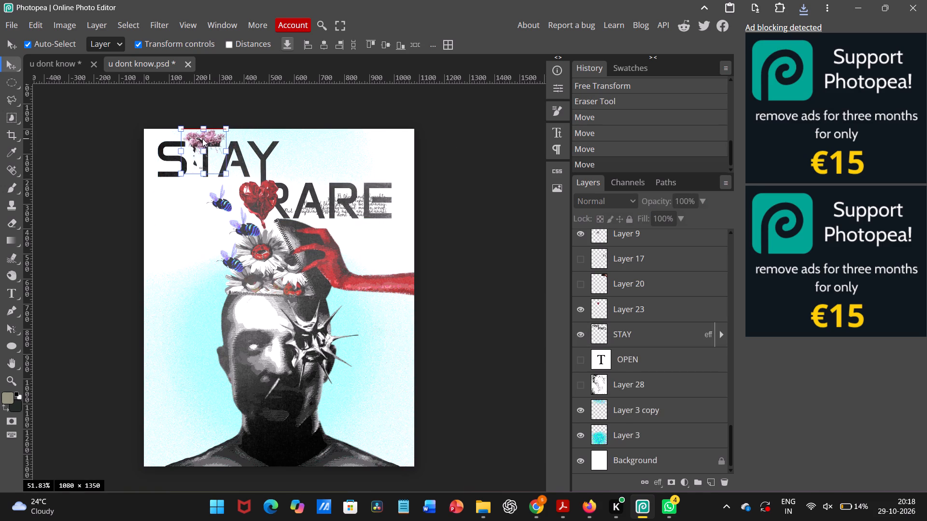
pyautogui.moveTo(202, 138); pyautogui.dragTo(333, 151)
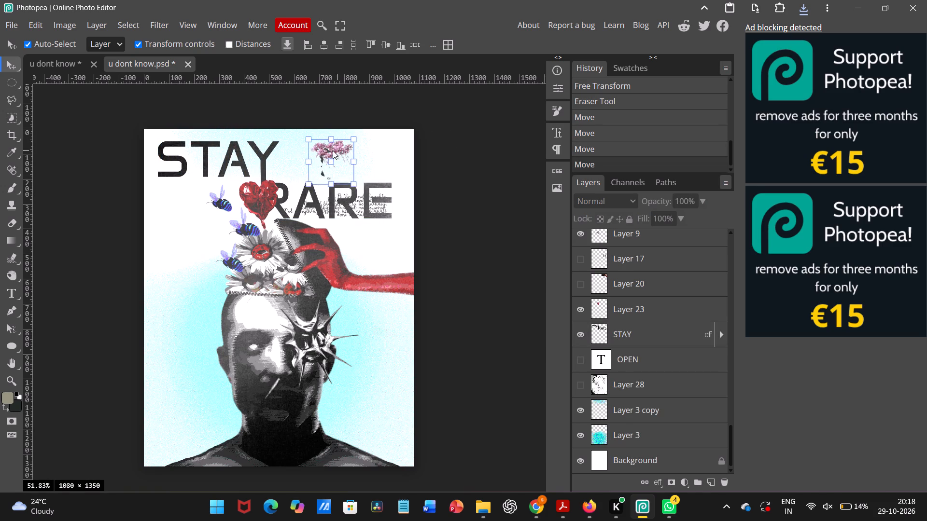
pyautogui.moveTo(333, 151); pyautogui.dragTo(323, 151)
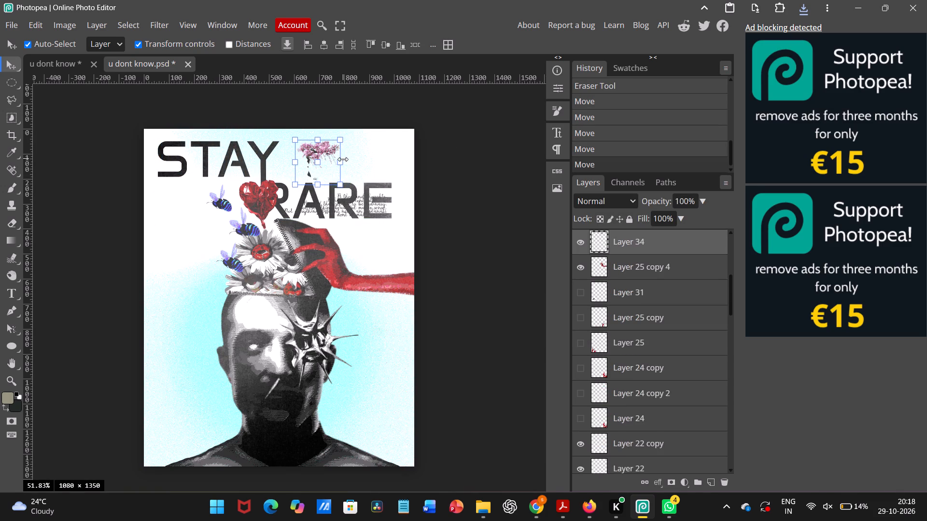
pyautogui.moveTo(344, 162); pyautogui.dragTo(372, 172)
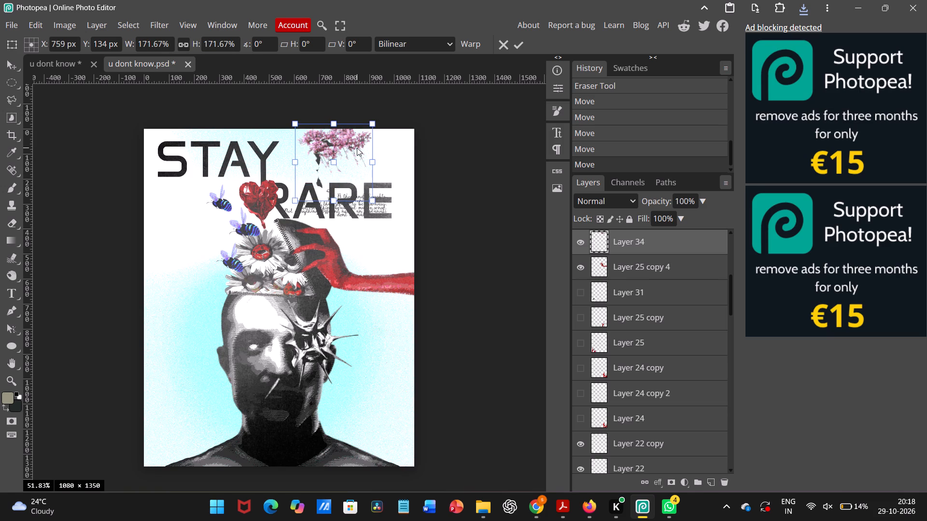
# Hide Layer 34, the pink blossom tree.
pyautogui.click(585, 242)
pyautogui.click(514, 239)
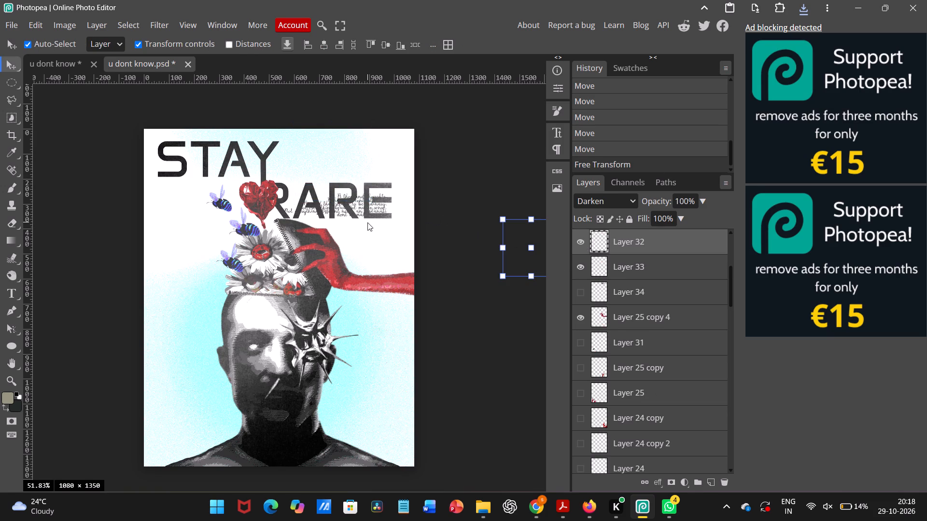
# Move the handwritten "A thousand thoughts" text block off RARE into the empty space to the right of STAY, just above RARE.
pyautogui.click(367, 222)
pyautogui.click(362, 216)
pyautogui.click(357, 212)
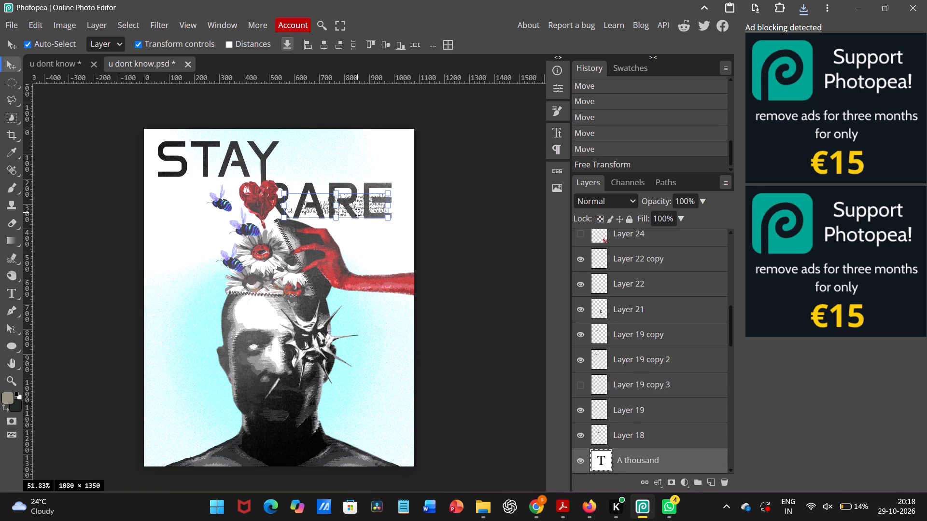
pyautogui.moveTo(357, 205); pyautogui.dragTo(351, 167)
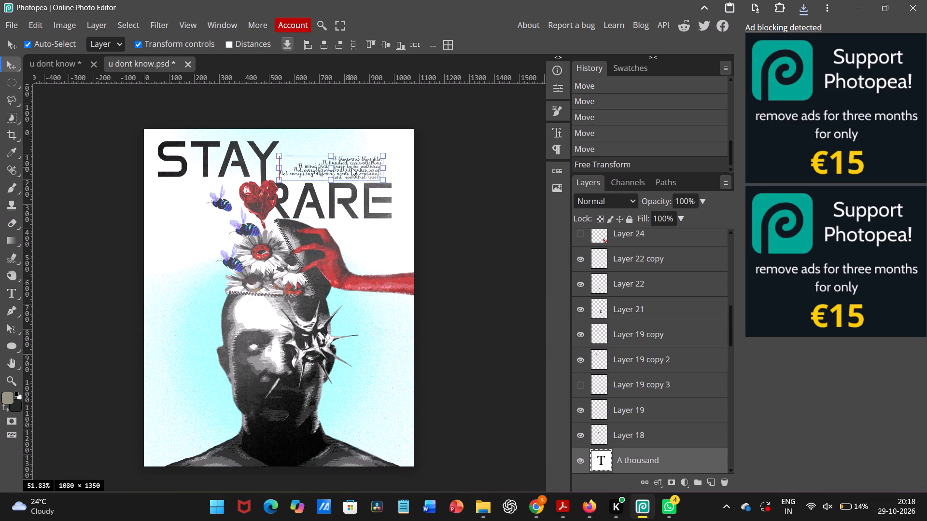
pyautogui.moveTo(351, 167); pyautogui.dragTo(301, 188)
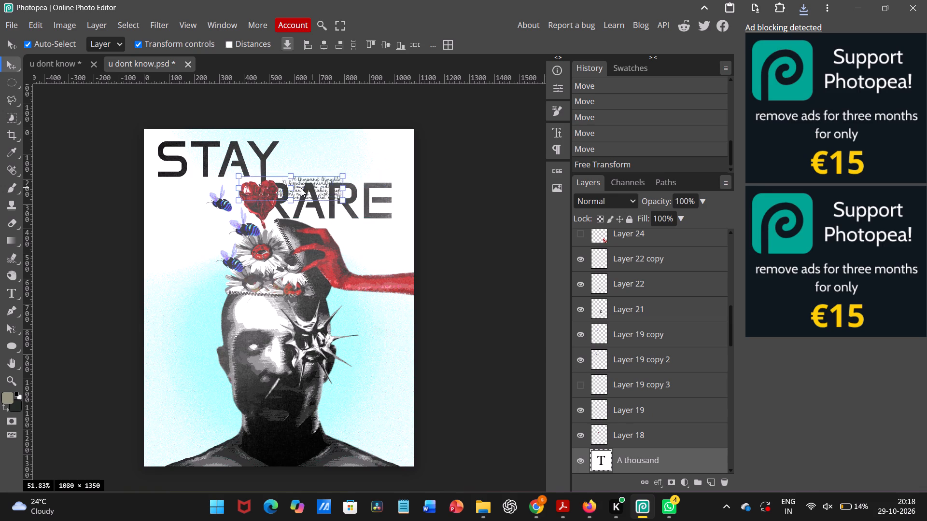
pyautogui.moveTo(301, 188); pyautogui.dragTo(203, 194)
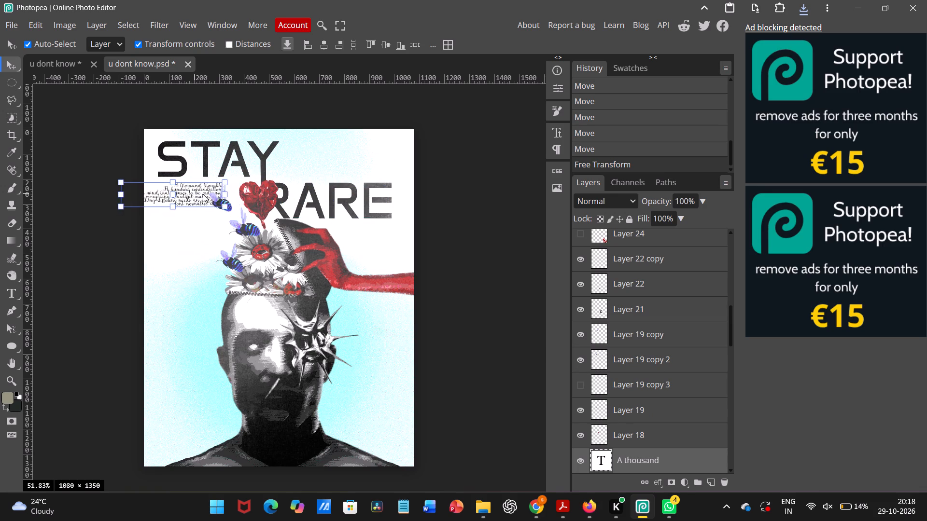
pyautogui.moveTo(203, 194); pyautogui.dragTo(230, 192)
pyautogui.click(453, 182)
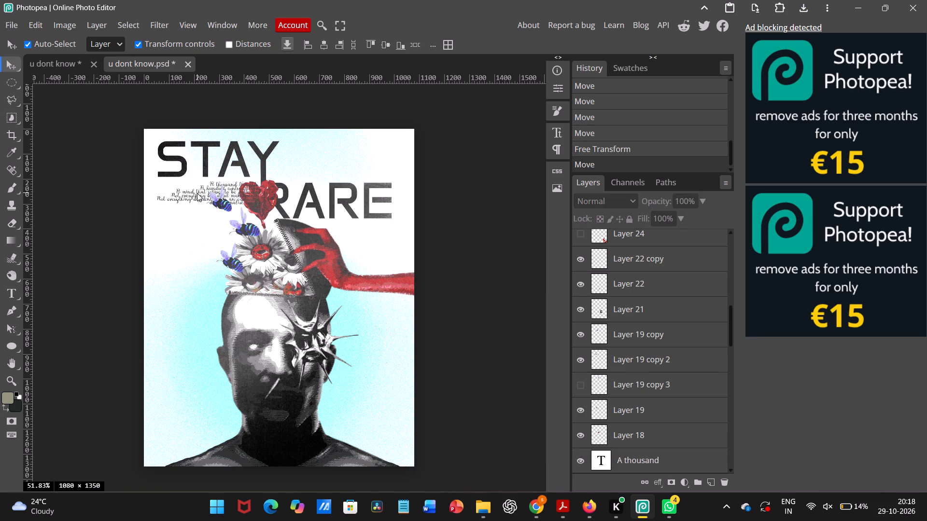
pyautogui.moveTo(197, 193); pyautogui.dragTo(312, 164)
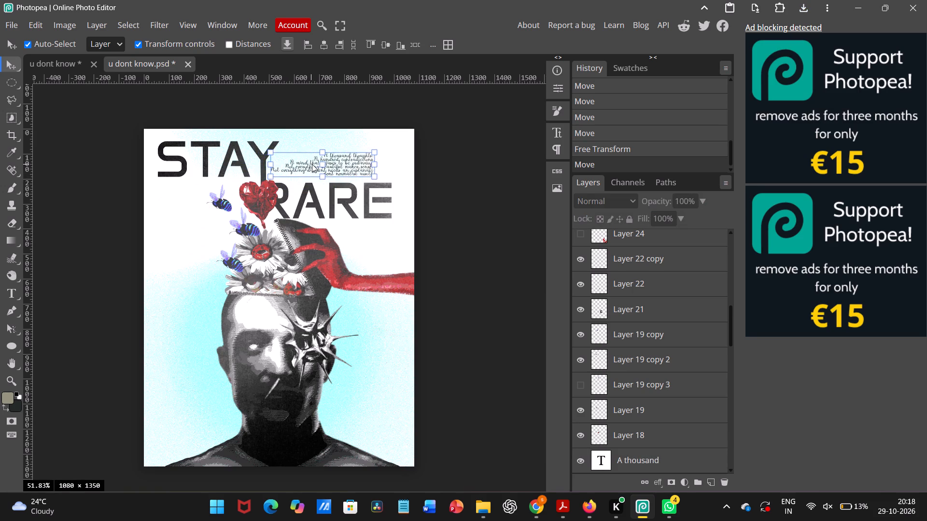
pyautogui.moveTo(312, 164); pyautogui.dragTo(316, 163)
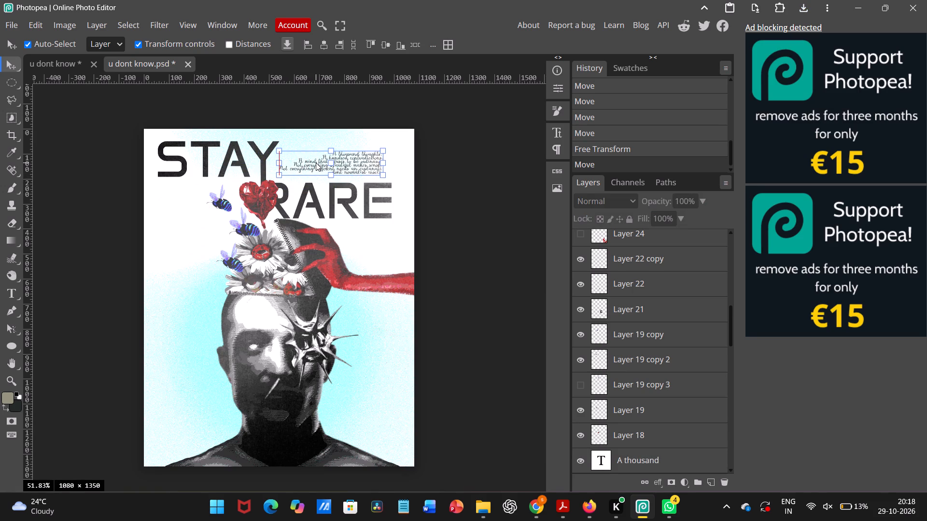
pyautogui.click(441, 163)
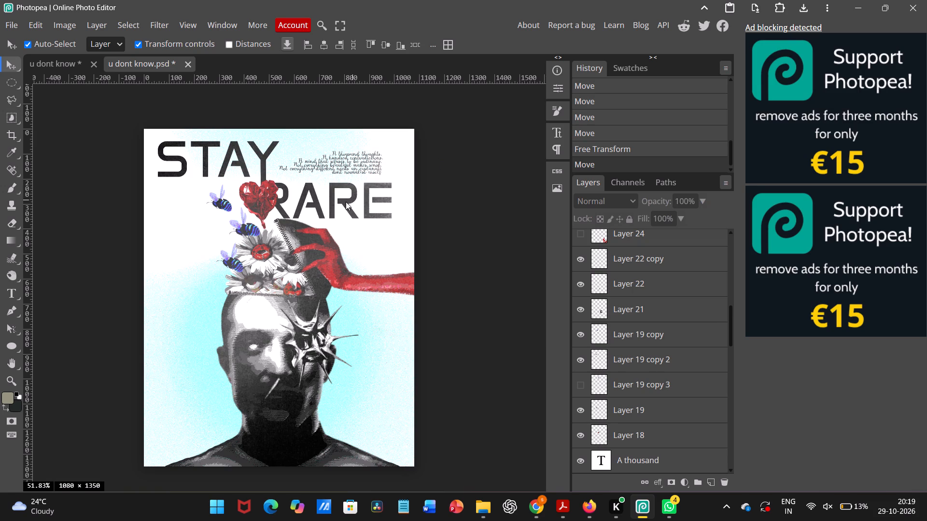
# Nudge the STAY RARE title slightly to the right, keeping its height nearly the same.
pyautogui.click(343, 199)
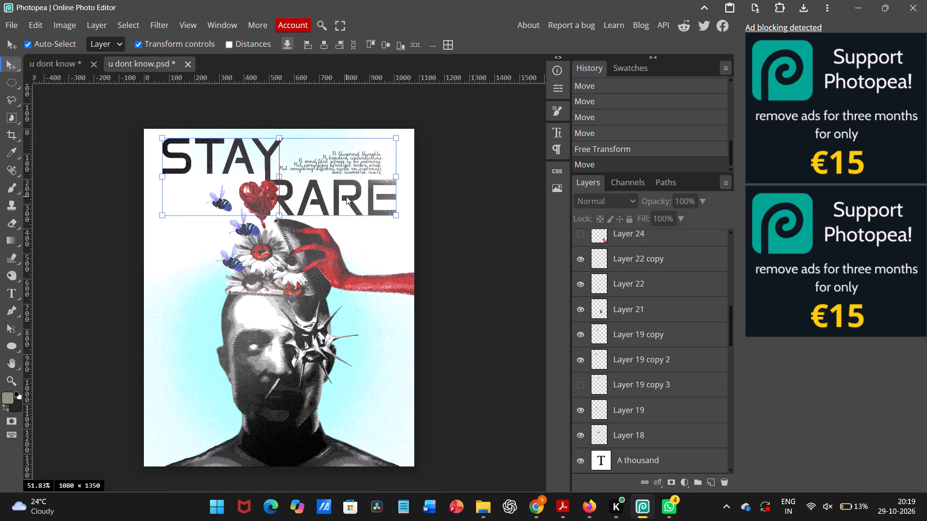
pyautogui.click(486, 183)
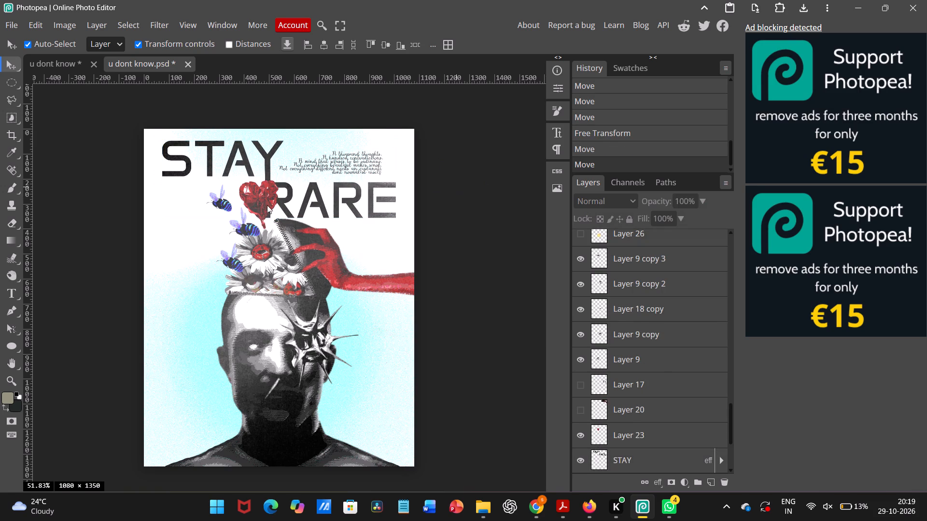
# Move the red heart below the S and T of STAY, to about X 179, Y 342 px, and rotate it to -46.8°.
pyautogui.moveTo(260, 205); pyautogui.dragTo(192, 211)
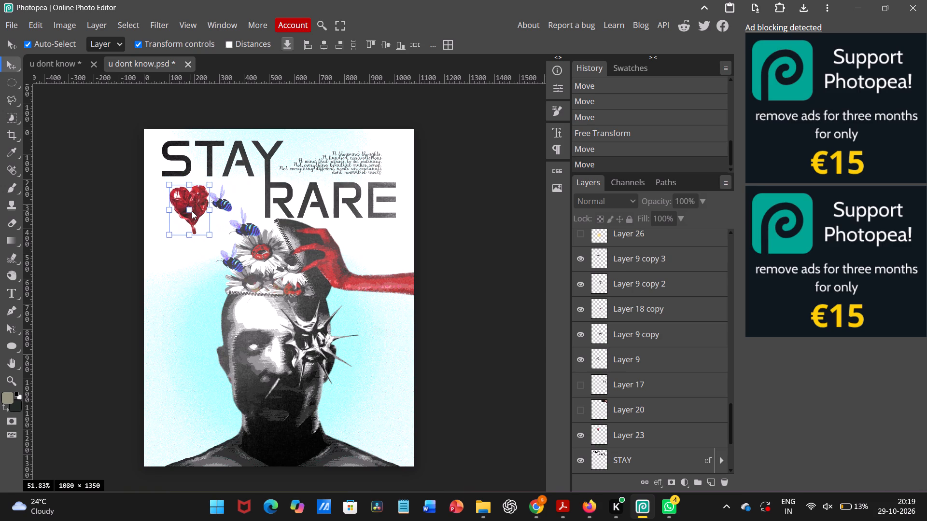
pyautogui.moveTo(192, 211); pyautogui.dragTo(191, 220)
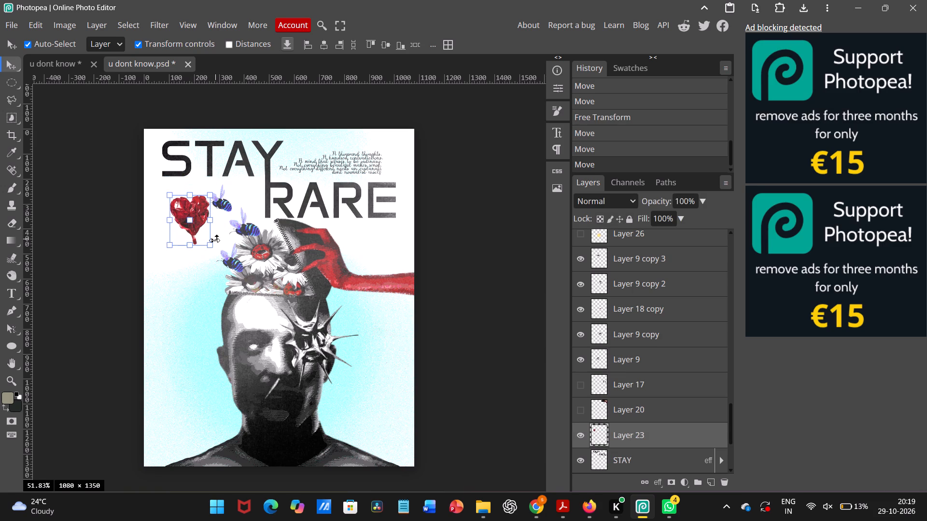
pyautogui.click(214, 240)
pyautogui.moveTo(224, 254); pyautogui.dragTo(224, 241)
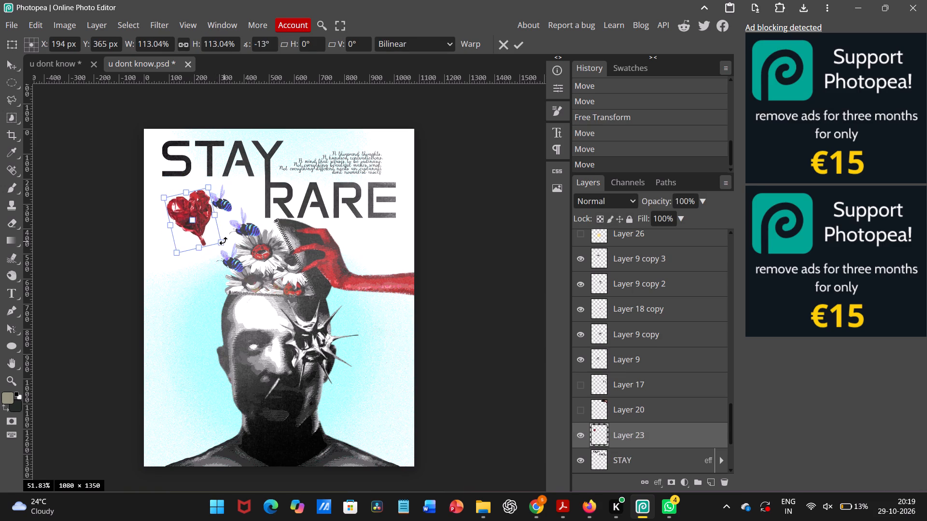
pyautogui.moveTo(224, 241); pyautogui.dragTo(214, 220)
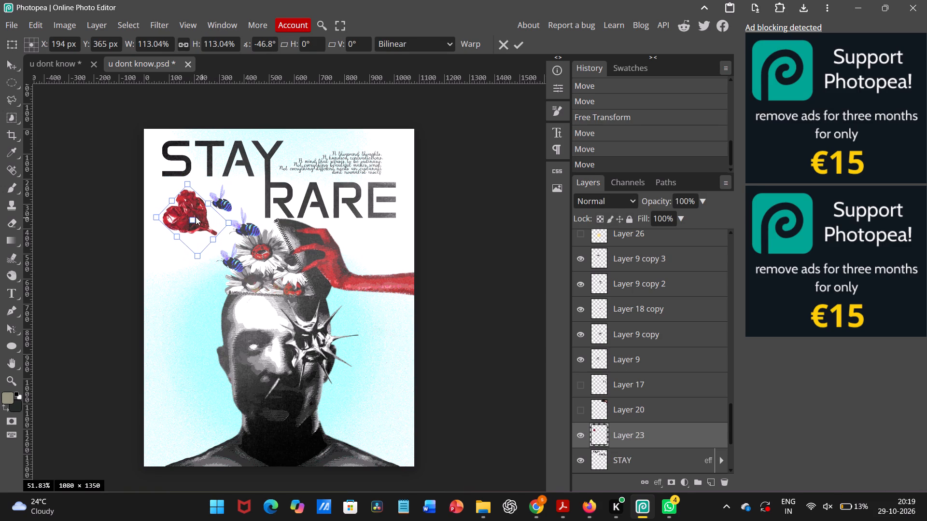
pyautogui.moveTo(191, 215); pyautogui.dragTo(187, 209)
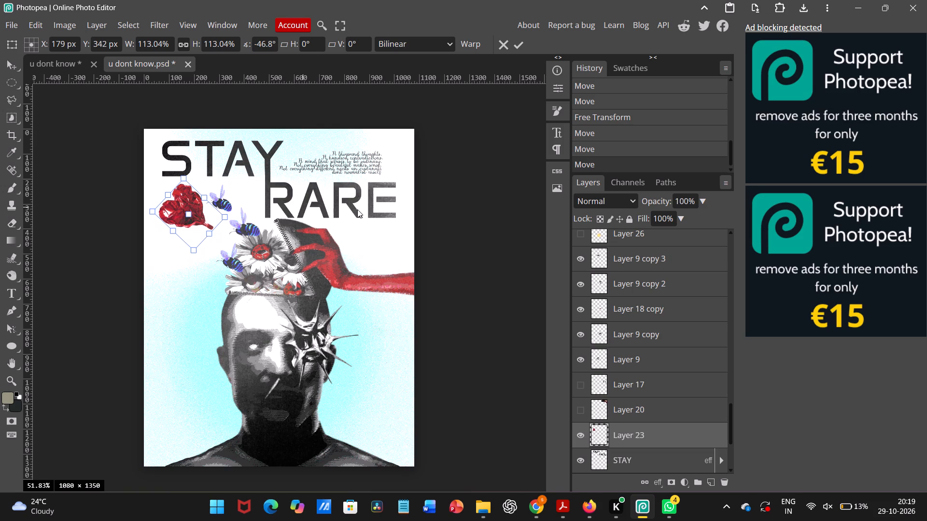
pyautogui.click(435, 218)
pyautogui.click(523, 37)
pyautogui.click(501, 122)
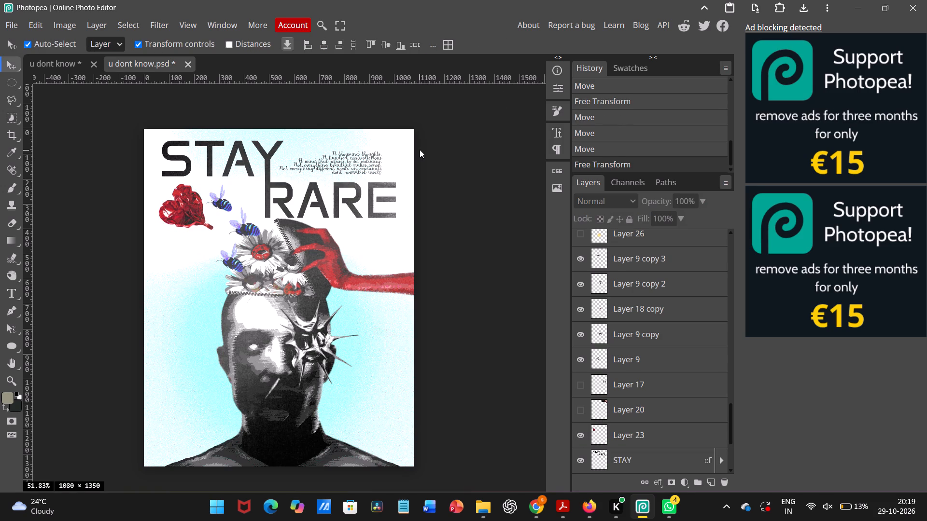
# Nudge the handwritten text block slightly down and right, so its right edge nearly lines up with the end of RARE.
pyautogui.click(373, 165)
pyautogui.click(363, 166)
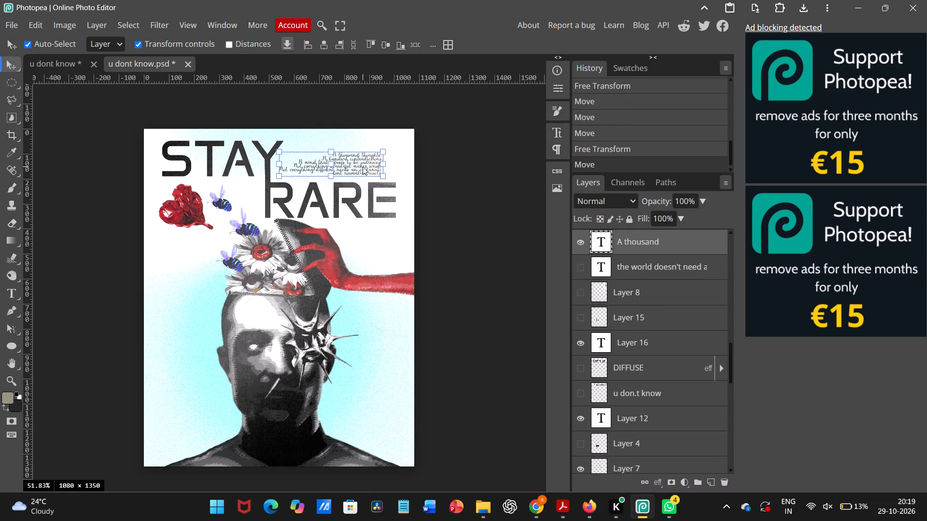
pyautogui.moveTo(363, 166); pyautogui.dragTo(370, 170)
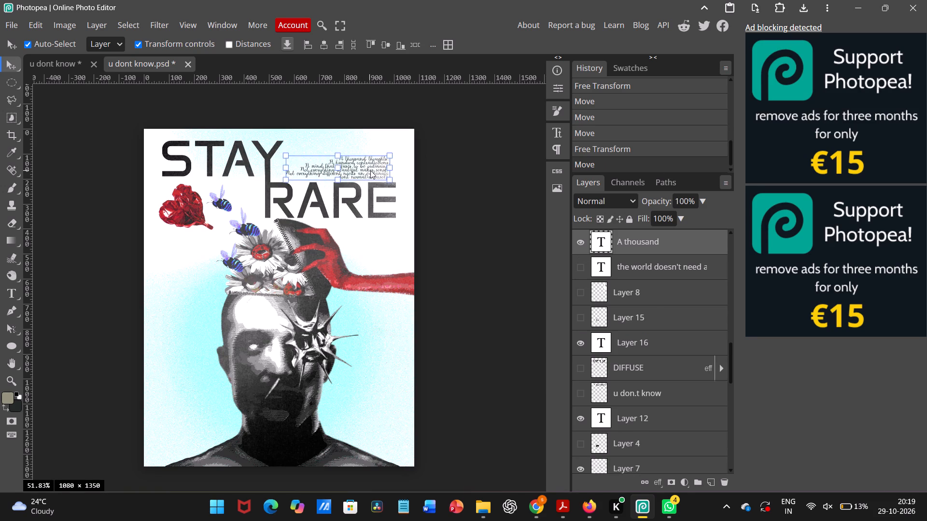
pyautogui.moveTo(370, 170); pyautogui.dragTo(374, 172)
pyautogui.click(482, 165)
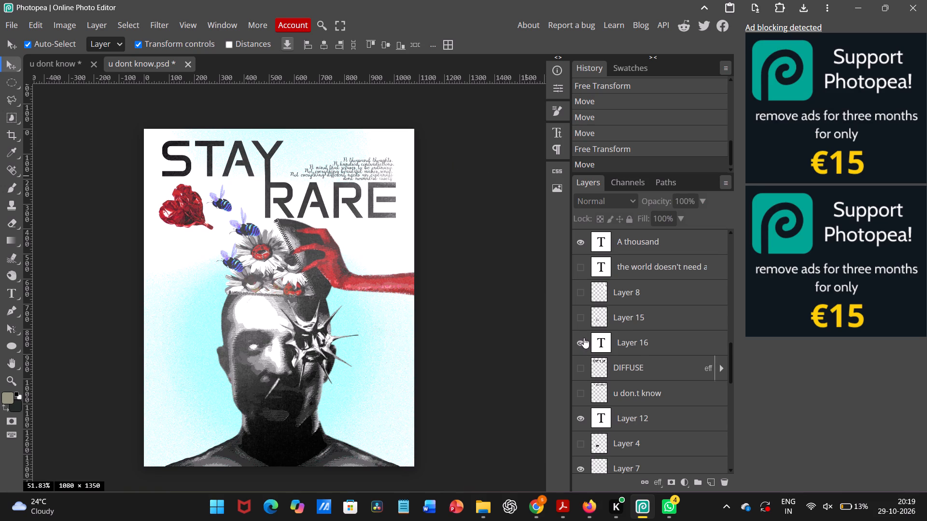
# Hide the Posterize 1 adjustment layer.
pyautogui.scroll(13, 584, 338)
pyautogui.click(579, 287)
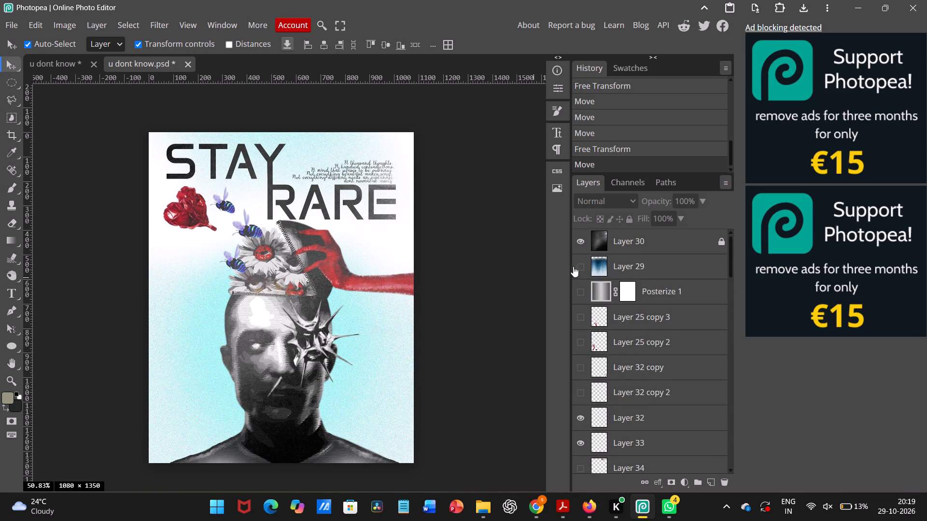
# Show the blue Layer 29 texture overlay and lower its opacity to 3%.
pyautogui.click(577, 268)
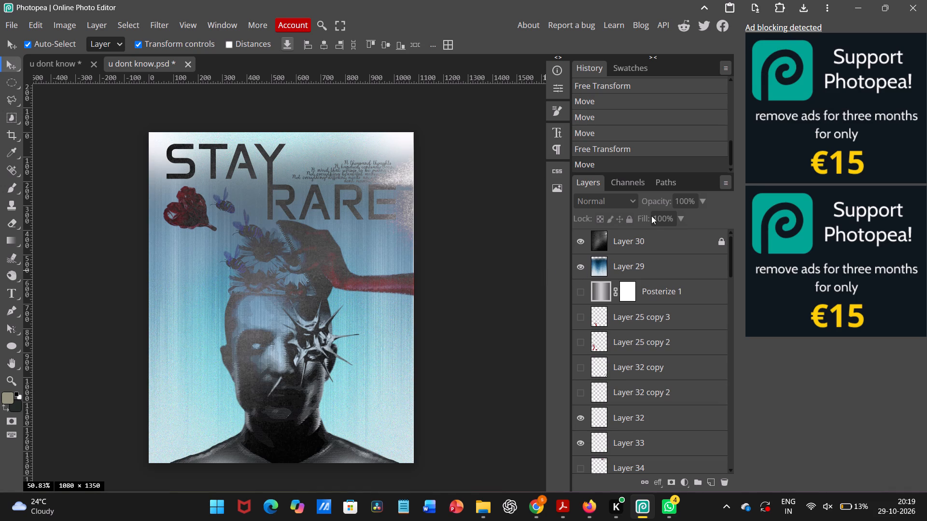
pyautogui.click(616, 269)
pyautogui.moveTo(651, 201); pyautogui.dragTo(649, 201)
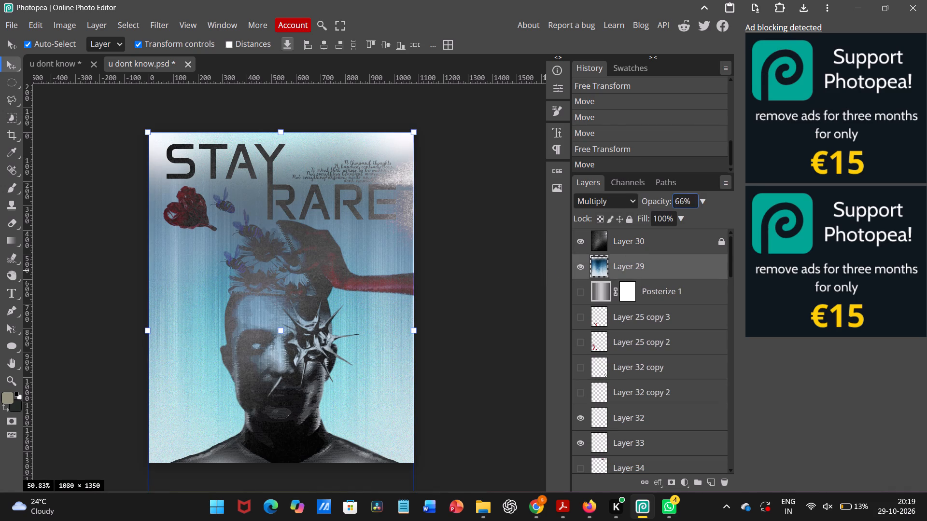
pyautogui.moveTo(649, 201); pyautogui.dragTo(606, 195)
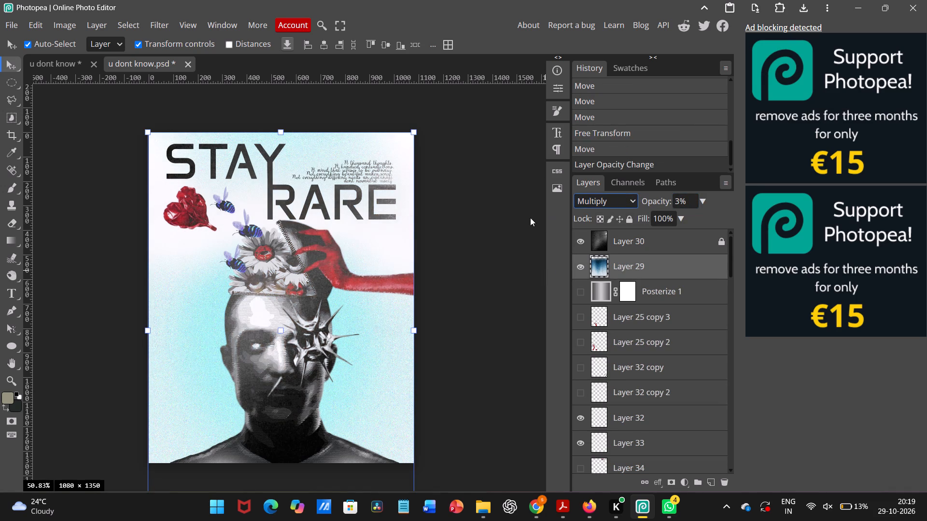
pyautogui.click(522, 220)
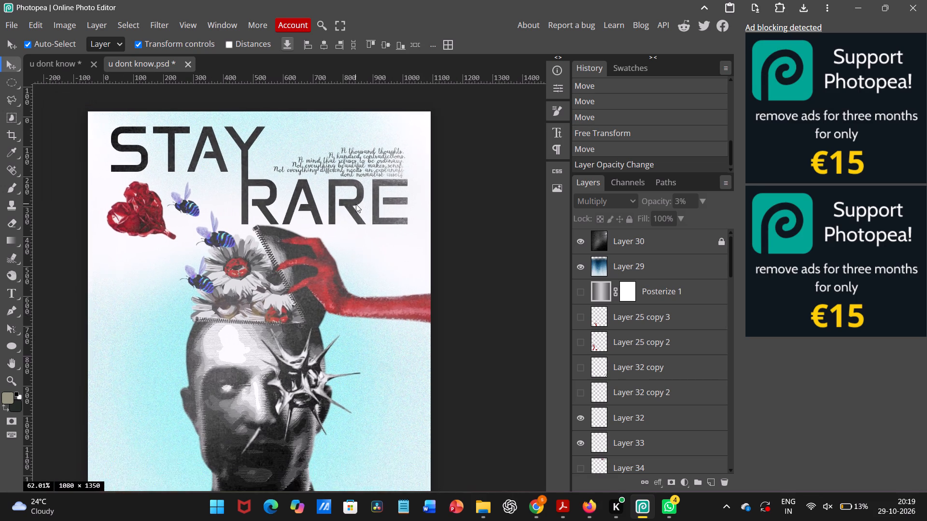
# Select all the text in the handwritten "A thousand thoughts" block and look through the available fonts.
pyautogui.doubleClick(370, 164)
pyautogui.doubleClick(370, 164)
pyautogui.doubleClick(367, 165)
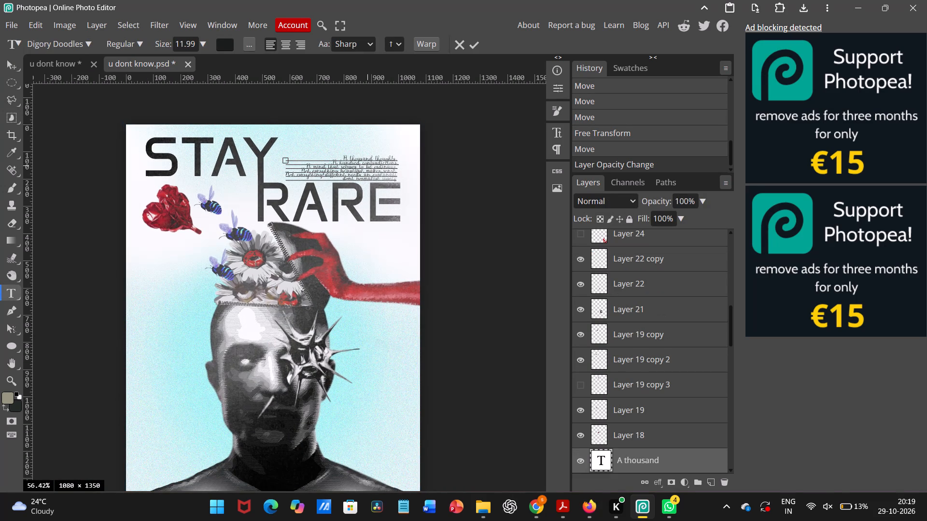
pyautogui.moveTo(396, 178); pyautogui.dragTo(394, 177)
pyautogui.moveTo(394, 177); pyautogui.dragTo(335, 149)
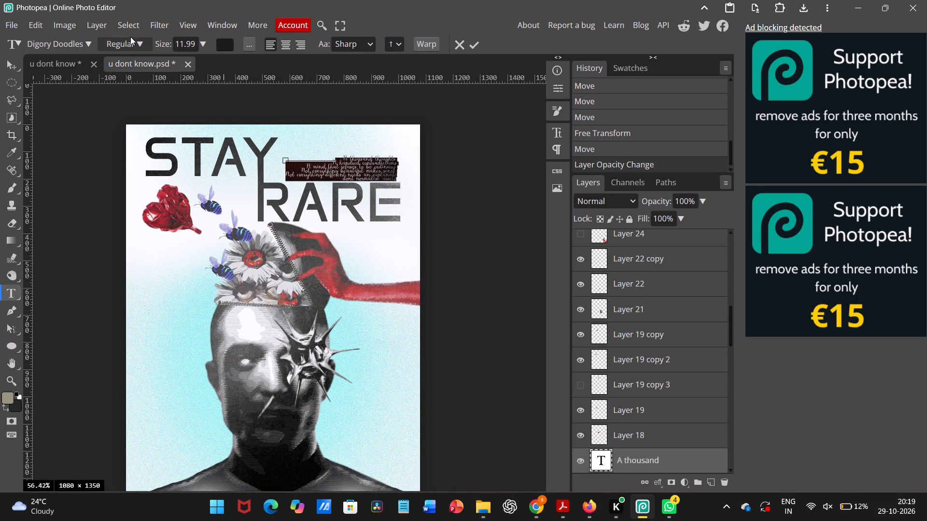
pyautogui.click(74, 41)
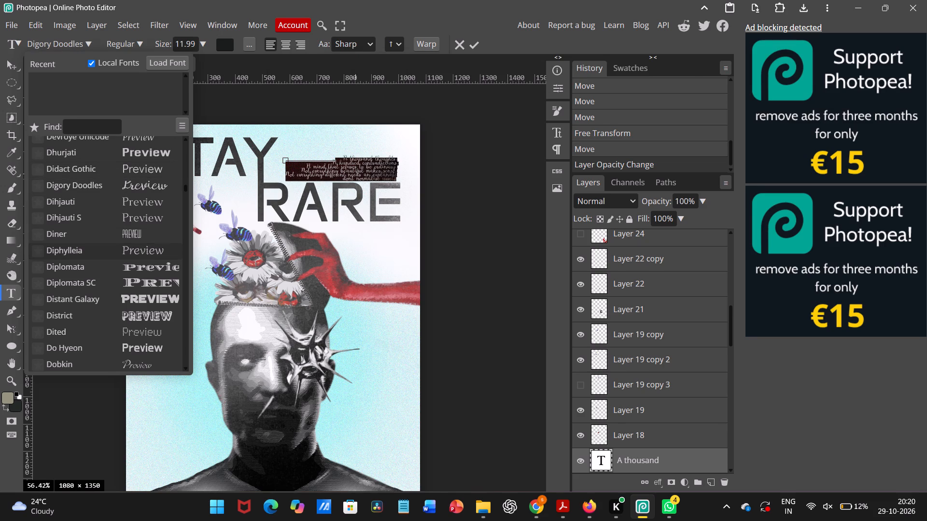
pyautogui.click(476, 46)
pyautogui.click(469, 171)
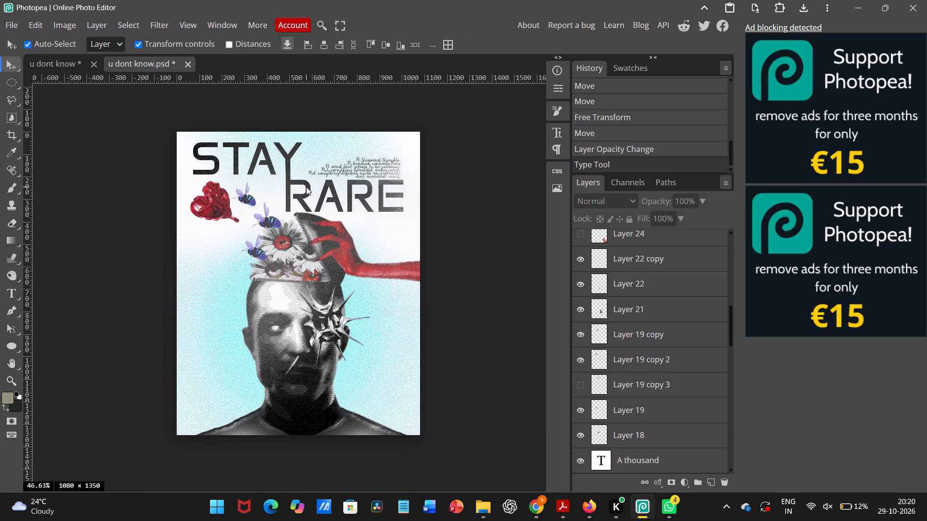
# Rotate the red heart on Layer 23 about 38.6° clockwise so that it stands nearly upright.
pyautogui.click(191, 211)
pyautogui.click(191, 211)
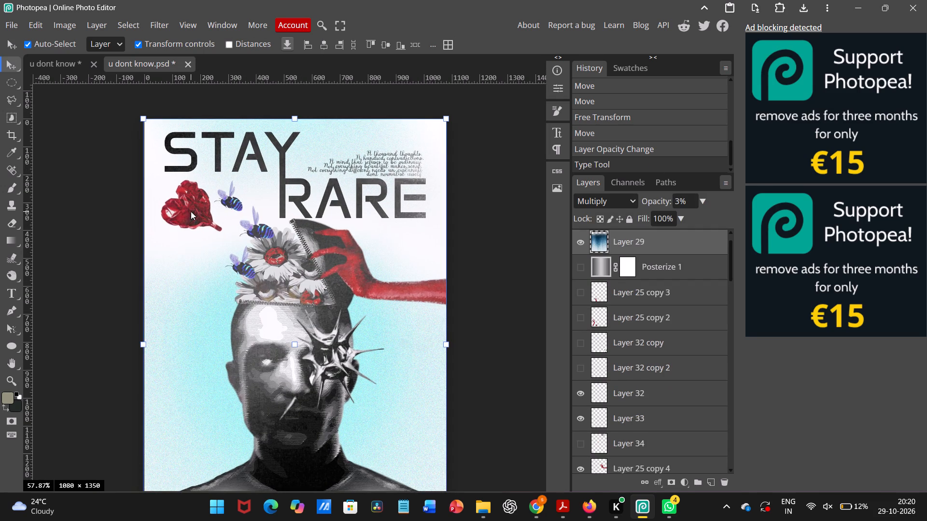
pyautogui.click(190, 219)
pyautogui.click(194, 218)
pyautogui.scroll(-3, 621, 314)
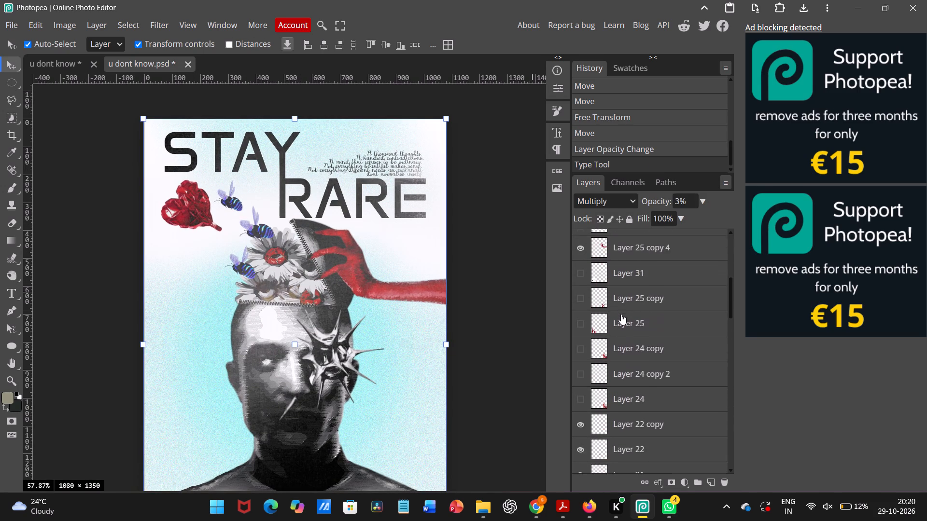
pyautogui.scroll(-3, 621, 314)
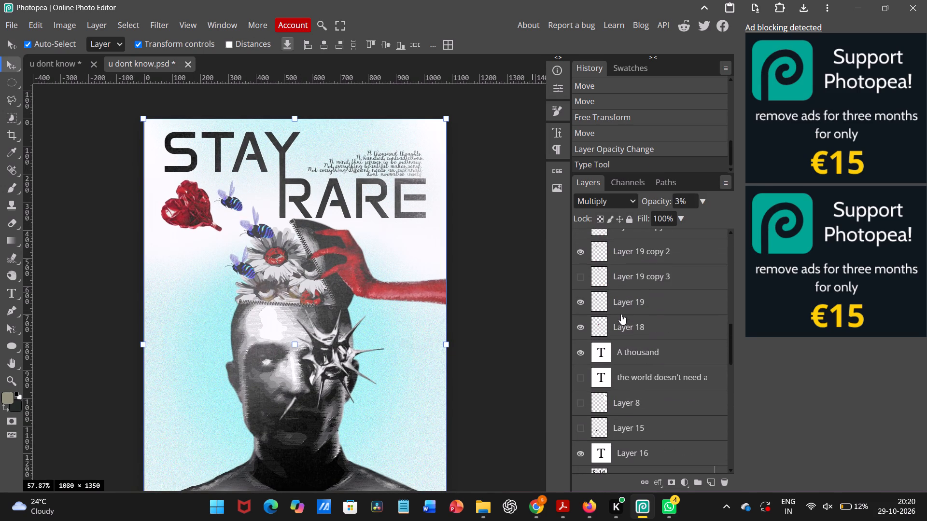
pyautogui.scroll(-6, 621, 314)
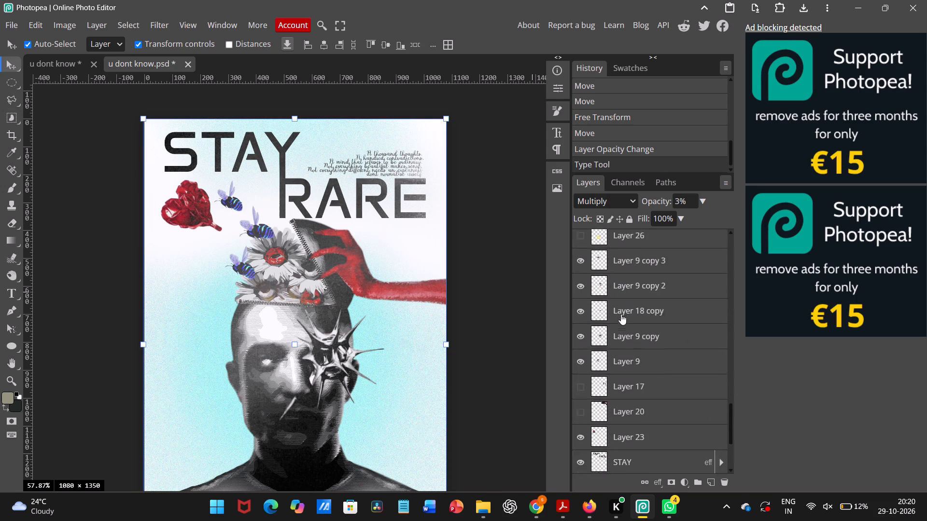
pyautogui.scroll(-3, 621, 314)
pyautogui.click(575, 312)
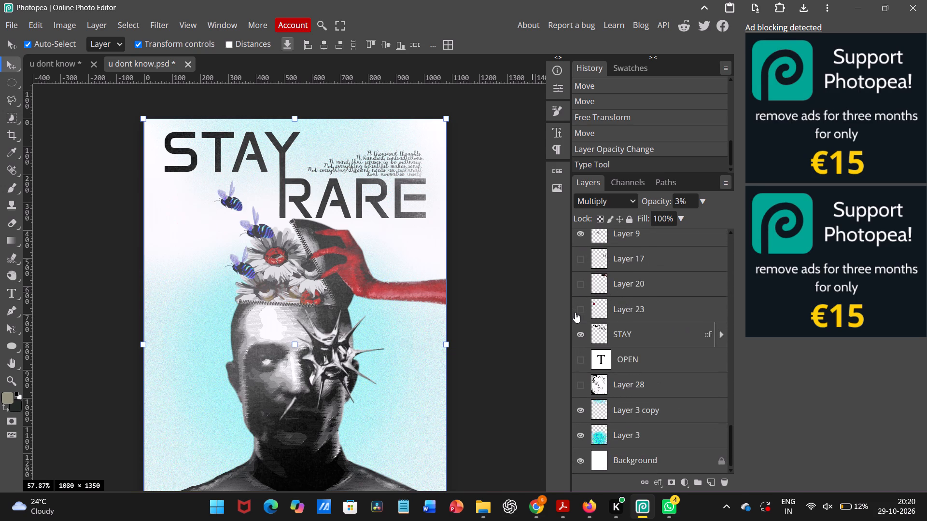
pyautogui.click(575, 312)
pyautogui.click(591, 310)
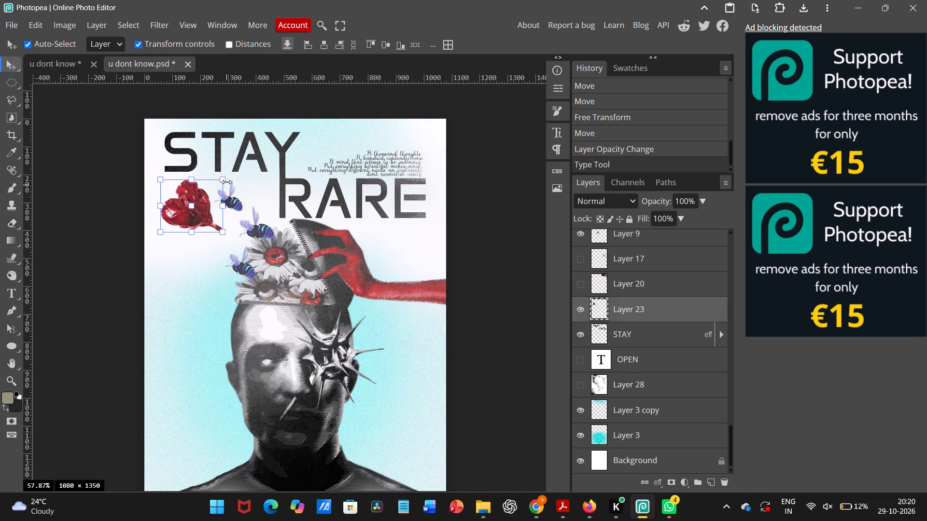
pyautogui.moveTo(224, 174); pyautogui.dragTo(249, 206)
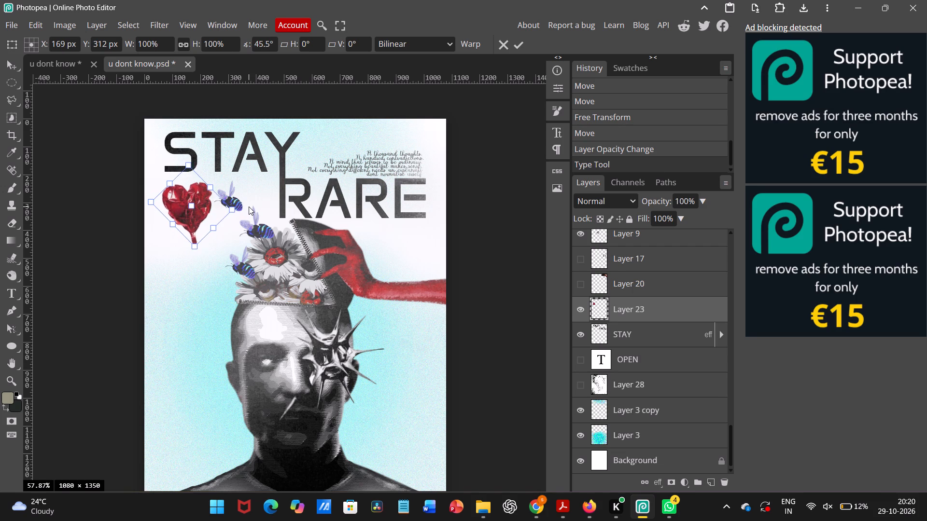
pyautogui.moveTo(249, 206); pyautogui.dragTo(247, 200)
# Scale the heart down to about 48% and place it below the A of STAY, between the top bee and RARE.
pyautogui.moveTo(201, 206); pyautogui.dragTo(235, 196)
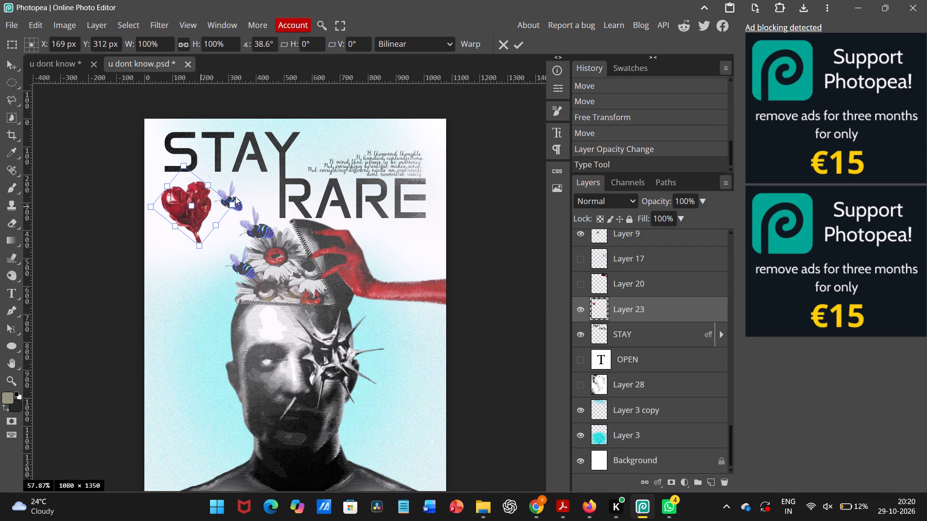
pyautogui.moveTo(235, 196); pyautogui.dragTo(268, 189)
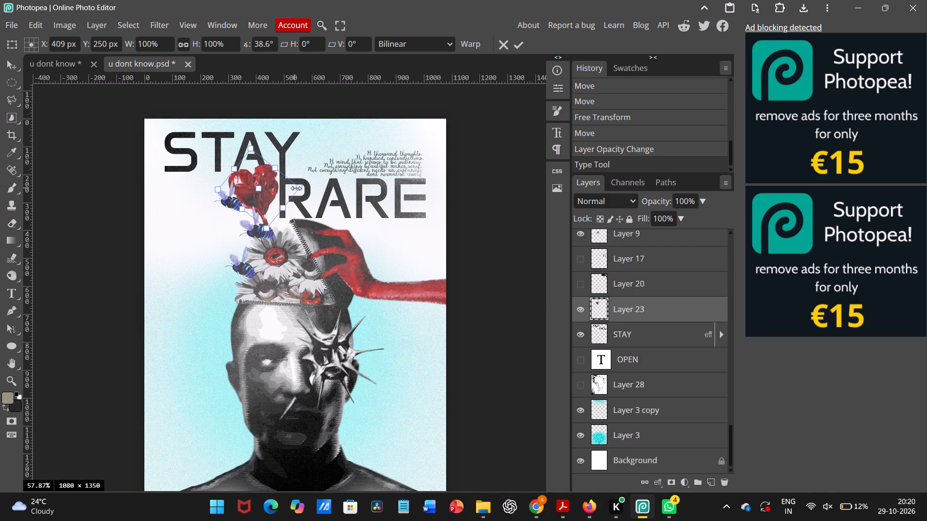
pyautogui.moveTo(298, 189); pyautogui.dragTo(257, 185)
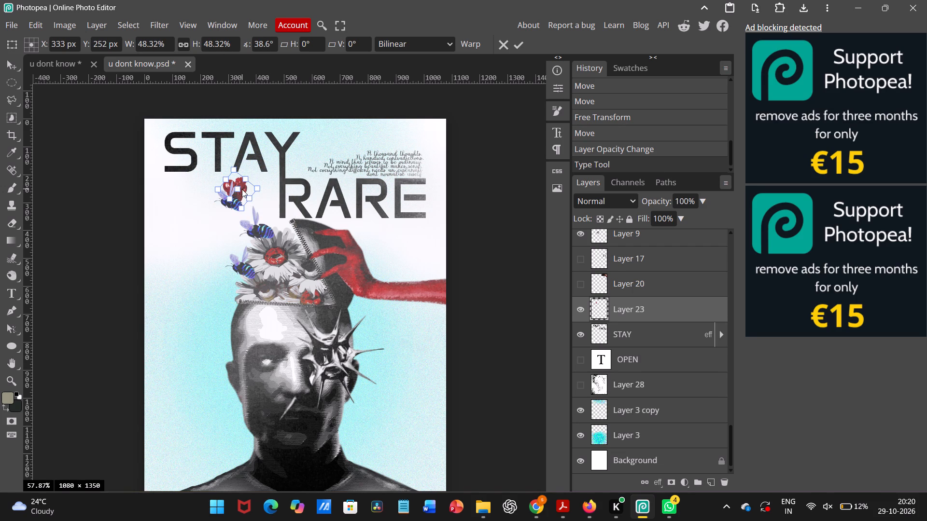
pyautogui.moveTo(242, 189); pyautogui.dragTo(265, 193)
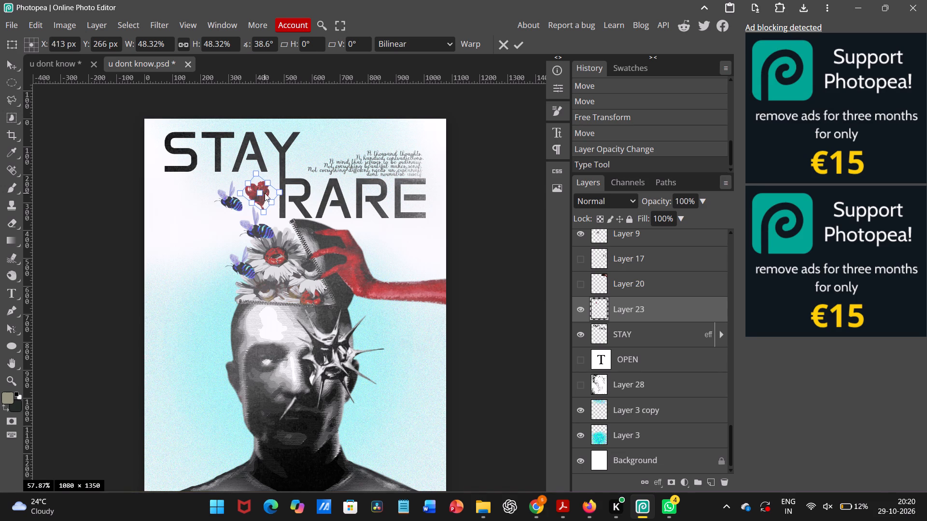
pyautogui.click(479, 158)
# Duplicate the small heart layer.
pyautogui.hotkey('ctrl', 'j')
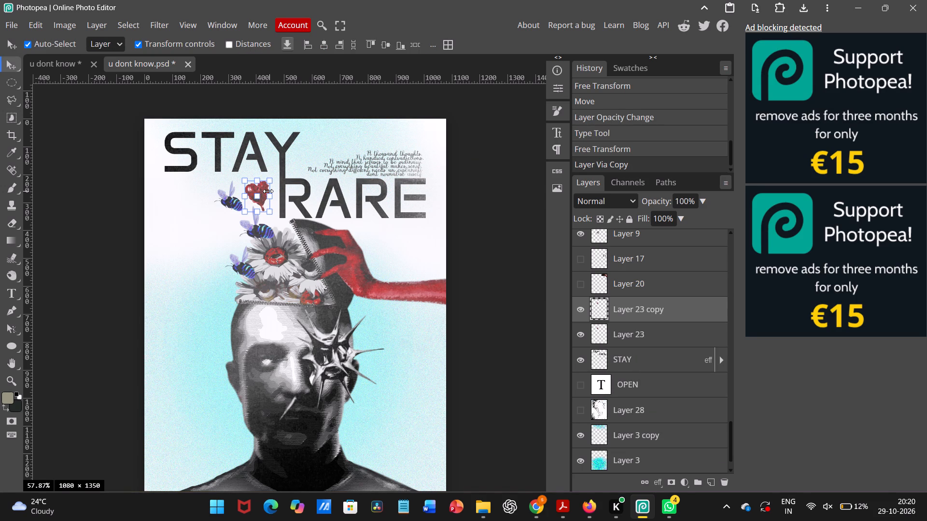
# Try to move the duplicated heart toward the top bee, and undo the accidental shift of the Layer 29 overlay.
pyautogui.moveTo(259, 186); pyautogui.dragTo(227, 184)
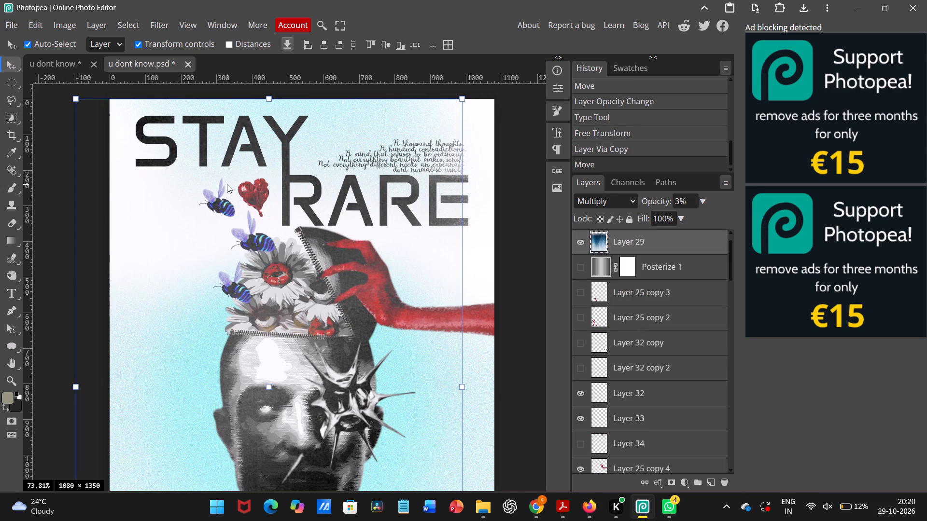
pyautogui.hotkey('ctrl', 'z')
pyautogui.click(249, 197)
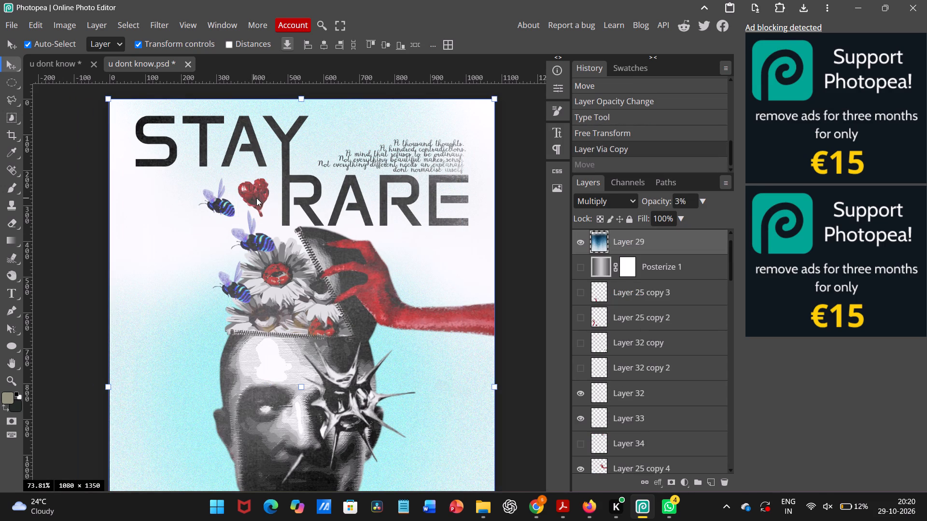
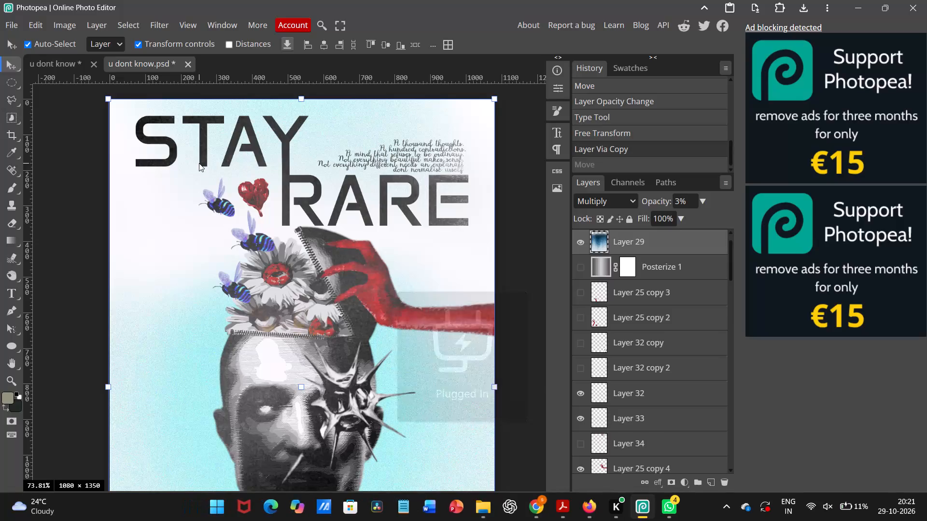
# Select the duplicated heart on Layer 23 copy and move it to the left of the top bee, keeping both hearts shown.
pyautogui.scroll(-1, 199, 163)
pyautogui.click(232, 167)
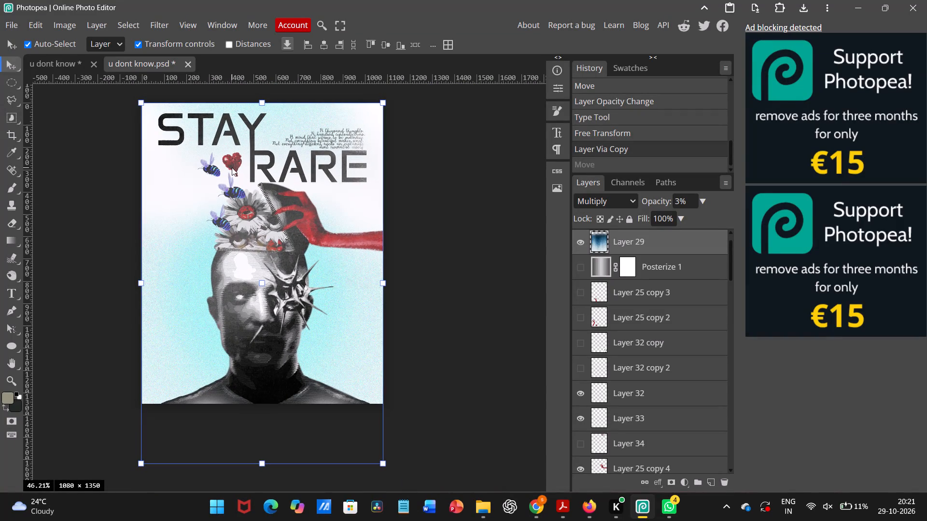
pyautogui.click(234, 163)
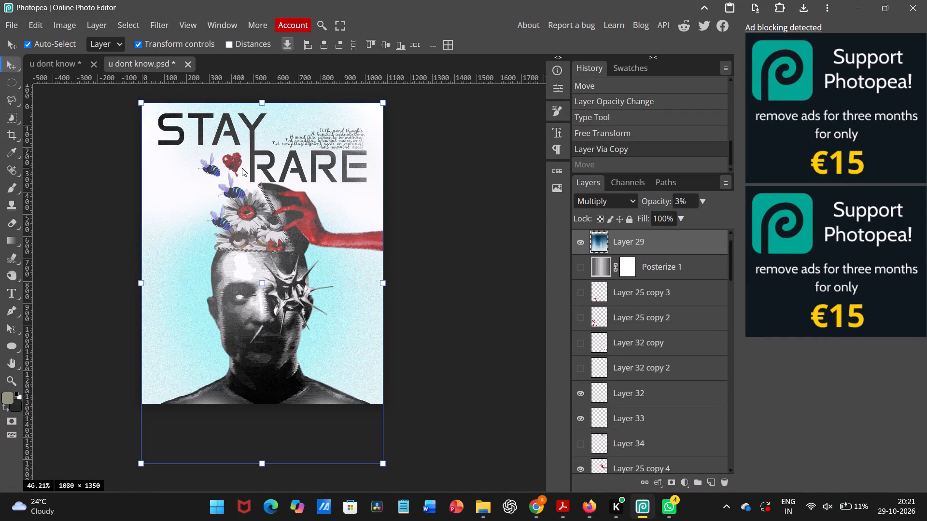
pyautogui.click(242, 168)
pyautogui.click(233, 163)
pyautogui.scroll(-6, 638, 360)
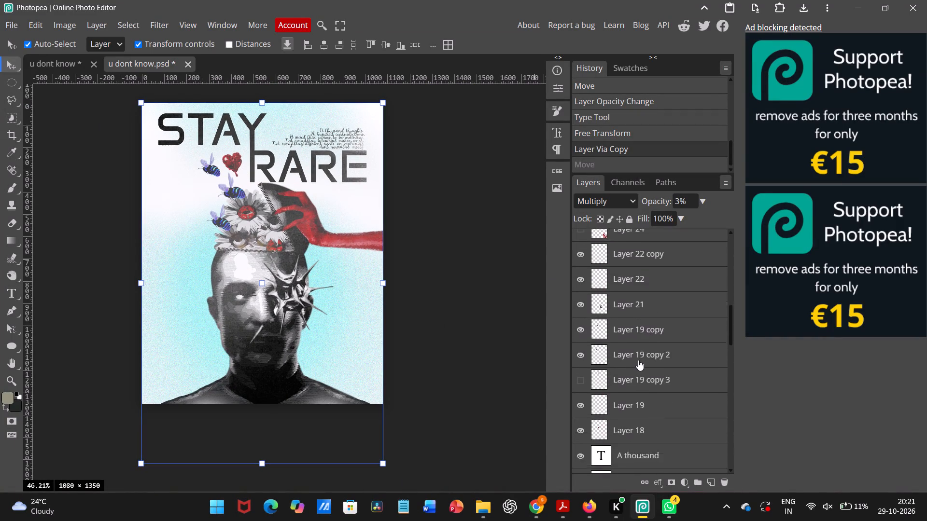
pyautogui.scroll(-4, 638, 360)
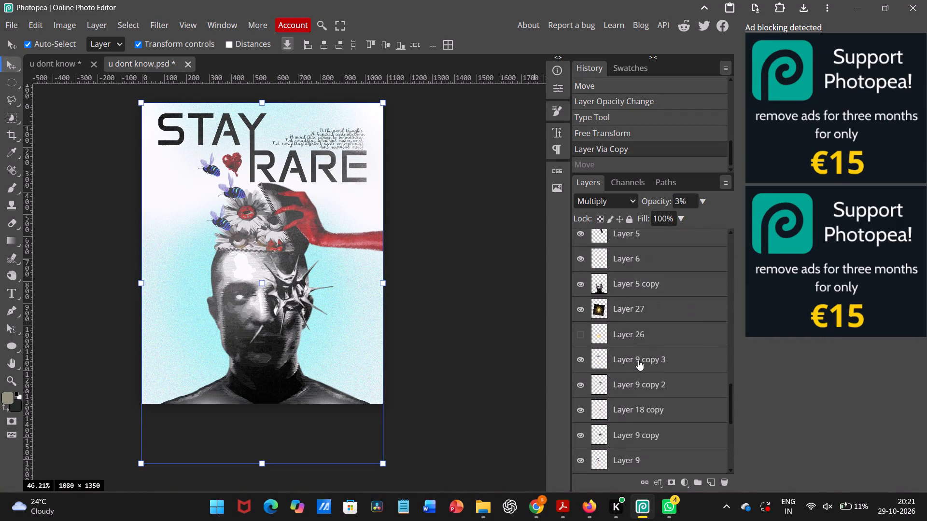
pyautogui.scroll(-4, 638, 360)
pyautogui.scroll(1, 638, 360)
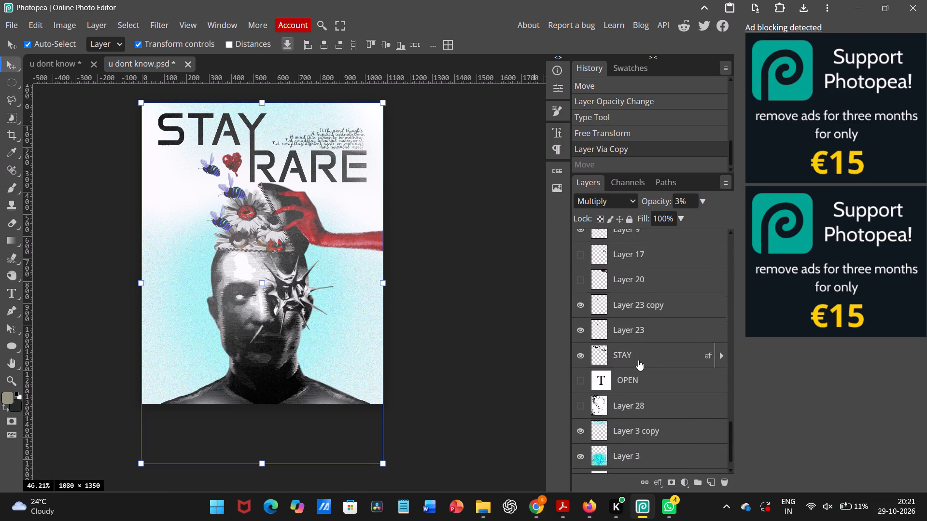
pyautogui.scroll(1, 638, 360)
pyautogui.click(582, 358)
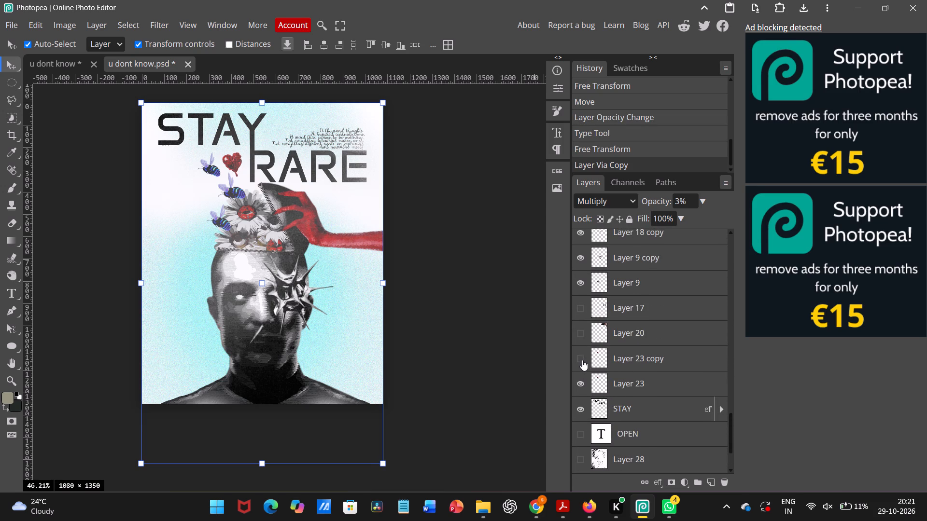
pyautogui.click(582, 360)
pyautogui.click(582, 378)
pyautogui.click(580, 357)
pyautogui.click(580, 357)
pyautogui.click(597, 356)
pyautogui.click(228, 167)
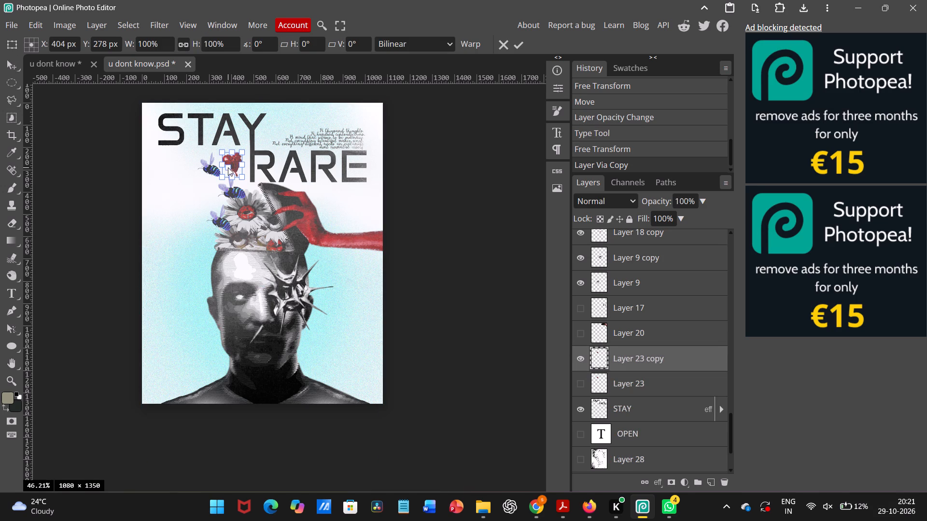
pyautogui.moveTo(234, 165); pyautogui.dragTo(191, 174)
pyautogui.click(583, 377)
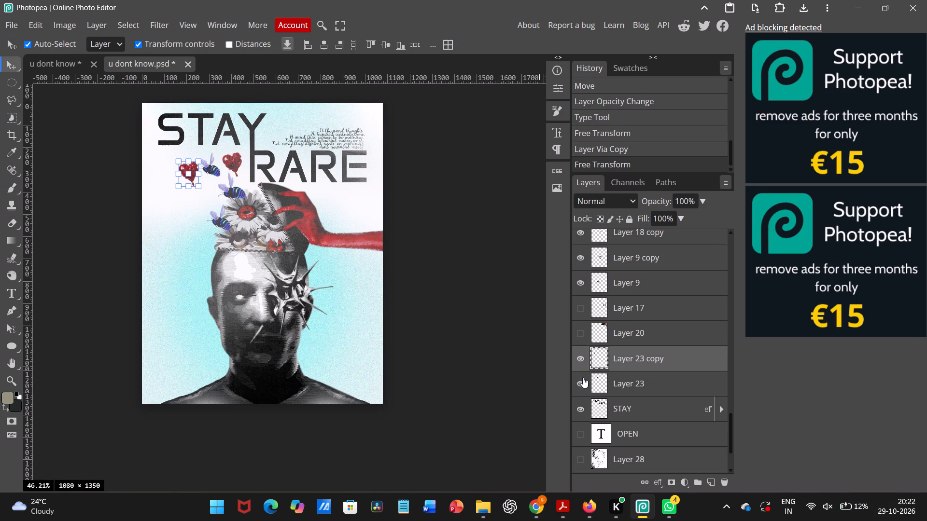
pyautogui.click(469, 301)
# Rotate the duplicated heart on Layer 23 copy about 21.8° counter-clockwise.
pyautogui.click(189, 176)
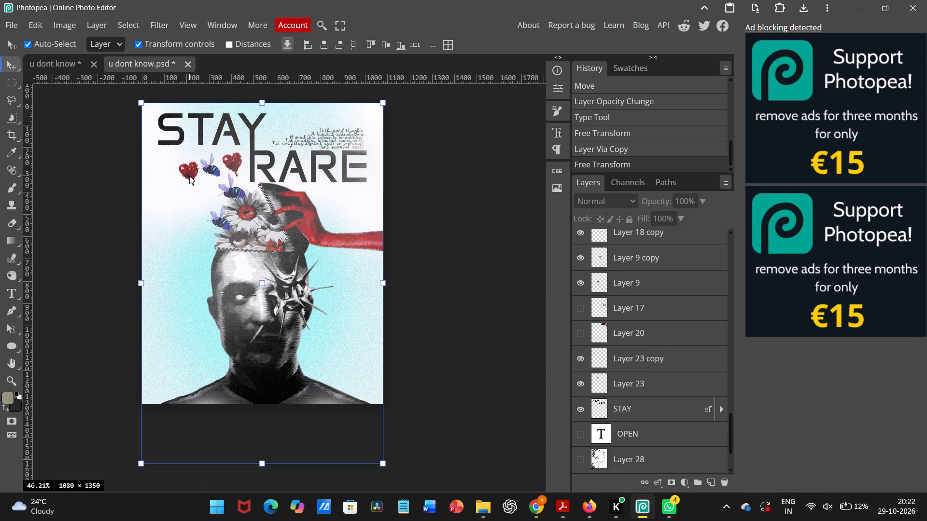
pyautogui.click(185, 167)
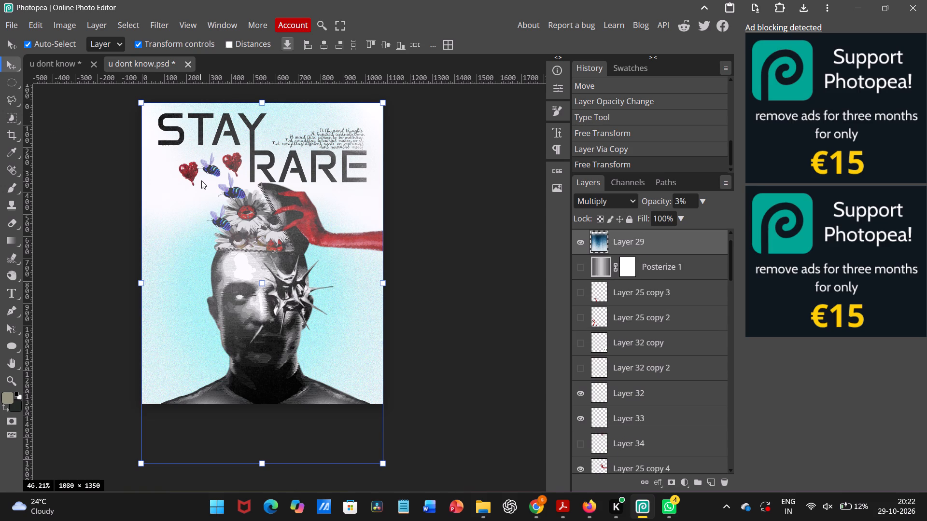
pyautogui.click(193, 174)
pyautogui.click(188, 170)
pyautogui.tripleClick(188, 170)
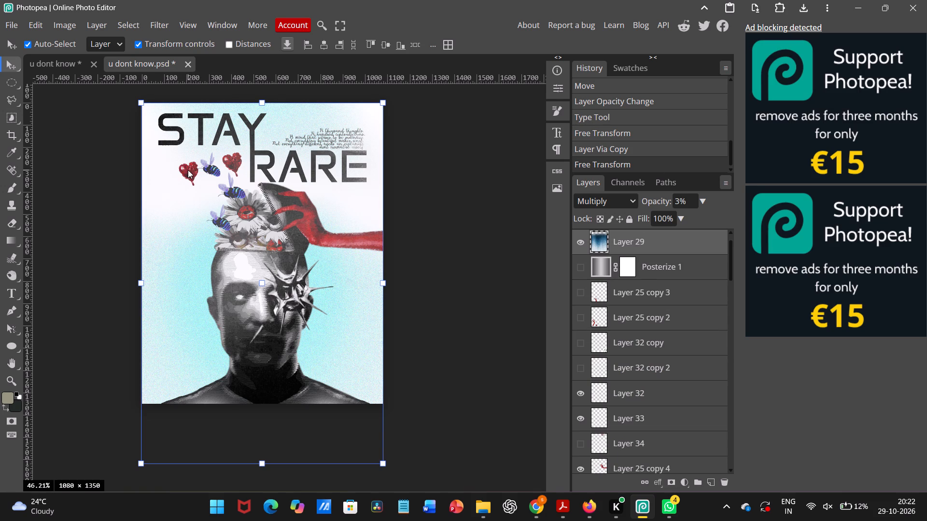
pyautogui.doubleClick(188, 170)
pyautogui.scroll(-7, 638, 361)
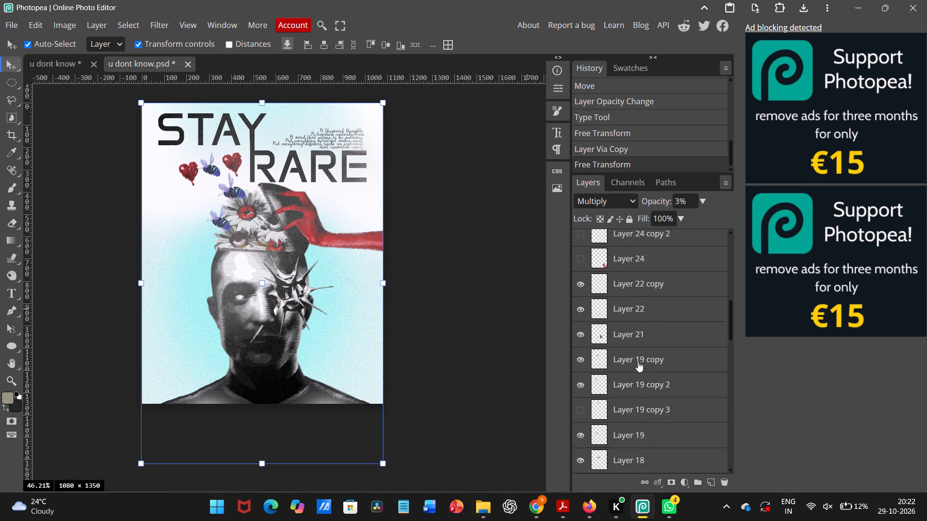
pyautogui.scroll(-5, 638, 361)
pyautogui.click(597, 288)
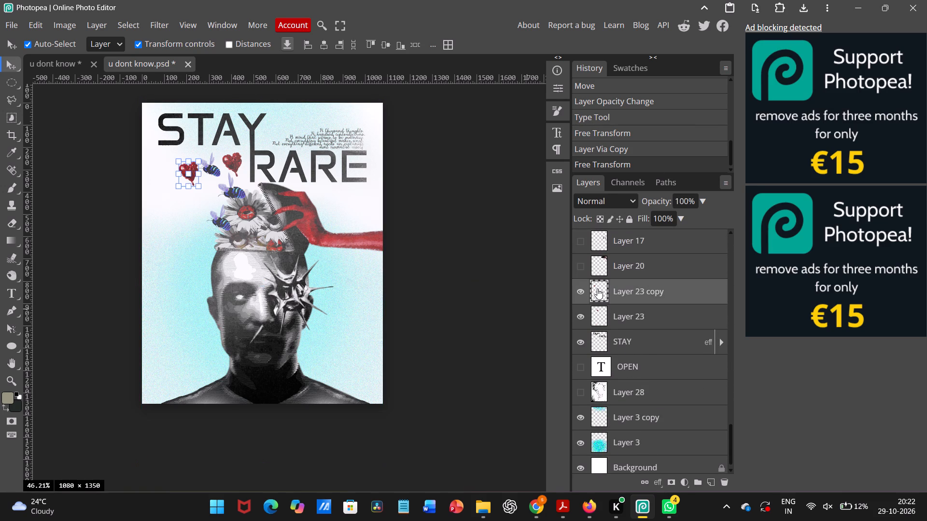
pyautogui.moveTo(208, 187); pyautogui.dragTo(208, 186)
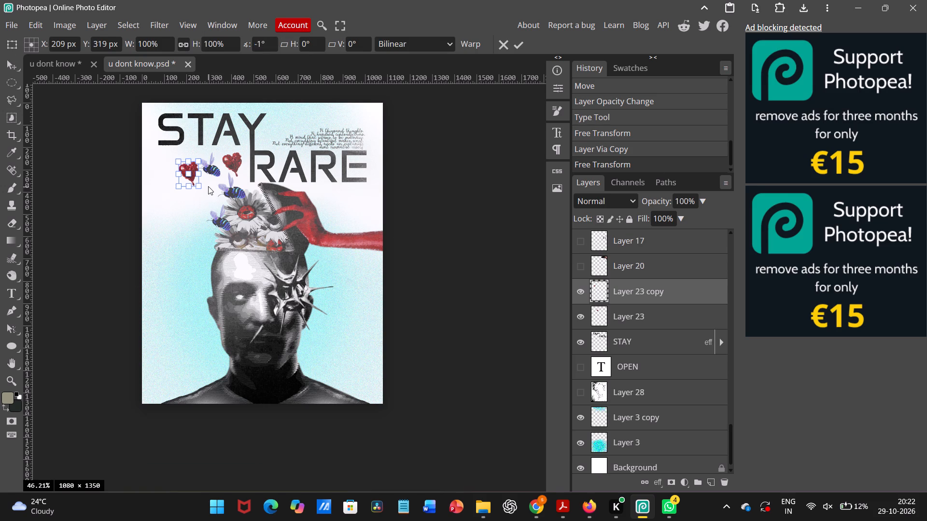
pyautogui.moveTo(208, 186); pyautogui.dragTo(206, 178)
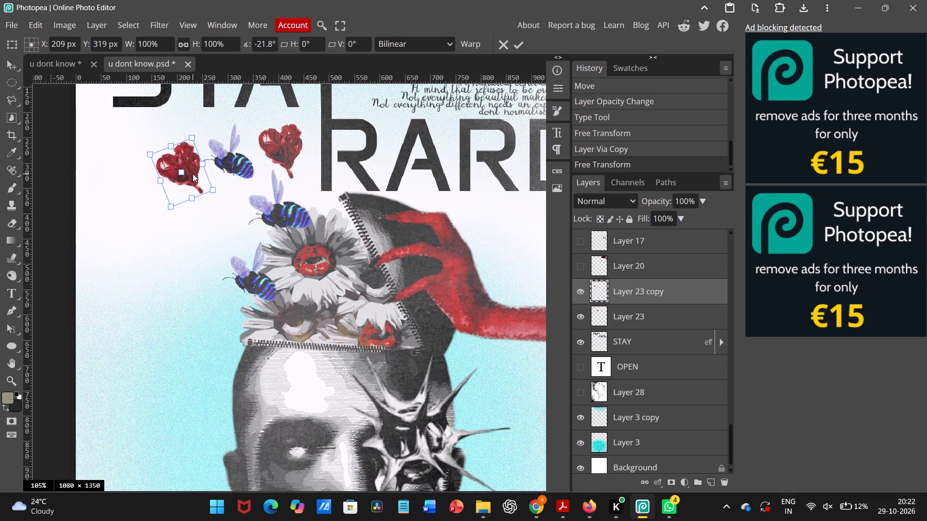
pyautogui.moveTo(193, 174); pyautogui.dragTo(235, 222)
pyautogui.click(131, 221)
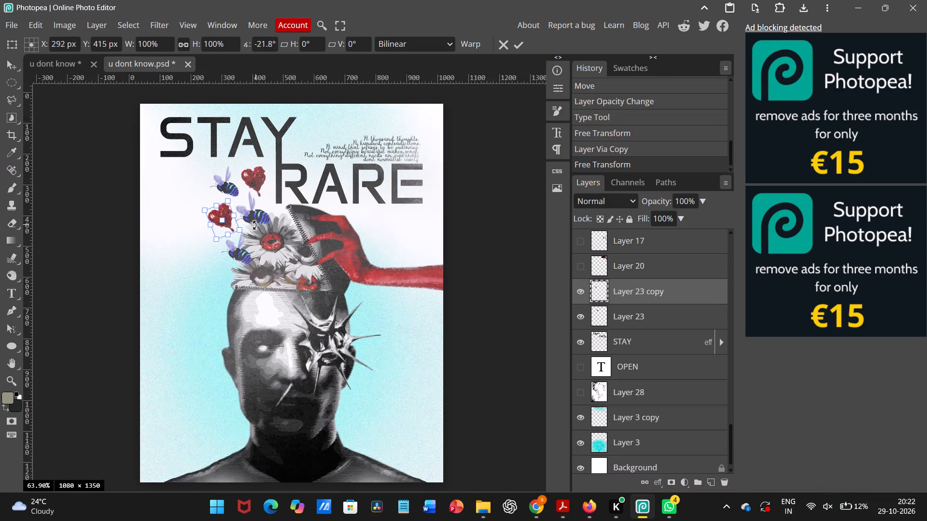
pyautogui.moveTo(236, 231); pyautogui.dragTo(220, 228)
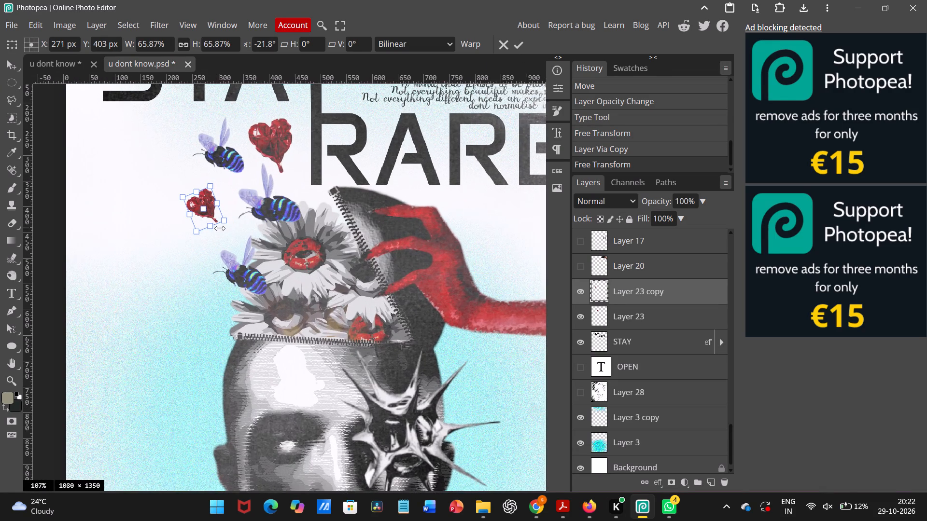
pyautogui.moveTo(209, 206); pyautogui.dragTo(231, 223)
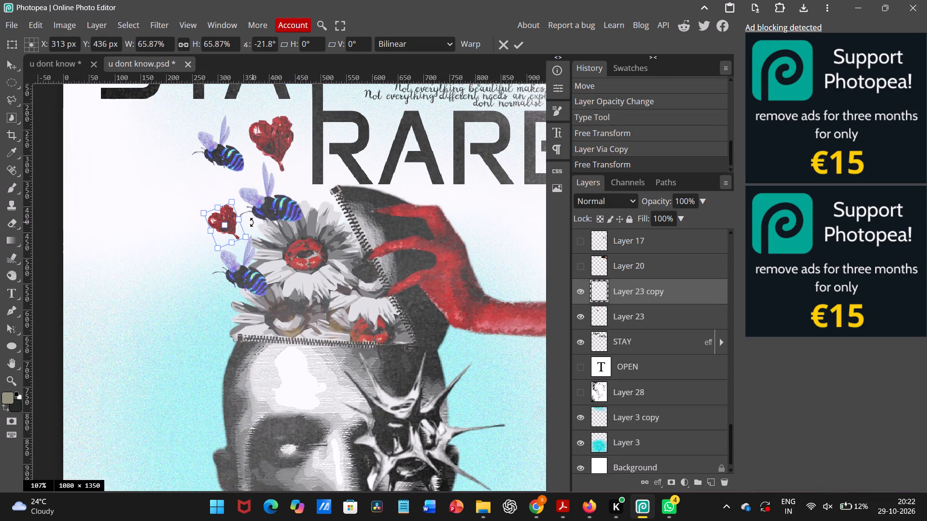
pyautogui.moveTo(254, 224); pyautogui.dragTo(254, 230)
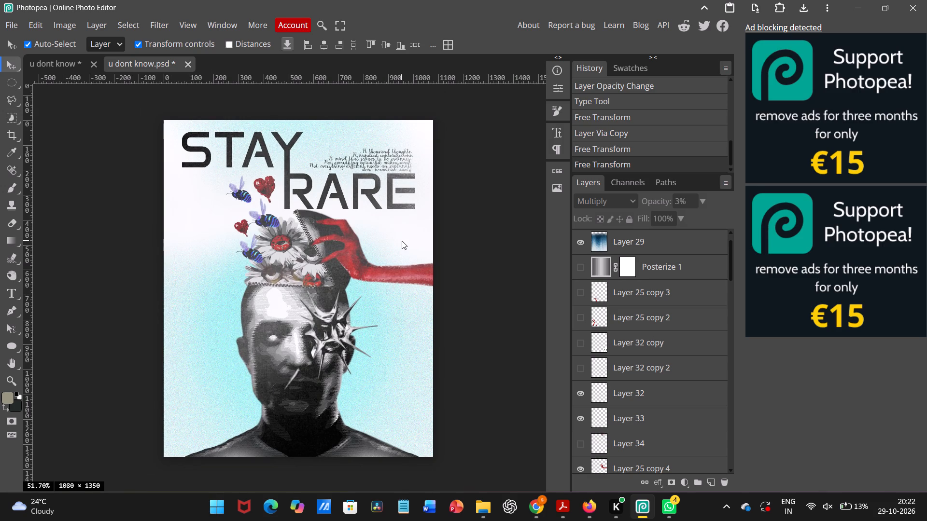
pyautogui.click(388, 163)
pyautogui.doubleClick(380, 166)
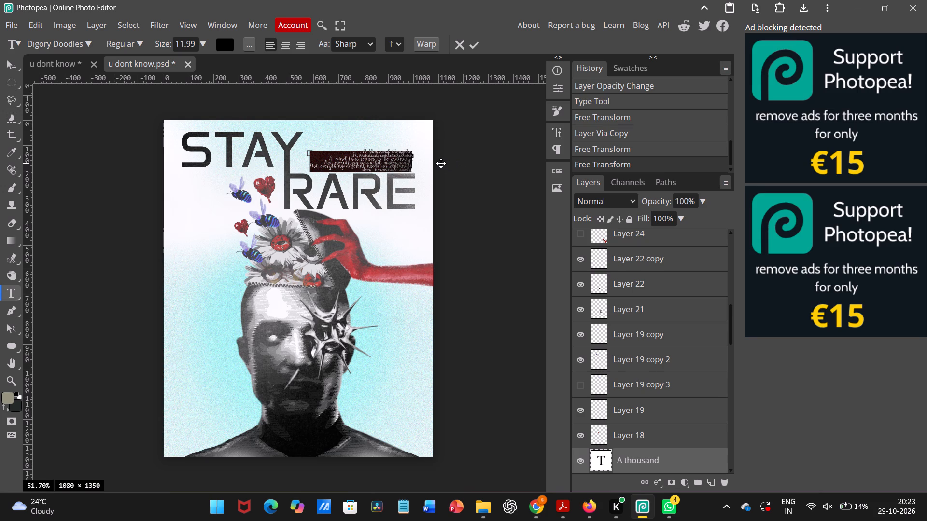
pyautogui.click(87, 48)
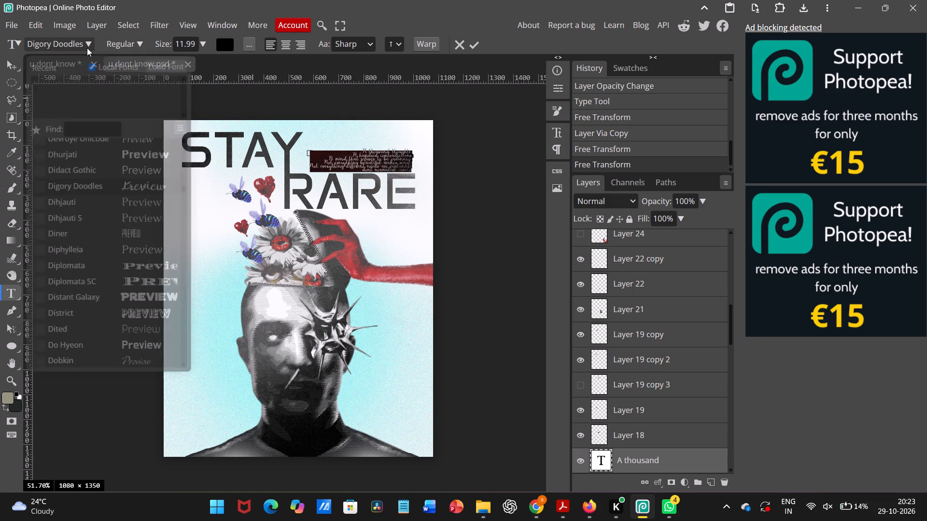
pyautogui.click(30, 126)
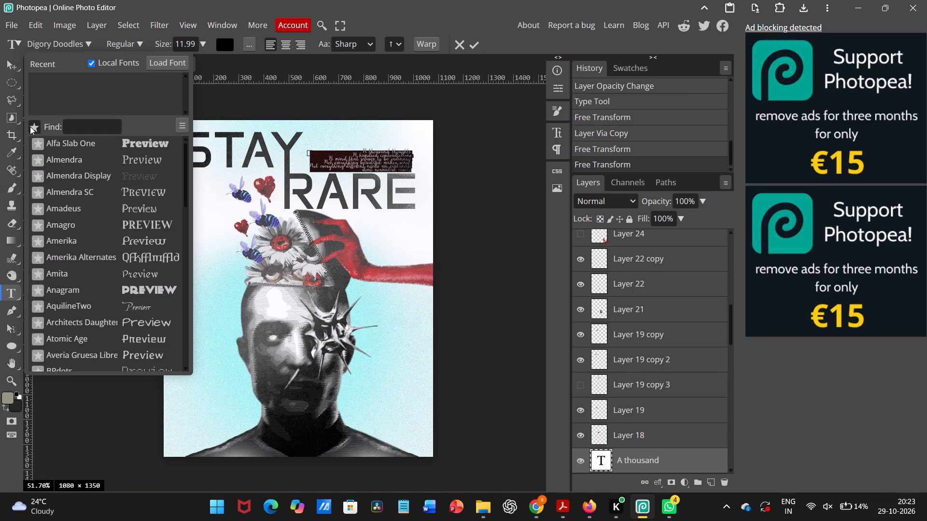
pyautogui.scroll(-13, 125, 297)
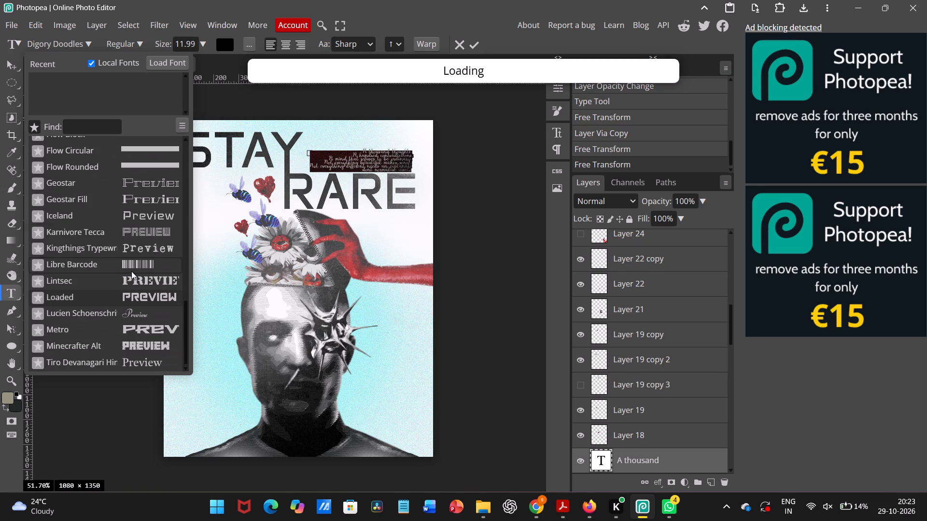
pyautogui.click(132, 267)
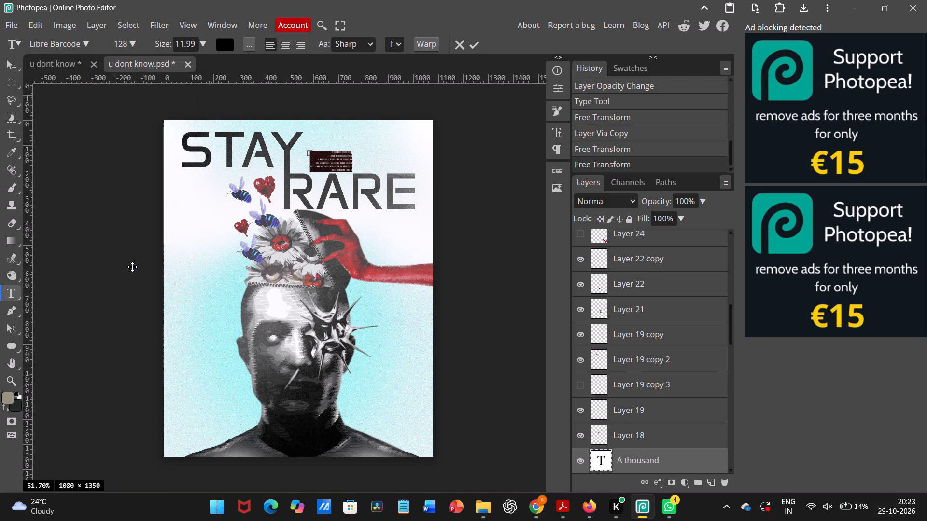
pyautogui.click(472, 49)
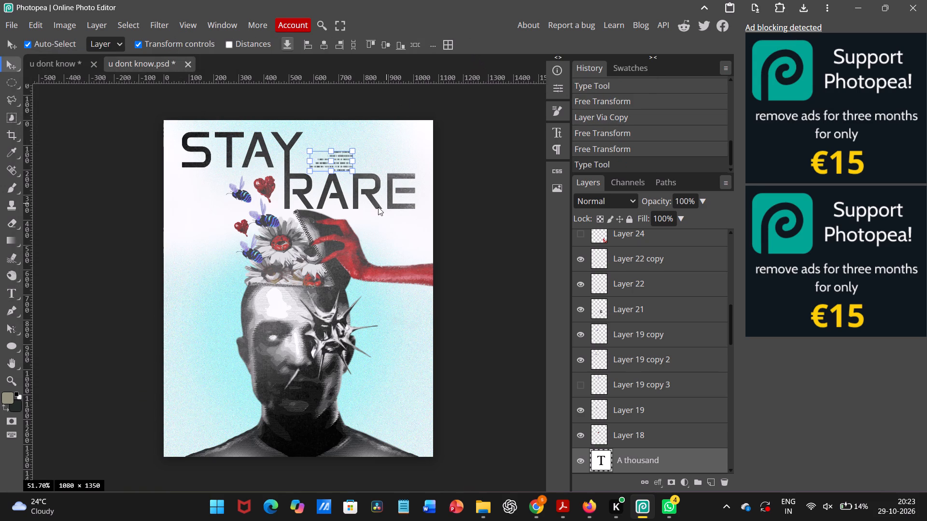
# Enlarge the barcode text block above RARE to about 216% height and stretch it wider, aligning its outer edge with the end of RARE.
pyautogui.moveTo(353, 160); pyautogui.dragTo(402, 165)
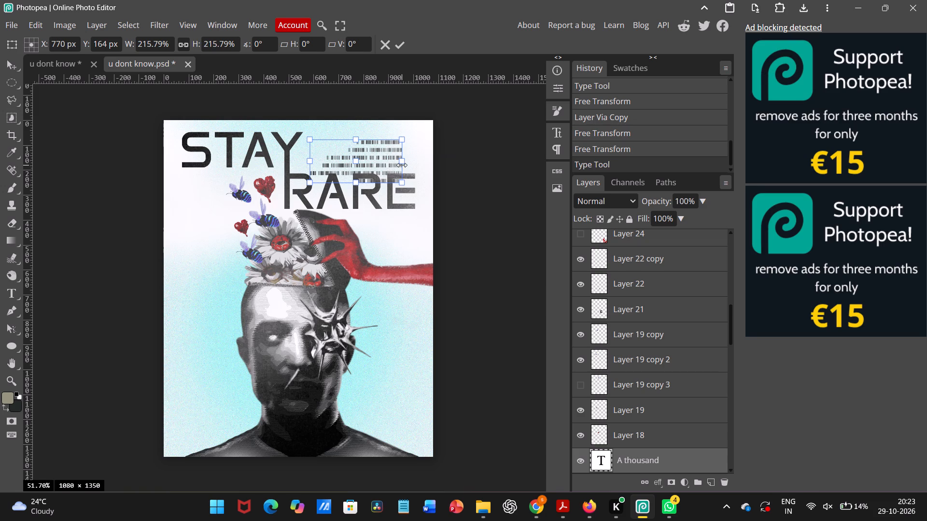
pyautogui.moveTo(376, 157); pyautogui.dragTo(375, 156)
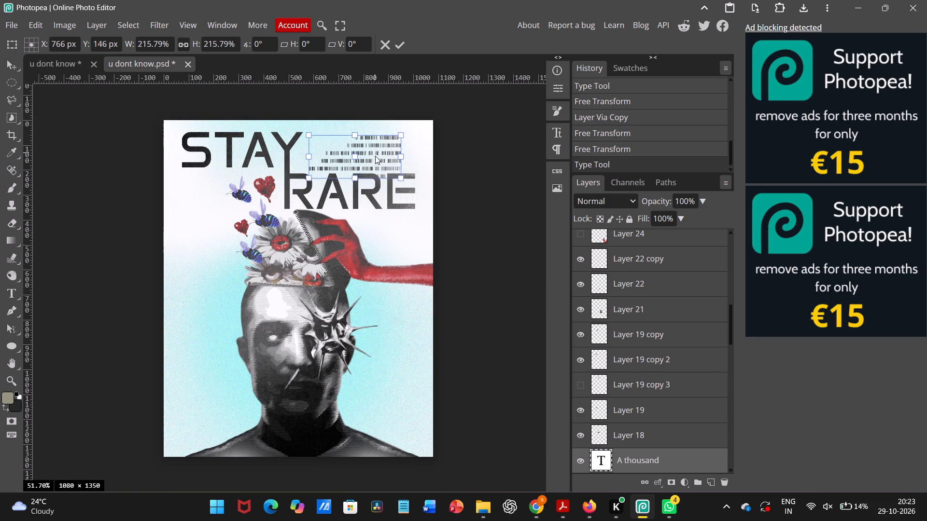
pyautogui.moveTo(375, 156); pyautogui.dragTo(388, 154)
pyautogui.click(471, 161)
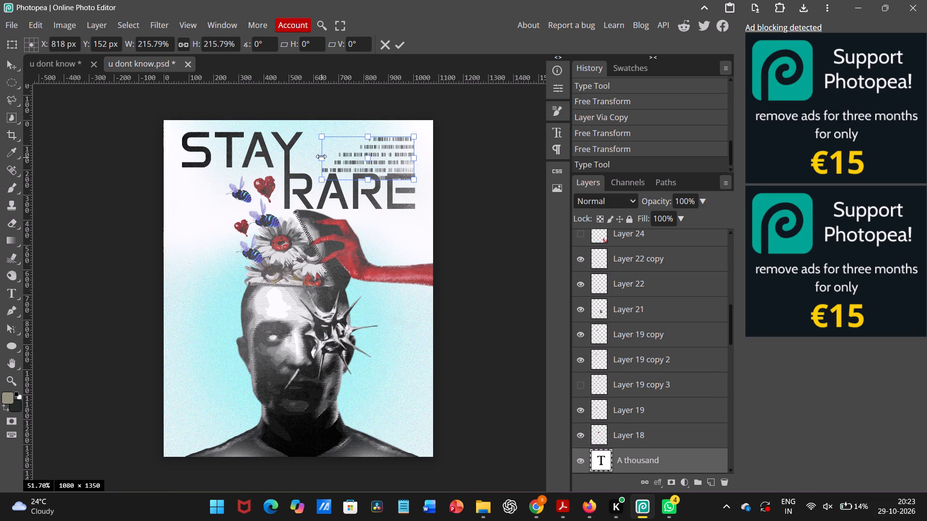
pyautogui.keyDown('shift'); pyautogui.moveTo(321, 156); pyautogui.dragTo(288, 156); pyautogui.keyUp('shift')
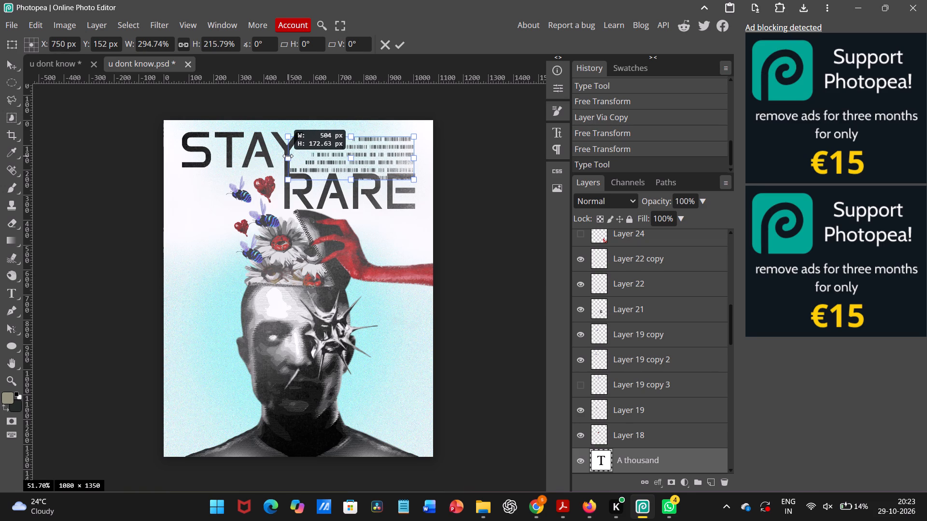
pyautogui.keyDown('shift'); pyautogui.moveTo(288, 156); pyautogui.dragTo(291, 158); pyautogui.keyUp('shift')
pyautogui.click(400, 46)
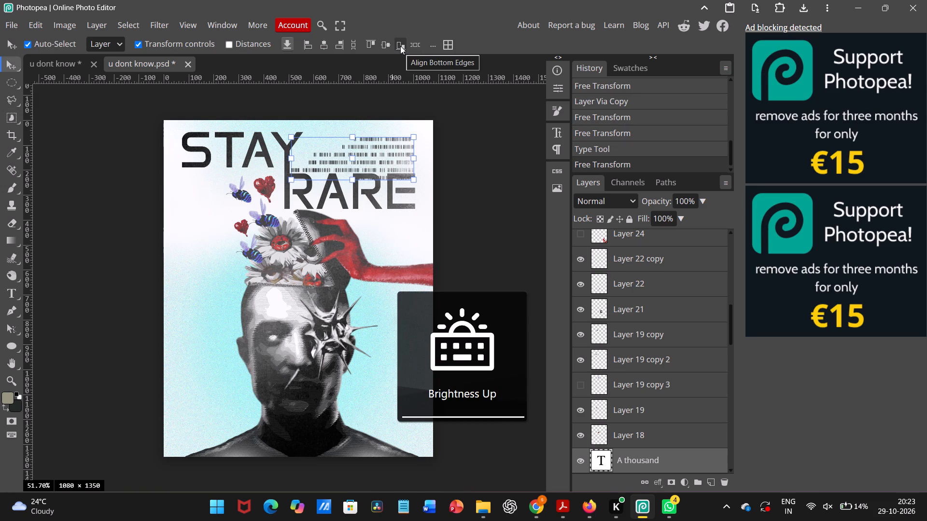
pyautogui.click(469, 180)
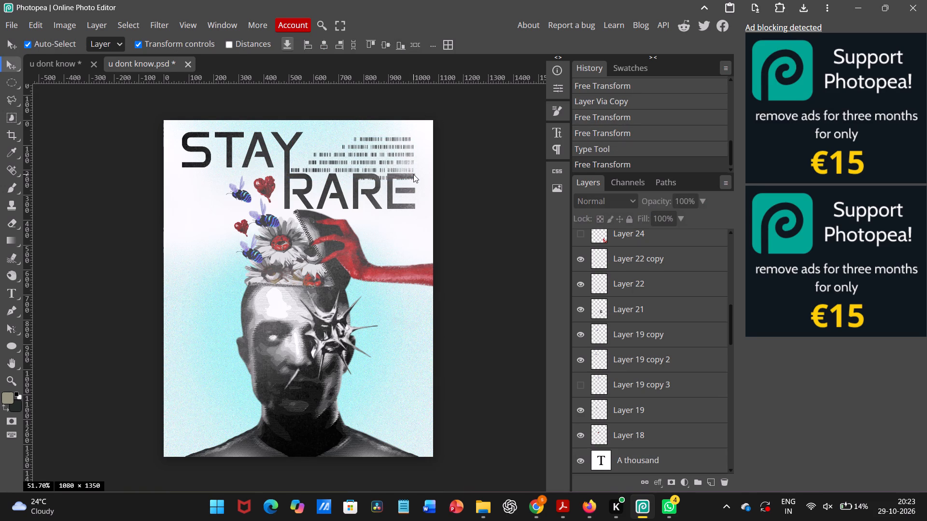
# Undo the barcode text block's resize and its change to the Libre Barcode font.
pyautogui.click(389, 163)
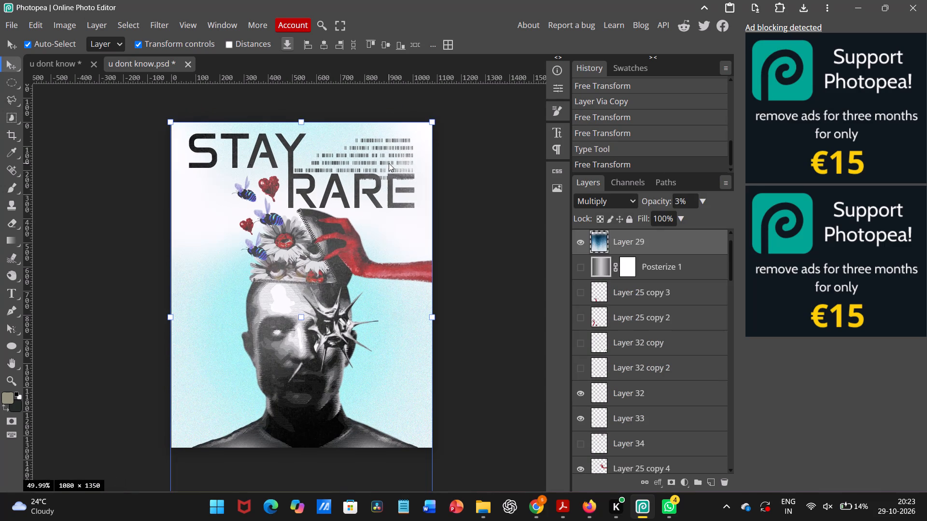
pyautogui.click(495, 171)
pyautogui.click(383, 166)
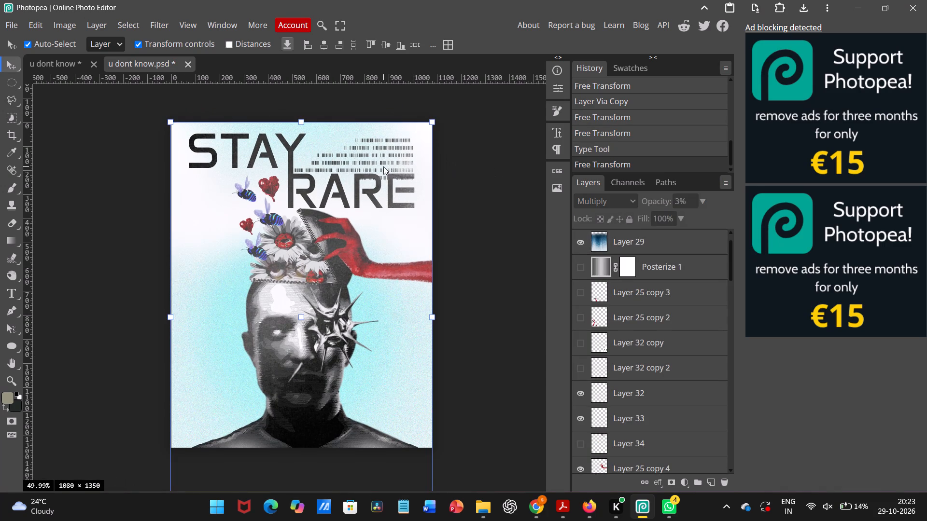
pyautogui.hotkey('ctrl', 'z')
pyautogui.hotkey('ctrl', 'z')
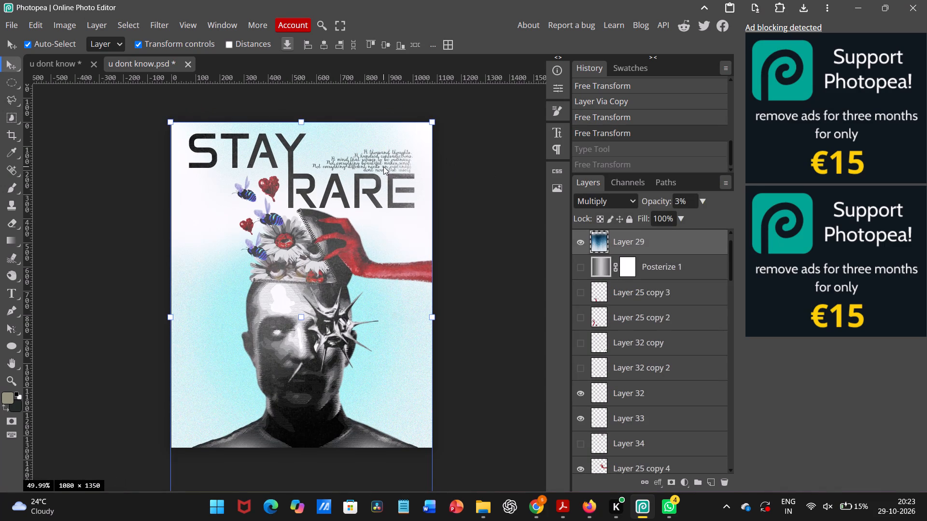
pyautogui.click(477, 181)
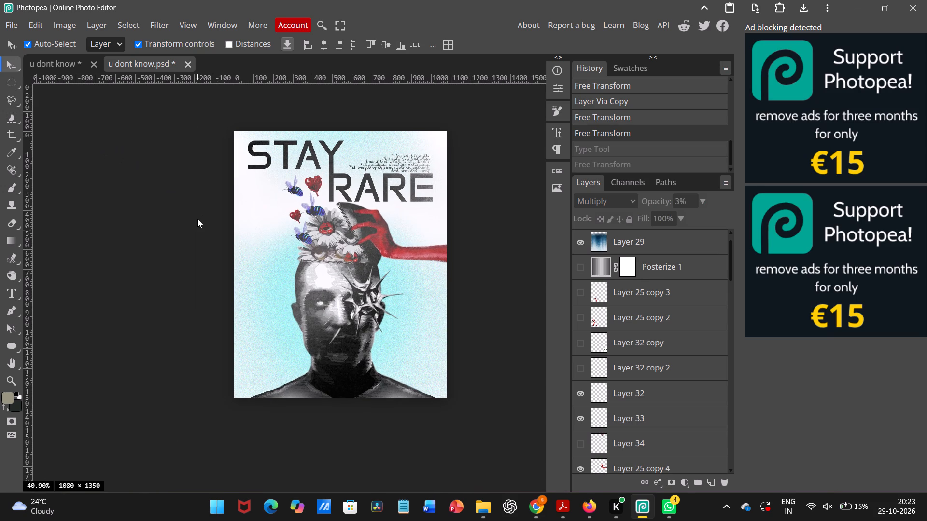
# Hide the small duplicated heart beside the middle bee, on Layer 23 copy.
pyautogui.click(319, 219)
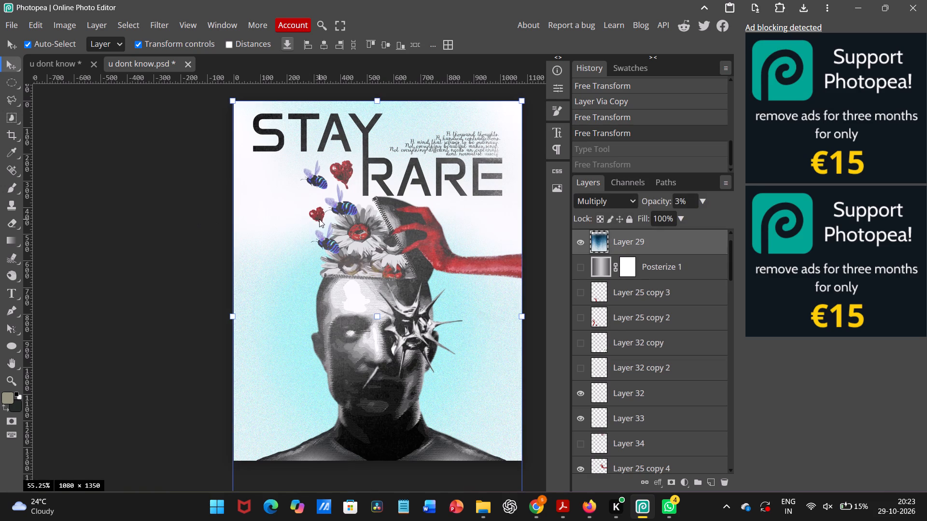
pyautogui.tripleClick(317, 215)
pyautogui.doubleClick(317, 215)
pyautogui.scroll(-11, 637, 360)
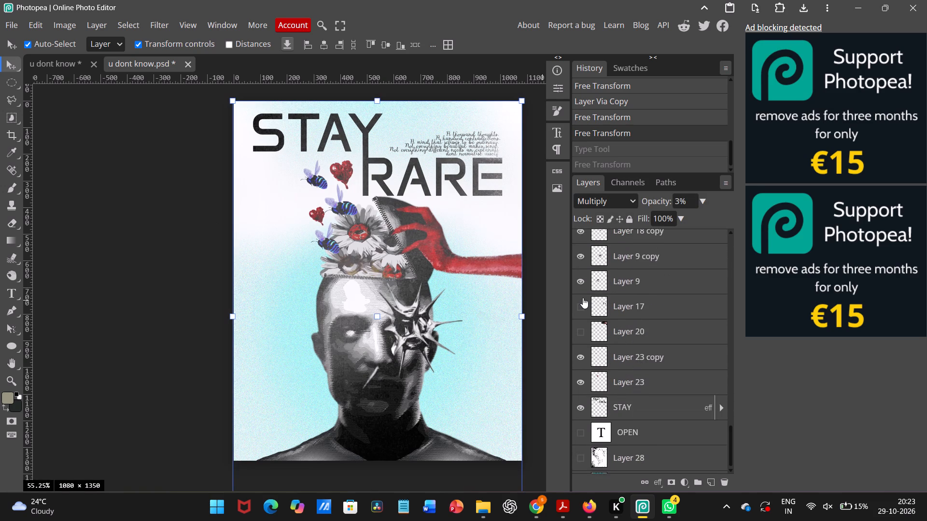
pyautogui.scroll(1, 583, 298)
pyautogui.click(581, 325)
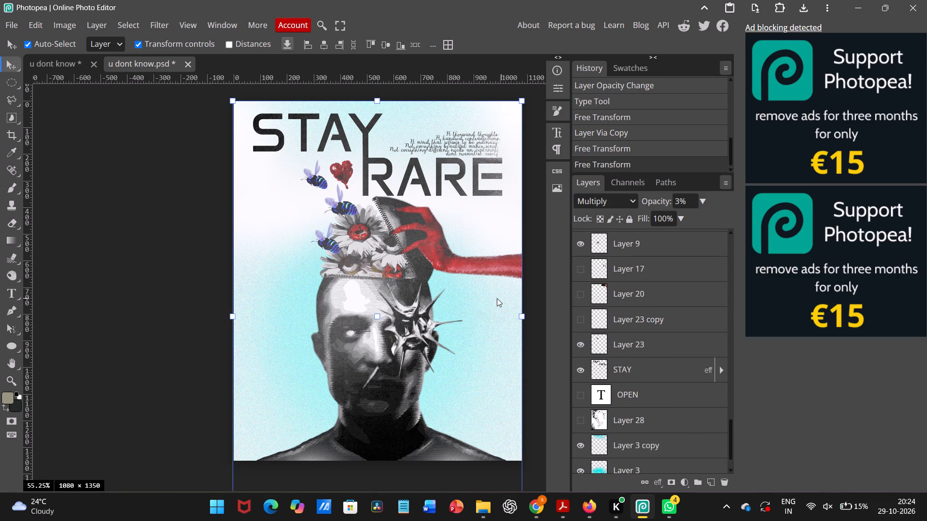
pyautogui.click(217, 244)
pyautogui.hscroll(-1, 217, 244)
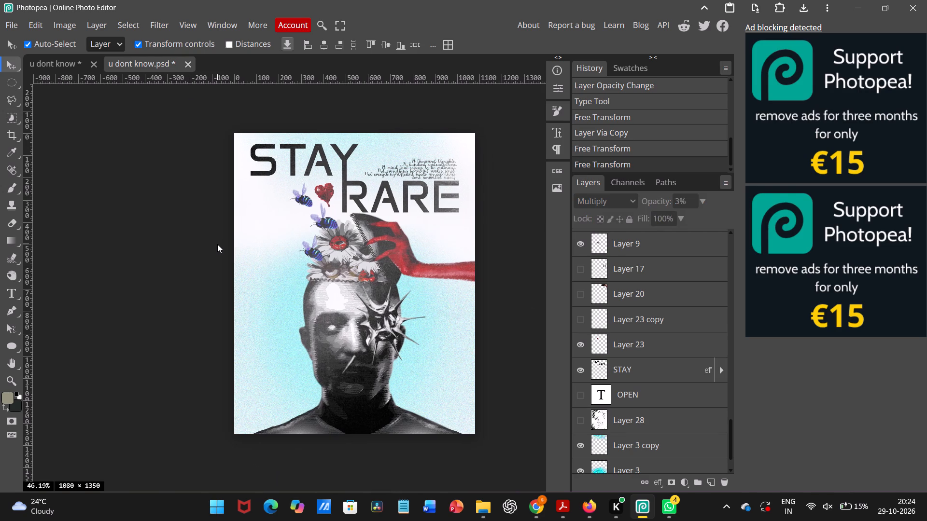
pyautogui.hscroll(-1, 217, 244)
# Set the blend mode of the STAY title layer to Dissolve.
pyautogui.click(257, 153)
pyautogui.click(618, 370)
pyautogui.hscroll(-1, 478, 302)
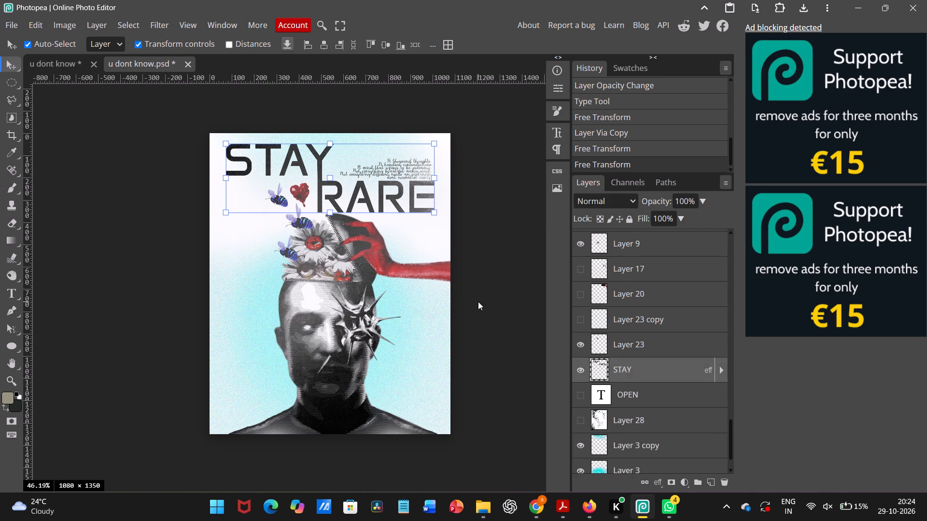
pyautogui.hscroll(-1, 478, 302)
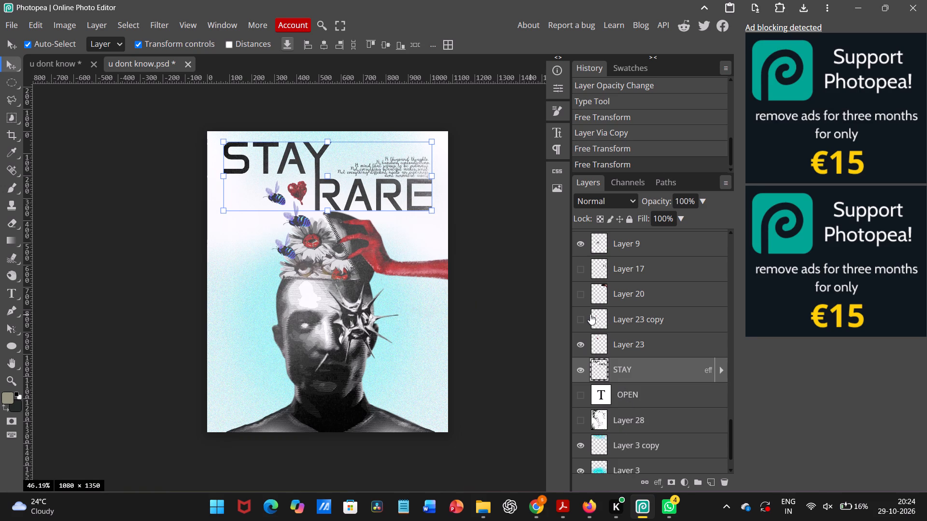
pyautogui.click(620, 203)
pyautogui.click(612, 233)
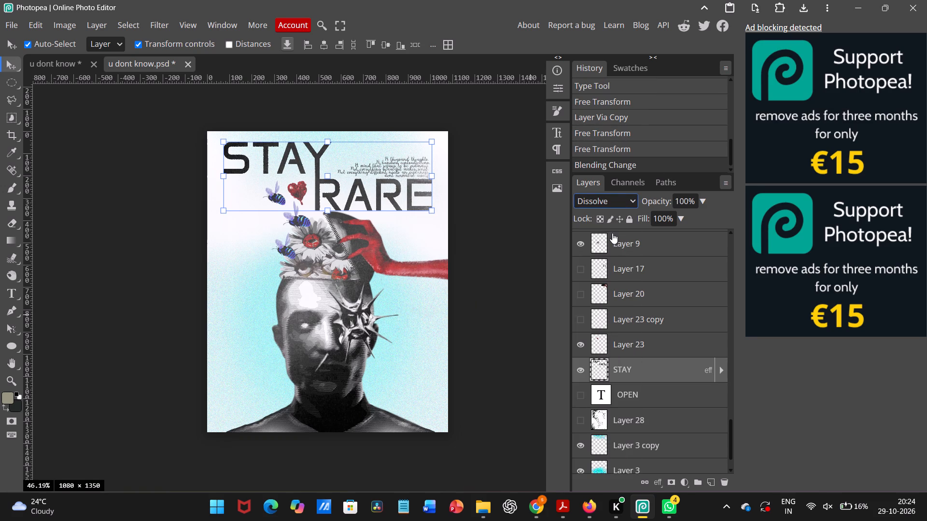
pyautogui.click(535, 220)
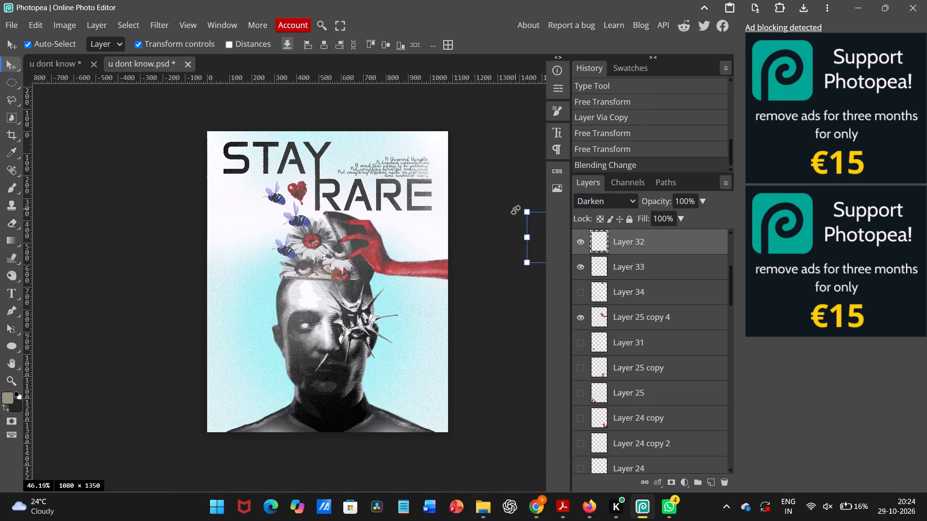
pyautogui.click(502, 170)
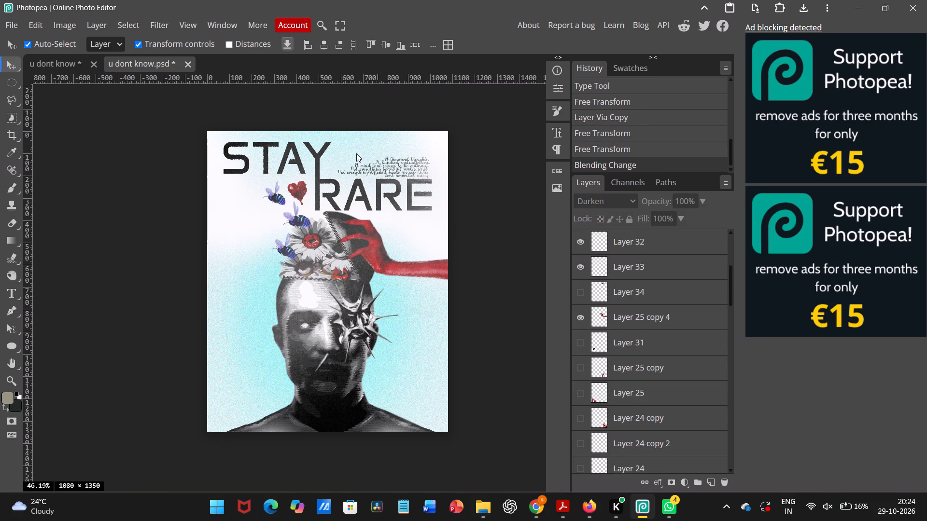
# Add a Stroke layer style to the STAY title layer, keeping its other blending options as they are.
pyautogui.click(316, 159)
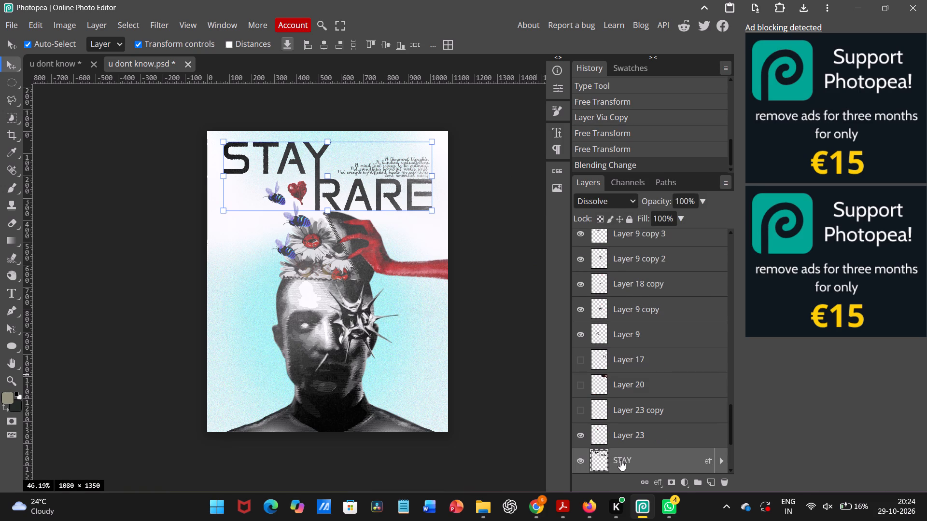
pyautogui.click(652, 482)
pyautogui.click(658, 482)
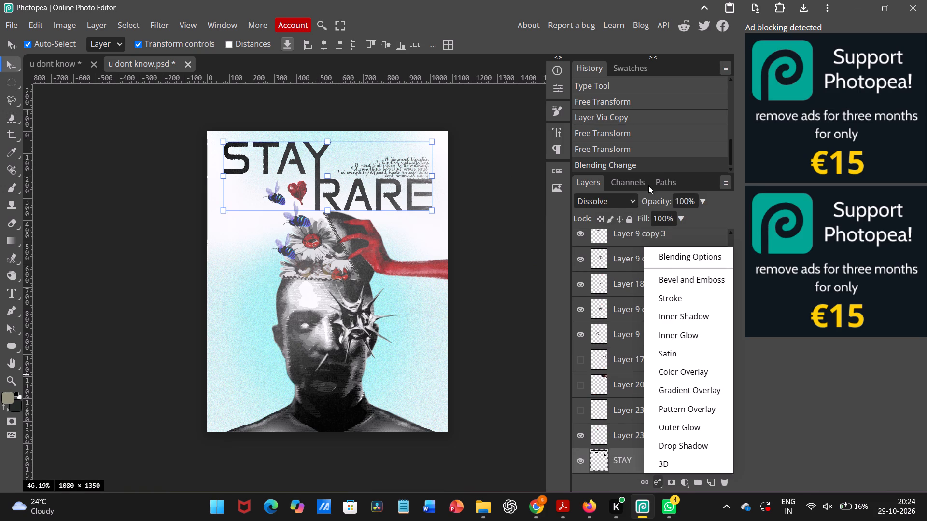
pyautogui.click(672, 252)
pyautogui.hscroll(-1, 423, 200)
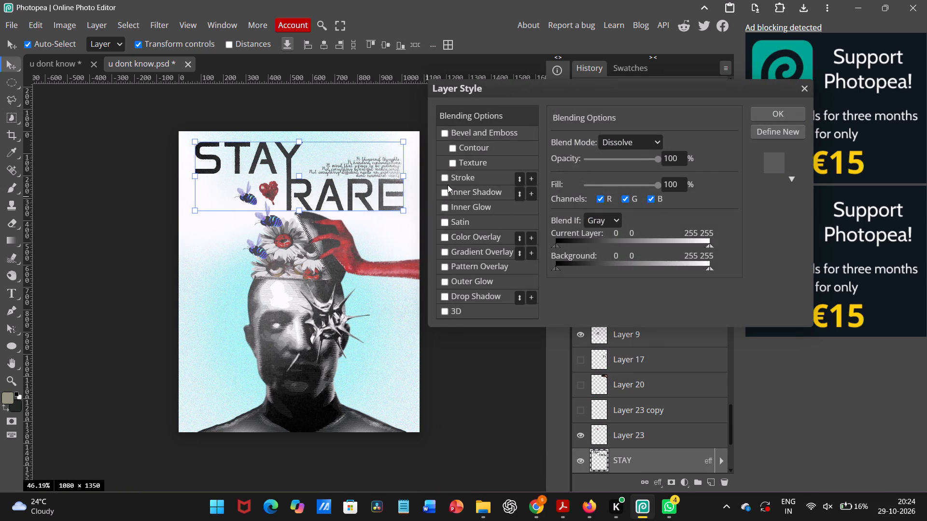
pyautogui.click(444, 181)
pyautogui.hscroll(-1, 371, 228)
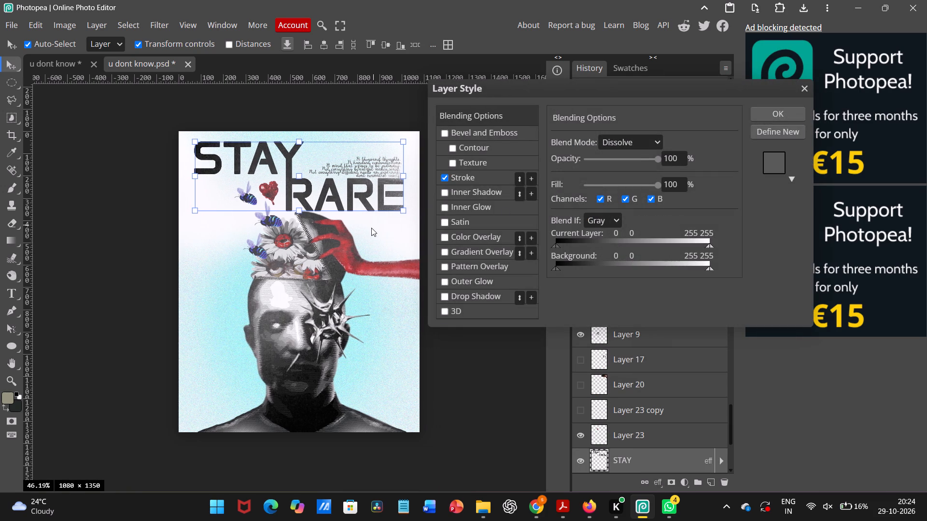
pyautogui.hscroll(-1, 371, 228)
pyautogui.click(139, 266)
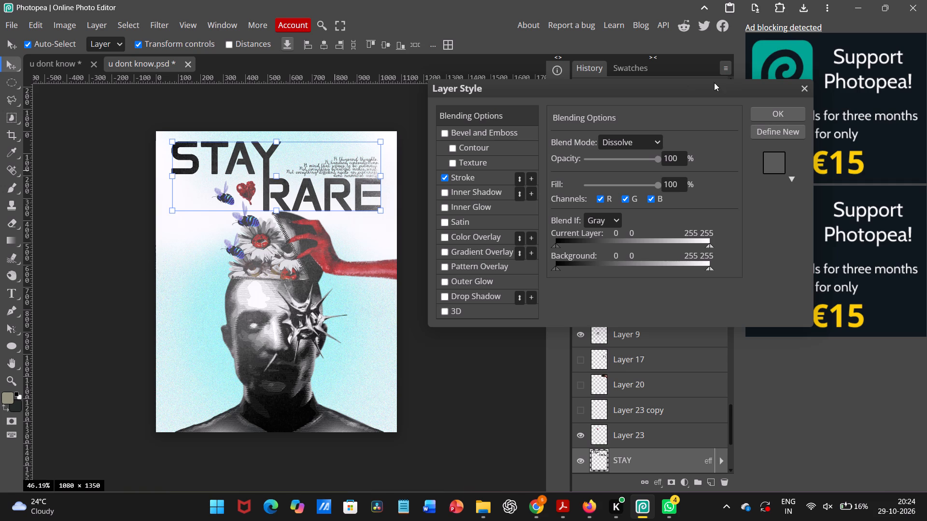
pyautogui.click(765, 116)
pyautogui.click(493, 266)
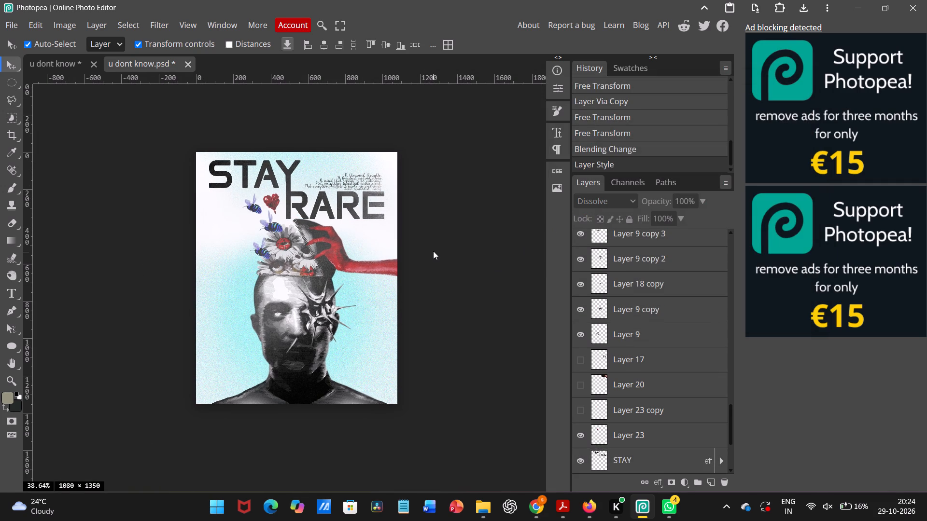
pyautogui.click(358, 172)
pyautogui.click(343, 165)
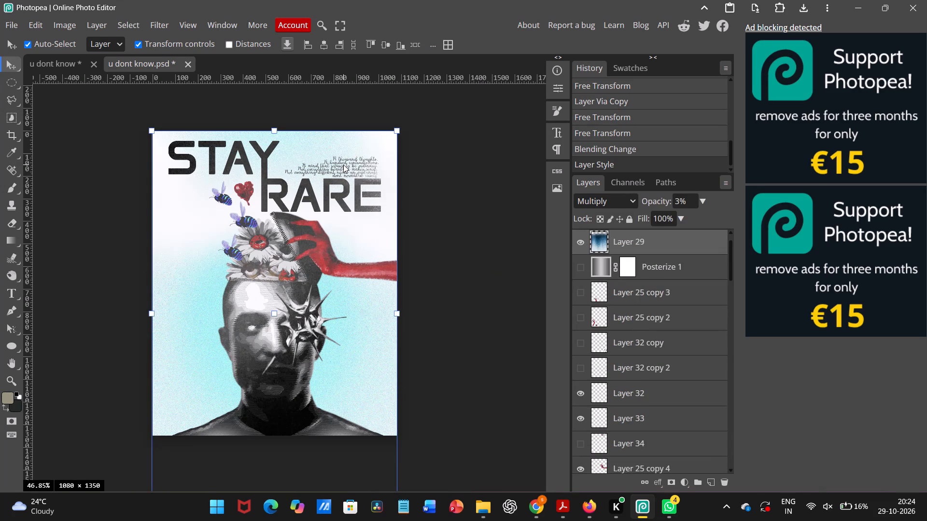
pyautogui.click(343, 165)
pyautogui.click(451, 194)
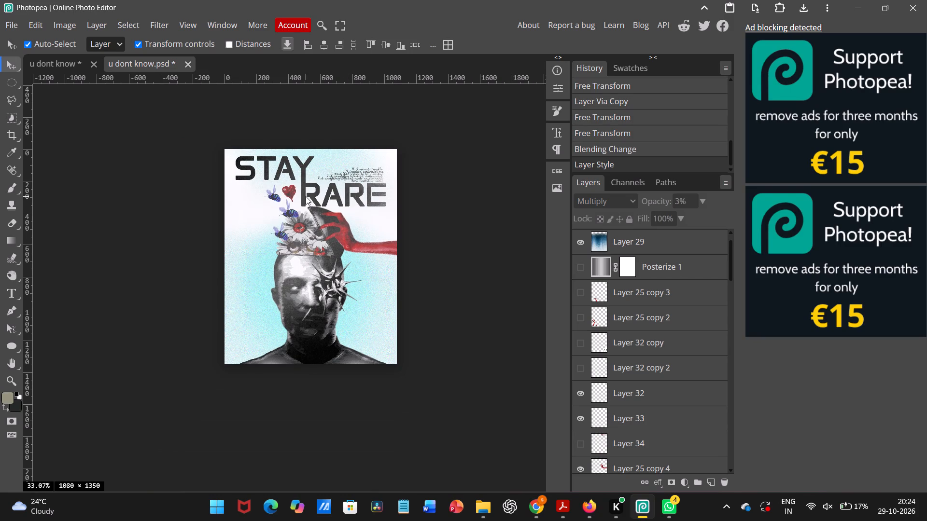
# Export the poster as a JPG named u dont know, 1080 × 1350 px at 100% quality, without attached metadata.
pyautogui.click(12, 32)
pyautogui.click(12, 27)
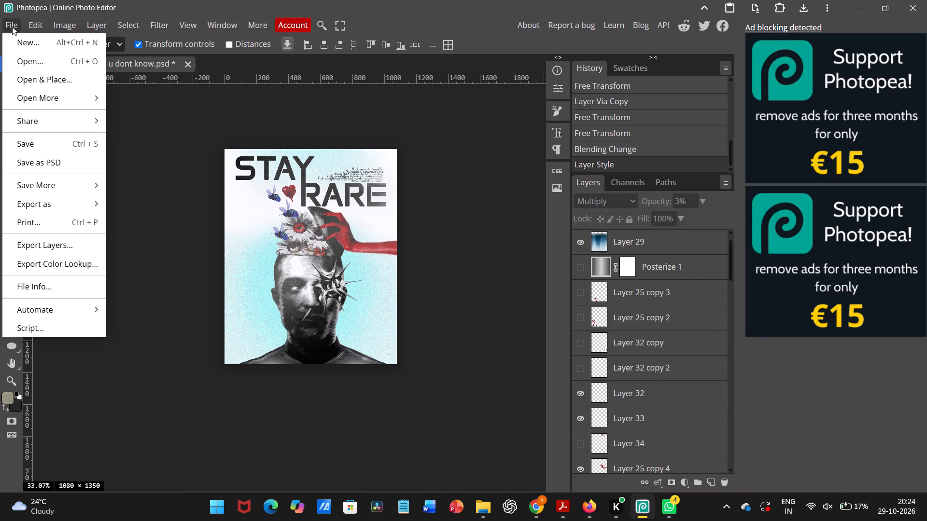
pyautogui.click(49, 187)
pyautogui.click(48, 206)
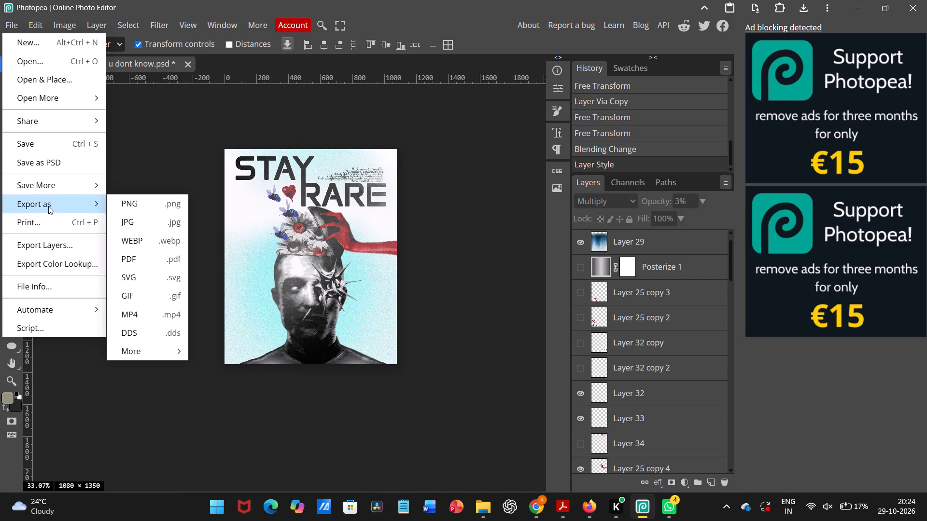
pyautogui.click(124, 222)
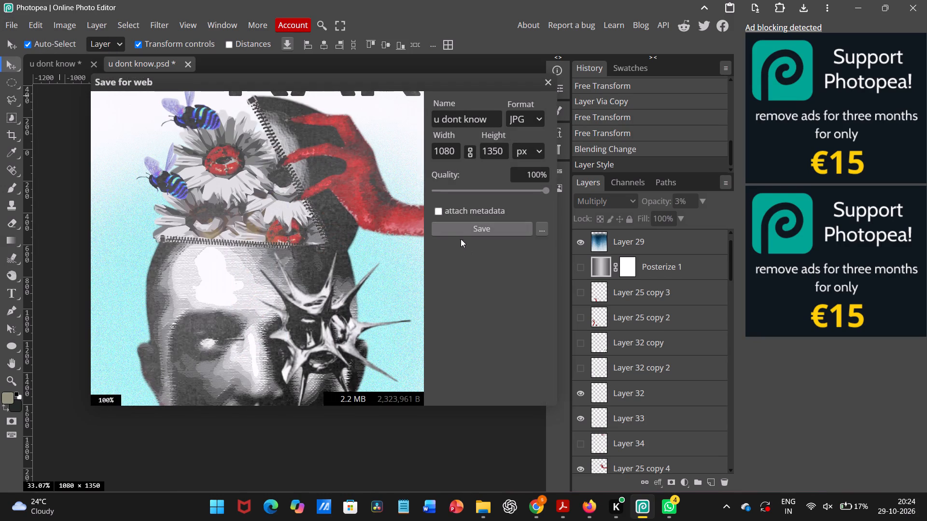
pyautogui.click(456, 233)
# Switch to File Explorer and copy the four exported posters, u dont know (1).jpg through u dont know (4).jpg, from the Downloads folder.
pyautogui.click(481, 501)
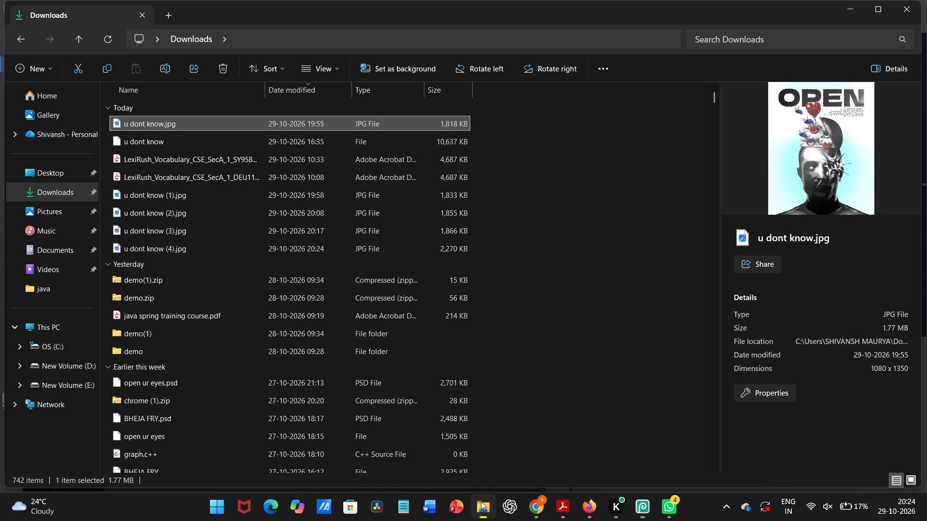
pyautogui.click(47, 171)
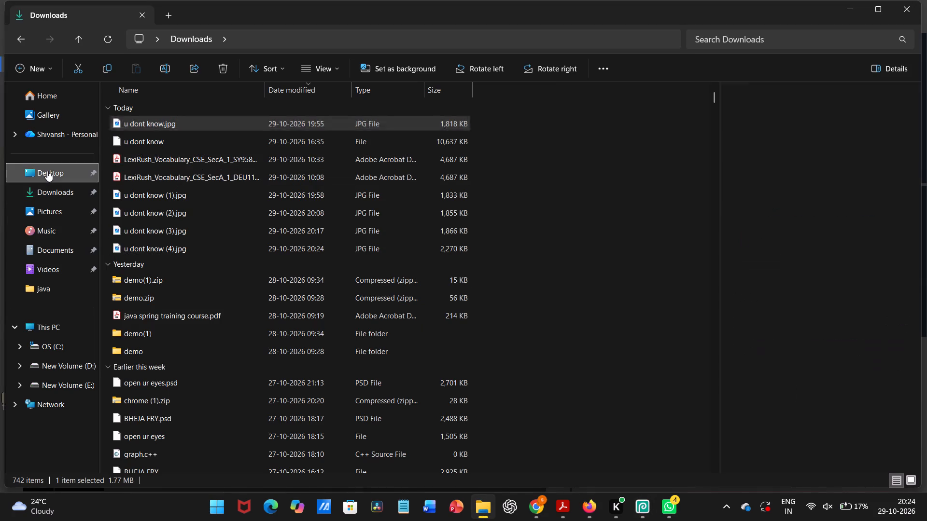
pyautogui.click(49, 185)
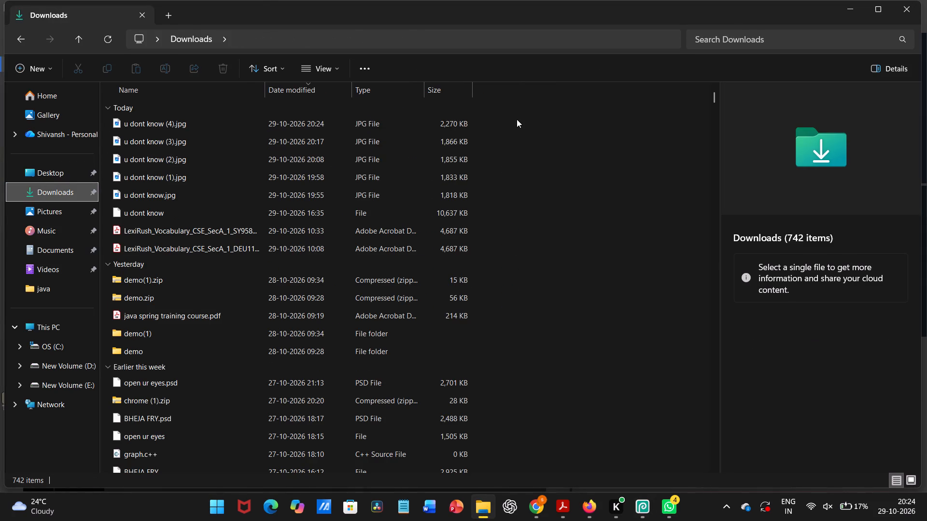
pyautogui.moveTo(517, 119); pyautogui.dragTo(452, 171)
pyautogui.hotkey('ctrl', 'c')
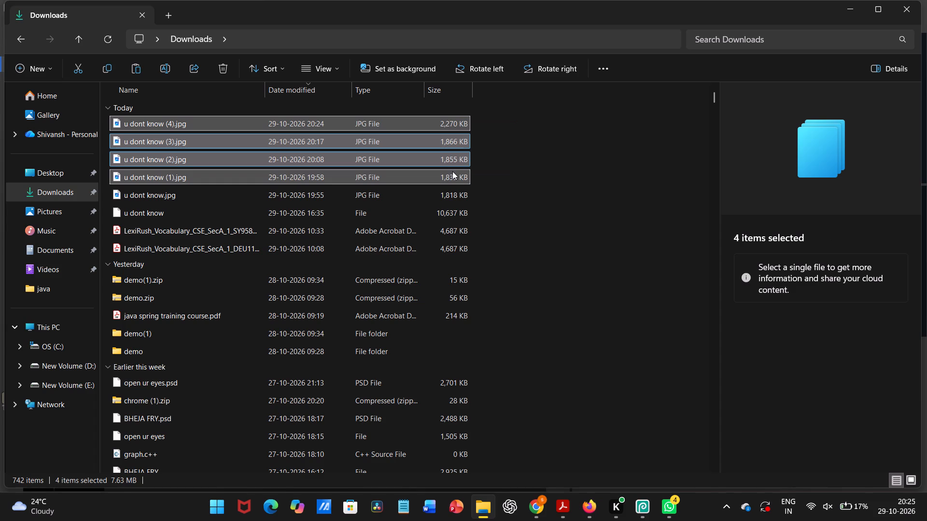